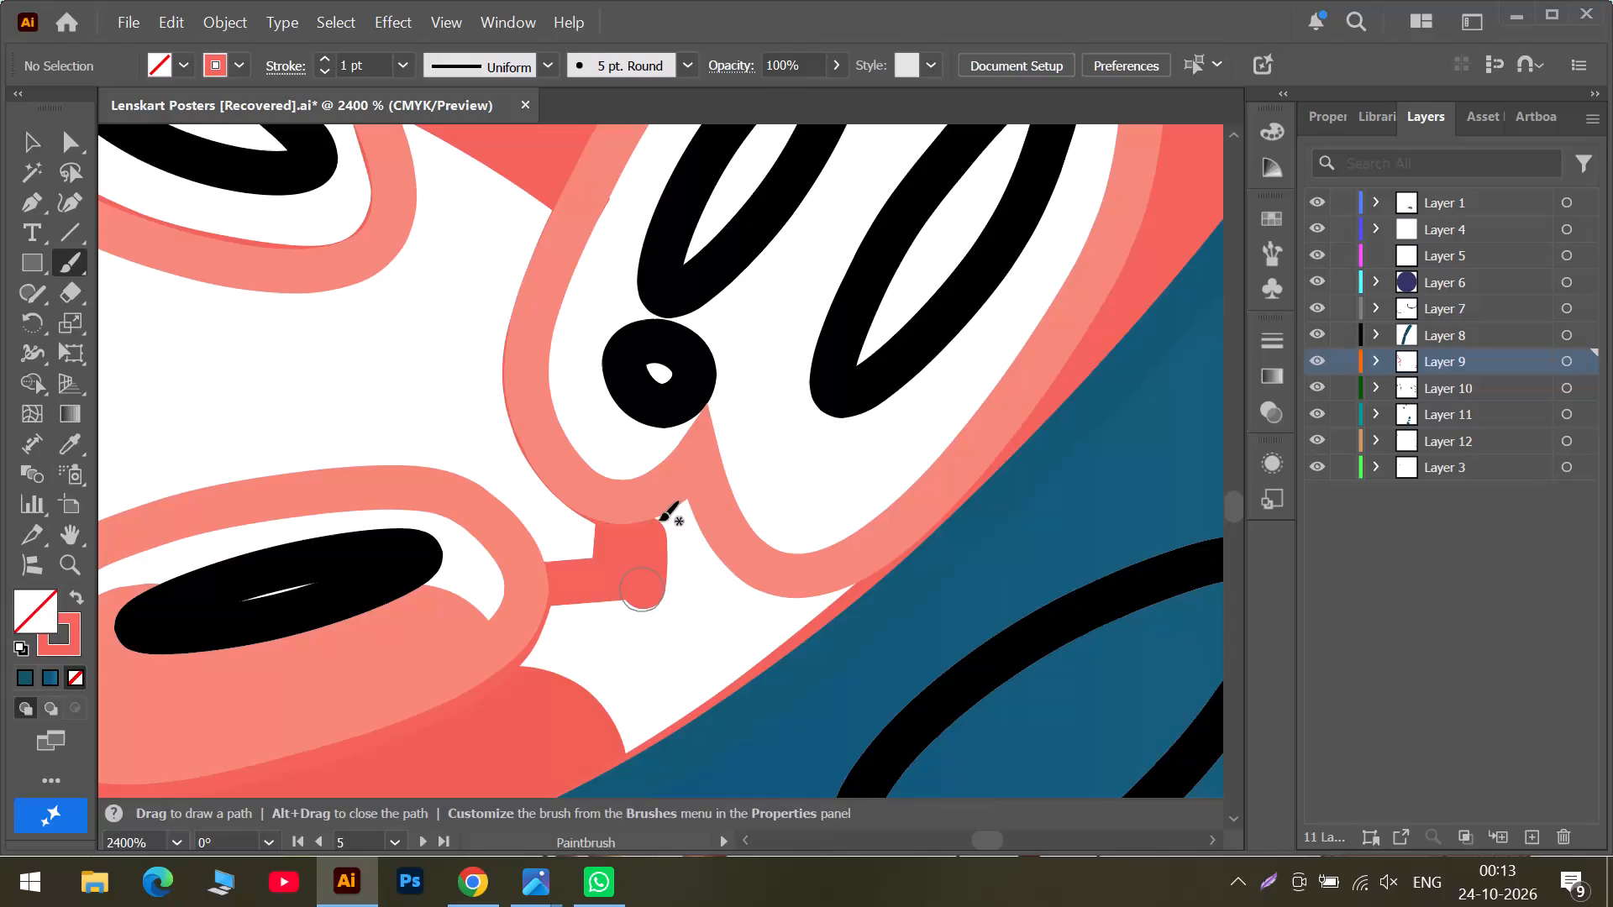
Paint coral Paintbrush strokes on Layer 9 over the white gap below the notch of the double sucker in the coil.
drag(659, 522, 662, 574)
drag(682, 515, 670, 584)
drag(688, 558, 690, 590)
drag(698, 561, 698, 594)
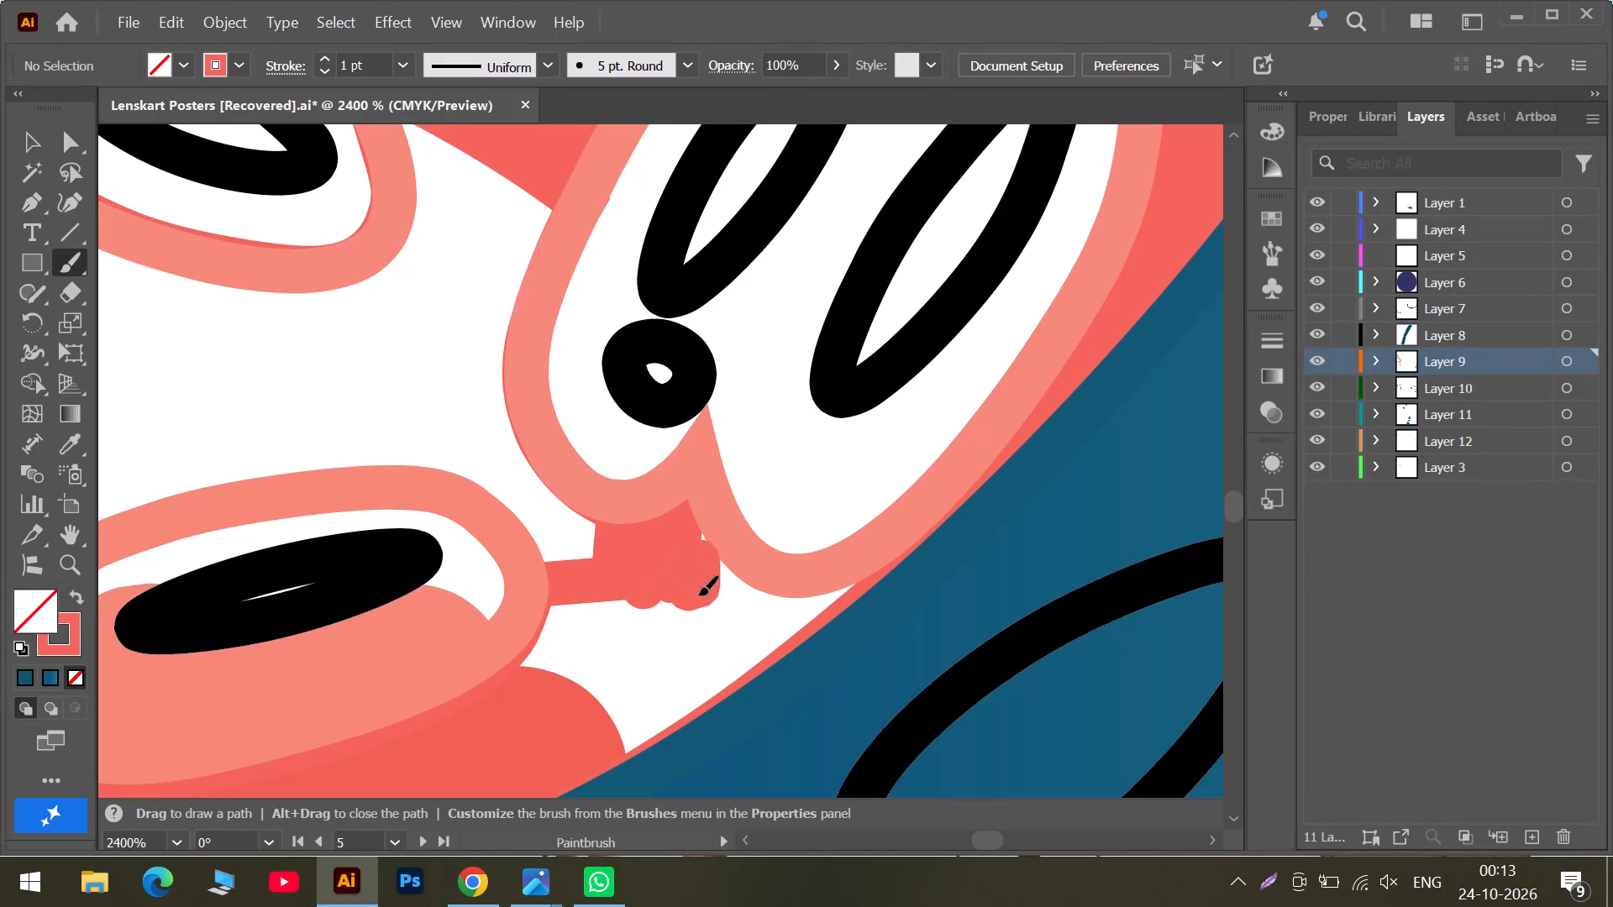
drag(698, 594, 700, 589)
click(702, 559)
drag(698, 547, 674, 587)
drag(667, 589, 654, 605)
Extend the coral paint down to the darker coral area beside the neighbouring single sucker, covering the white between them.
drag(649, 601, 610, 632)
drag(610, 597, 596, 649)
drag(600, 612, 584, 637)
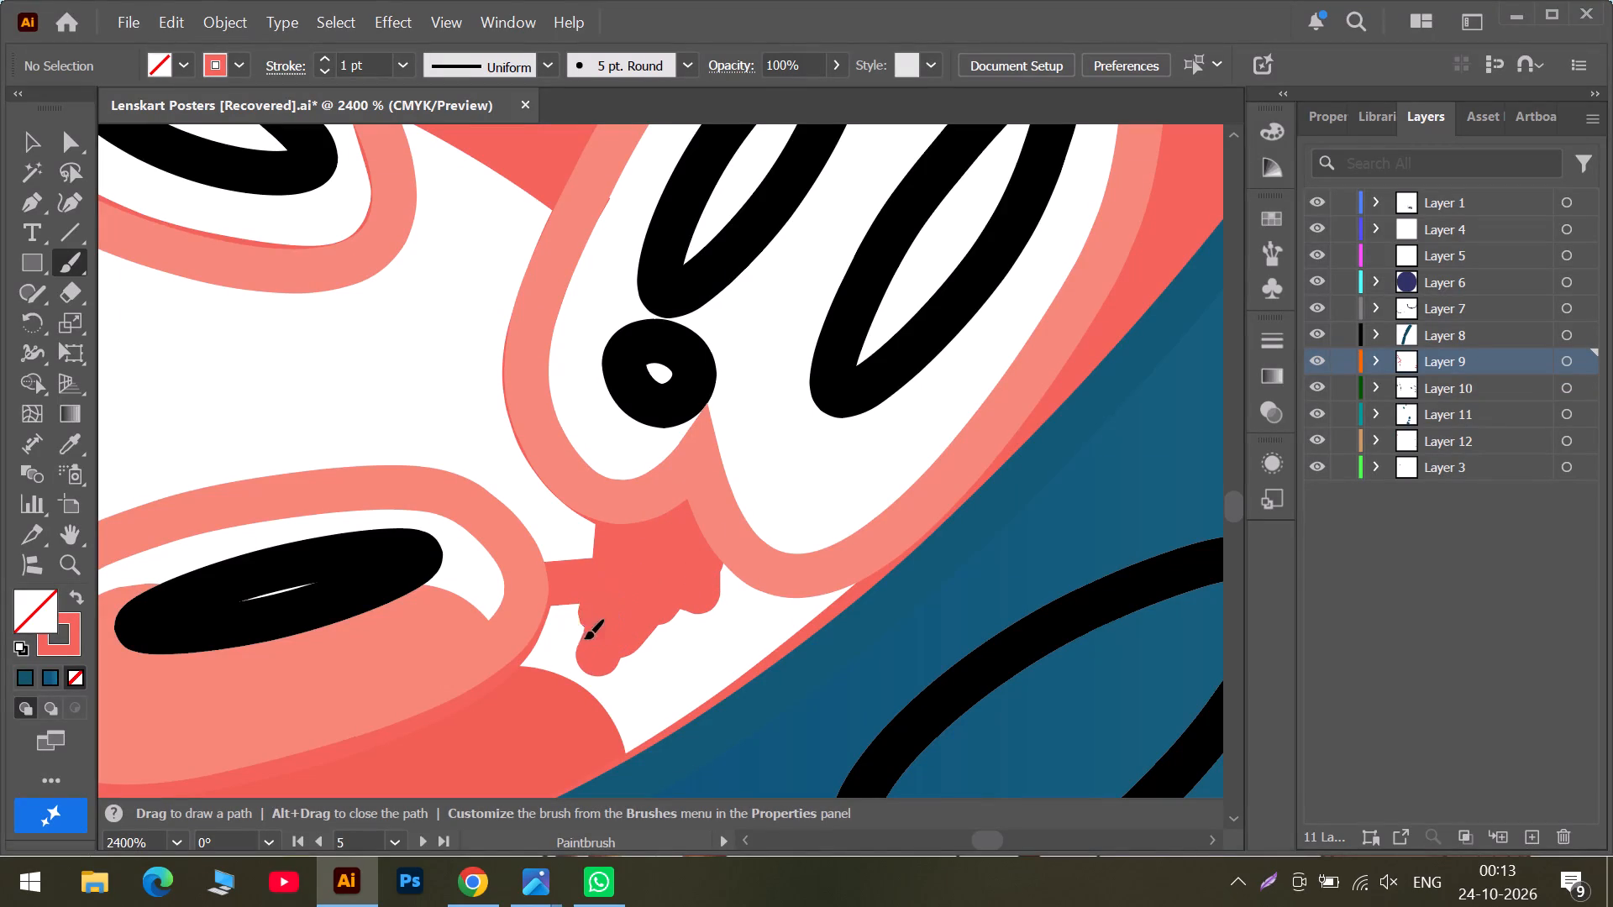
drag(584, 637, 580, 637)
drag(580, 611, 558, 643)
drag(558, 616, 537, 663)
drag(532, 638, 526, 674)
drag(570, 640, 567, 689)
drag(571, 683, 591, 689)
drag(644, 638, 644, 667)
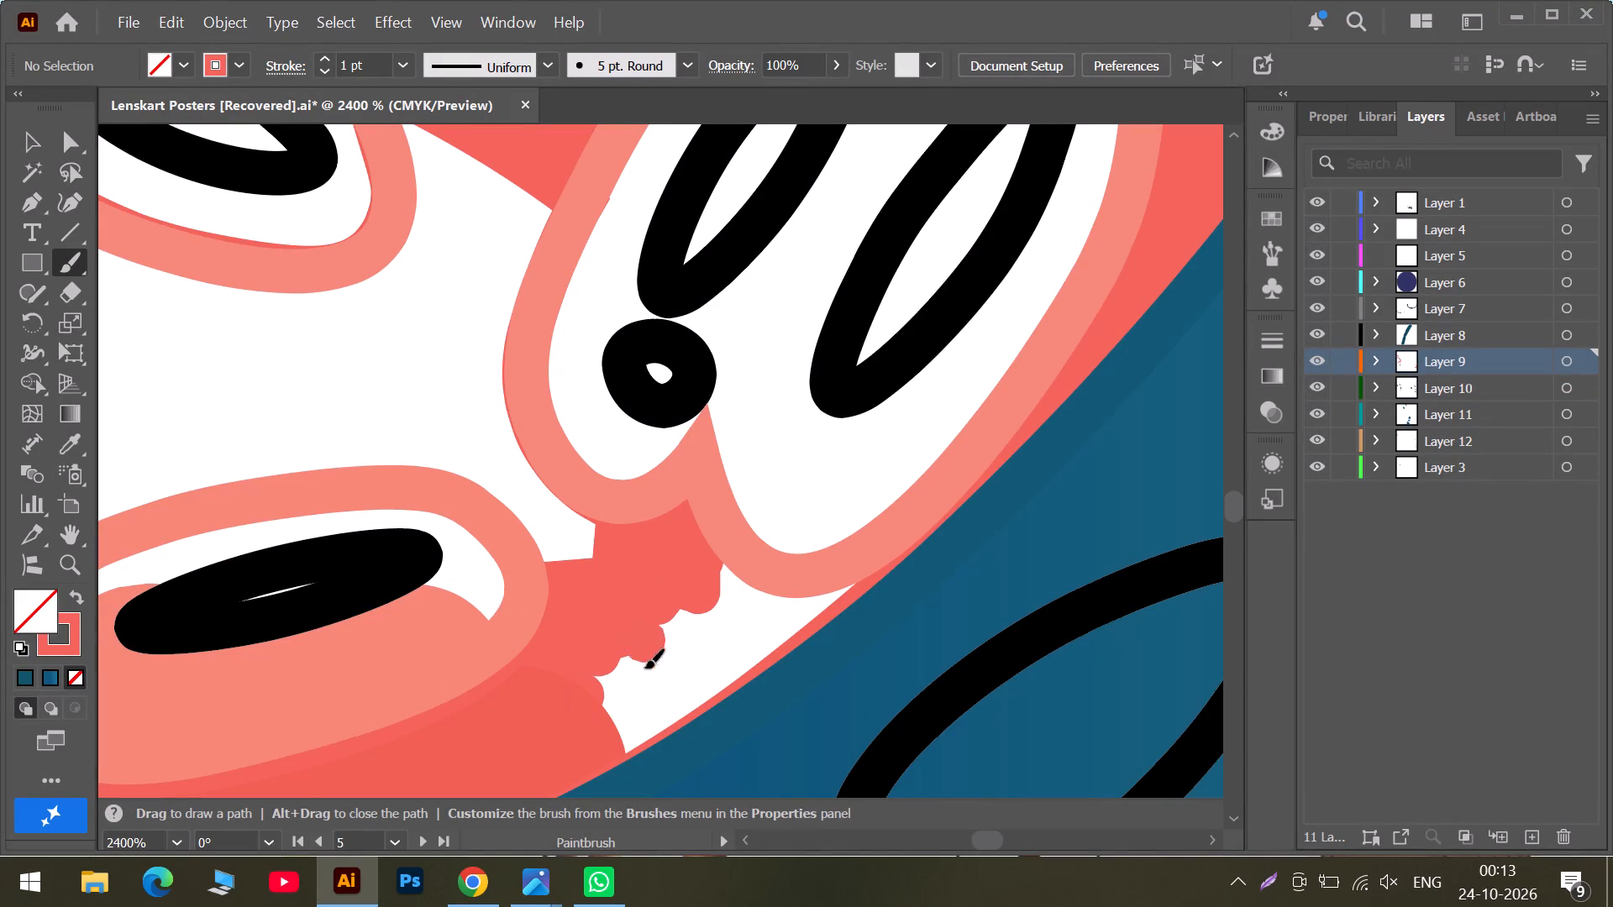
drag(644, 667, 676, 633)
Fill the white area beneath the double sucker's larger lobe with coral strokes out to the teal edge.
drag(742, 568, 735, 611)
drag(733, 591, 714, 610)
drag(716, 605, 728, 615)
drag(742, 610, 759, 616)
click(765, 611)
drag(779, 609, 801, 611)
click(807, 605)
click(819, 596)
drag(822, 596, 830, 595)
drag(831, 595, 839, 595)
click(843, 592)
drag(782, 606, 778, 611)
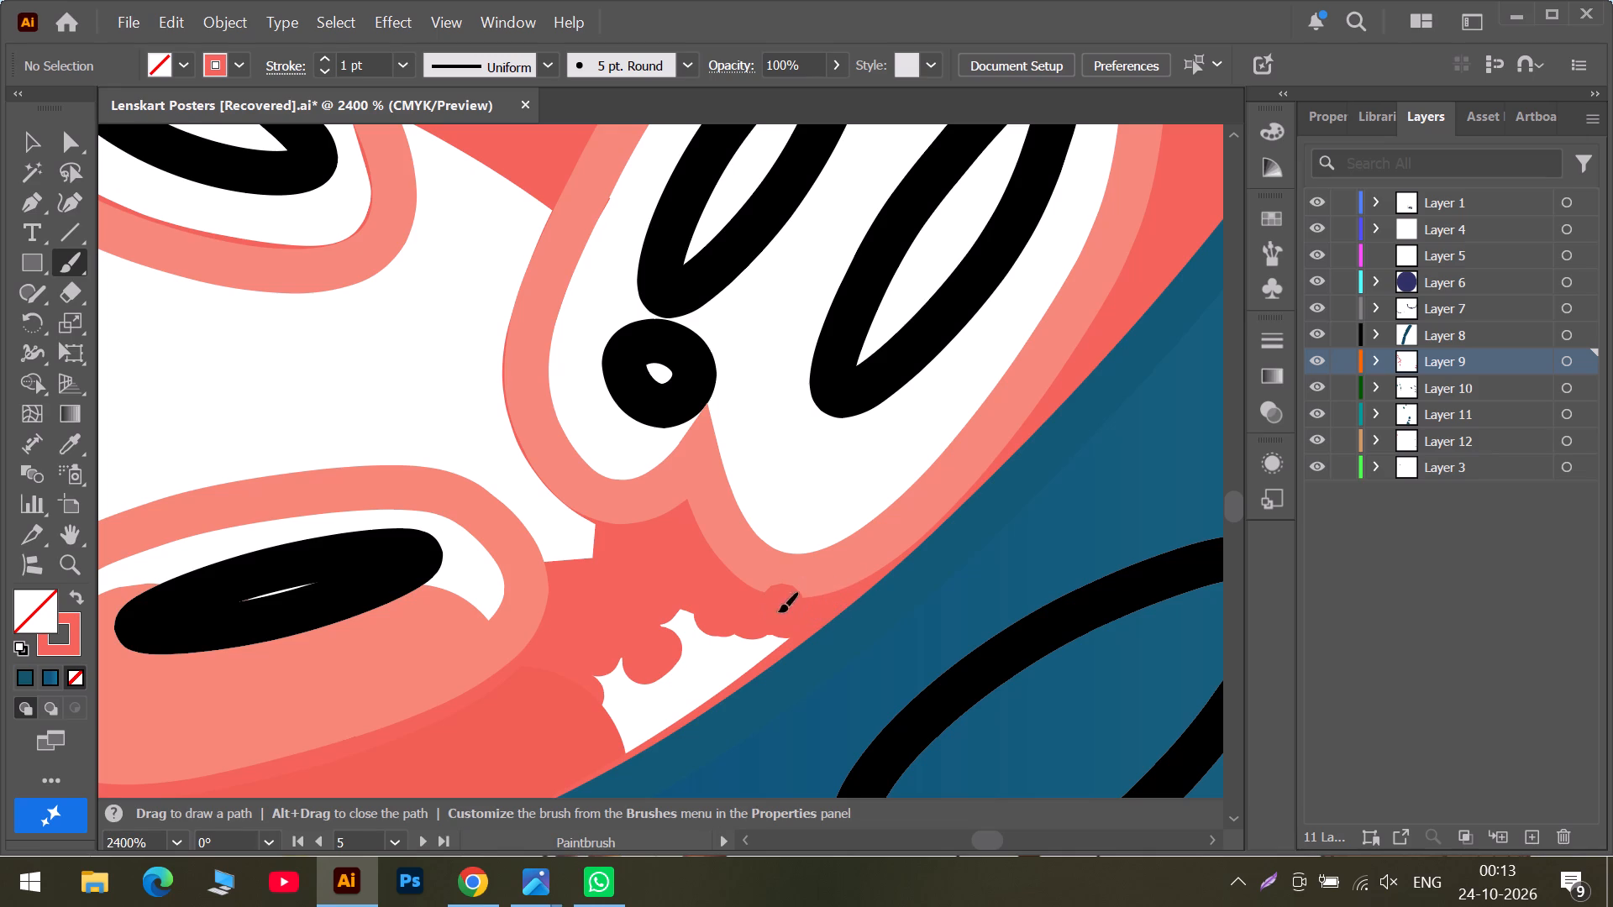
drag(778, 611, 728, 653)
Cover the remaining white sliver along the teal edge of the coil with coral brush strokes.
scroll(731, 636, down, 2)
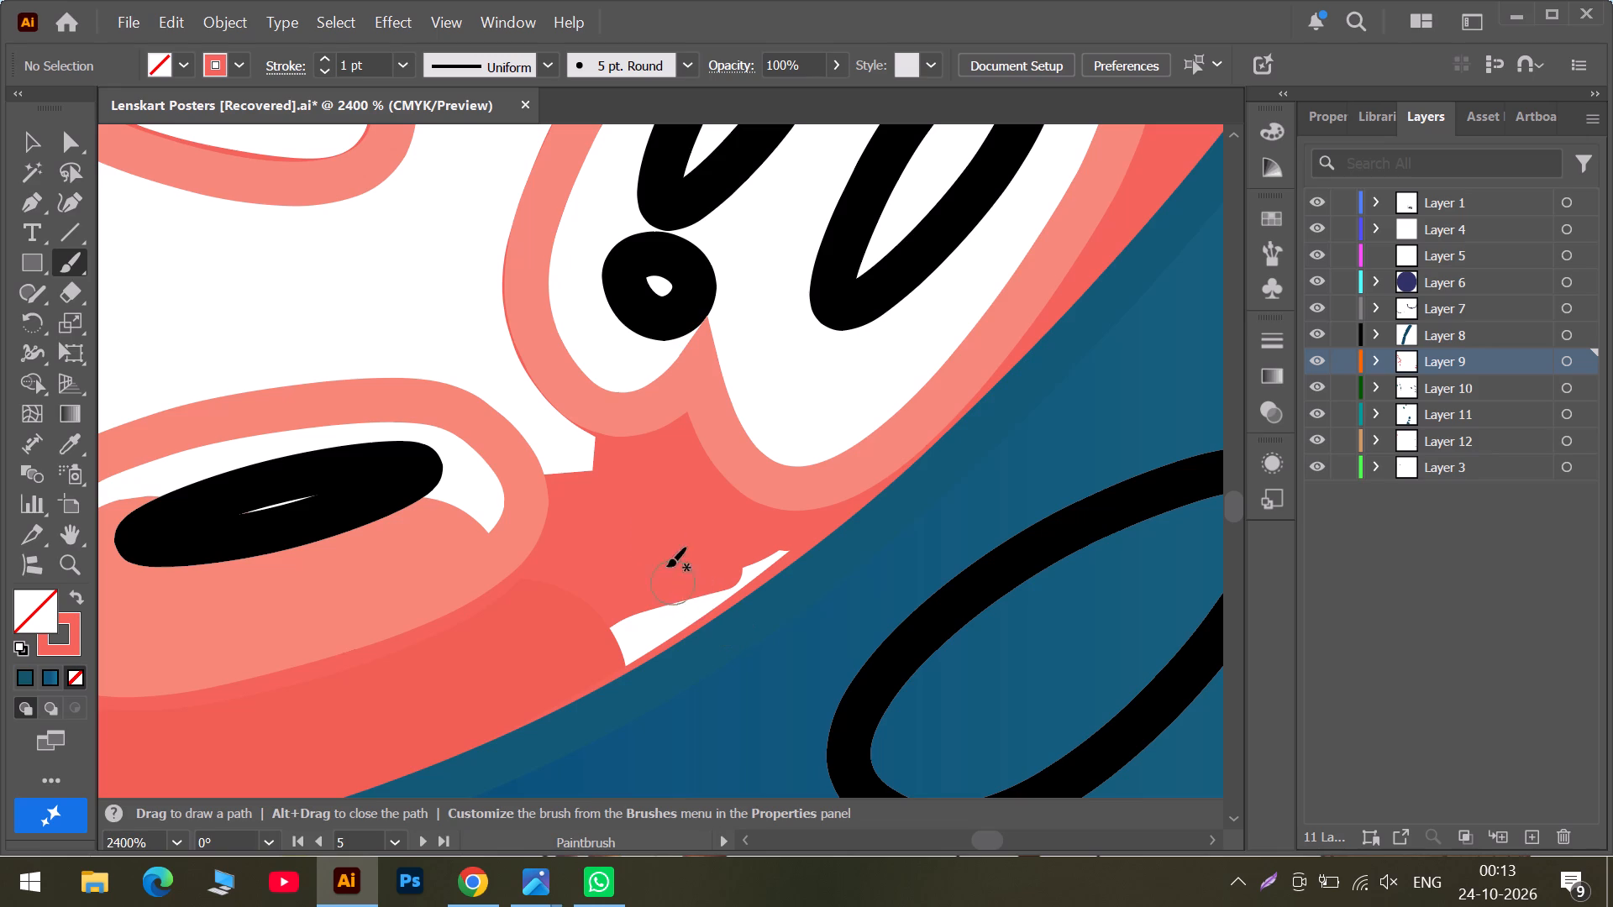
drag(617, 616, 613, 629)
drag(674, 606, 614, 635)
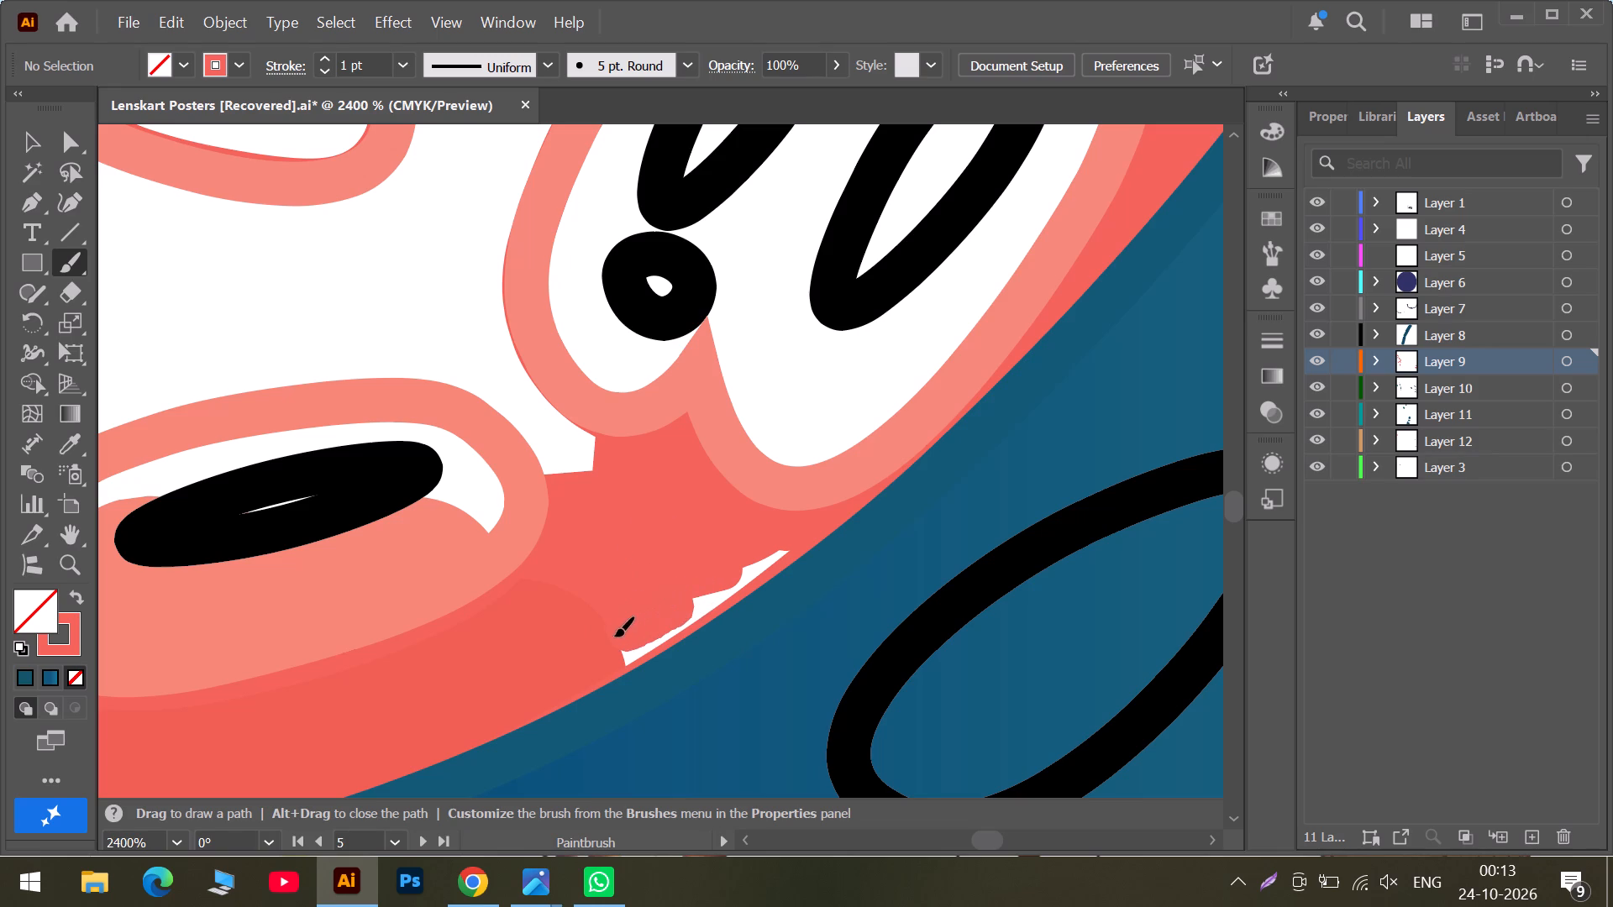
drag(614, 635, 607, 639)
drag(775, 546, 730, 579)
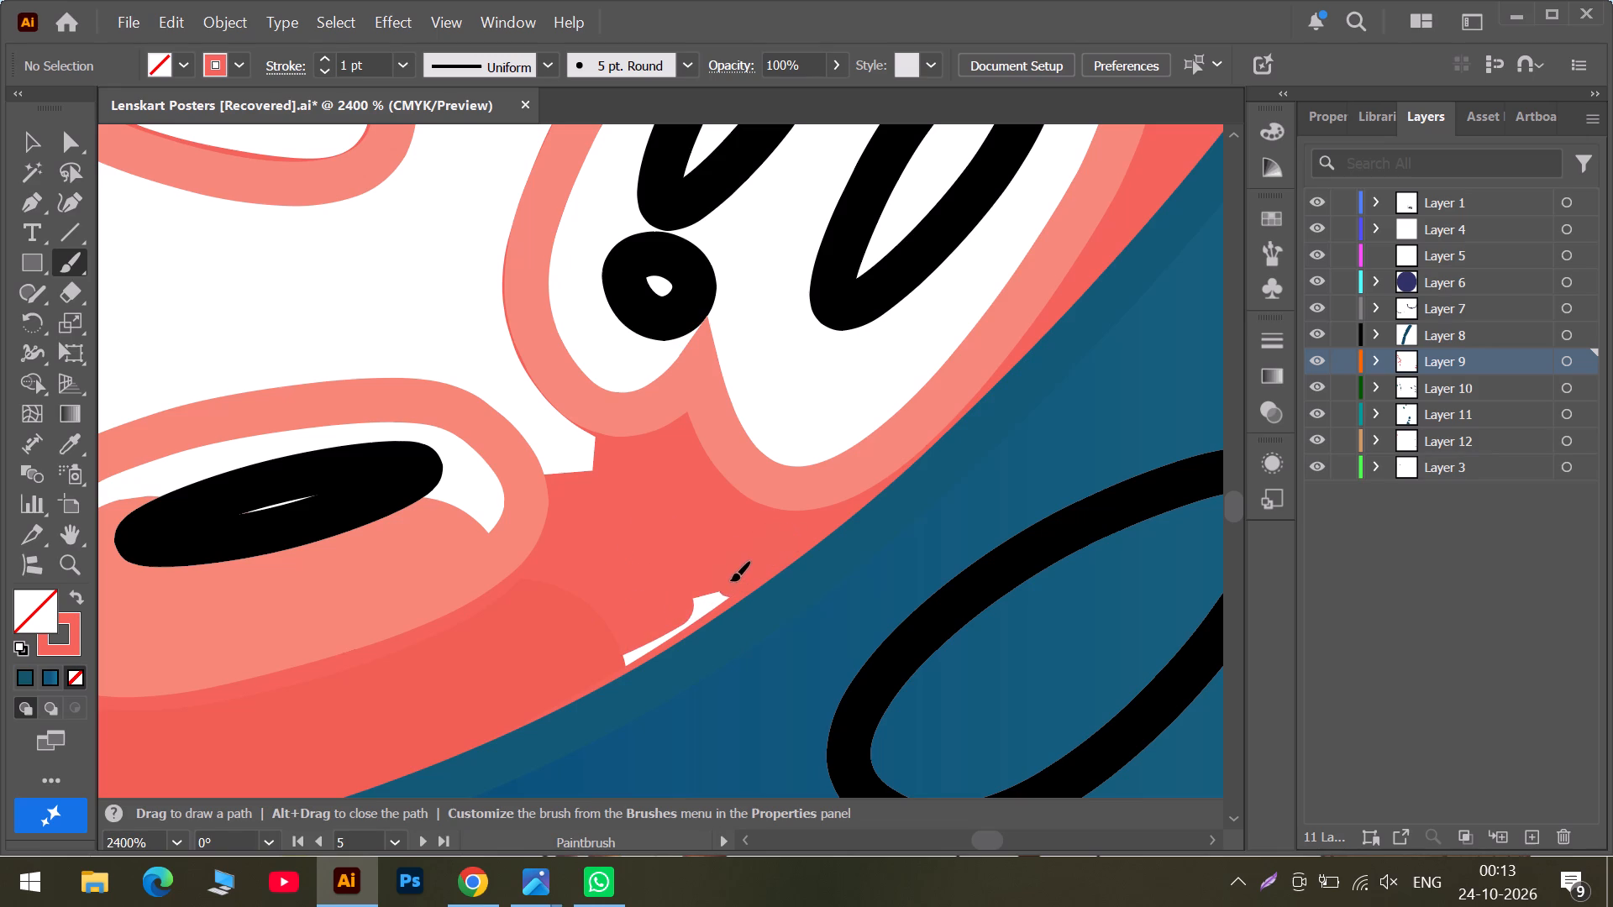
drag(730, 579, 604, 648)
drag(655, 626, 624, 647)
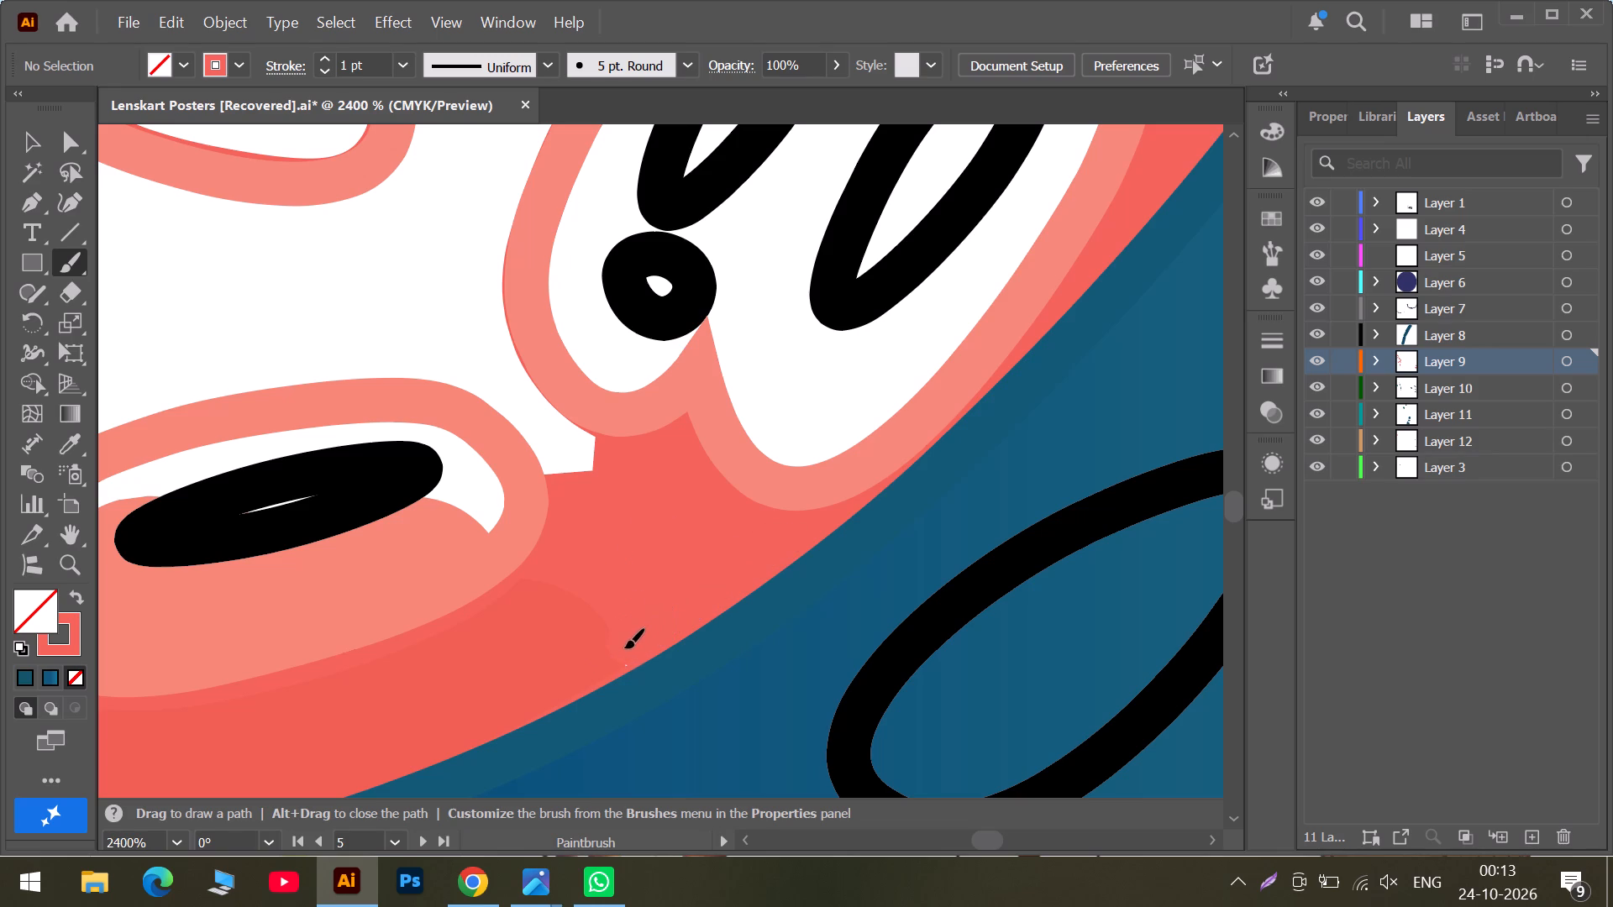
drag(624, 647, 614, 653)
Look along the middle tentacle's suckers down to the lower tentacle for white gaps left in the coral underside.
alt+scroll(627, 638, down, 4)
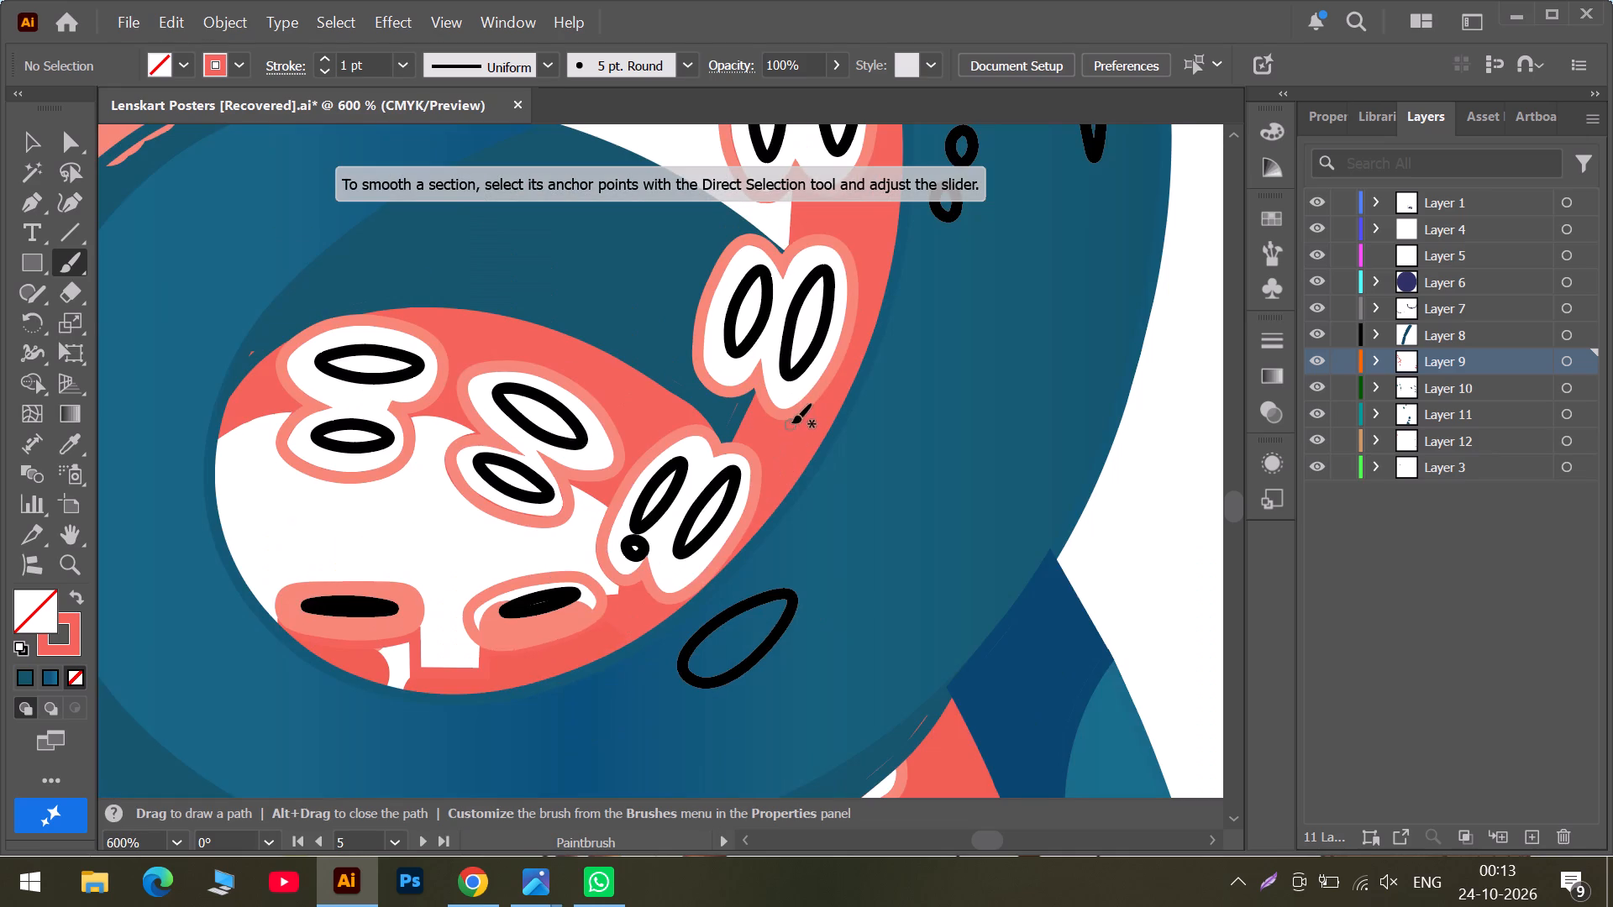
scroll(791, 423, up, 20)
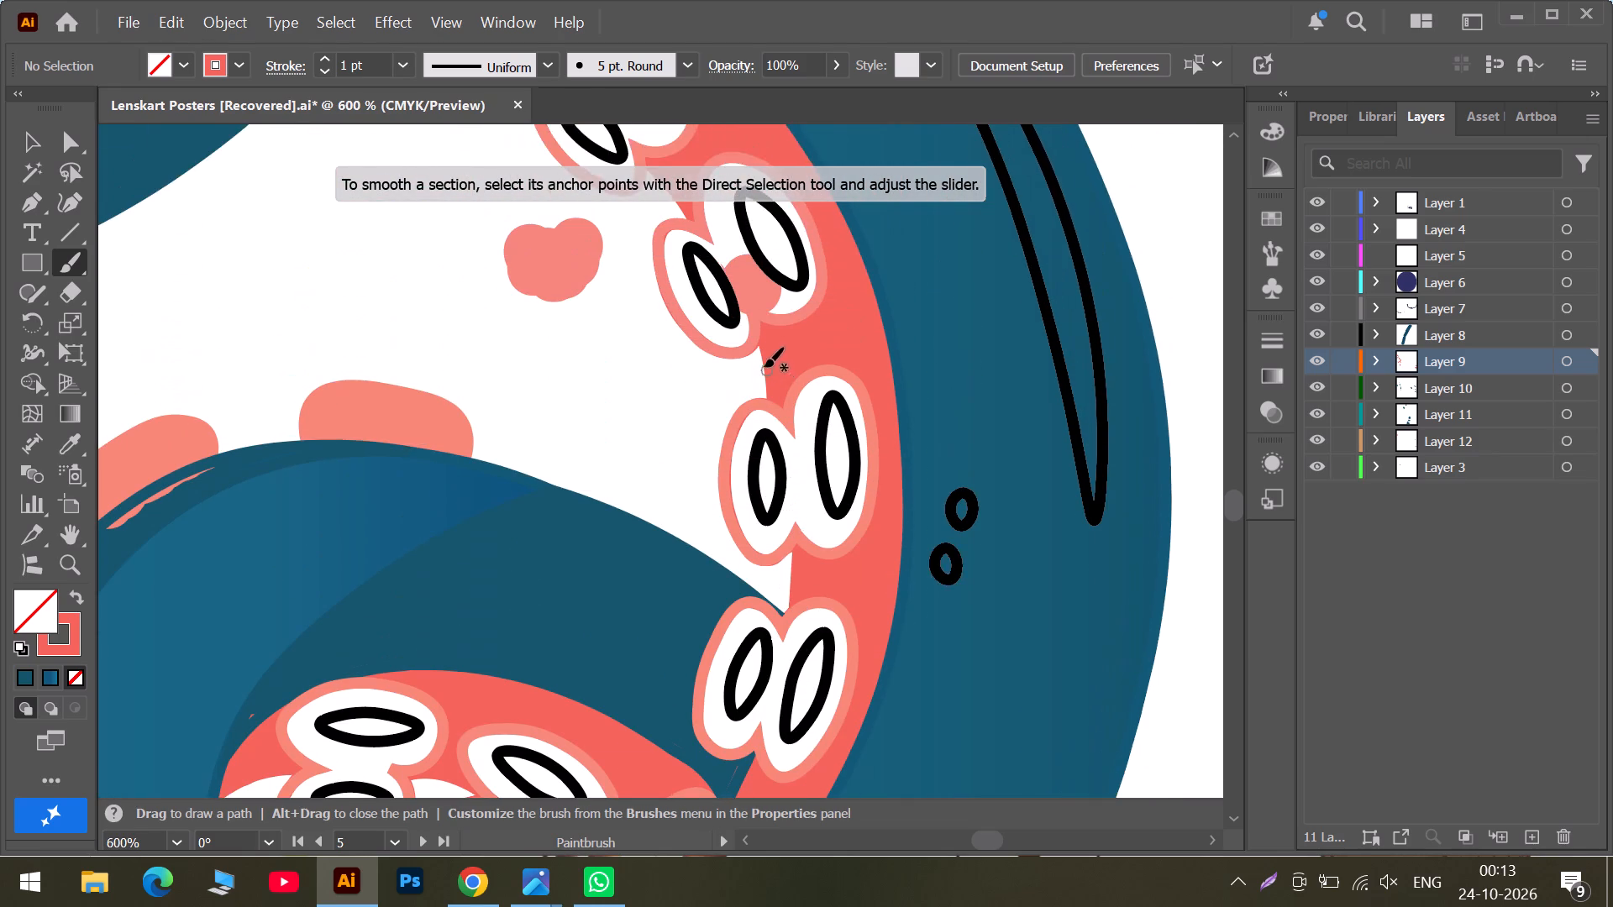
scroll(764, 367, up, 12)
scroll(684, 347, down, 12)
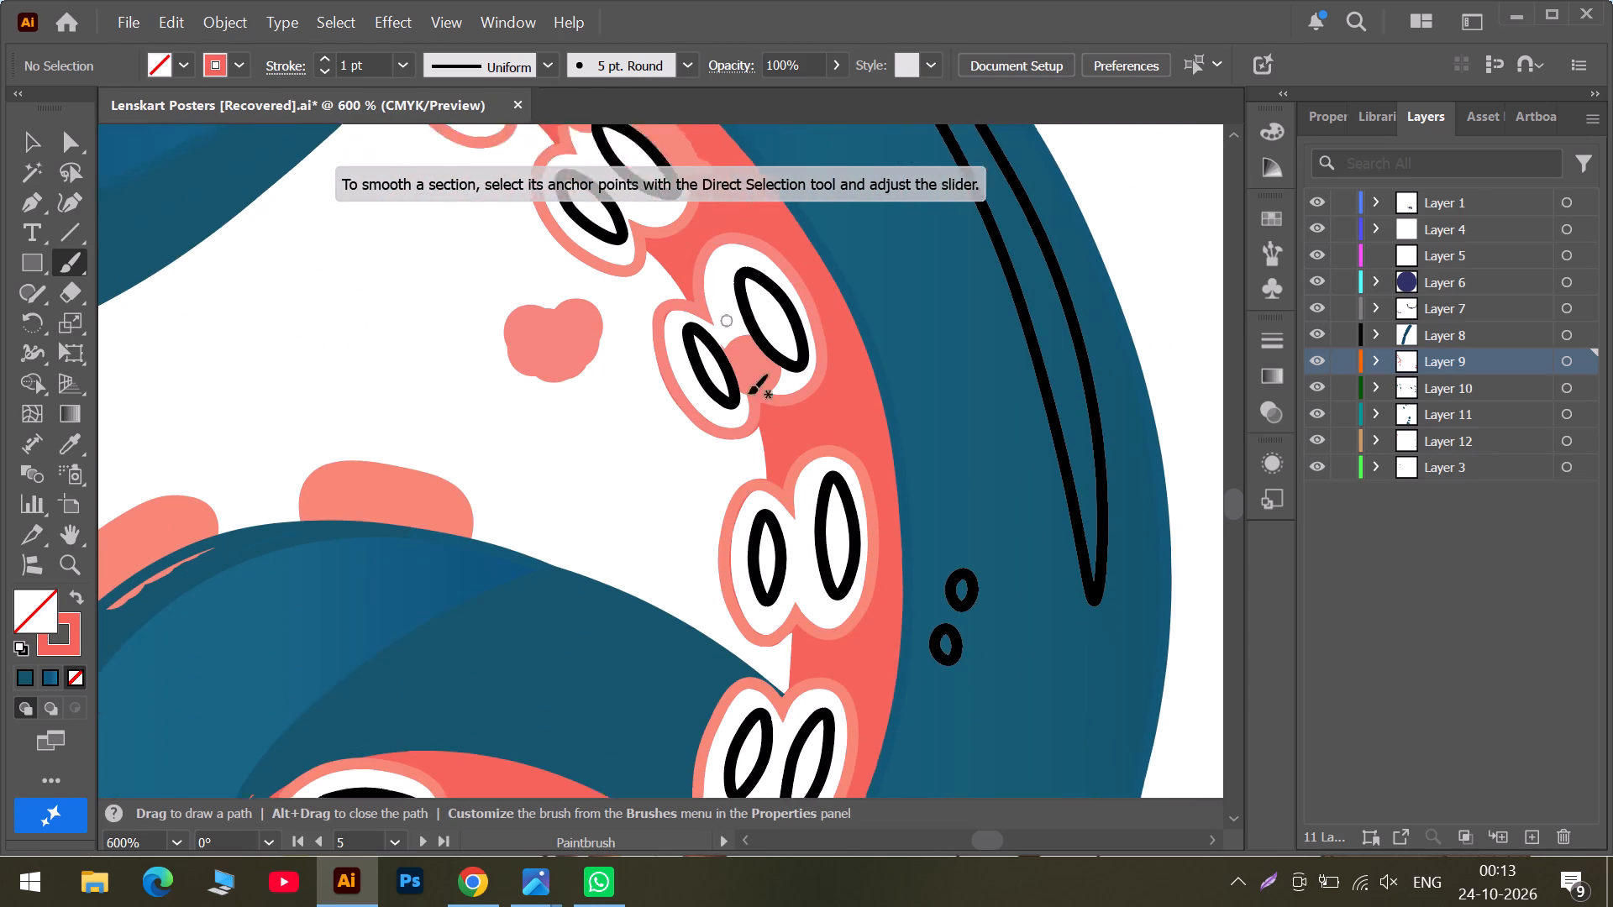
scroll(748, 394, down, 9)
scroll(757, 485, down, 6)
scroll(748, 668, down, 7)
scroll(822, 676, down, 14)
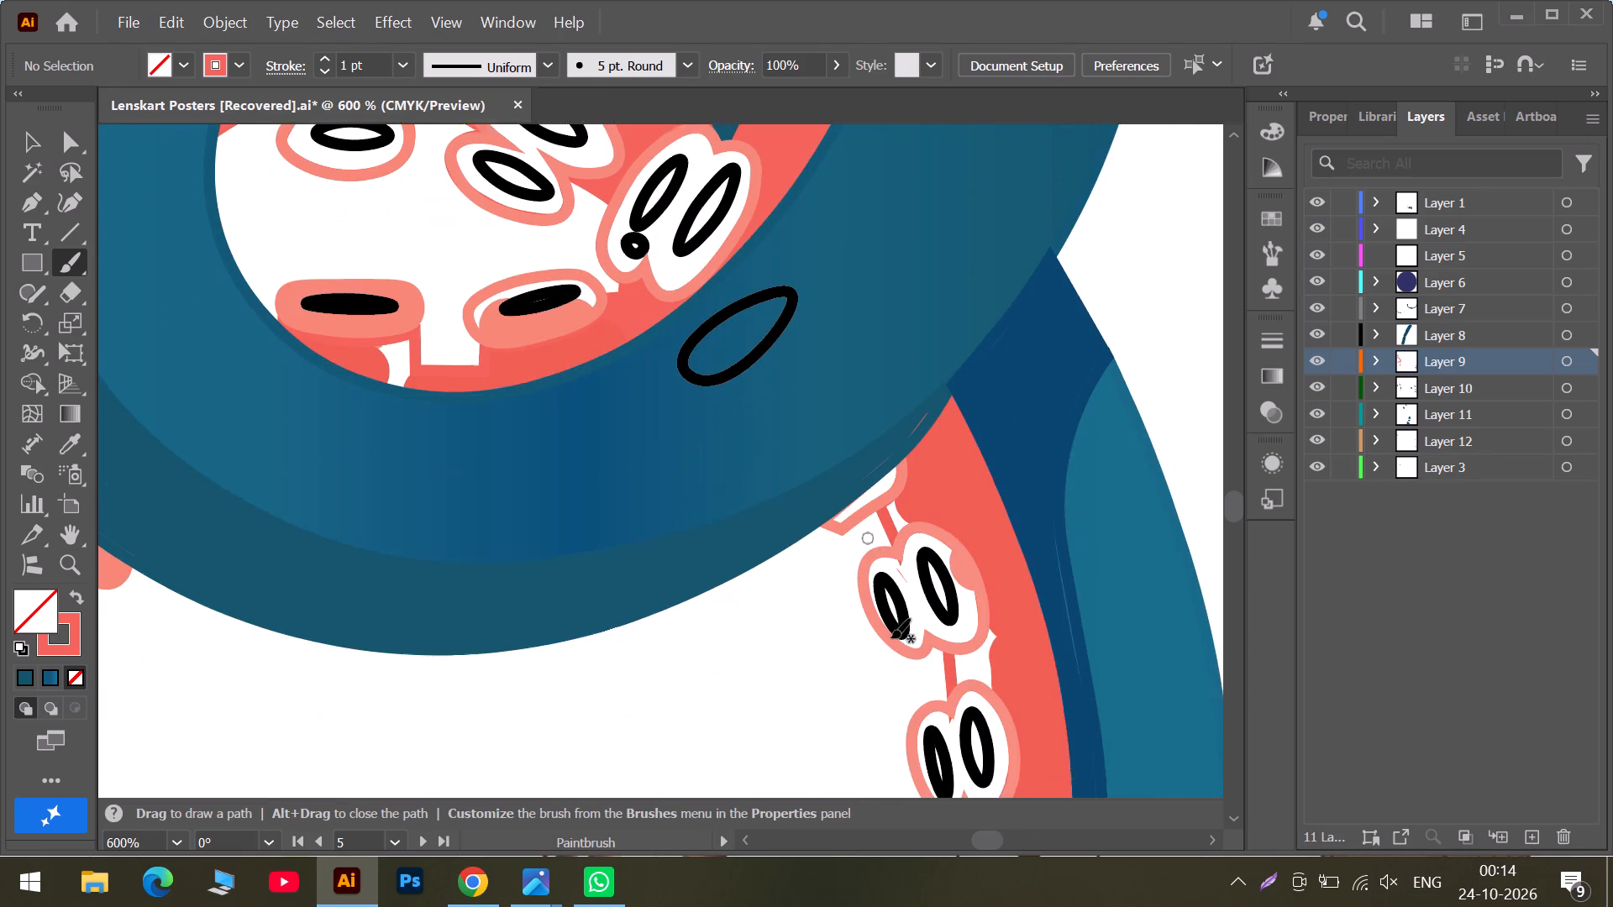
Paint coral over the white gap between the partly hidden top sucker and the first full sucker pair of the lower tentacle.
alt+scroll(917, 502, up, 5)
drag(843, 446, 828, 472)
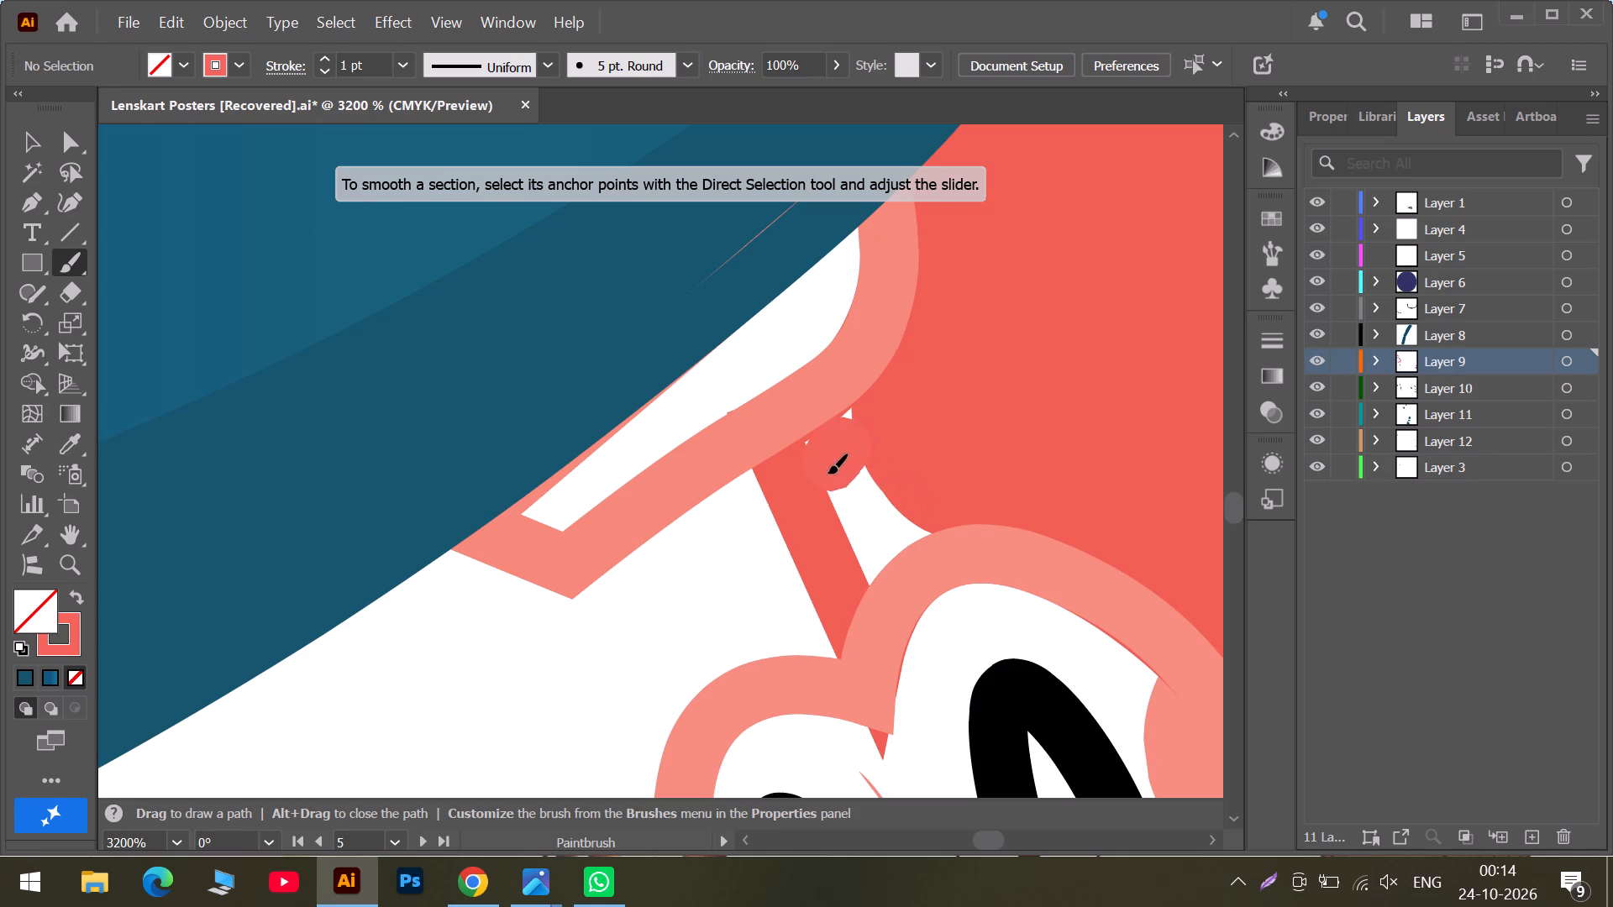
drag(828, 472, 827, 474)
drag(859, 434, 822, 465)
drag(879, 462, 845, 519)
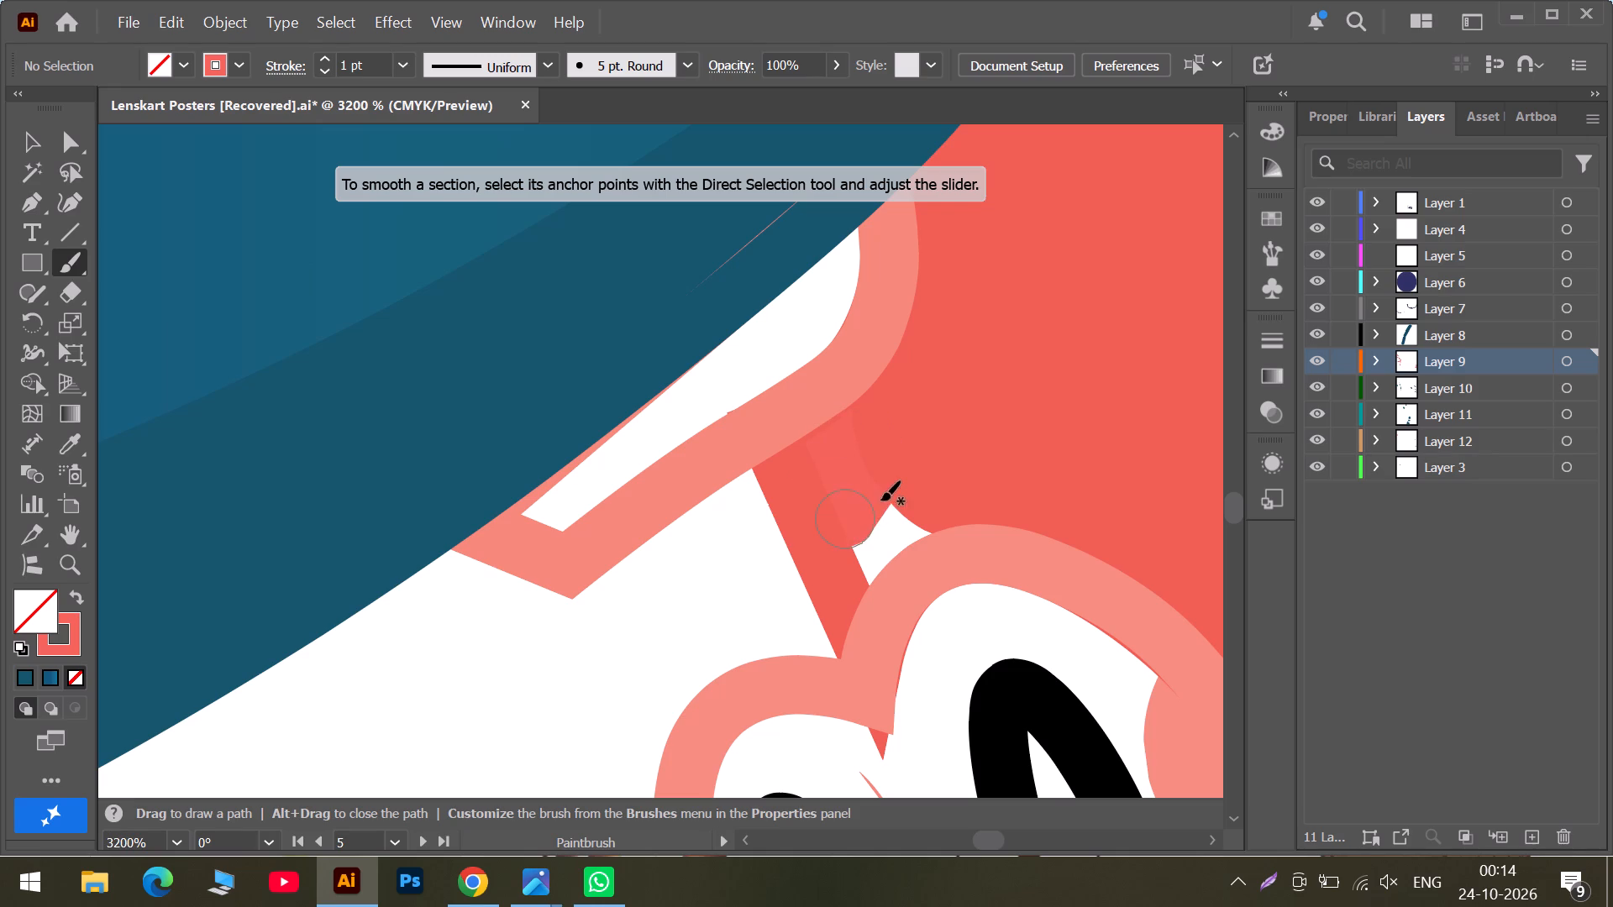
drag(883, 500, 874, 534)
drag(885, 527, 874, 565)
click(878, 560)
click(905, 537)
drag(915, 532, 905, 536)
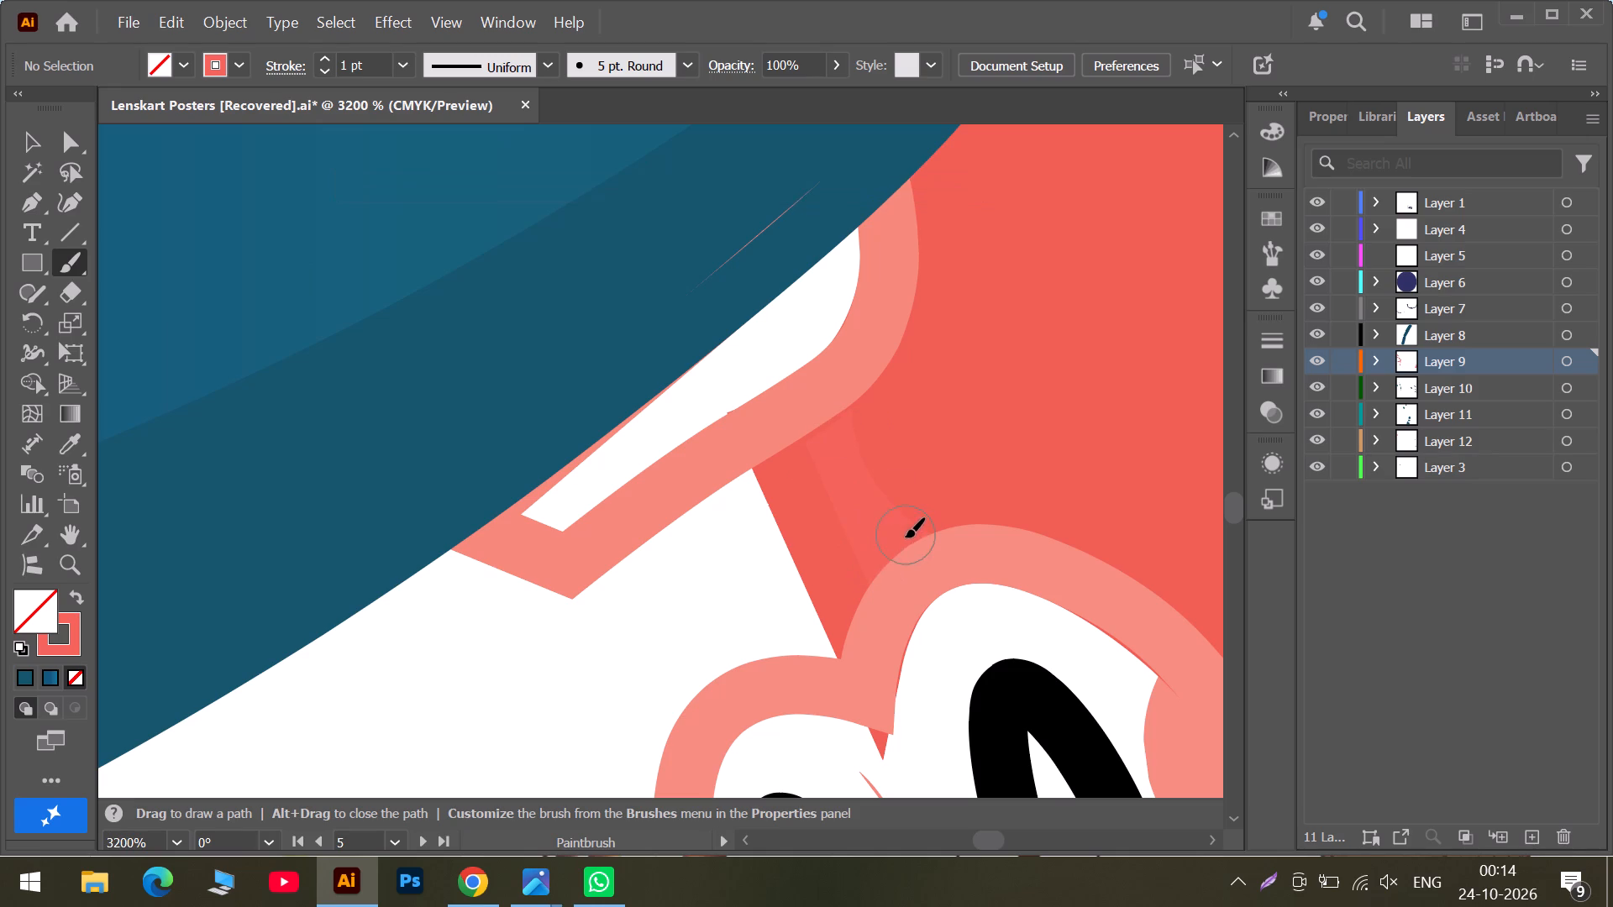
Widen the narrow coral strip between the first and second full sucker pairs of the lower tentacle with brush strokes.
alt+scroll(900, 542, down, 6)
scroll(927, 694, down, 5)
scroll(969, 486, up, 5)
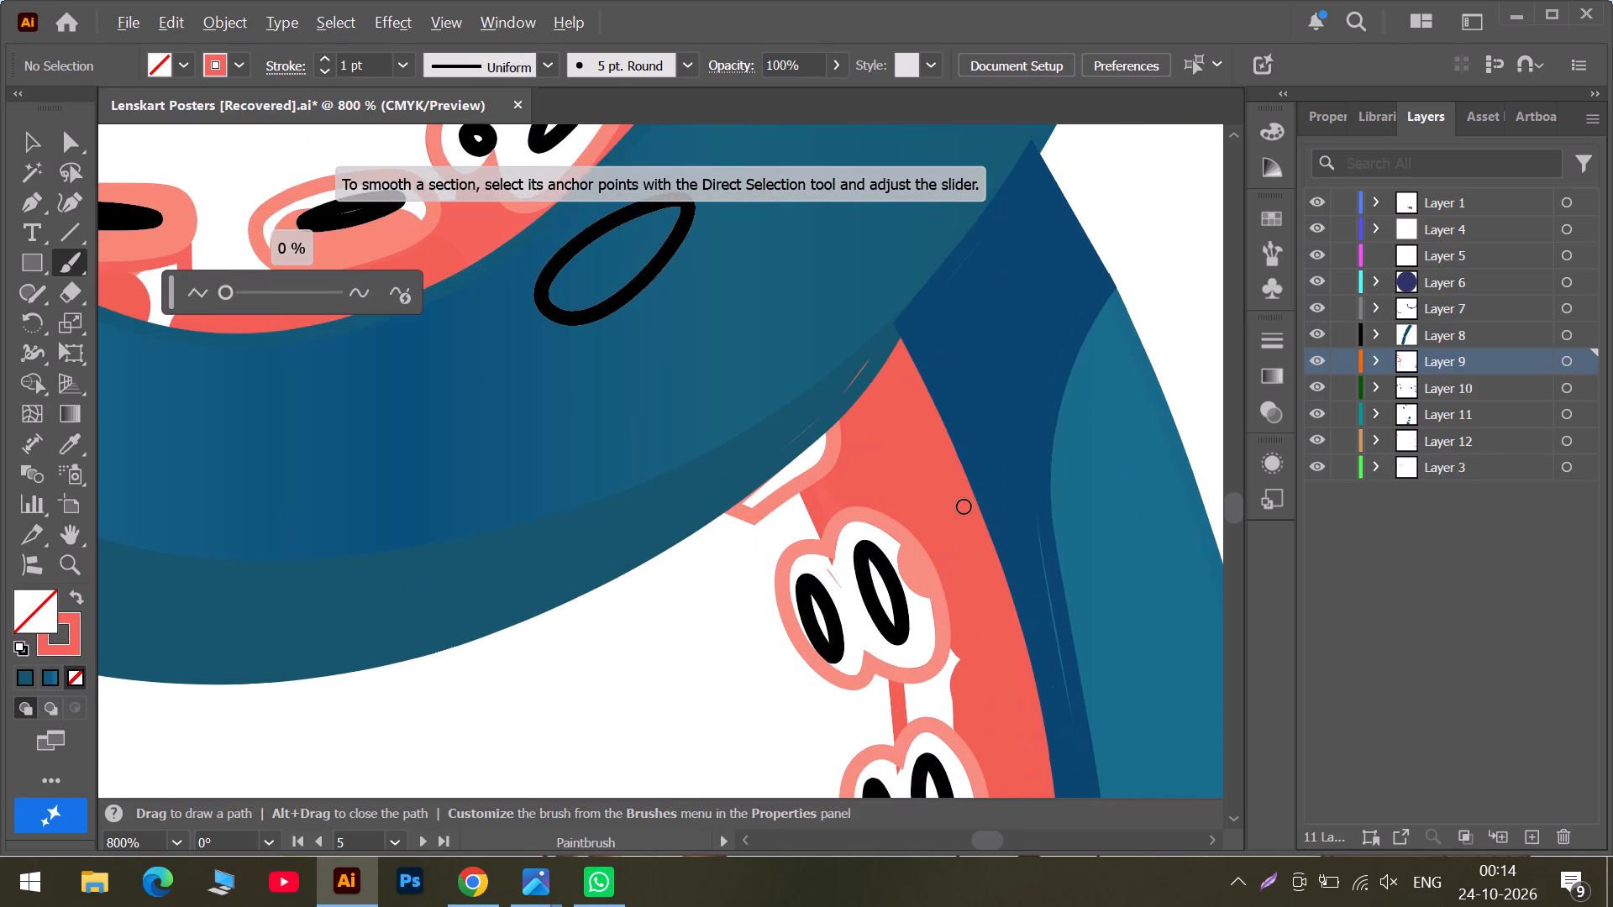
scroll(927, 674, up, 4)
scroll(923, 674, down, 7)
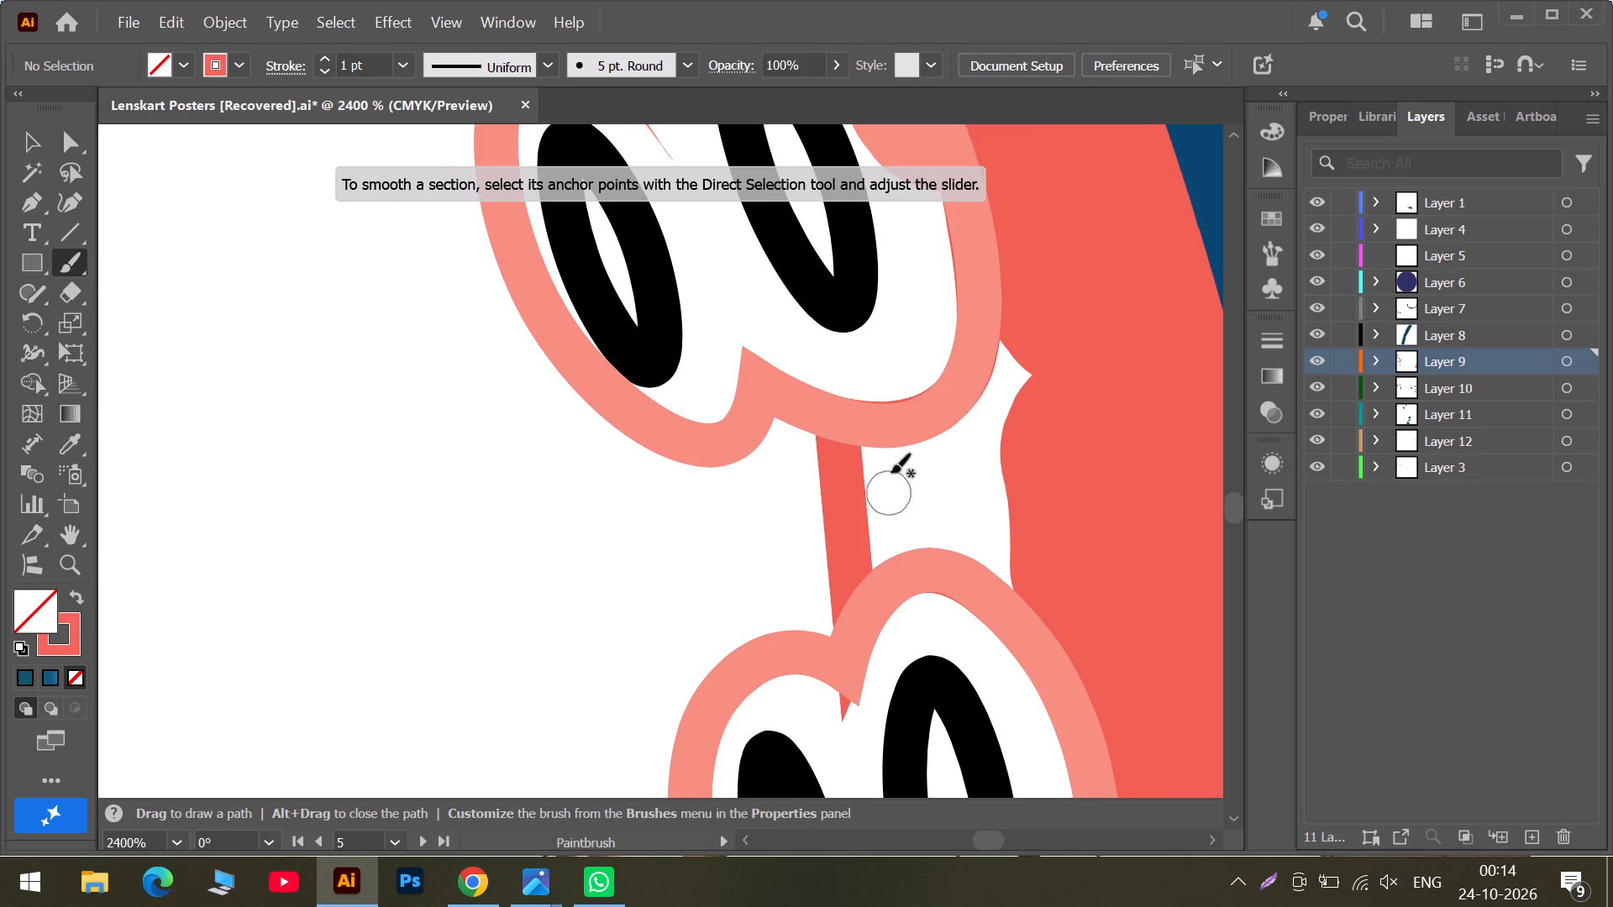
drag(885, 455, 875, 536)
drag(864, 448, 862, 558)
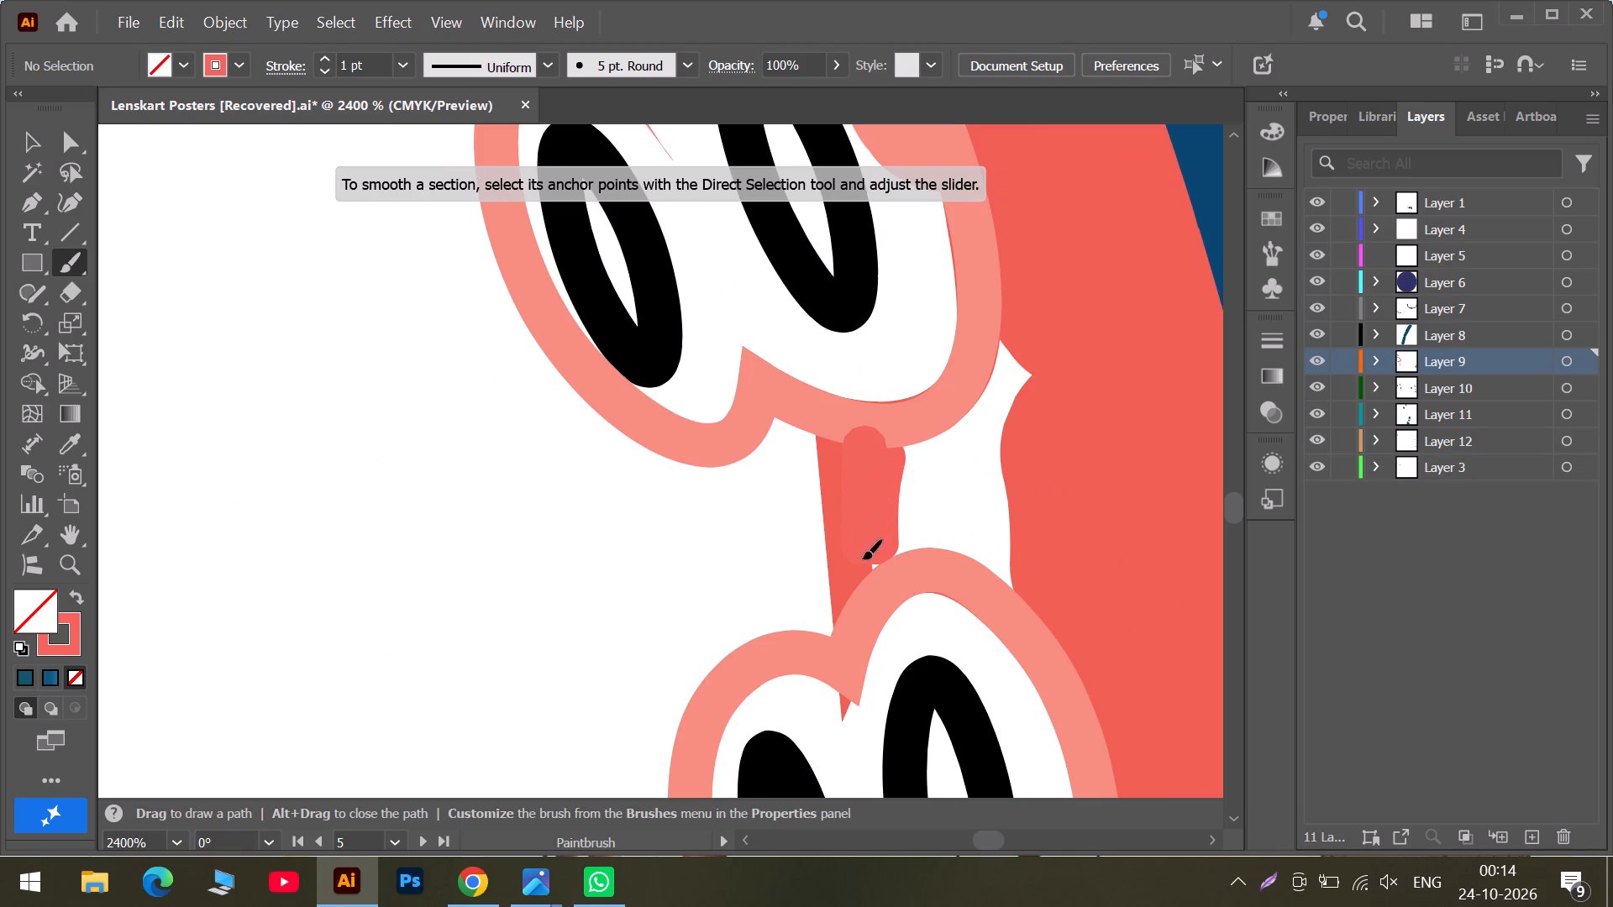
drag(862, 558, 861, 564)
drag(911, 450, 907, 536)
drag(913, 523, 905, 544)
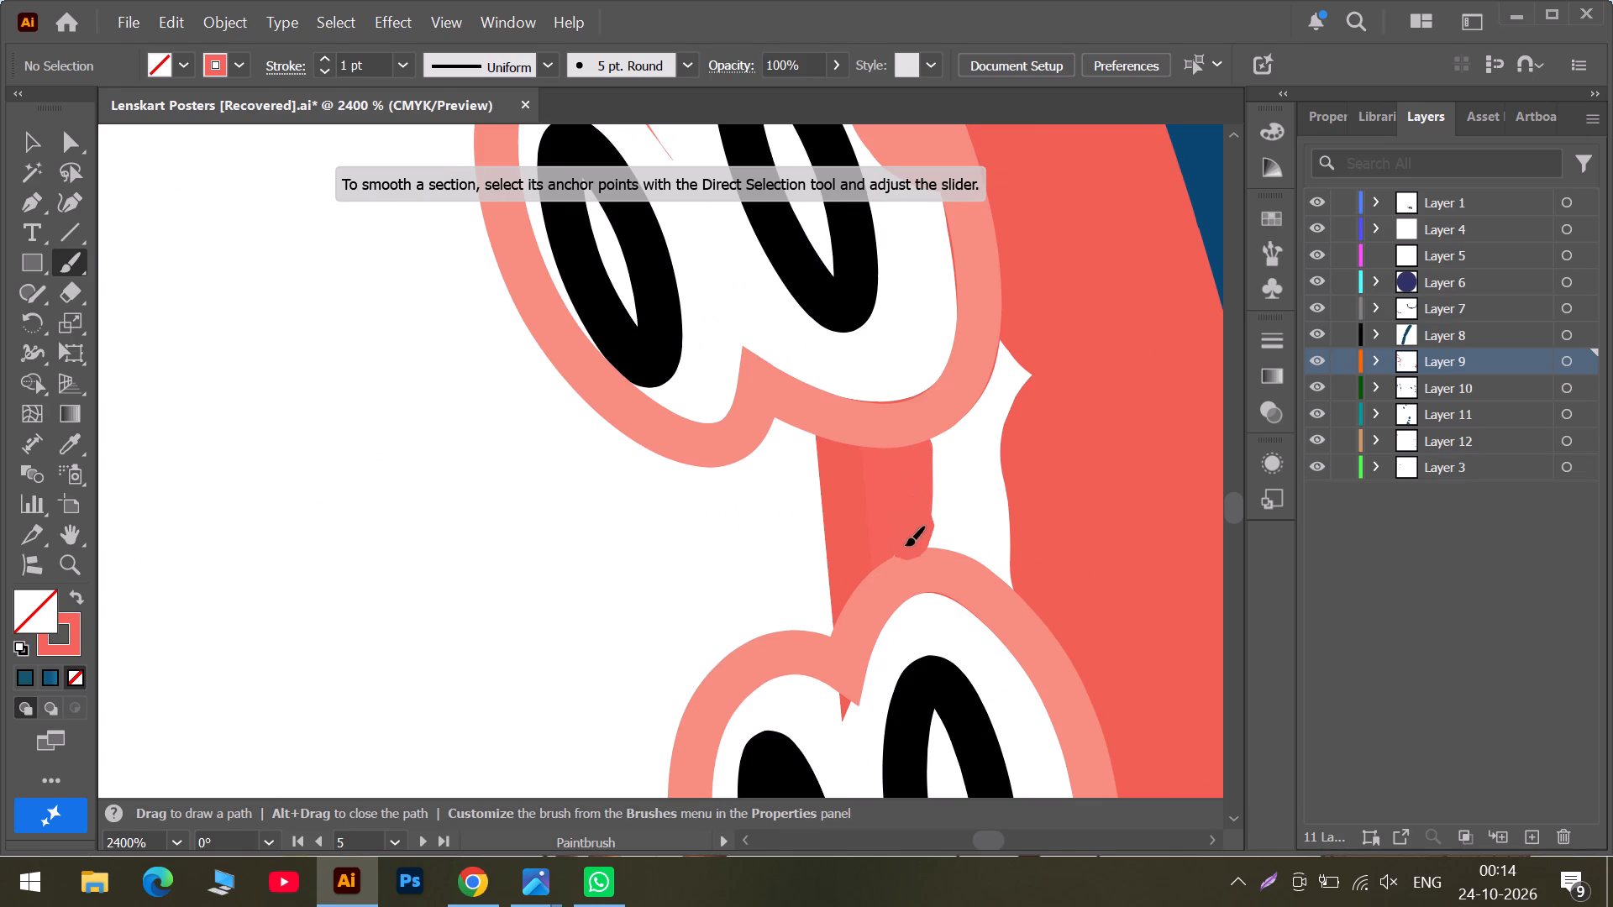
drag(905, 544, 898, 558)
Fill the rest of the white gap between that strip and the tentacle's coral body.
drag(1013, 345, 989, 427)
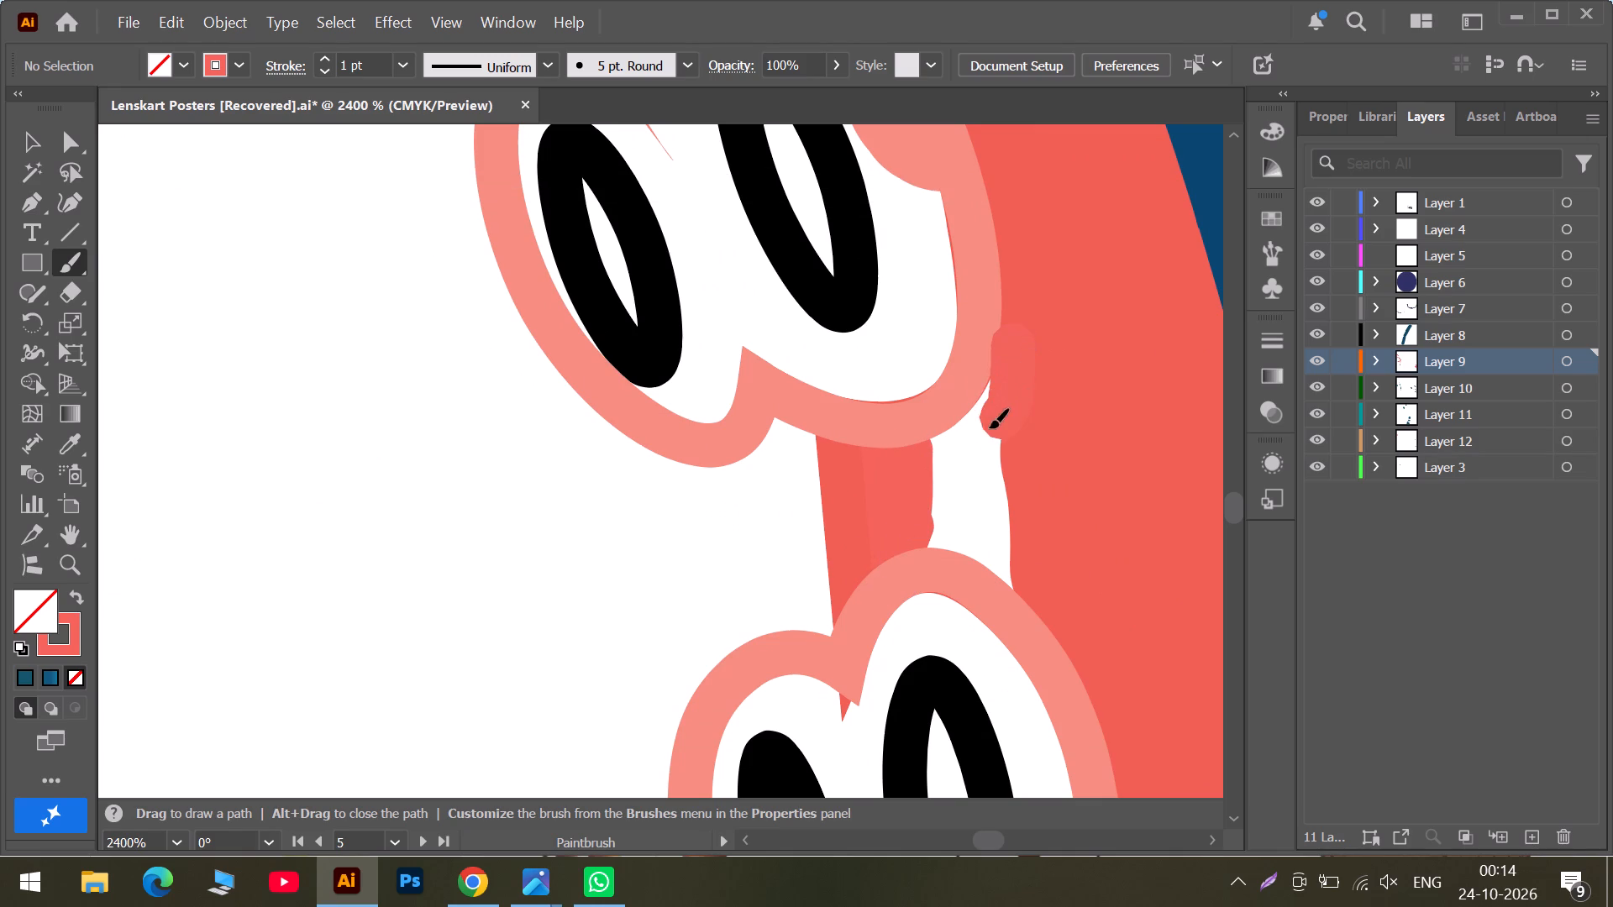
drag(989, 427, 981, 430)
drag(995, 398, 910, 463)
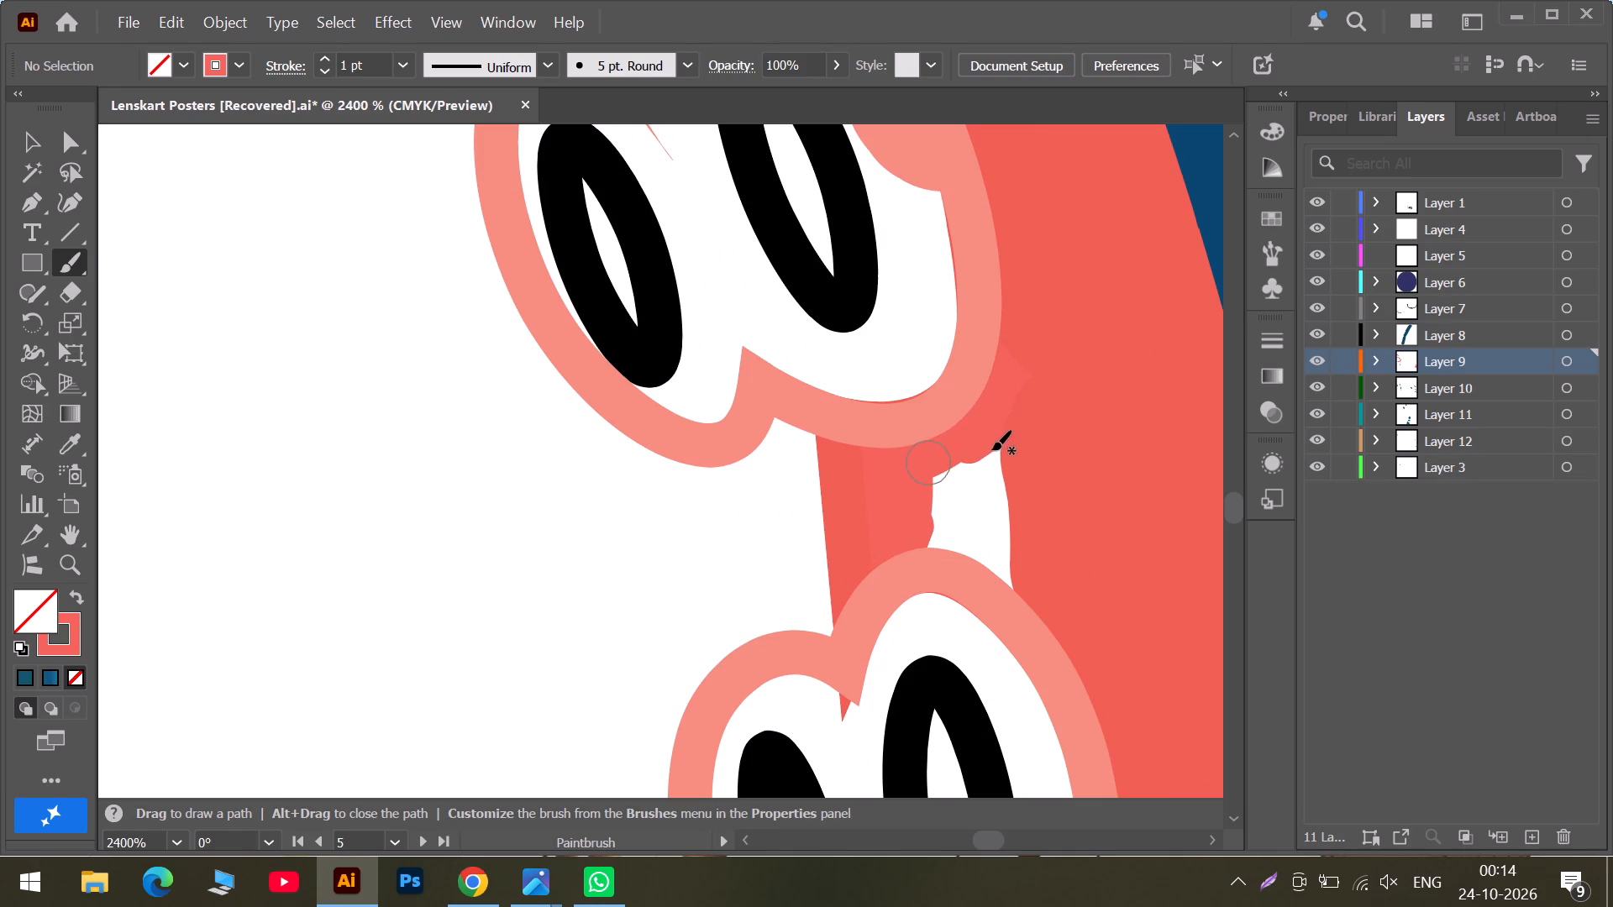
drag(992, 449, 880, 498)
drag(1002, 536, 919, 526)
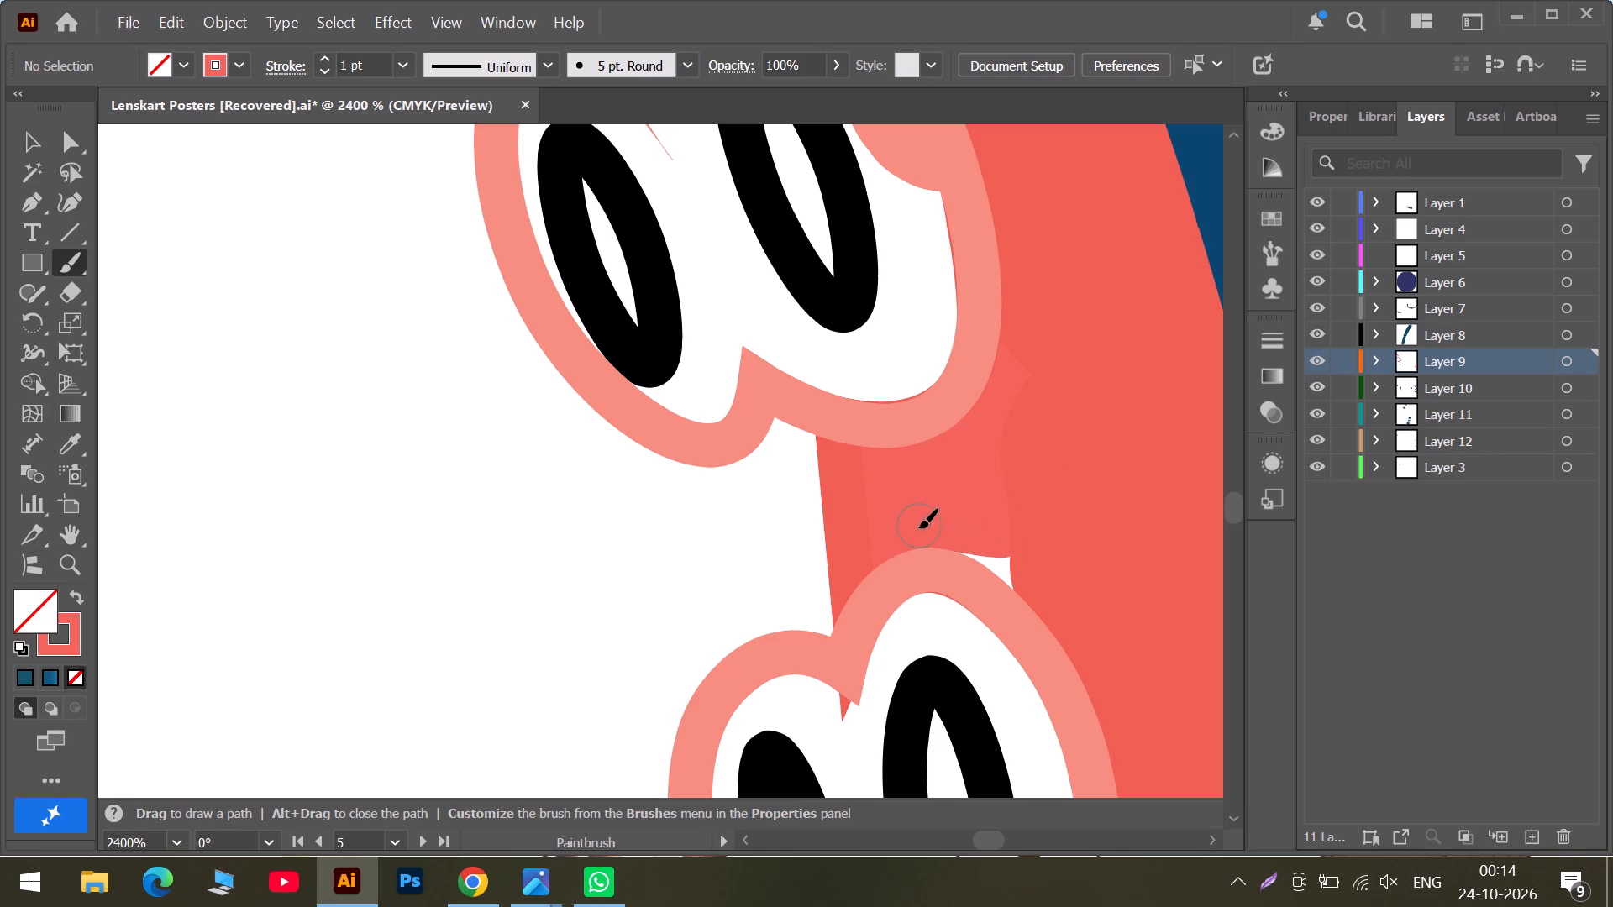
drag(991, 547, 1005, 565)
drag(989, 564, 927, 535)
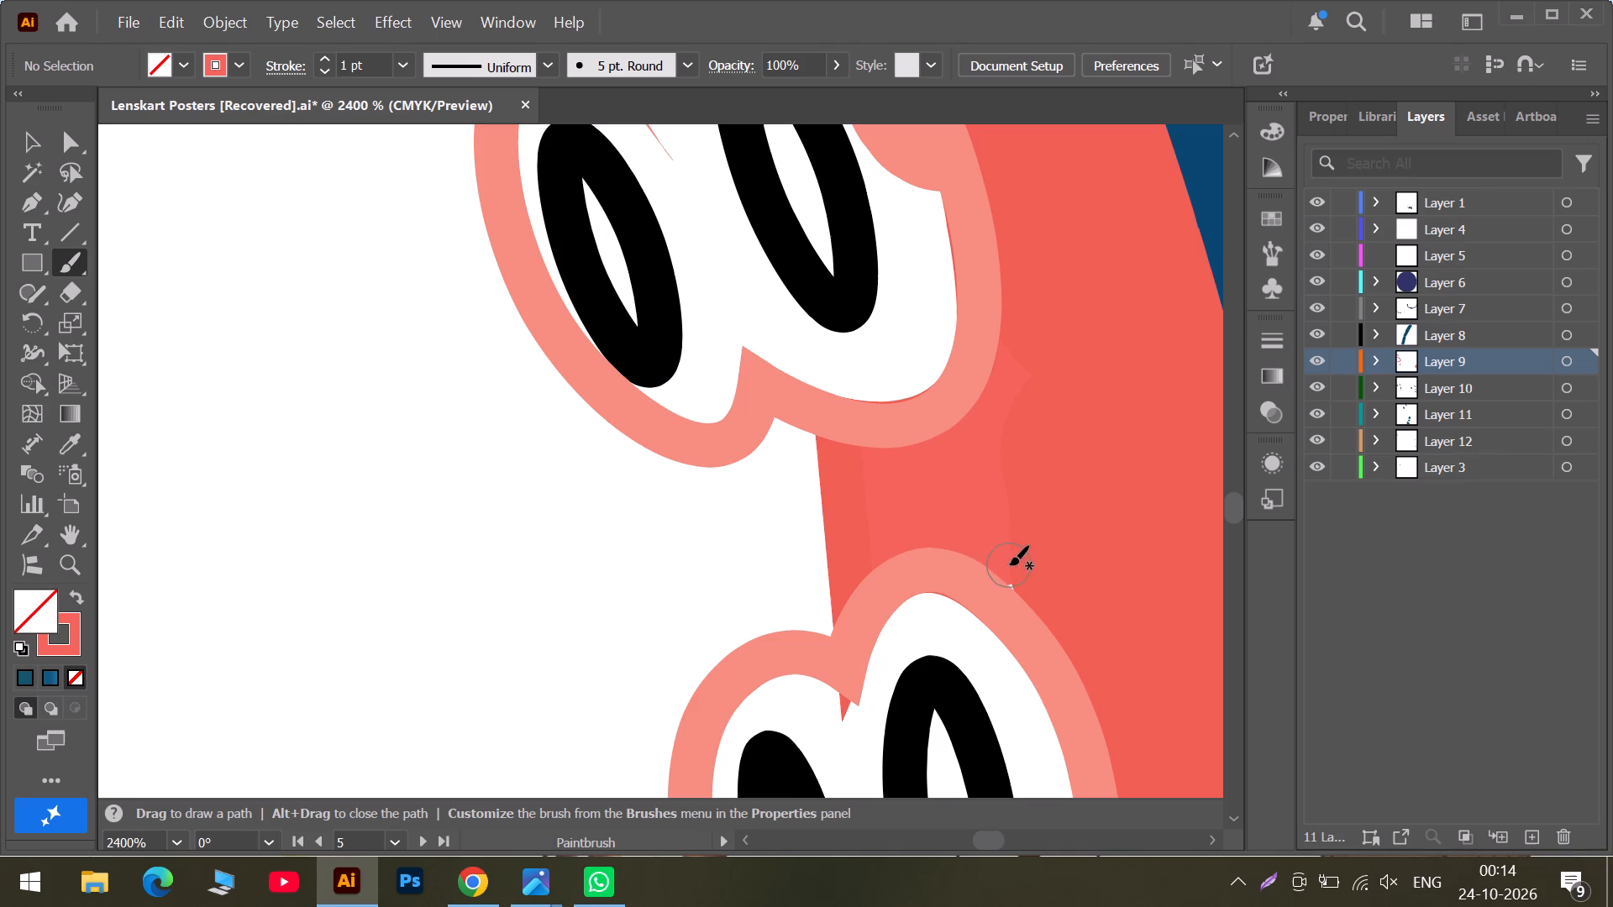
drag(1010, 568, 1018, 589)
Touch up the small stray specks and the pale bump beside the lower tentacle's suckers with coral strokes.
scroll(1028, 573, down, 7)
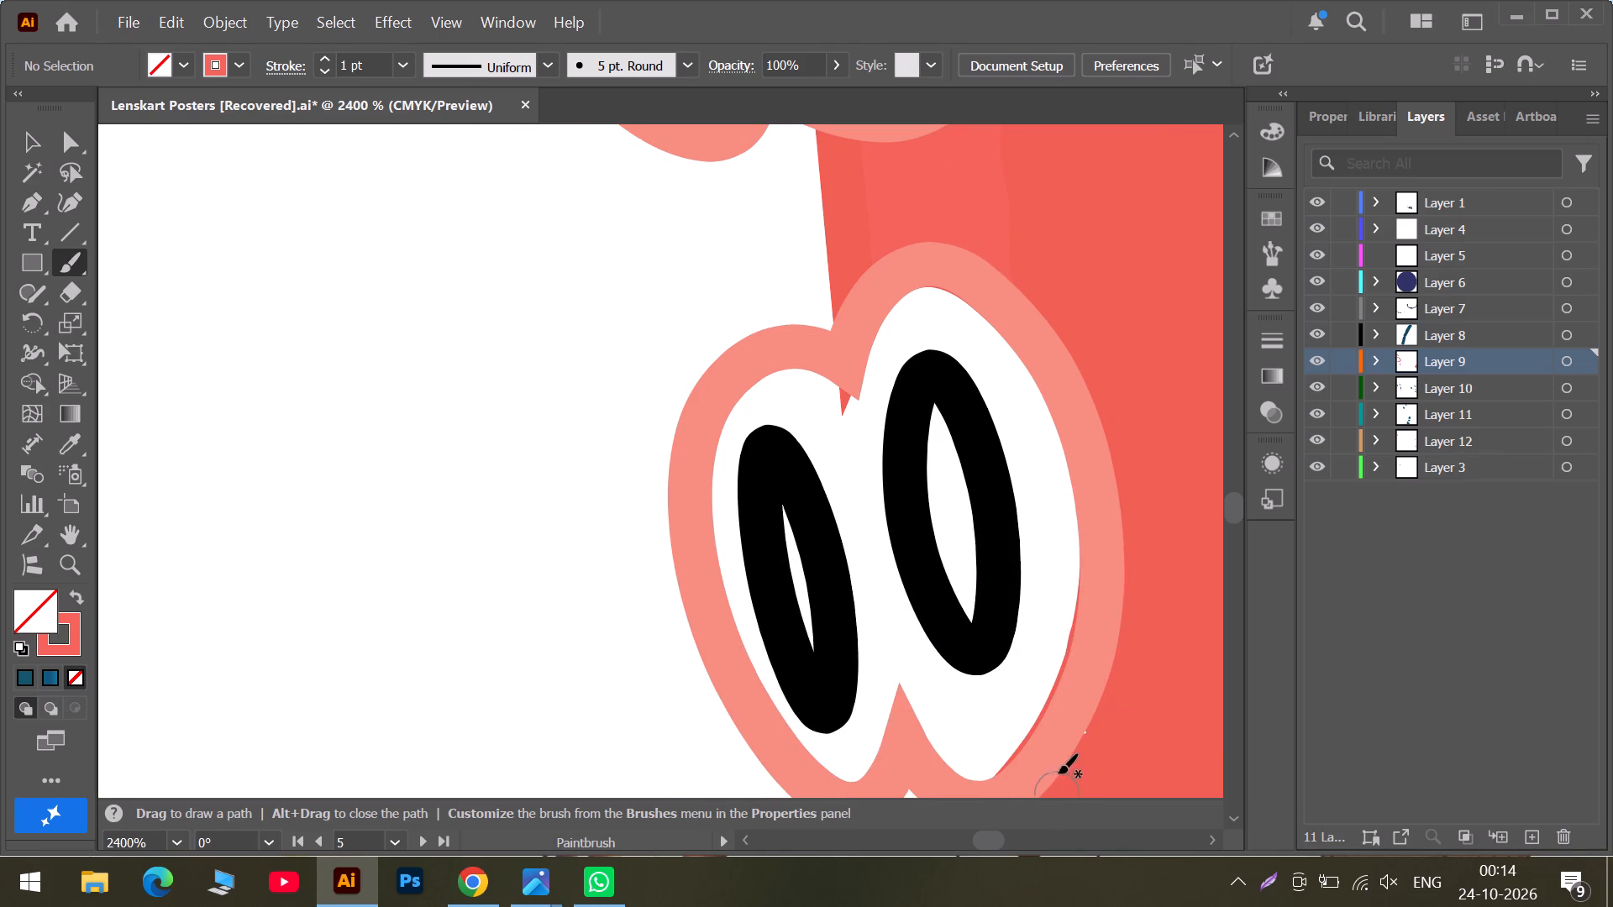
scroll(1058, 773, down, 5)
drag(1101, 515, 1080, 563)
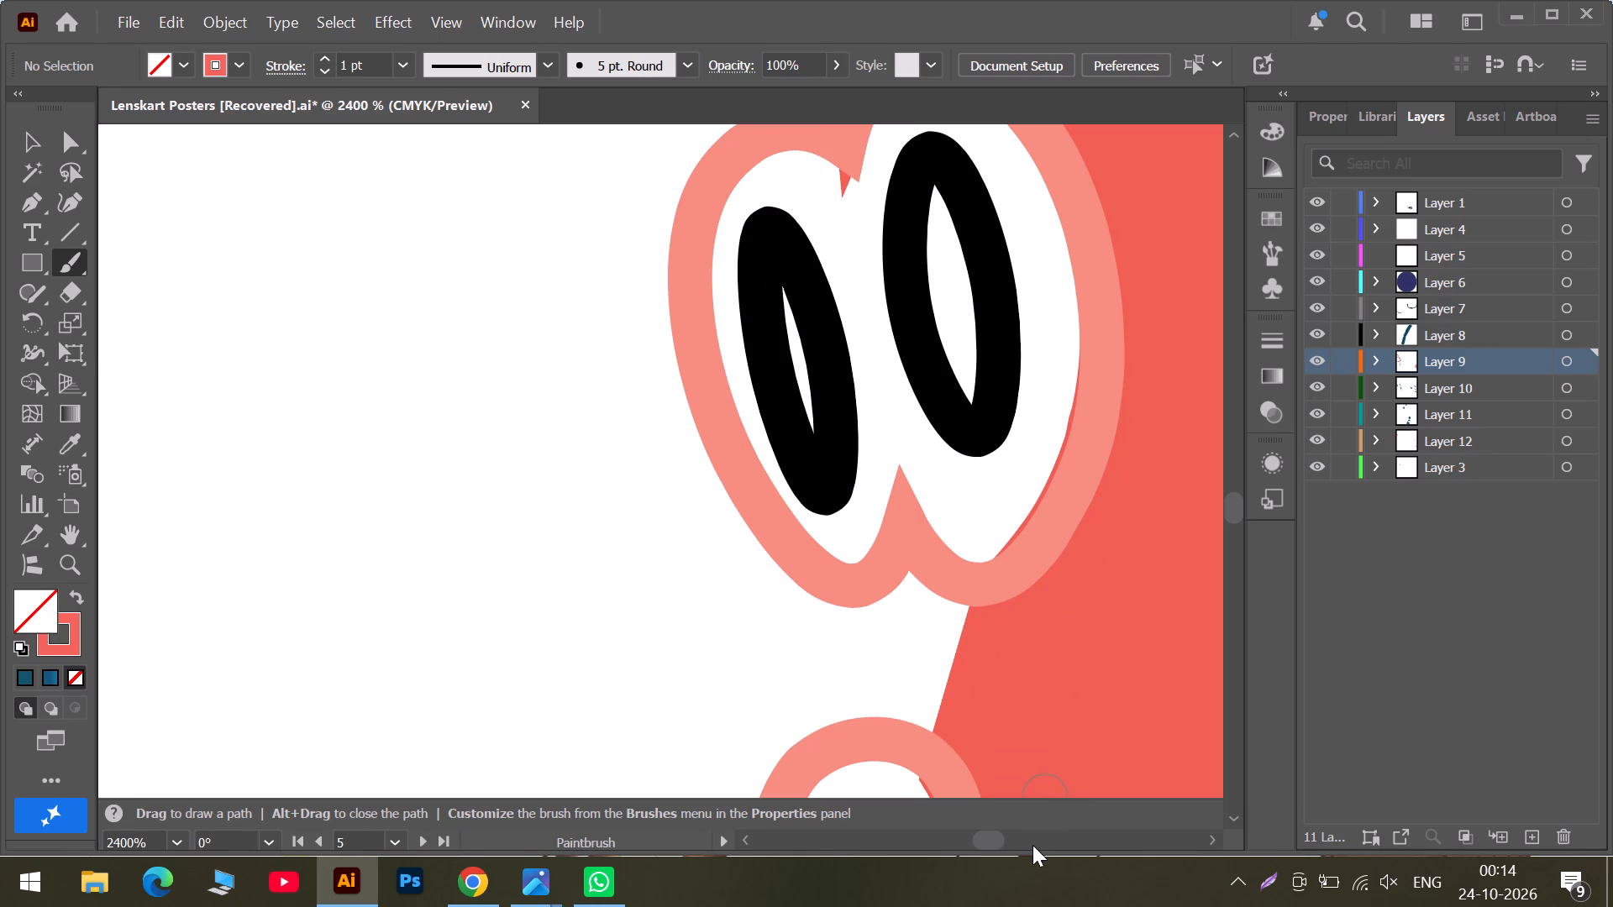
click(1032, 845)
scroll(738, 684, down, 8)
scroll(590, 682, down, 5)
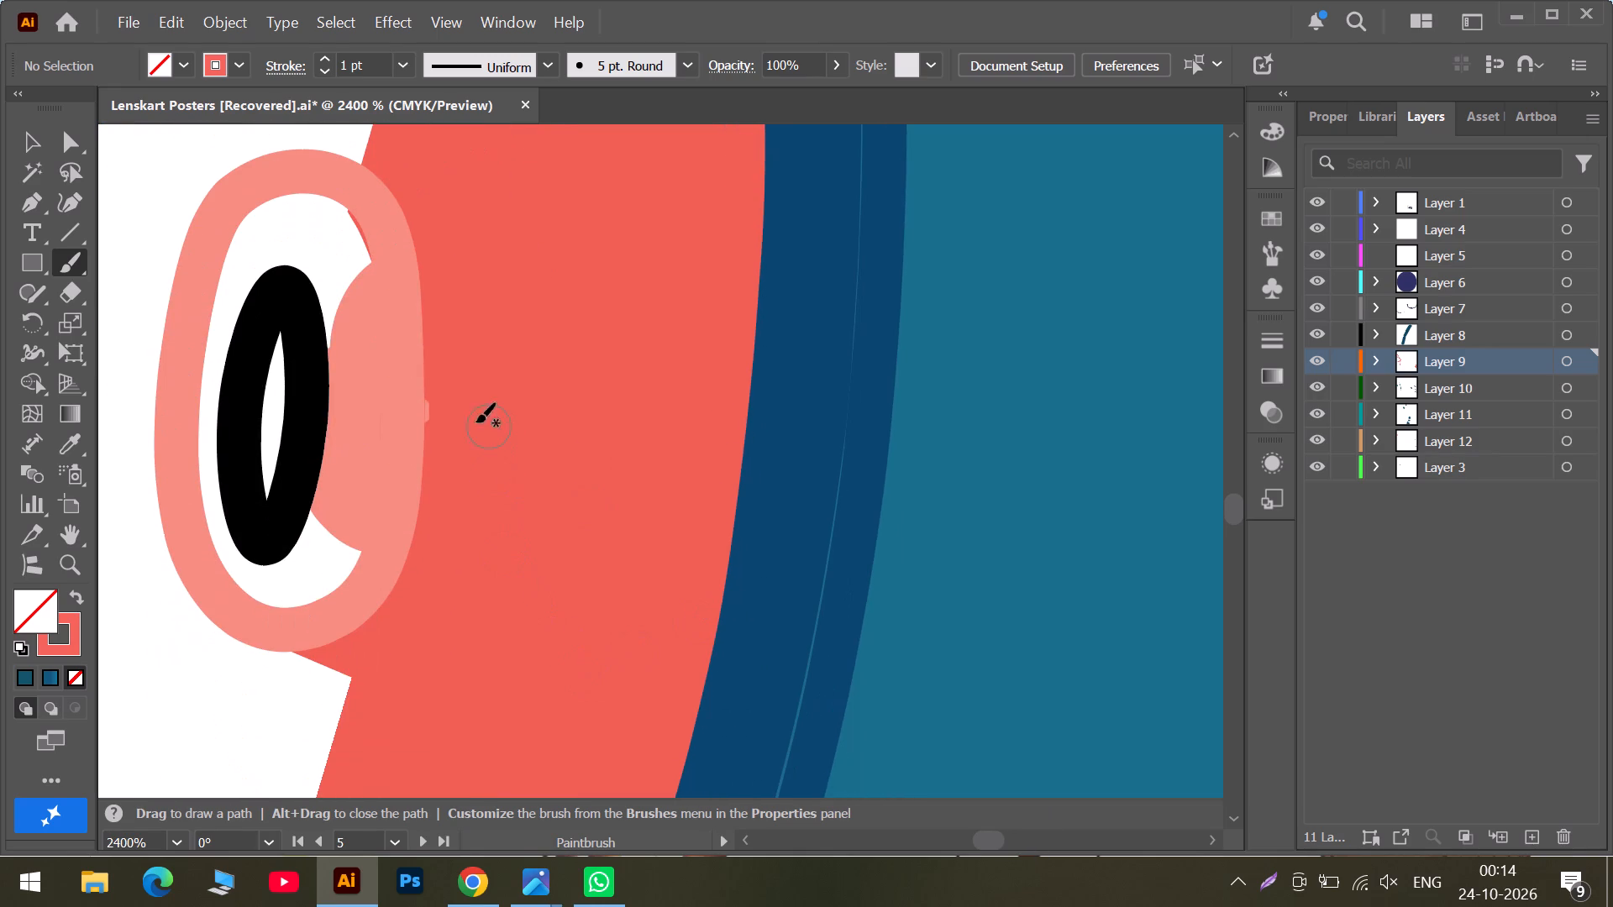
drag(441, 408, 417, 450)
drag(447, 411, 434, 483)
drag(434, 483, 434, 495)
scroll(446, 506, down, 11)
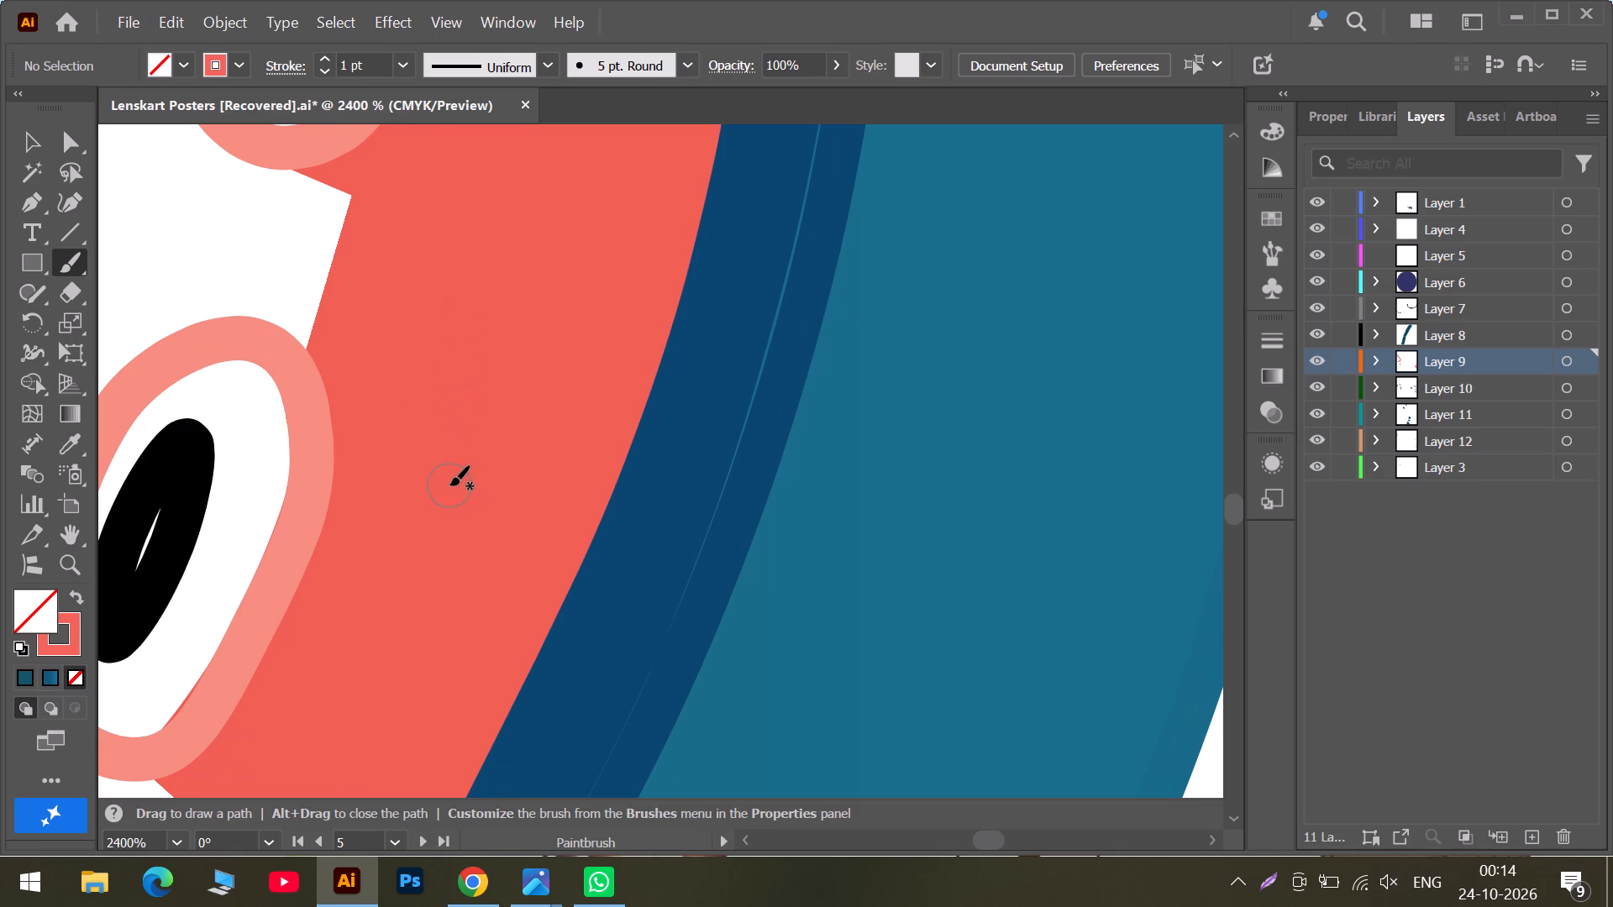
alt+scroll(449, 485, down, 2)
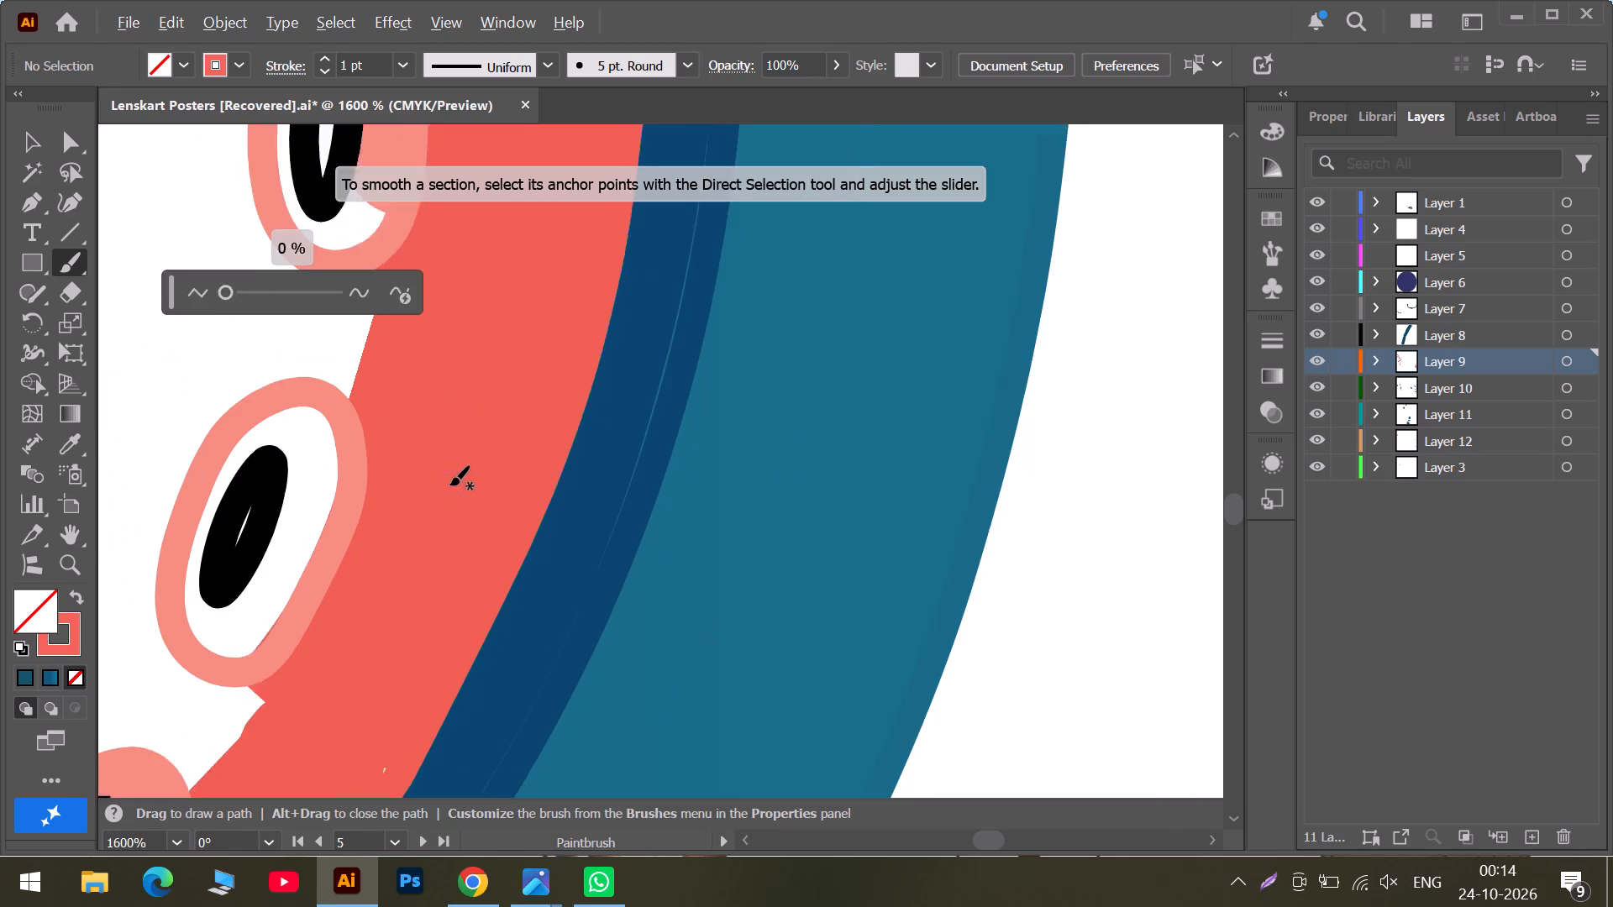
alt+scroll(449, 485, down, 2)
drag(380, 657, 373, 679)
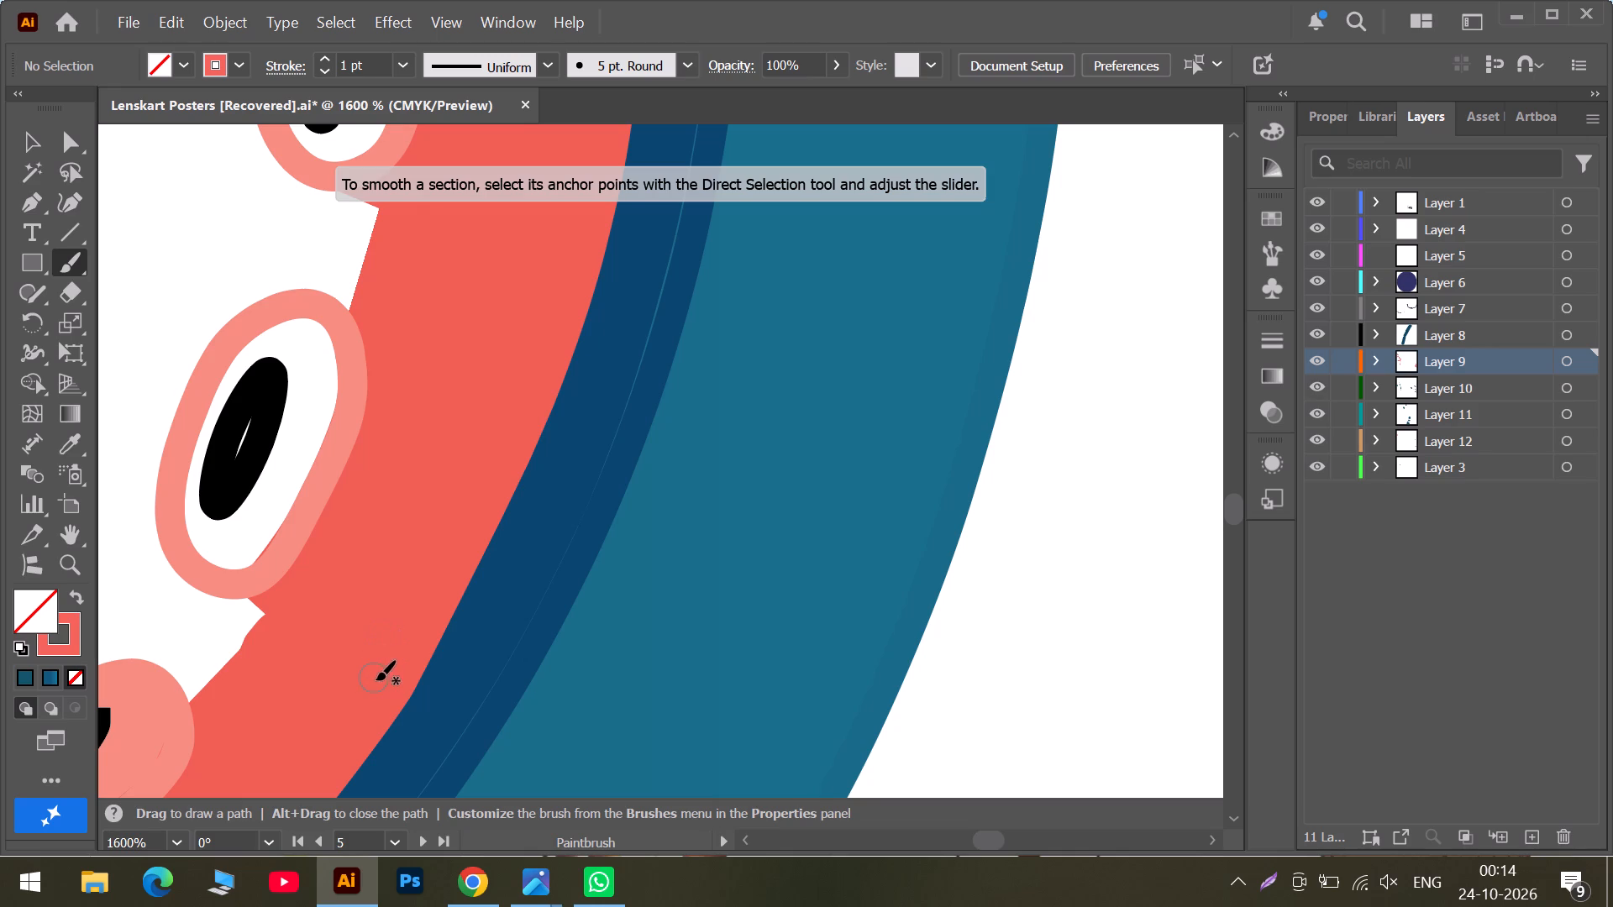
Paint coral strokes into the white gap between the small empty sucker and the large sucker beside it in the upper tentacle's curl.
alt+scroll(358, 641, down, 4)
alt+scroll(337, 676, up, 4)
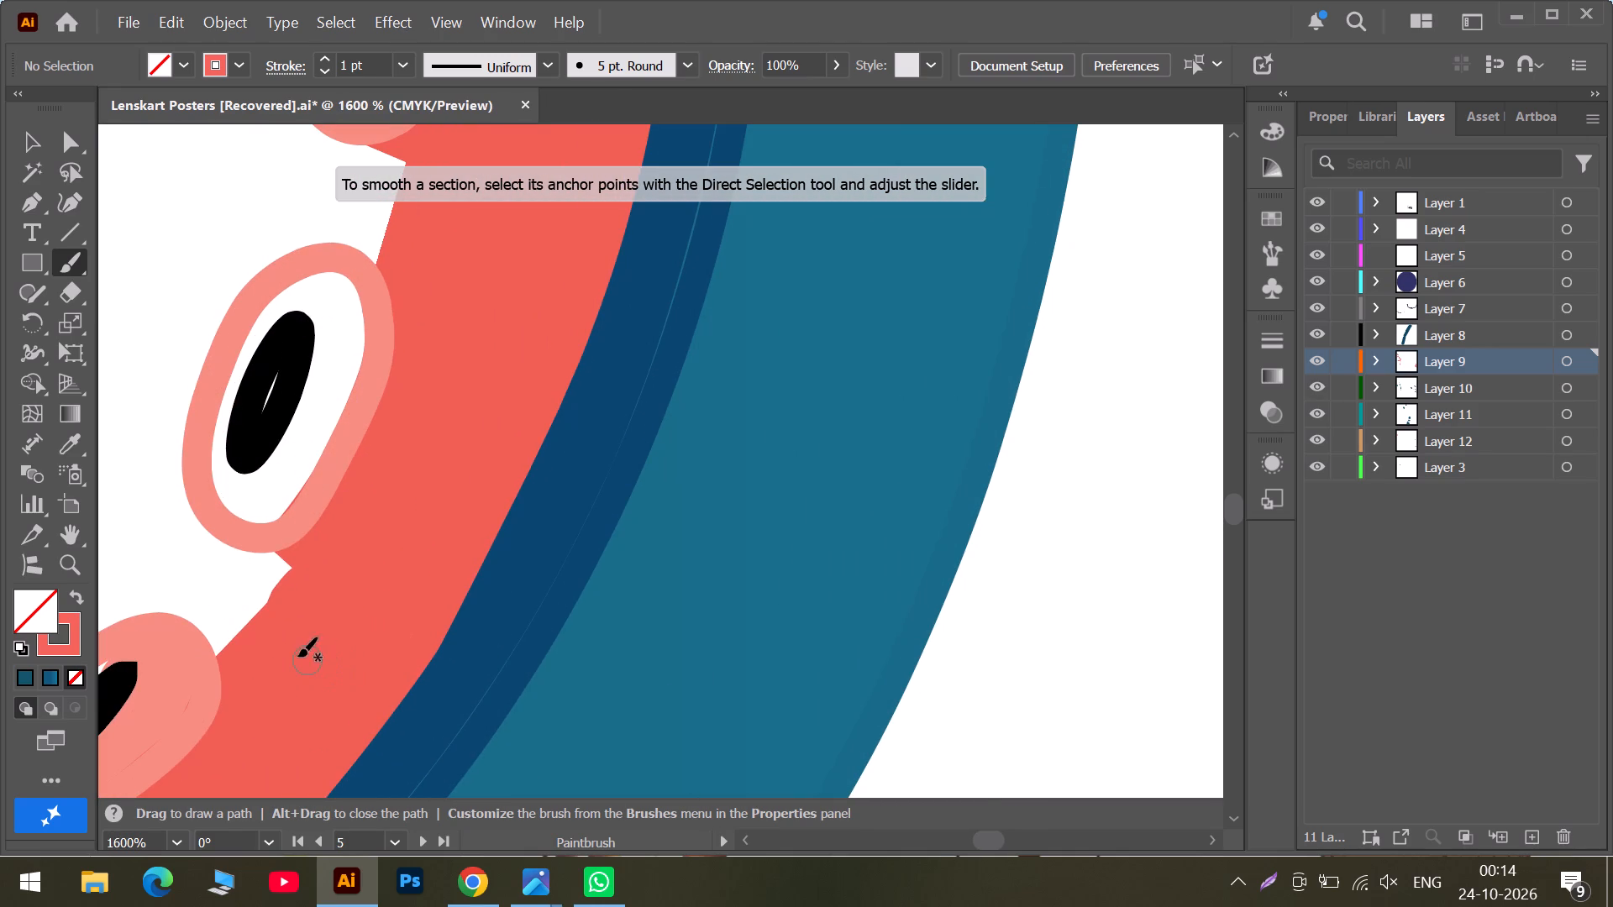
alt+scroll(360, 626, down, 8)
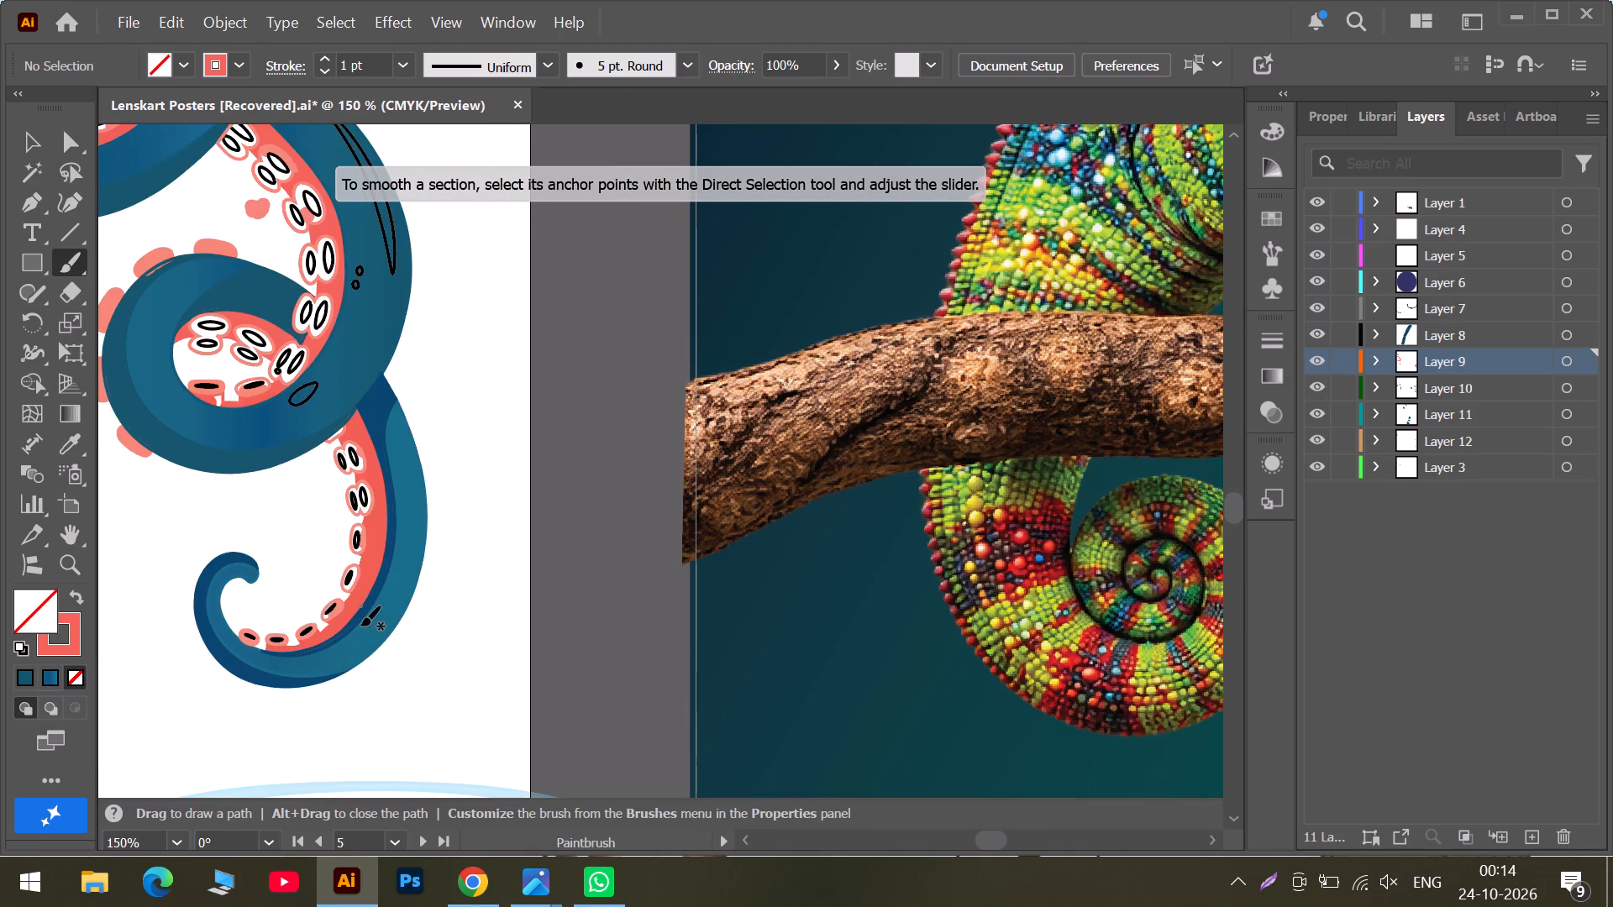
scroll(241, 390, up, 6)
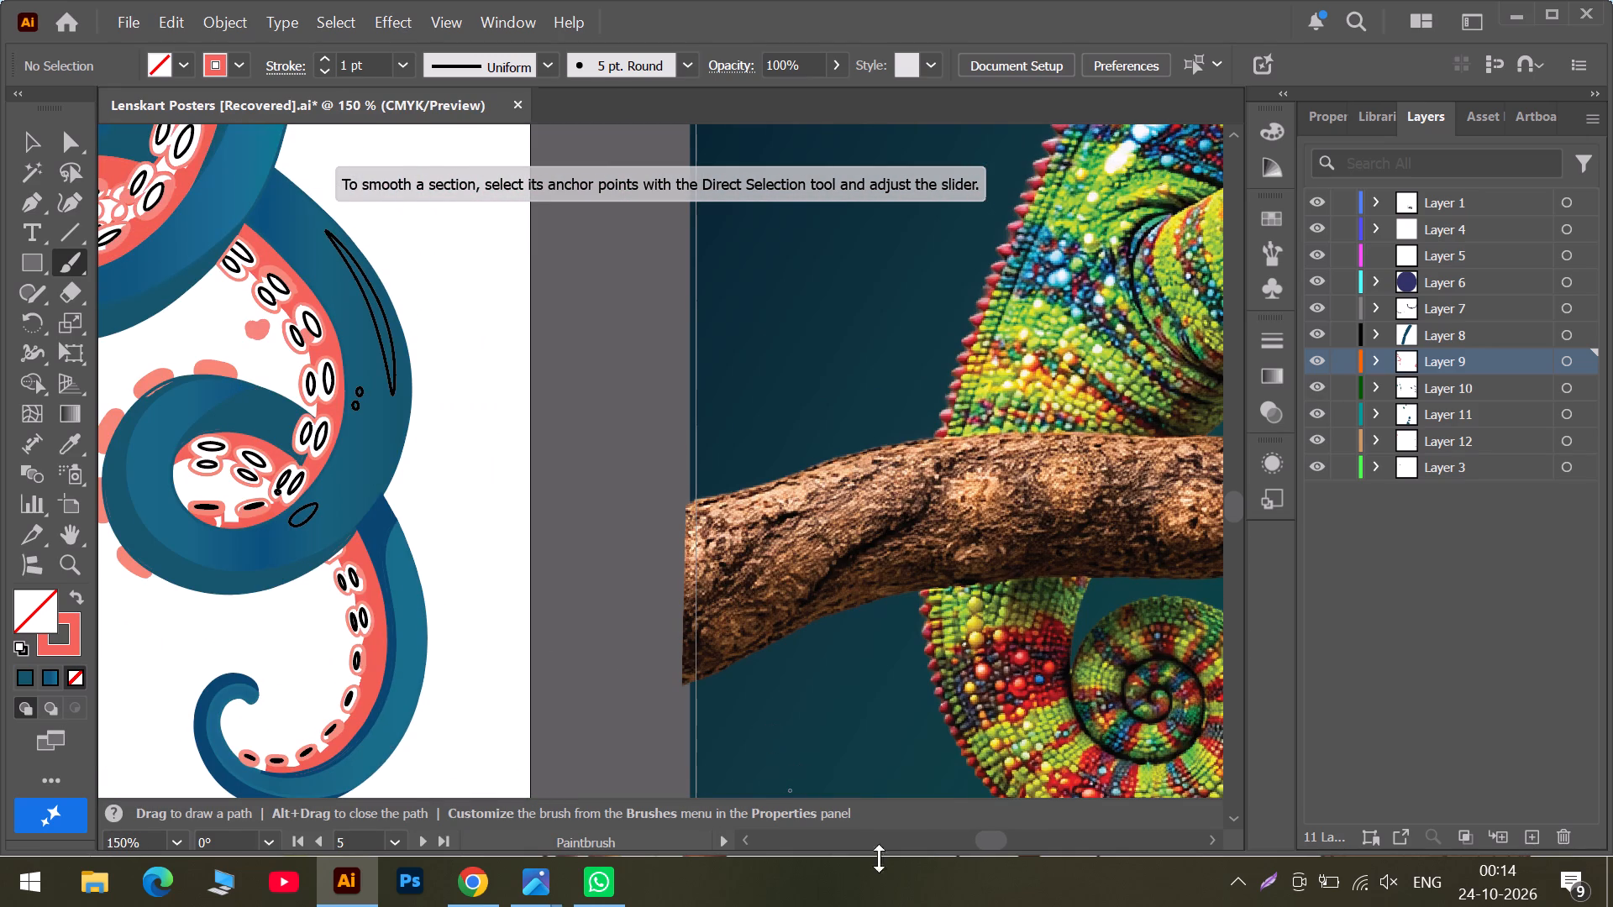
click(946, 837)
scroll(691, 247, up, 5)
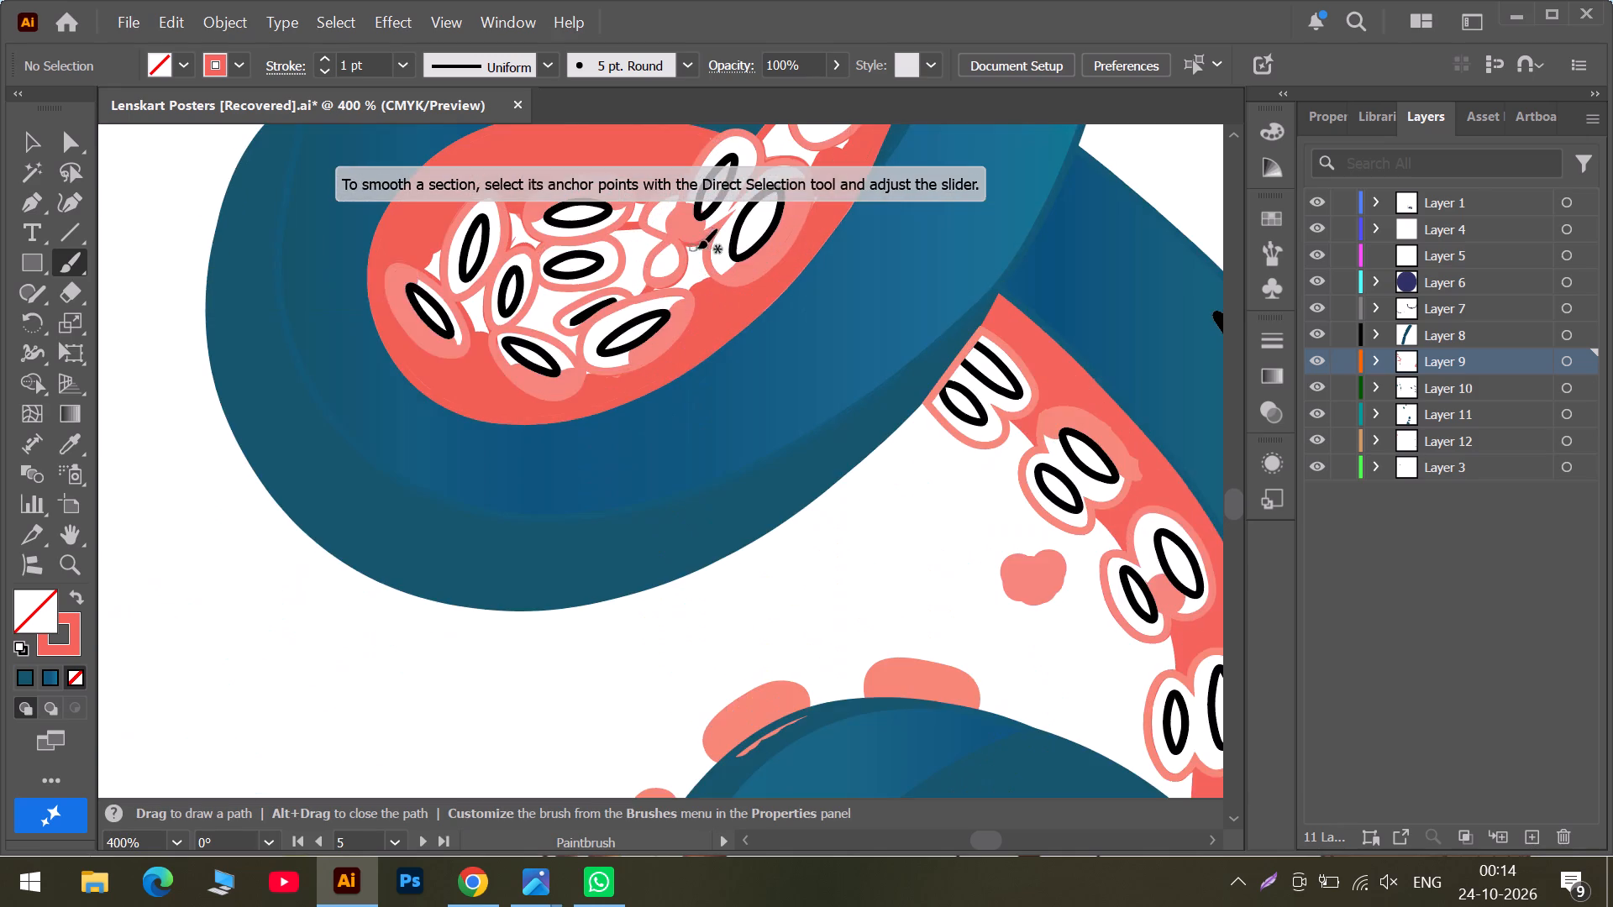
alt+scroll(704, 249, up, 5)
drag(628, 296, 629, 362)
drag(648, 298, 637, 374)
drag(664, 281, 663, 364)
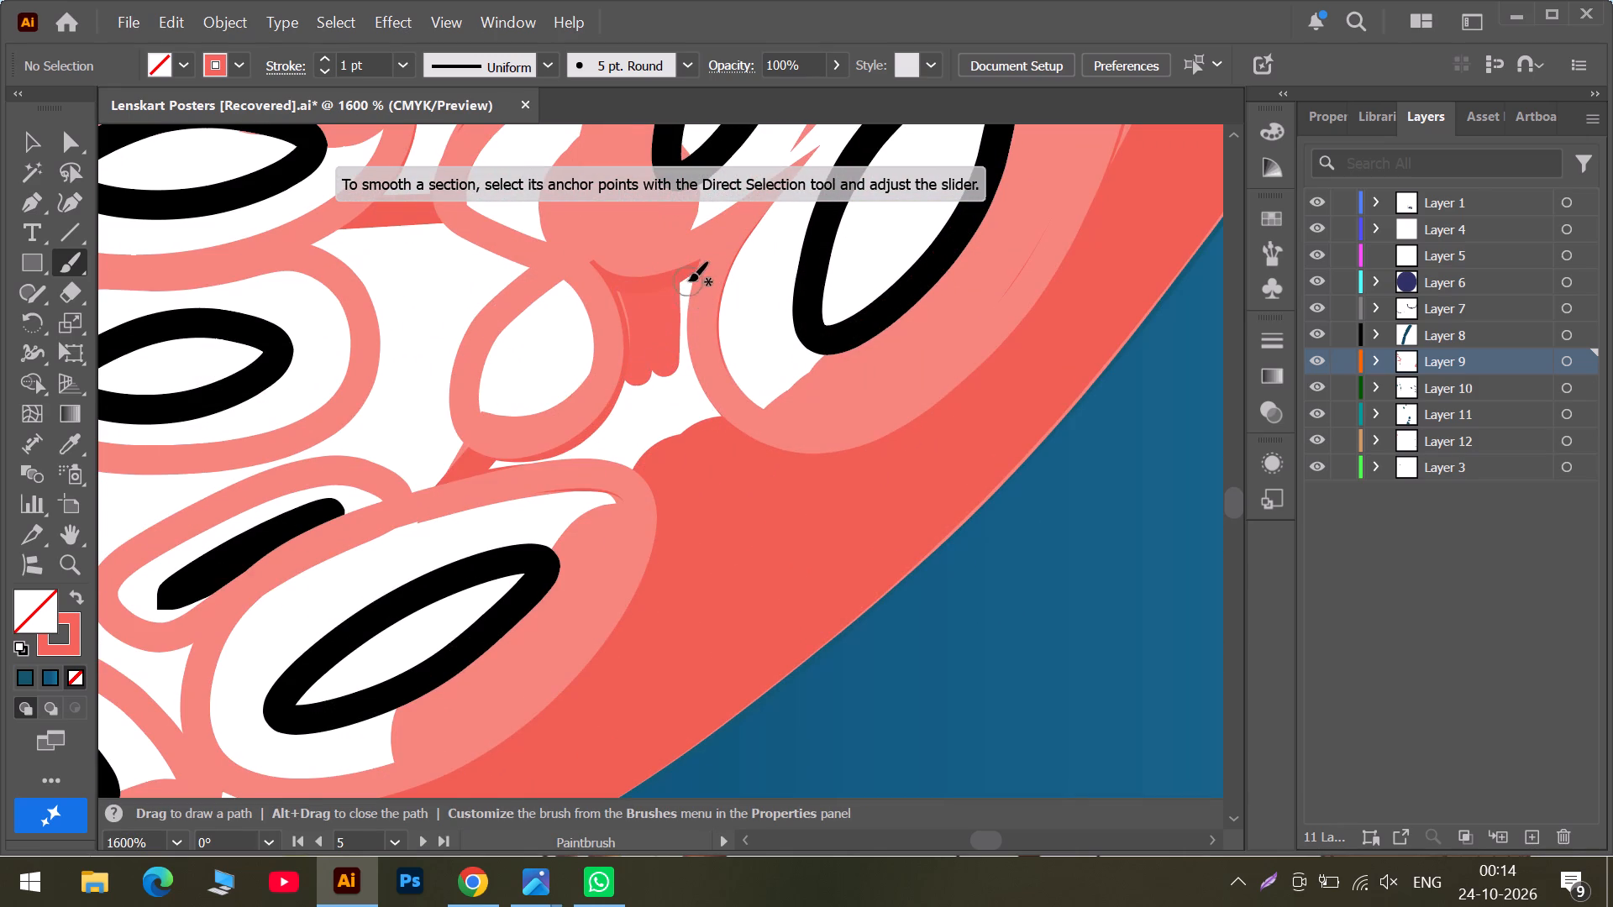
drag(683, 283, 648, 378)
drag(689, 275, 665, 385)
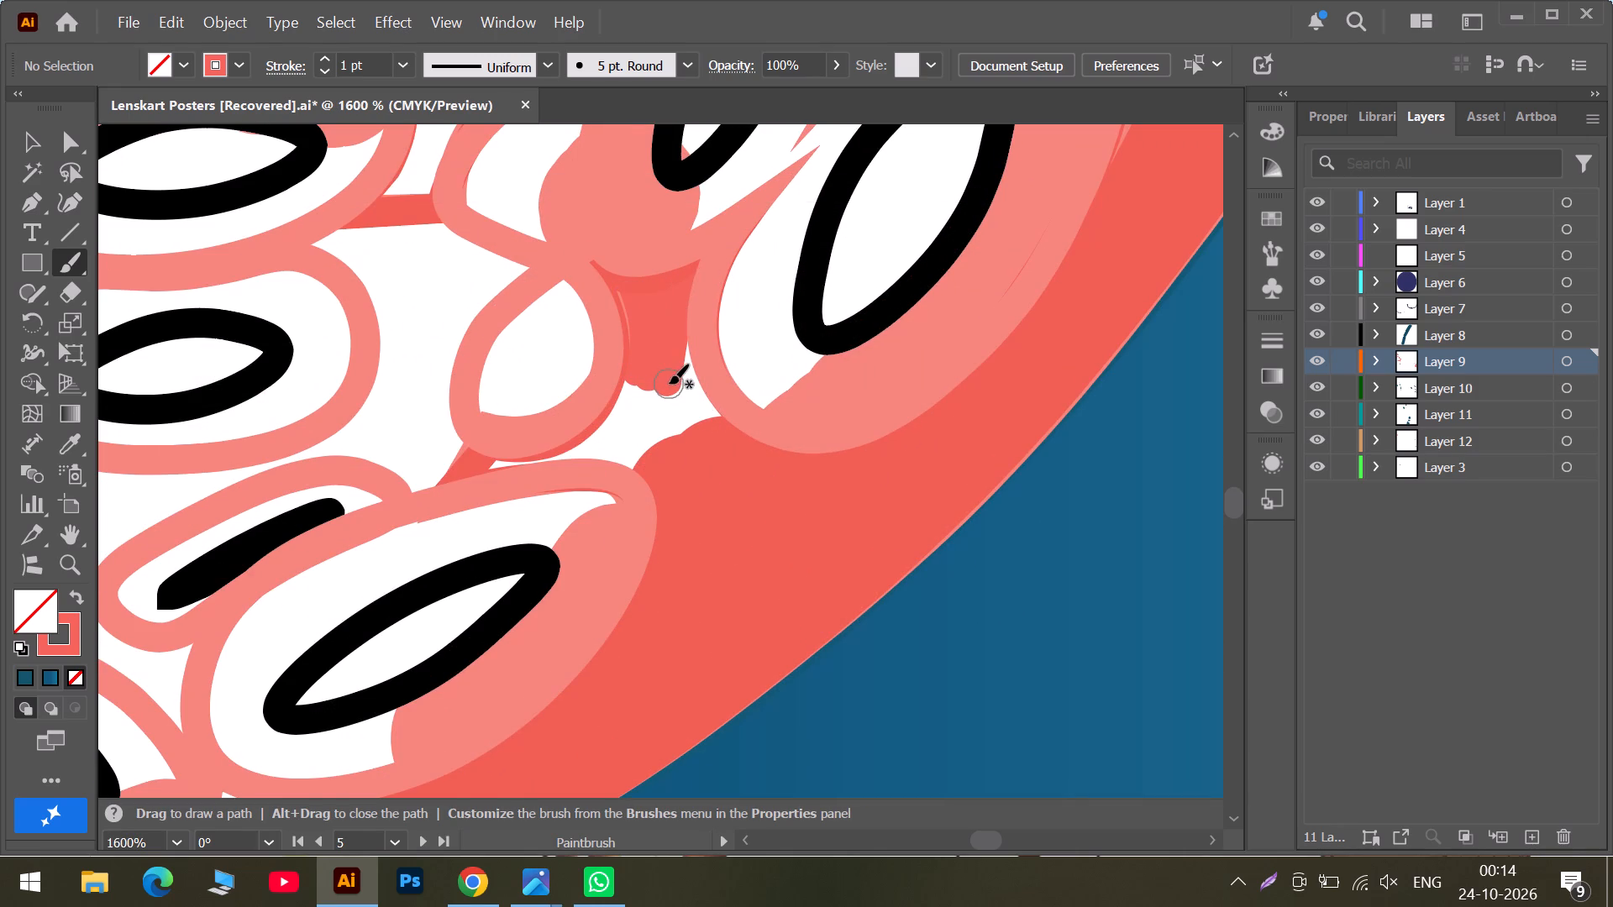
Extend the coral along the large sucker's outer edge until it joins the tentacle's coral body.
alt+scroll(669, 384, up, 3)
scroll(701, 308, up, 5)
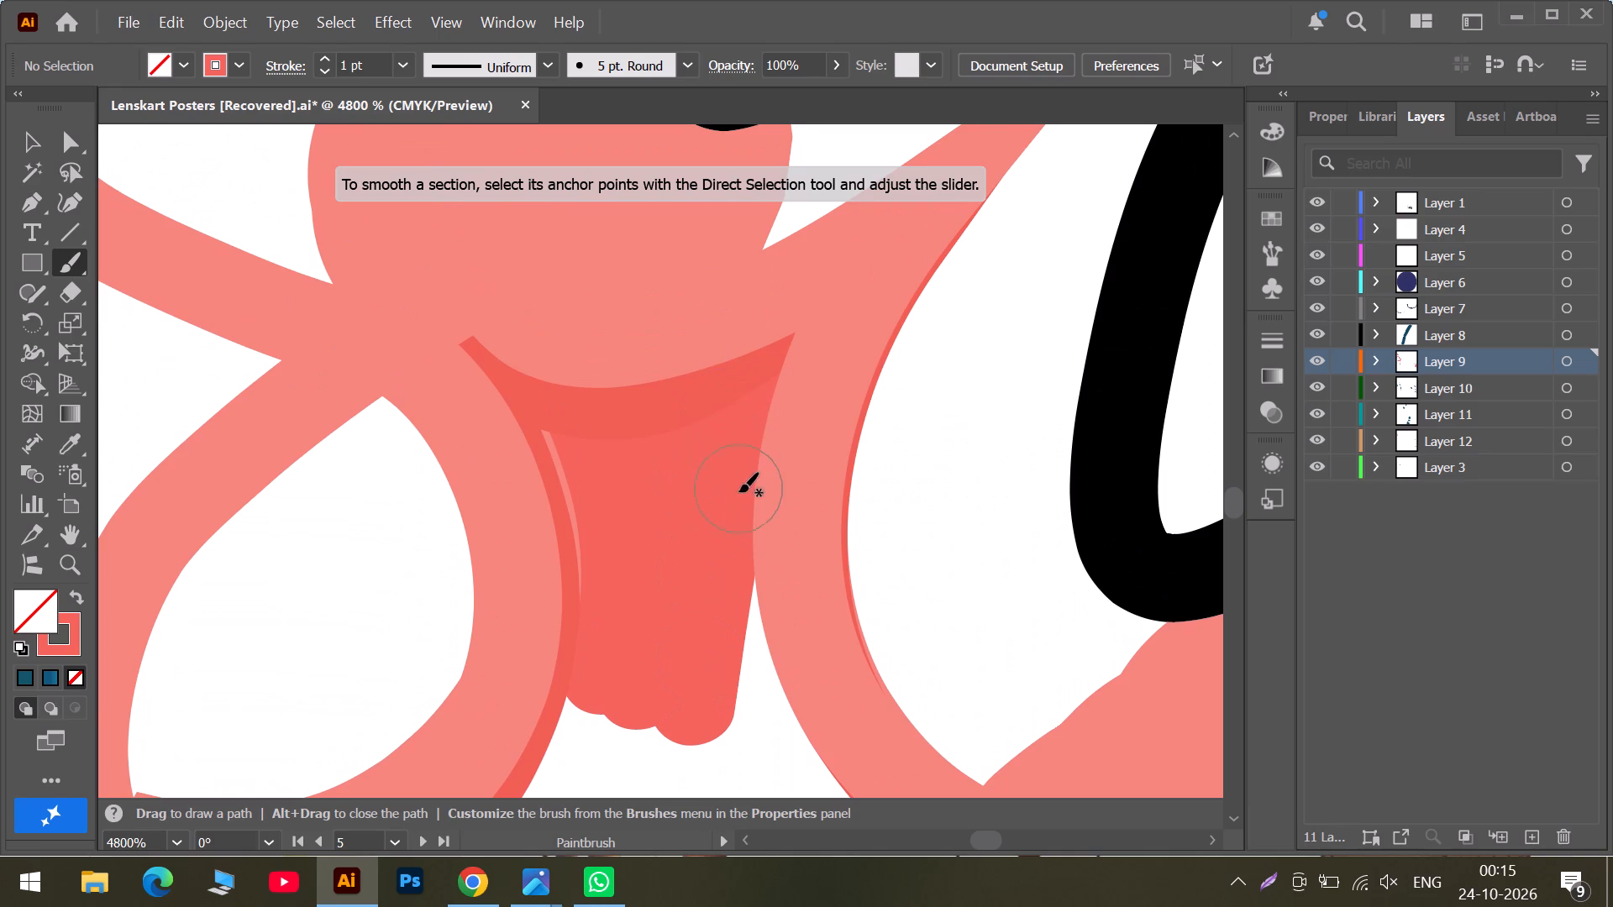
drag(739, 567, 751, 685)
scroll(745, 621, down, 6)
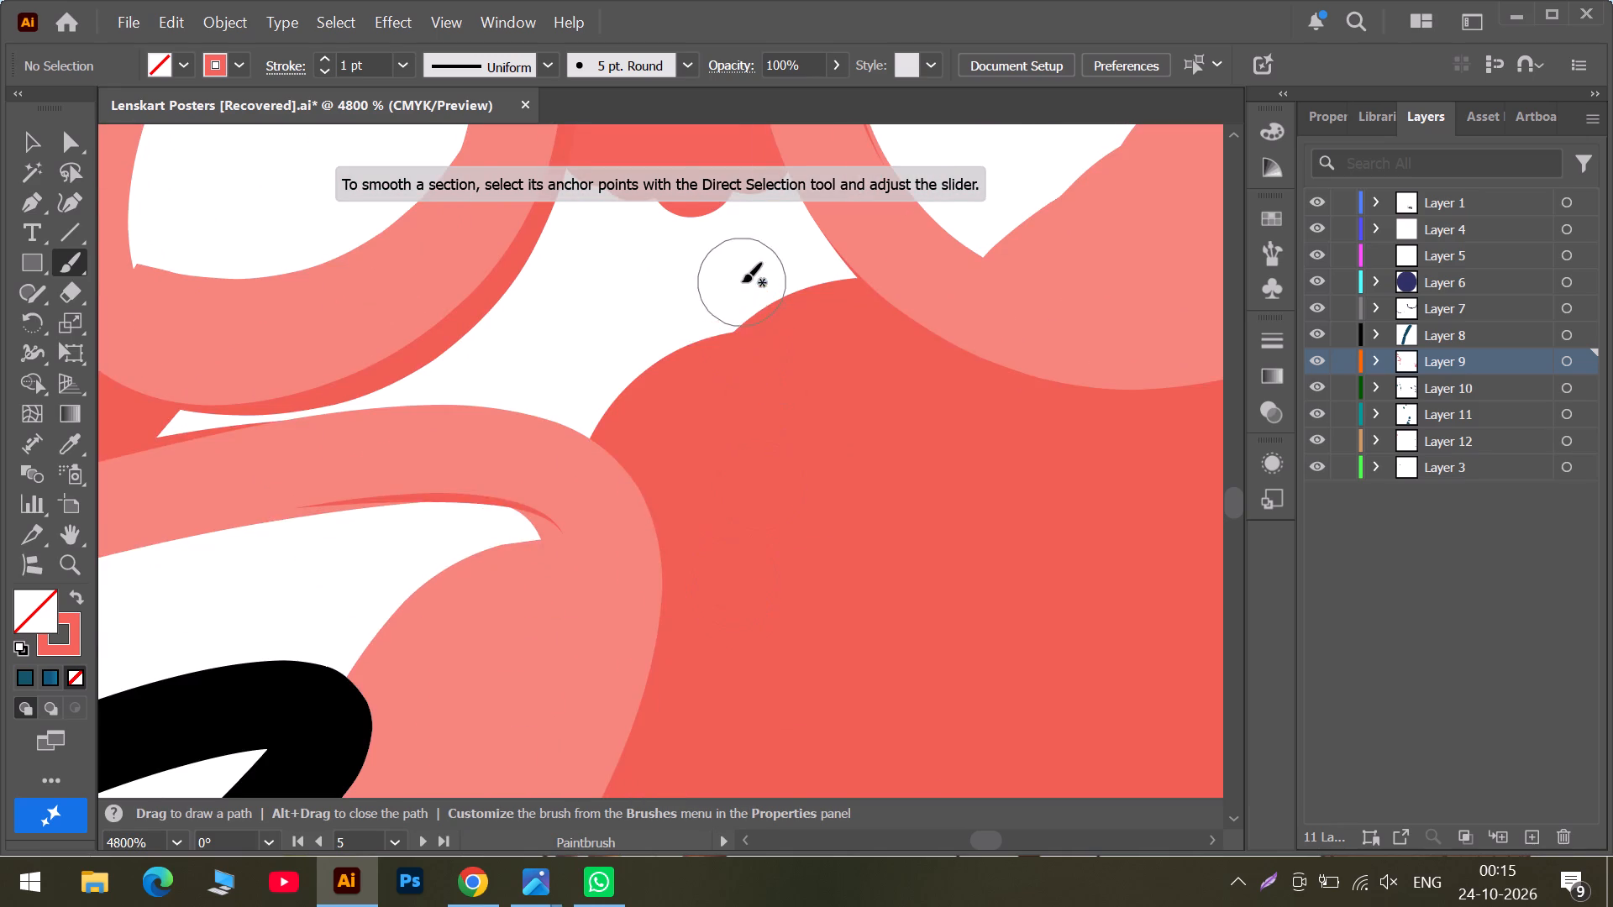
scroll(742, 282, up, 4)
drag(747, 534, 754, 606)
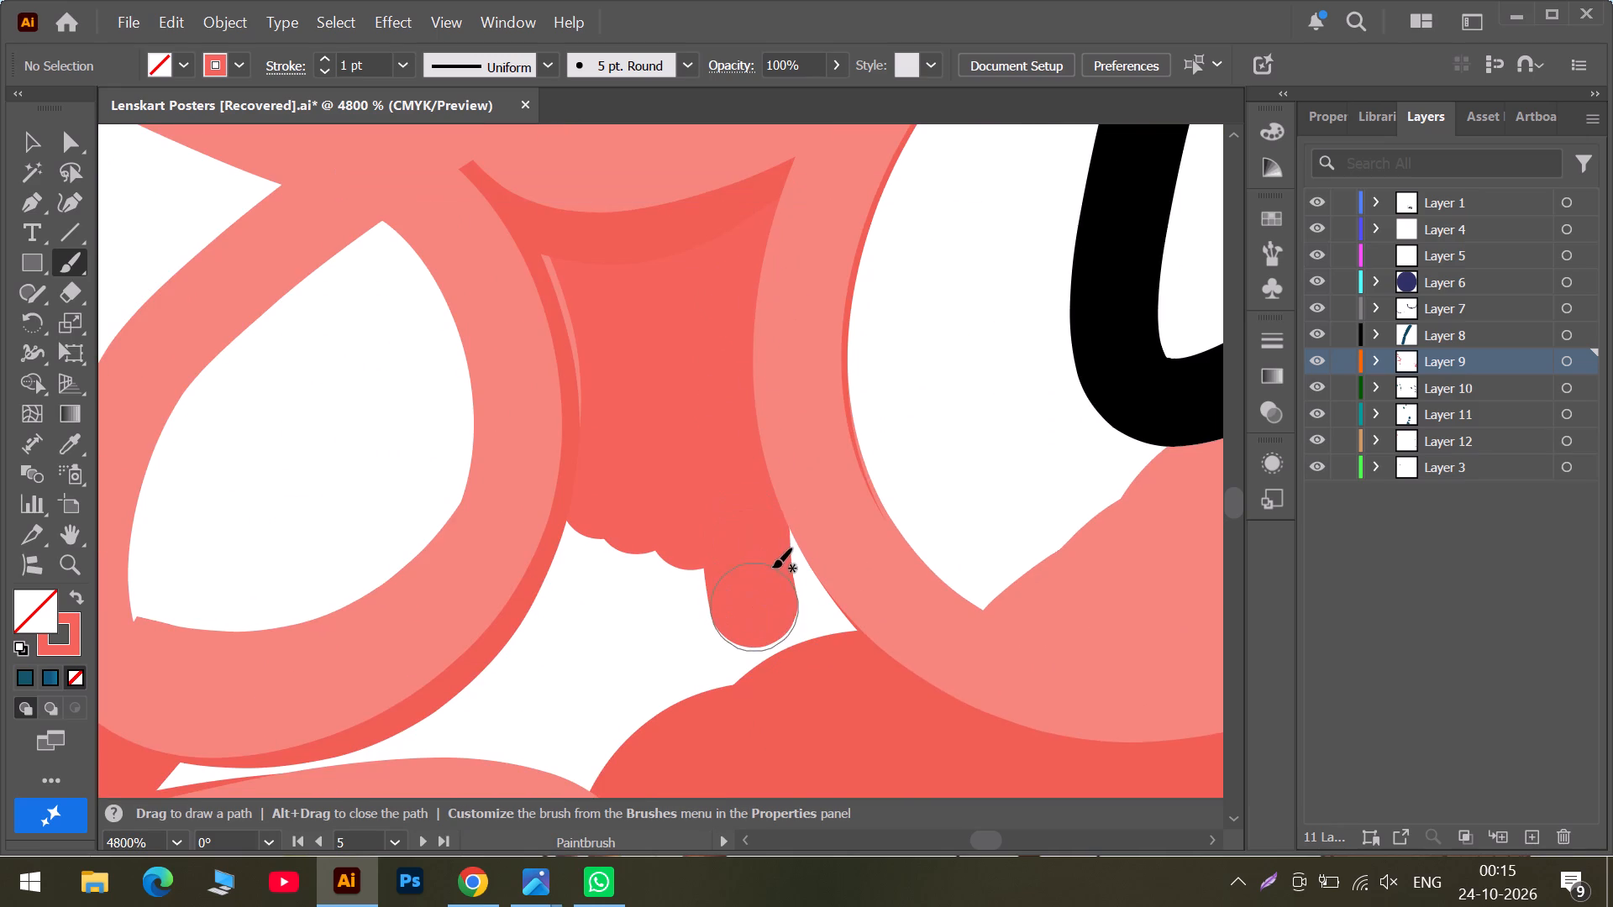
drag(773, 576, 785, 627)
drag(769, 558, 805, 623)
drag(808, 627, 819, 646)
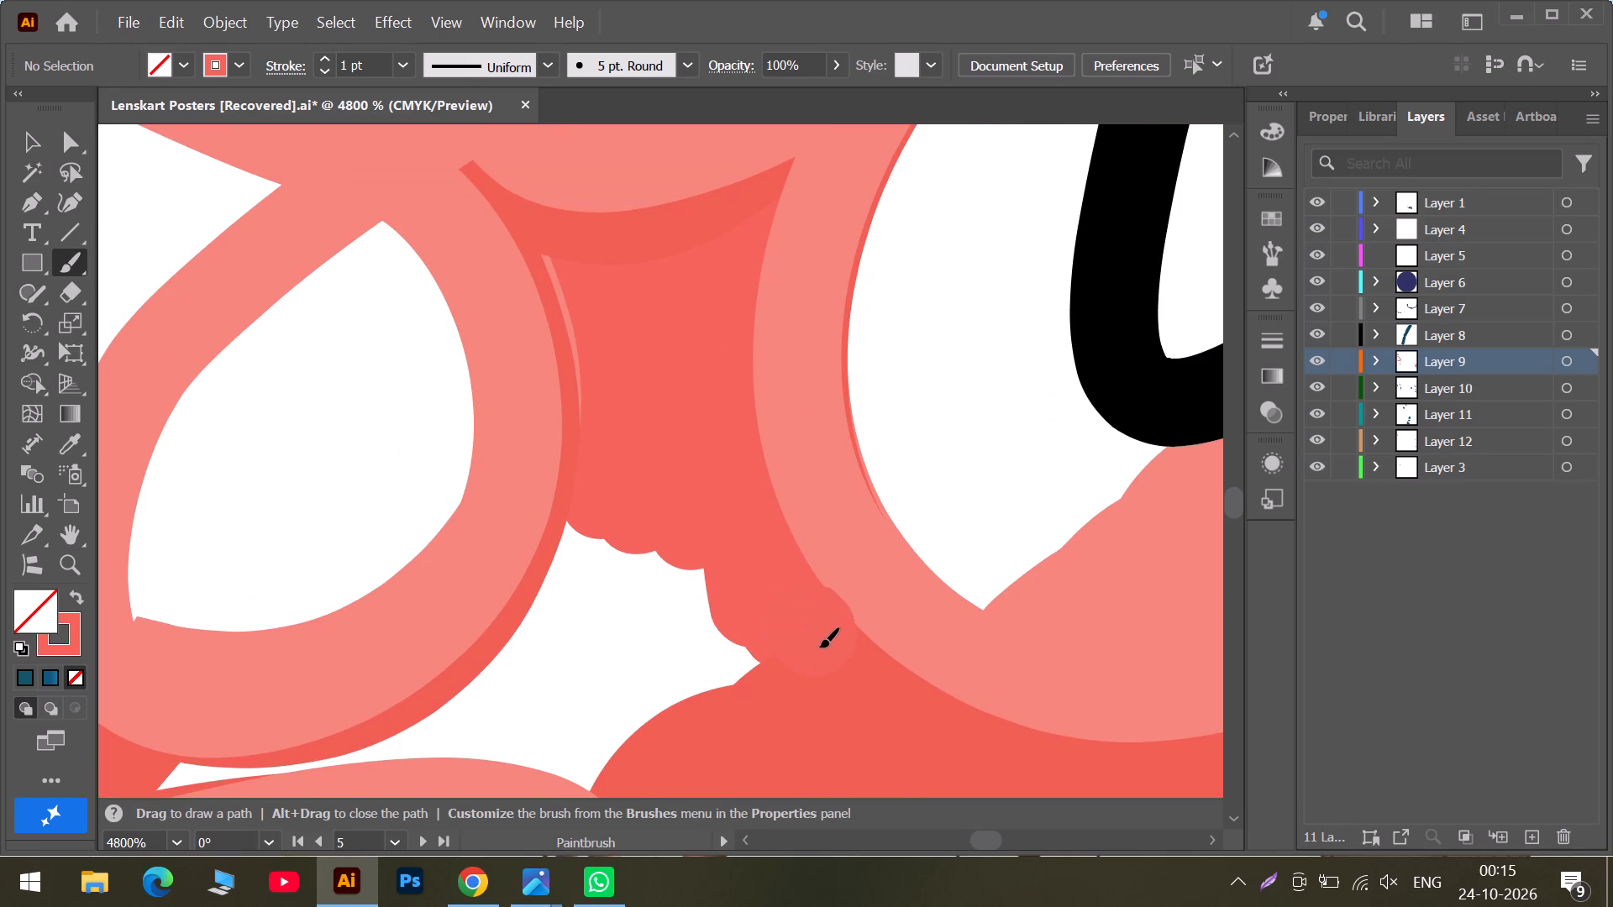
drag(819, 646, 825, 654)
Fill the rest of the white gap beneath the small empty sucker, down to the large slanted sucker and the coral body.
scroll(681, 579, down, 3)
drag(600, 248, 599, 292)
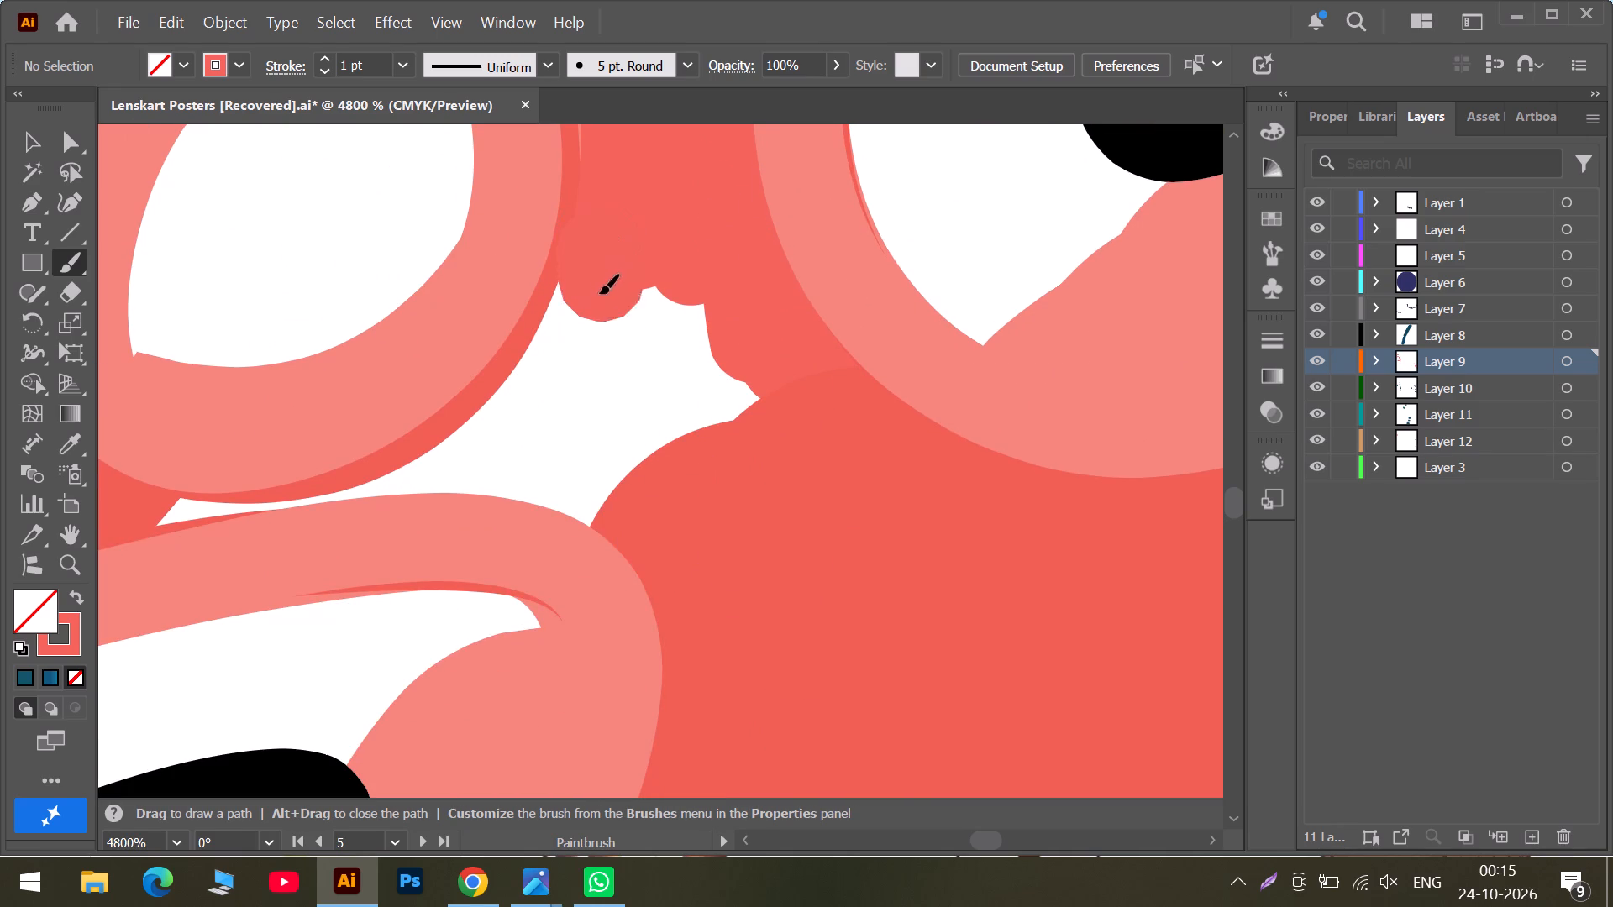
drag(599, 292, 565, 384)
drag(563, 376, 526, 409)
drag(551, 361, 446, 431)
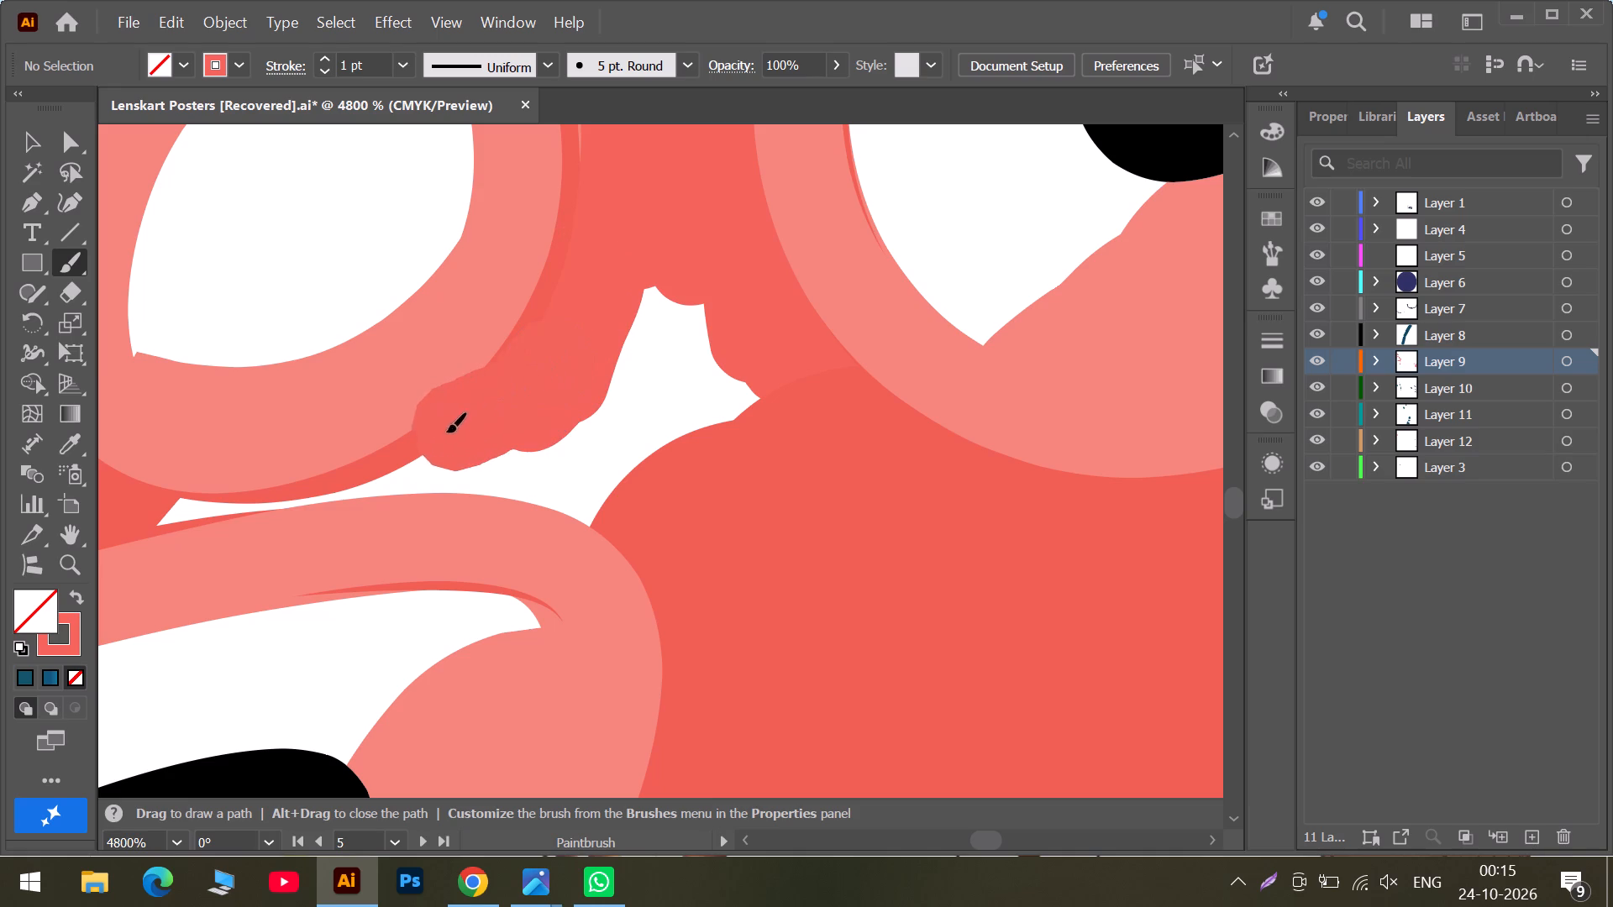
drag(446, 431, 394, 459)
drag(164, 510, 232, 508)
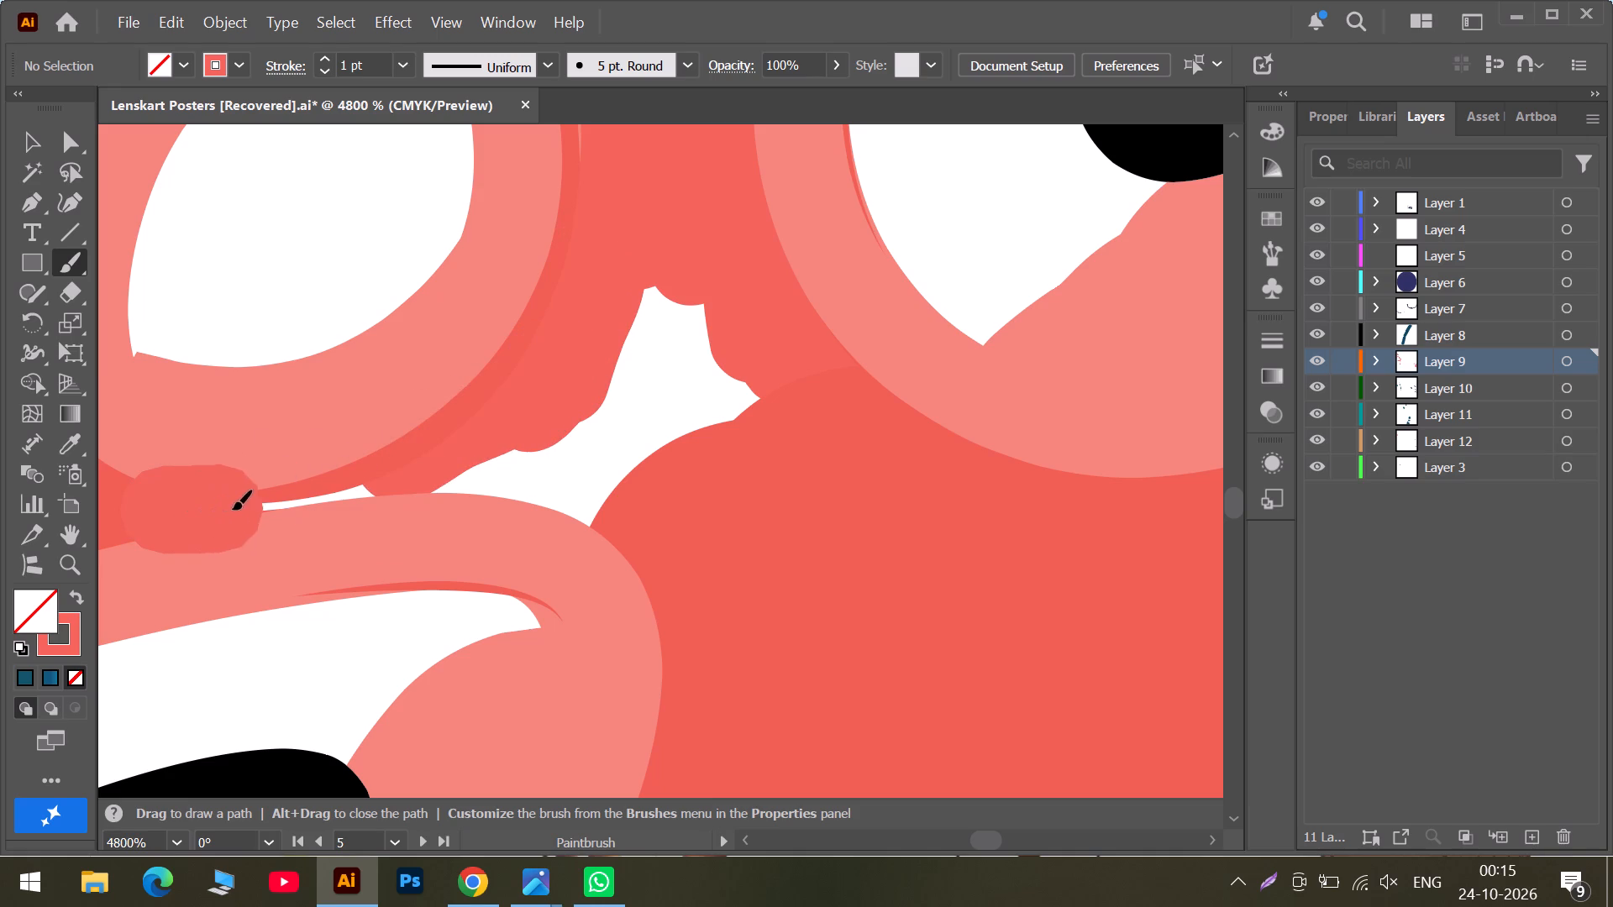
drag(232, 508, 502, 487)
drag(495, 485, 658, 506)
drag(560, 451, 729, 463)
drag(738, 424, 738, 378)
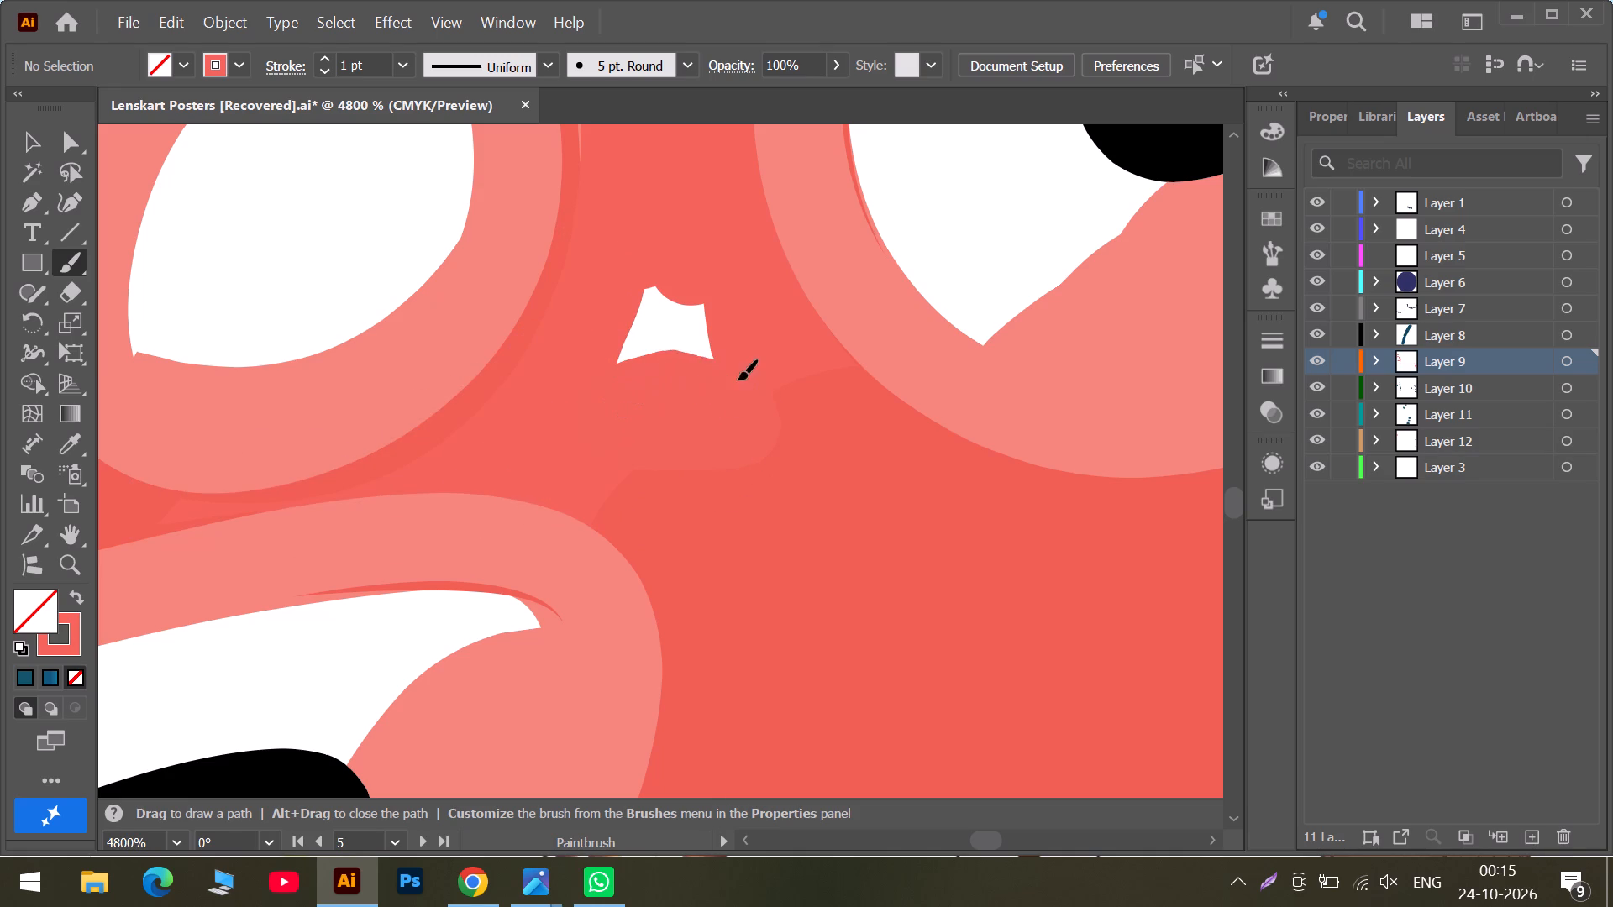
drag(738, 378, 708, 319)
Cover the small white speck between the curl's bottom sucker and the large slanted sucker with coral.
scroll(662, 317, down, 4)
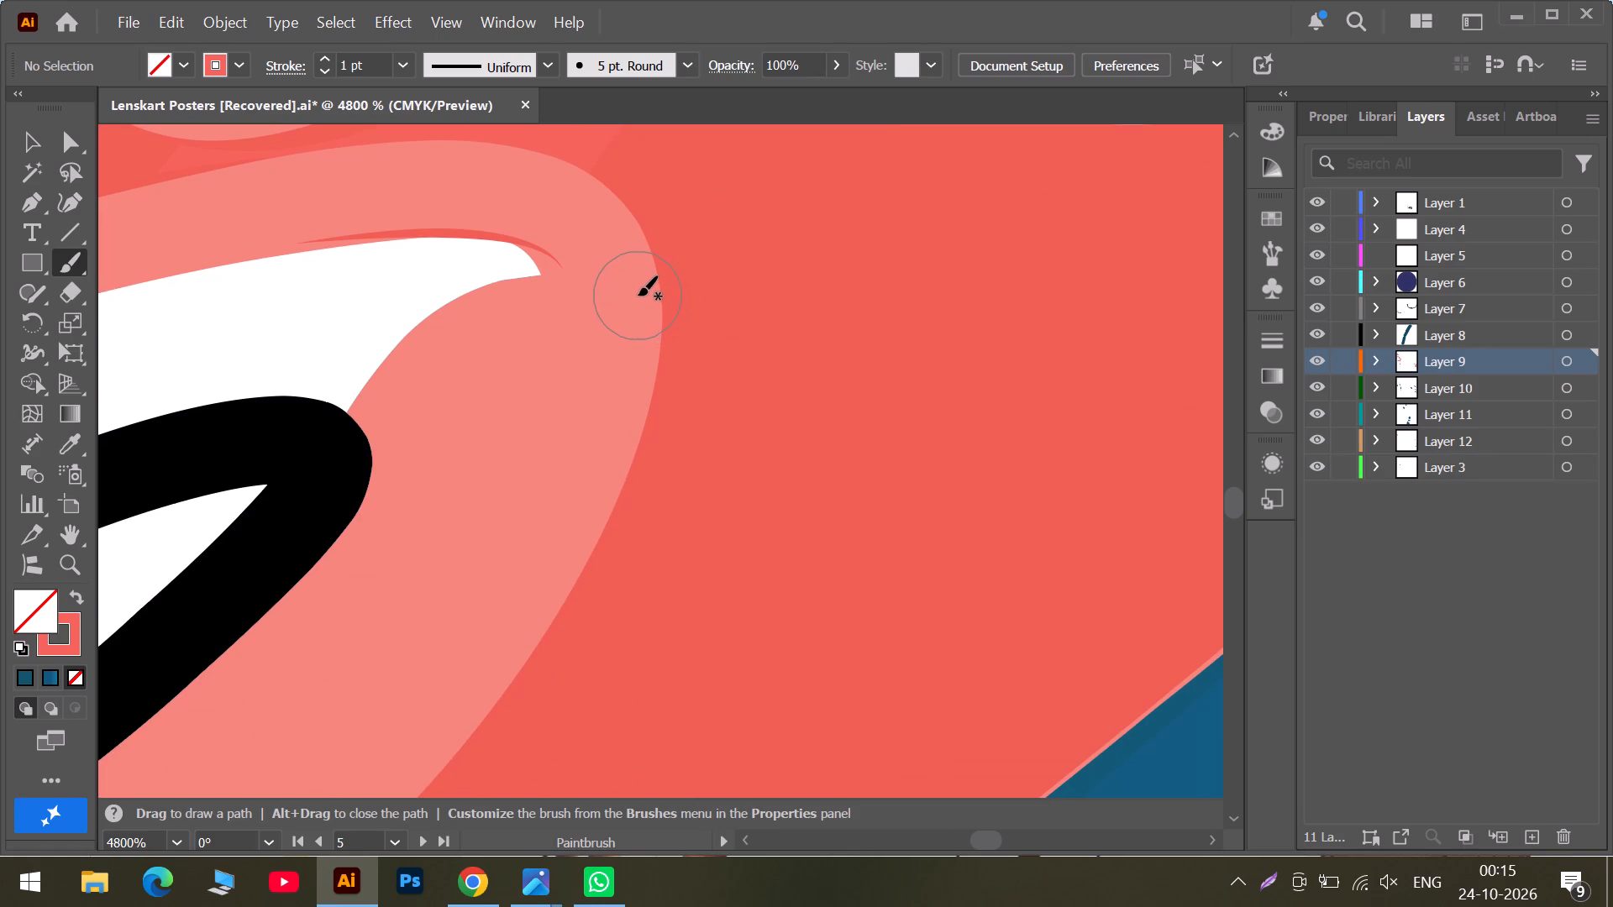
alt+scroll(638, 296, down, 3)
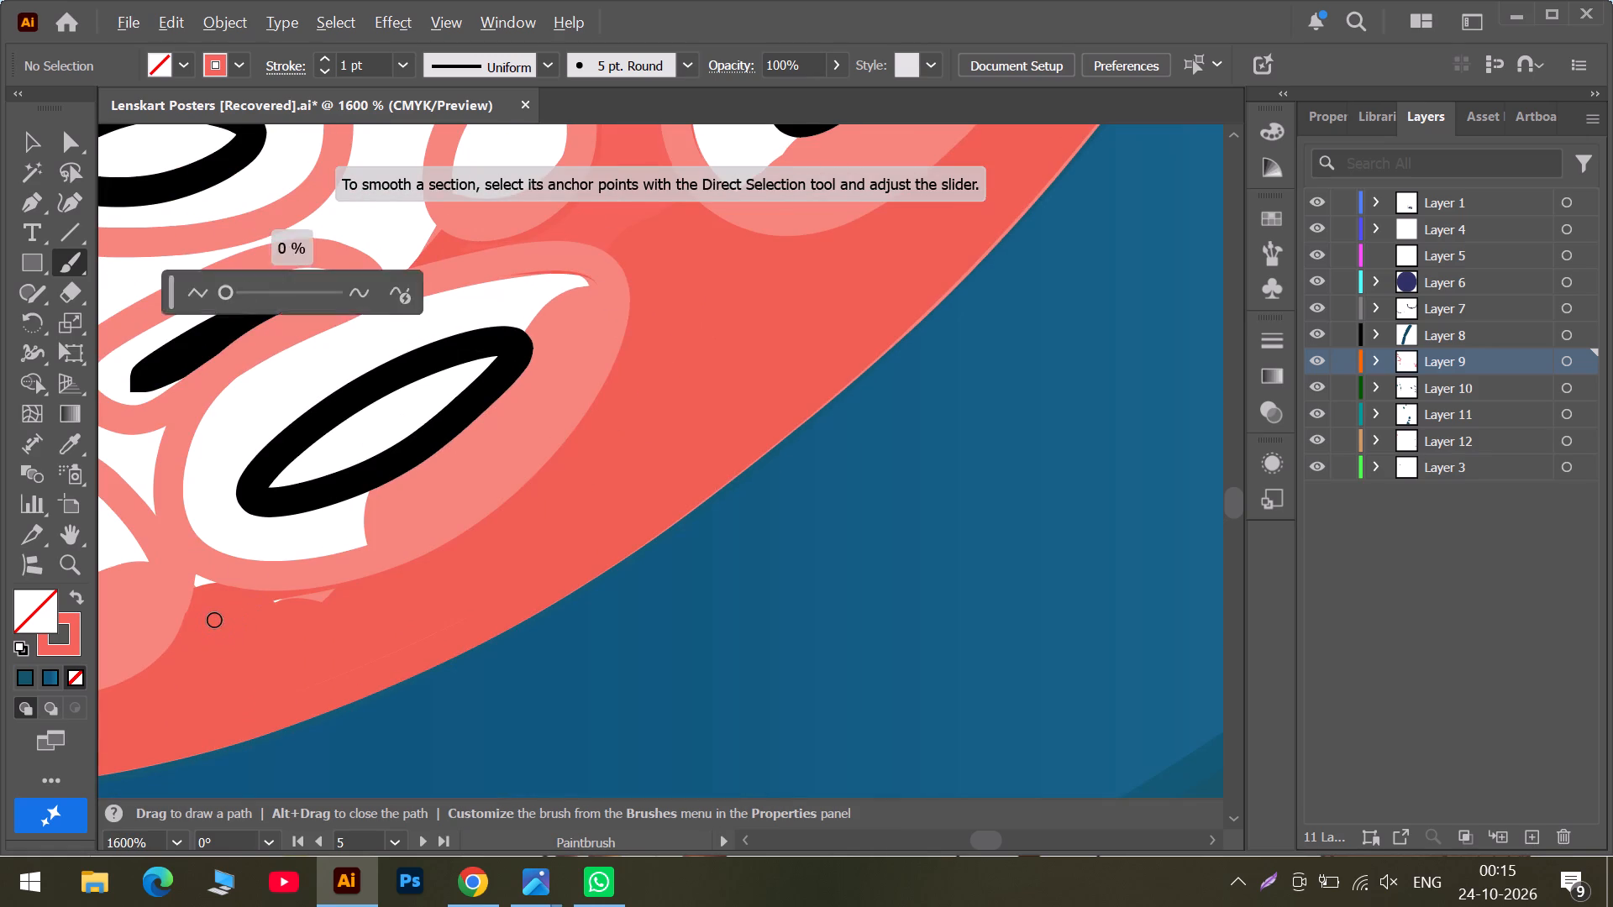
alt+scroll(214, 620, up, 4)
drag(512, 432, 260, 459)
drag(311, 449, 528, 415)
click(915, 840)
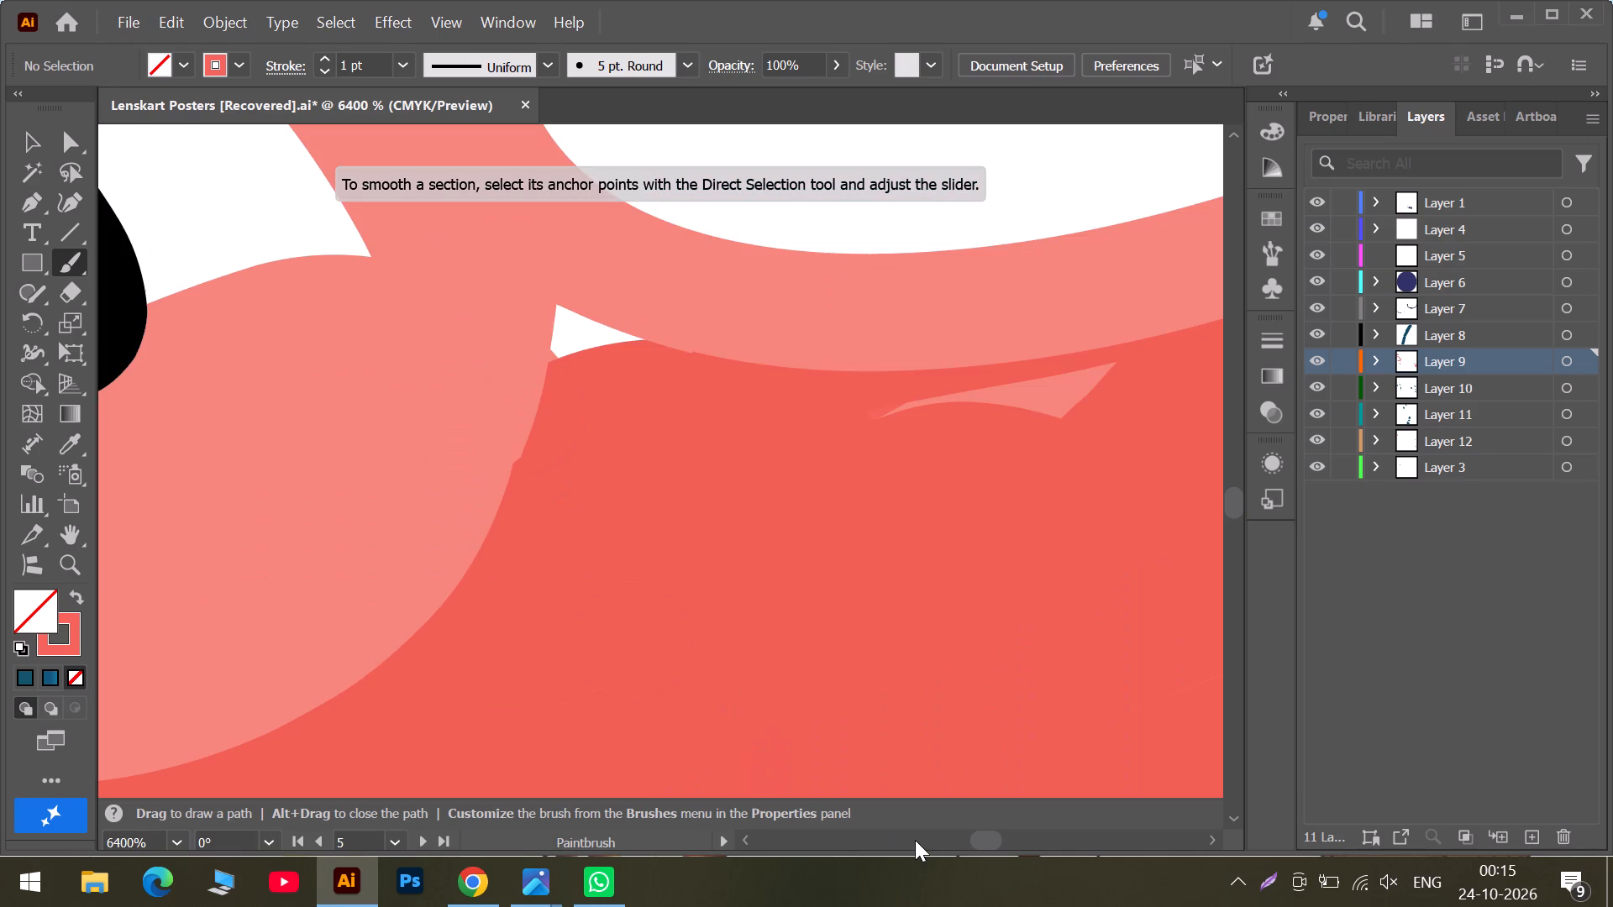
drag(570, 366, 591, 371)
drag(556, 343, 598, 355)
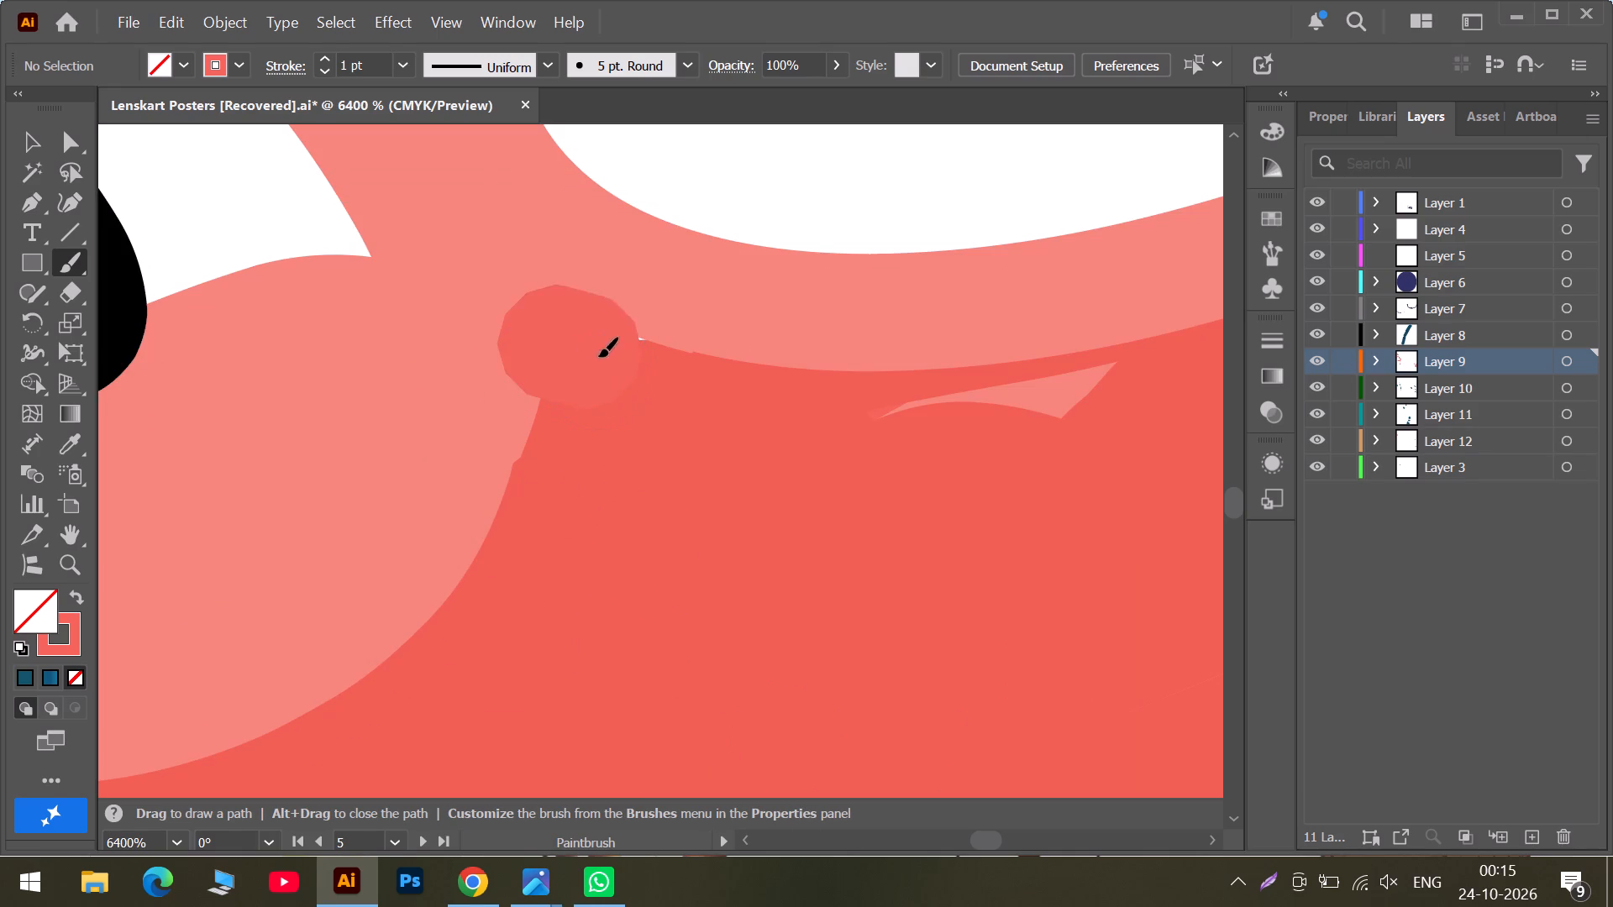
drag(598, 355, 628, 368)
Paint coral along the edges of the two upright suckers where they enclose the white gap above the curl's bottom sucker.
alt+scroll(568, 424, down, 5)
alt+scroll(216, 335, up, 3)
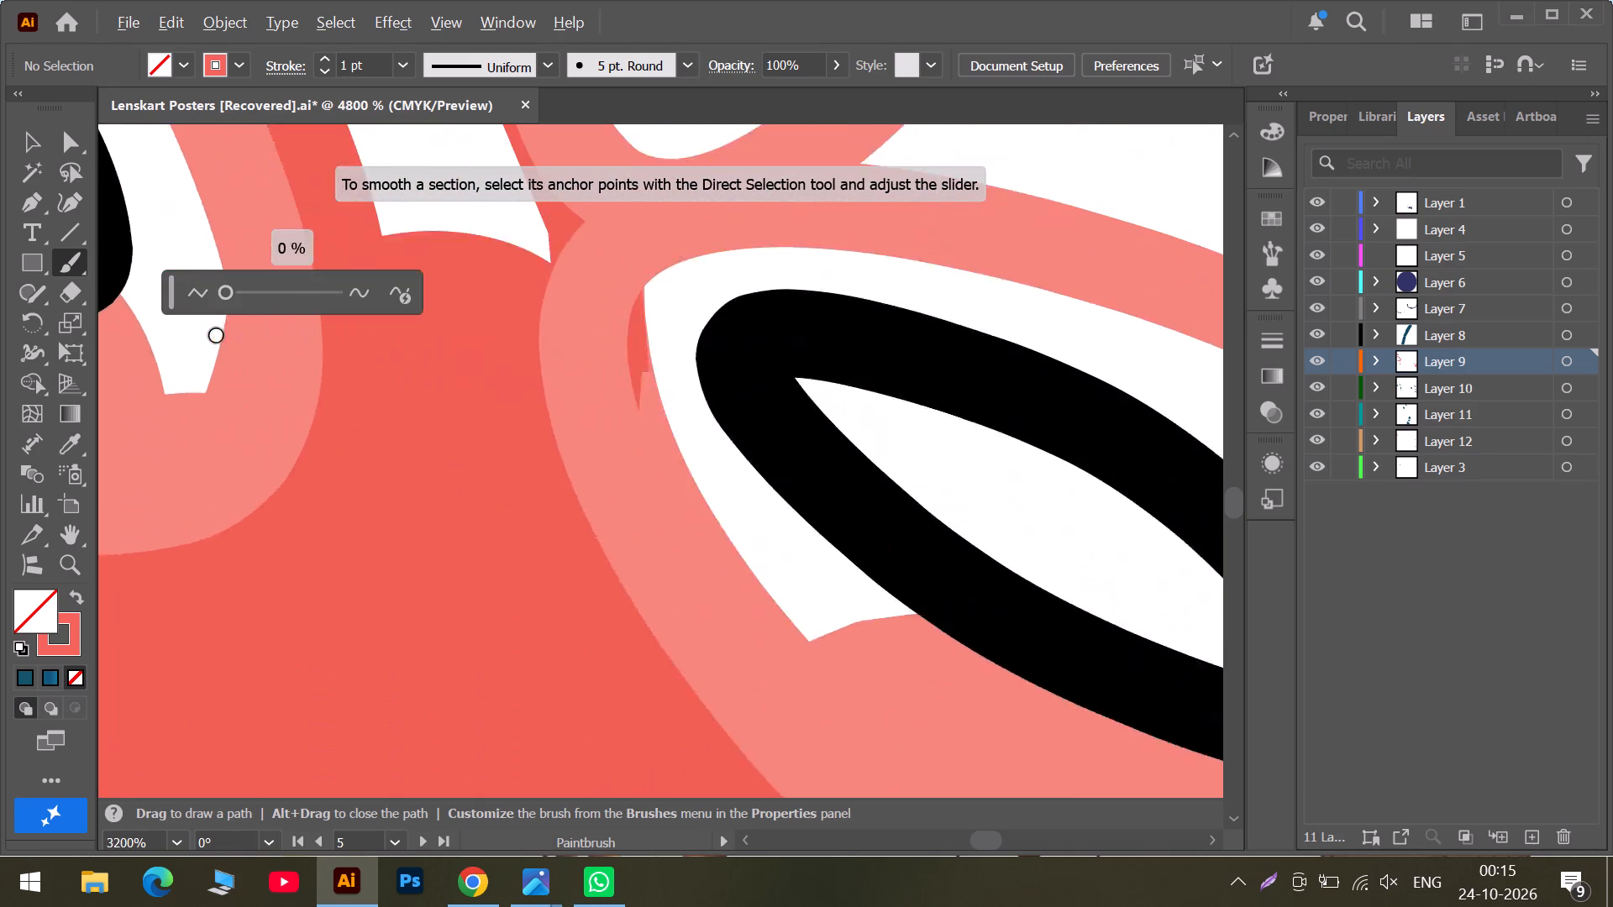
alt+scroll(216, 335, up, 2)
scroll(293, 333, up, 6)
drag(478, 296, 417, 360)
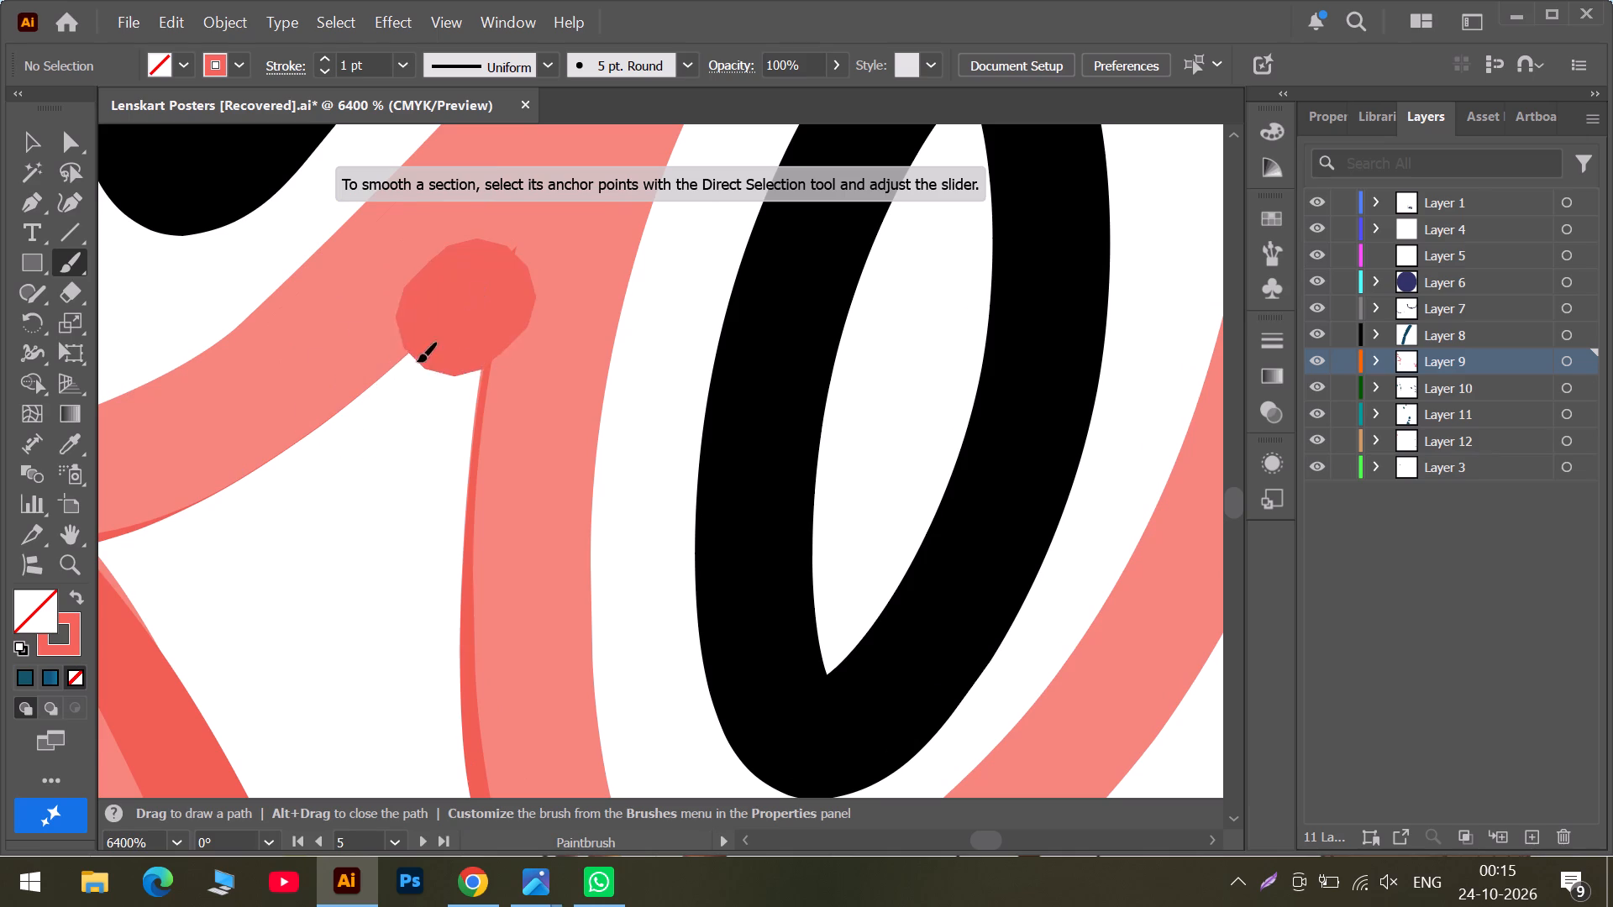
drag(417, 360, 264, 509)
drag(250, 511, 200, 533)
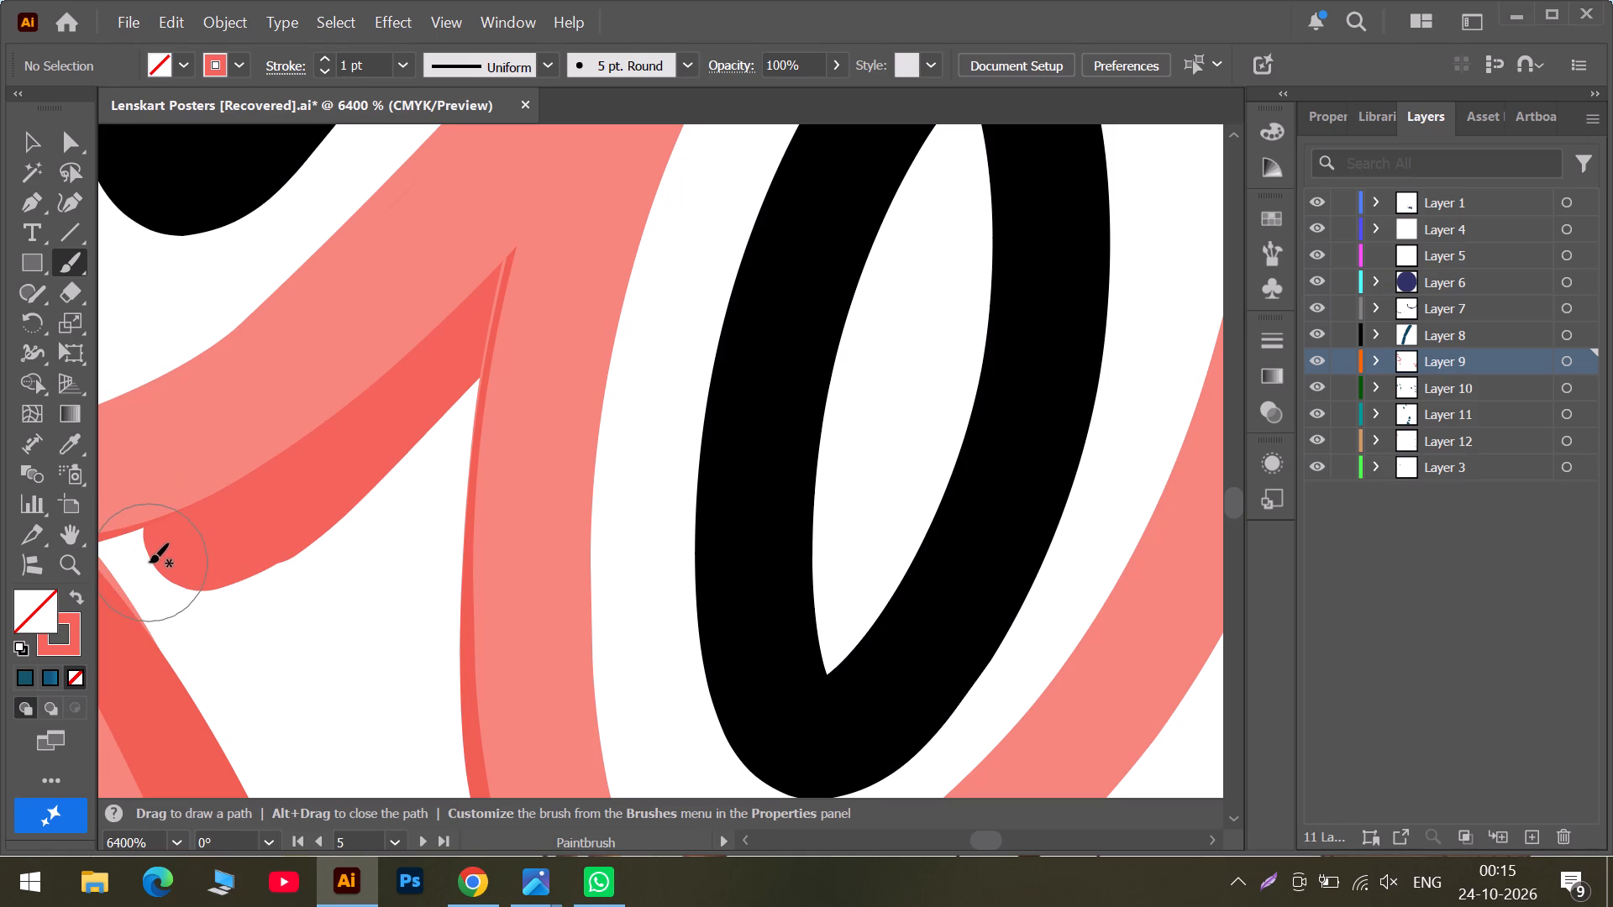
scroll(296, 570, down, 2)
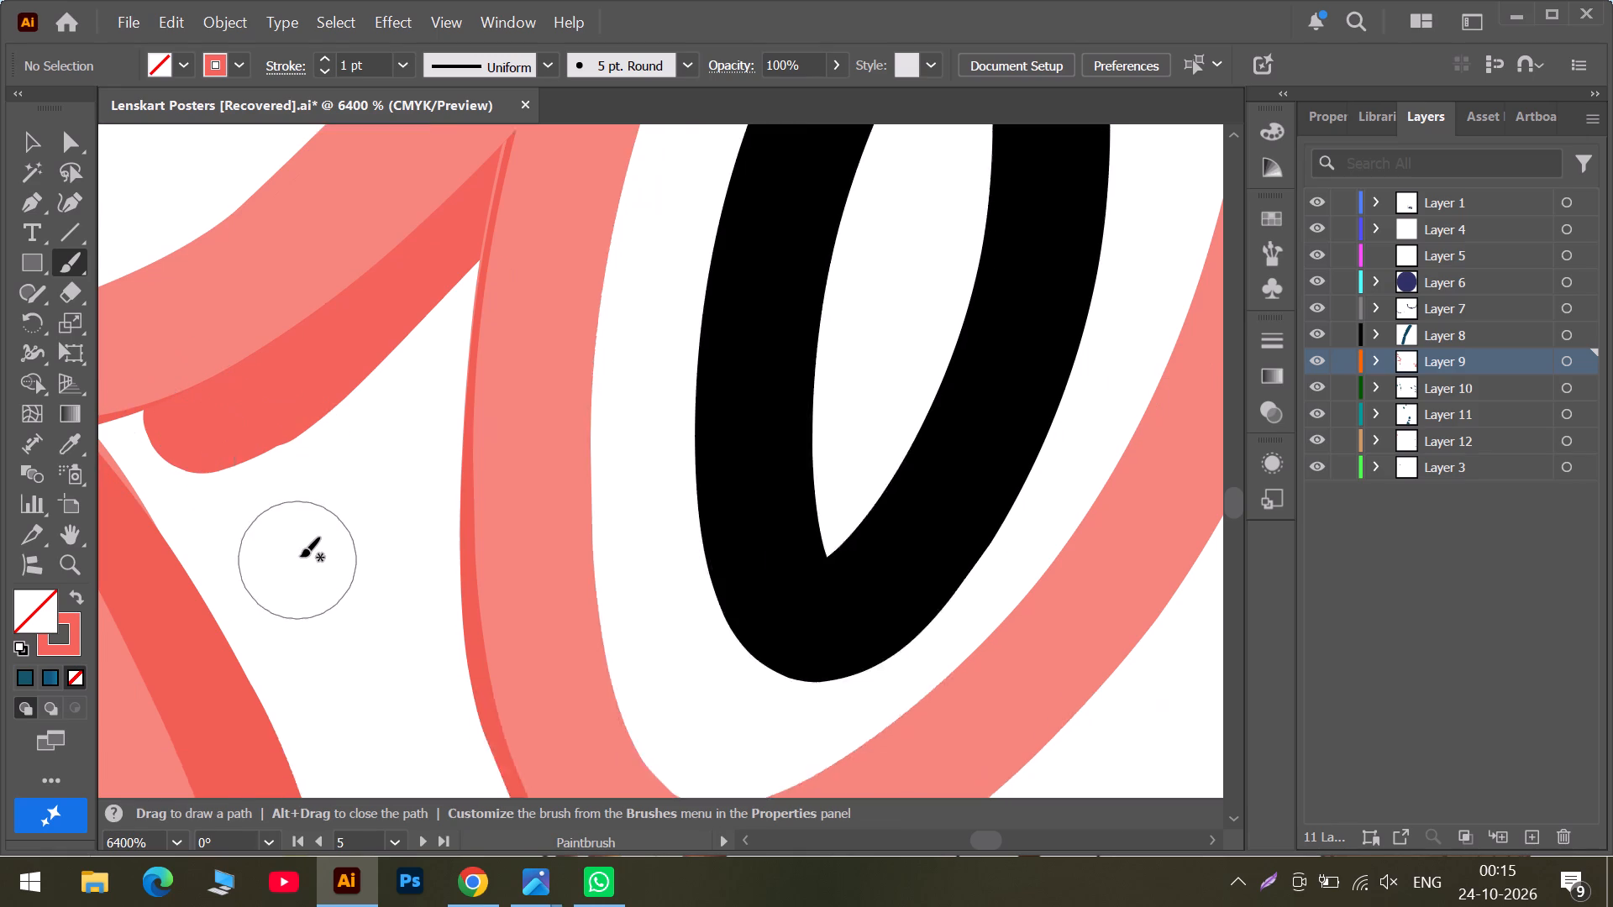
drag(472, 184, 391, 340)
drag(411, 322, 424, 461)
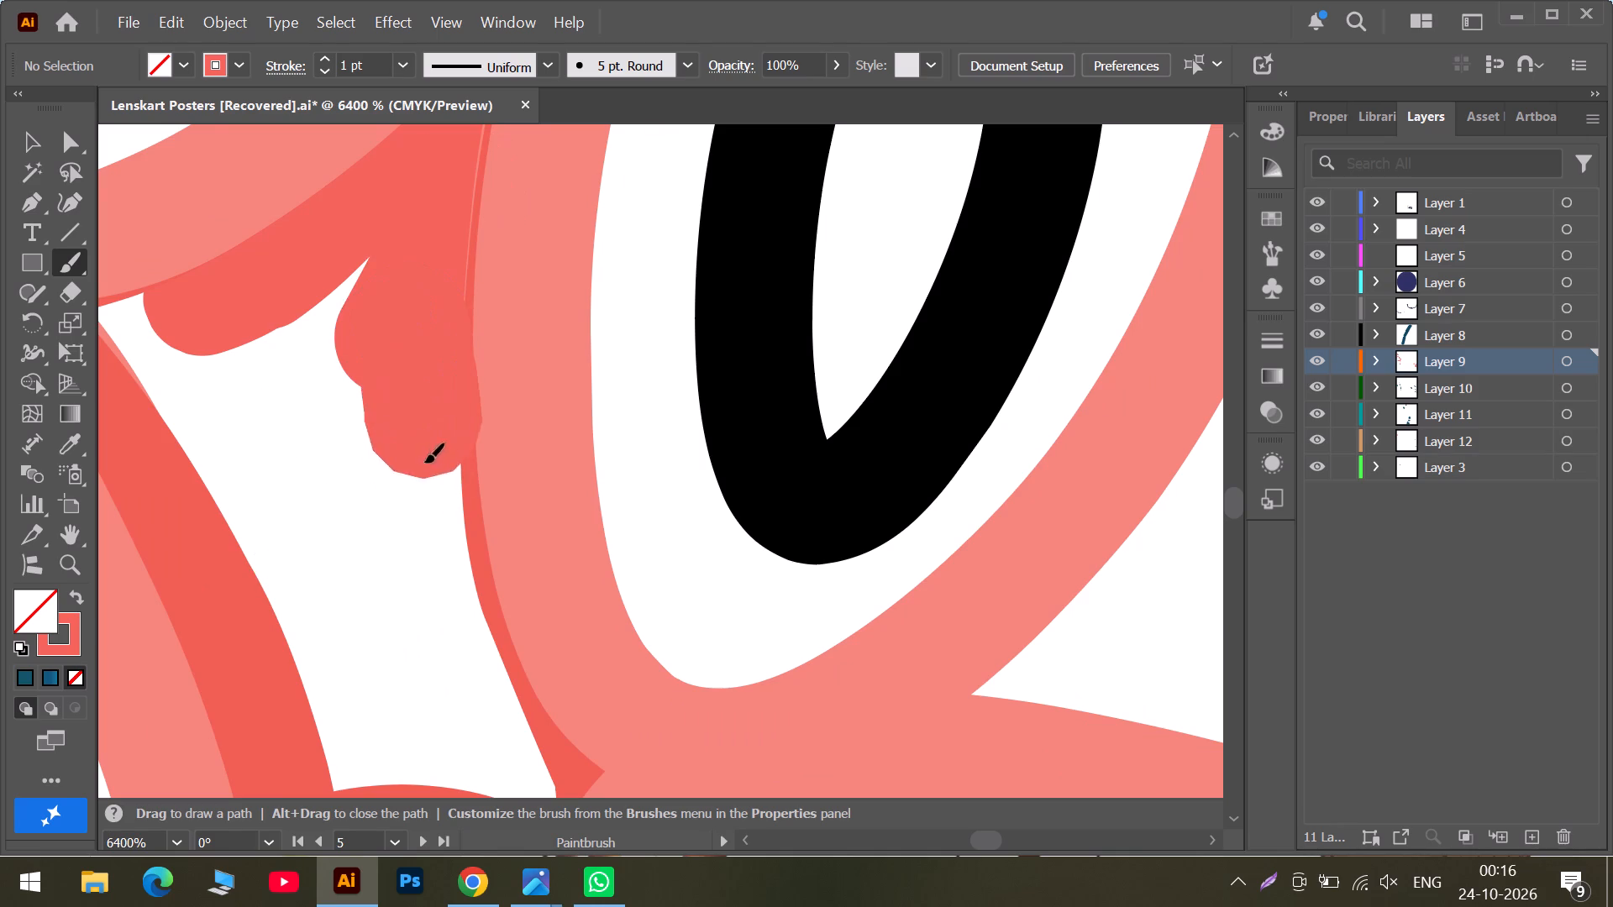
drag(424, 461, 428, 507)
Fill the upper part of that white gap with coral across to the outermost sucker's edge.
drag(360, 271, 241, 427)
drag(217, 350, 186, 384)
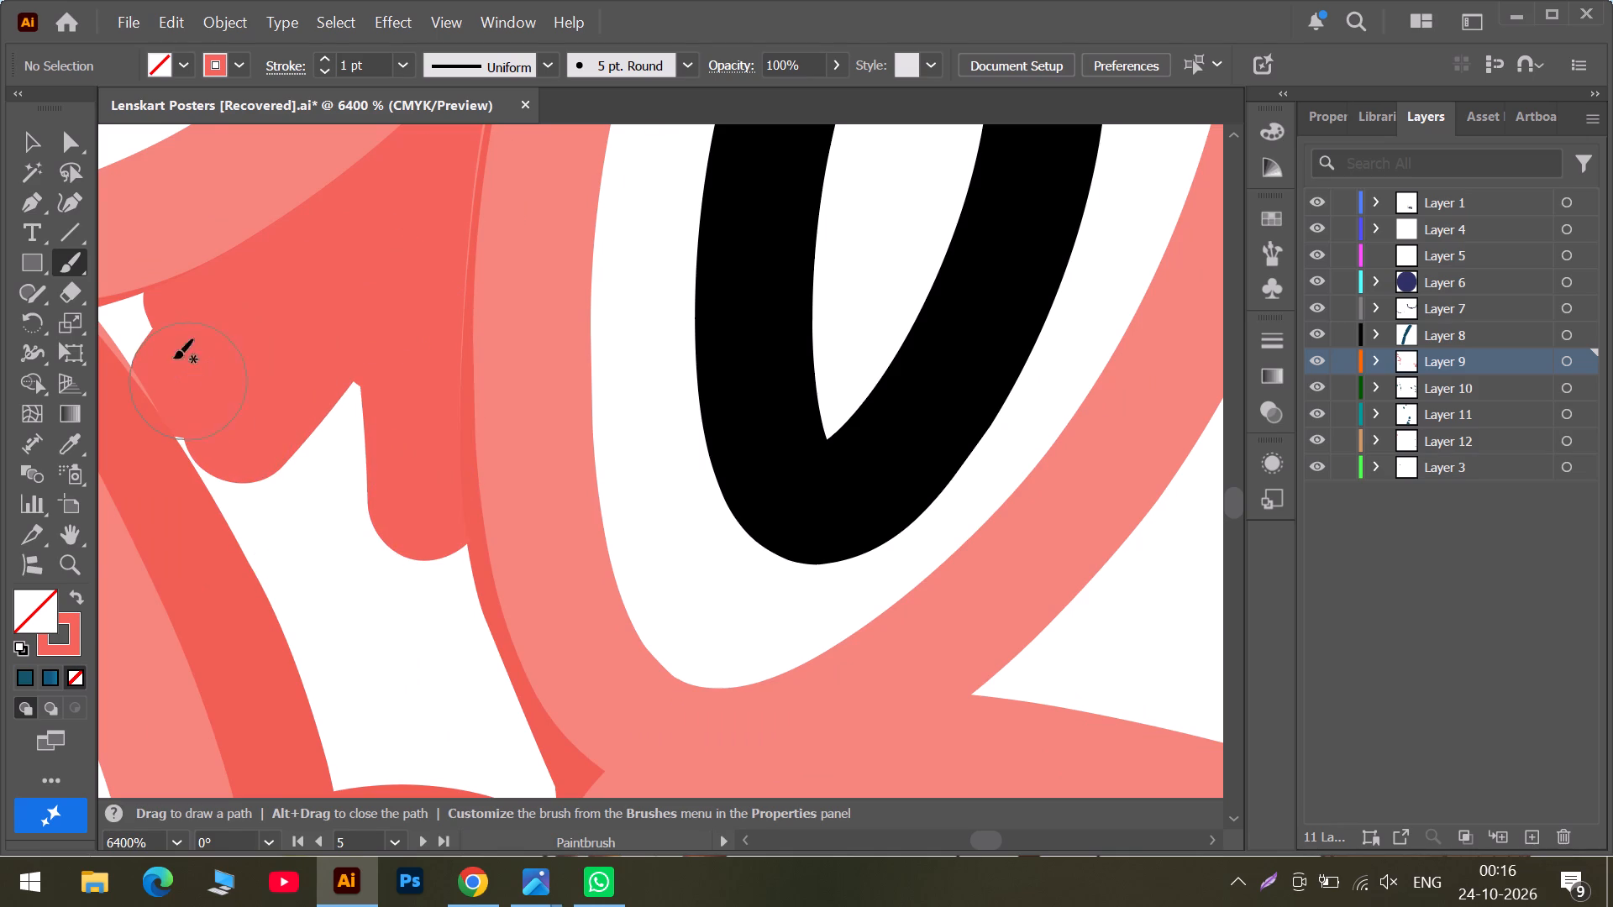
drag(159, 323, 150, 324)
drag(146, 323, 141, 392)
drag(149, 392, 152, 409)
drag(157, 406, 164, 419)
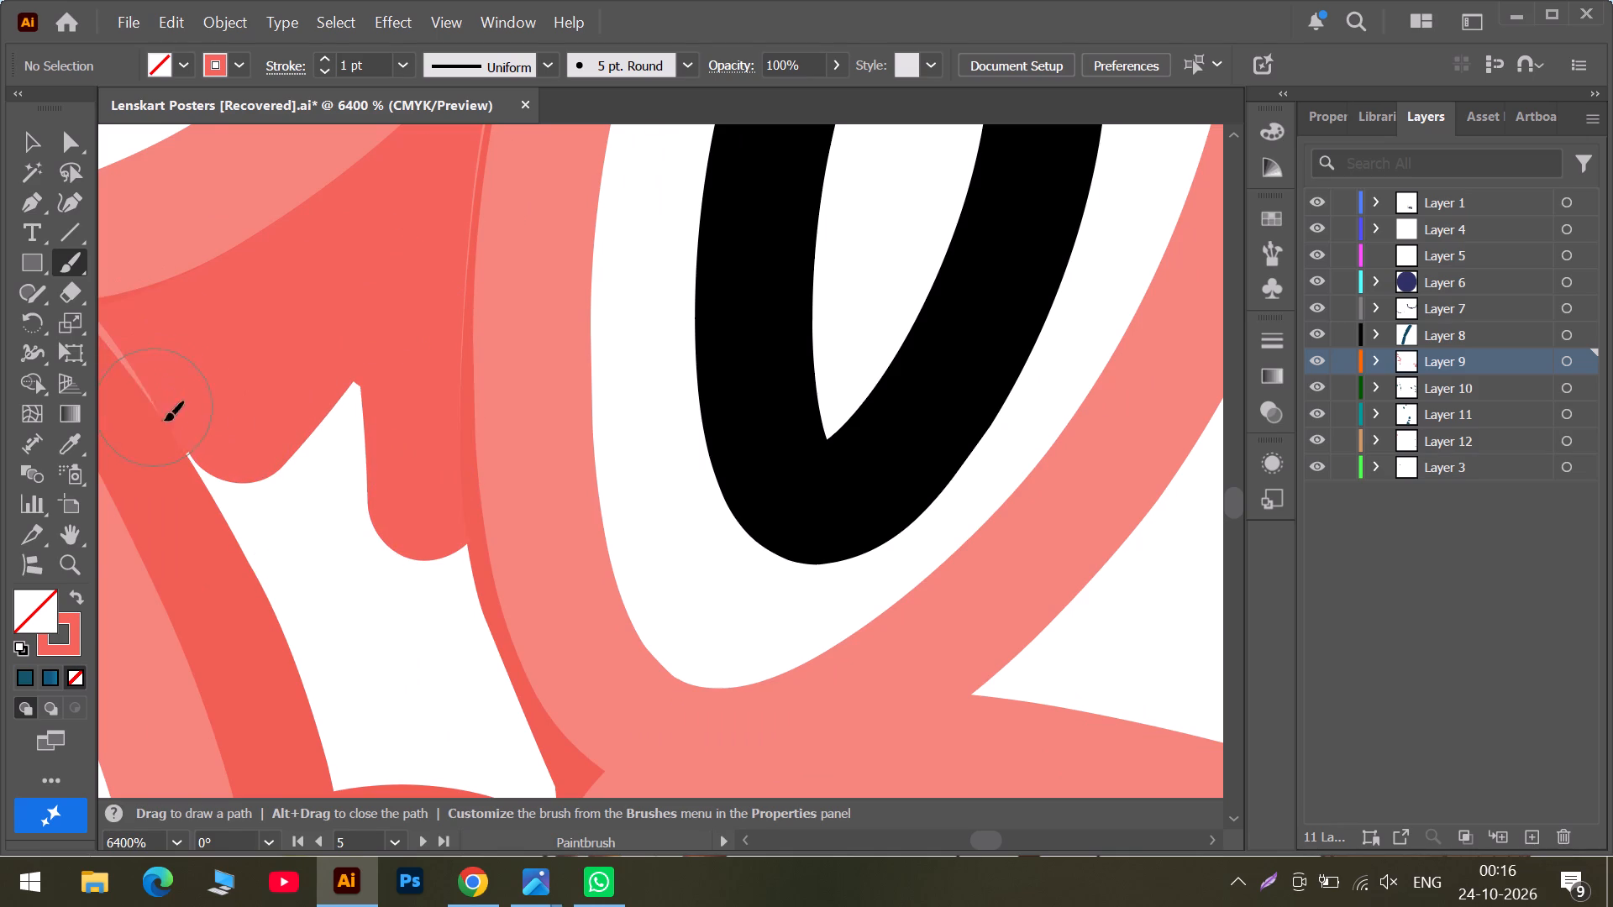
drag(164, 419, 182, 452)
drag(190, 453, 229, 509)
drag(243, 497, 265, 506)
drag(358, 387, 343, 485)
drag(325, 433, 307, 464)
drag(304, 454, 304, 467)
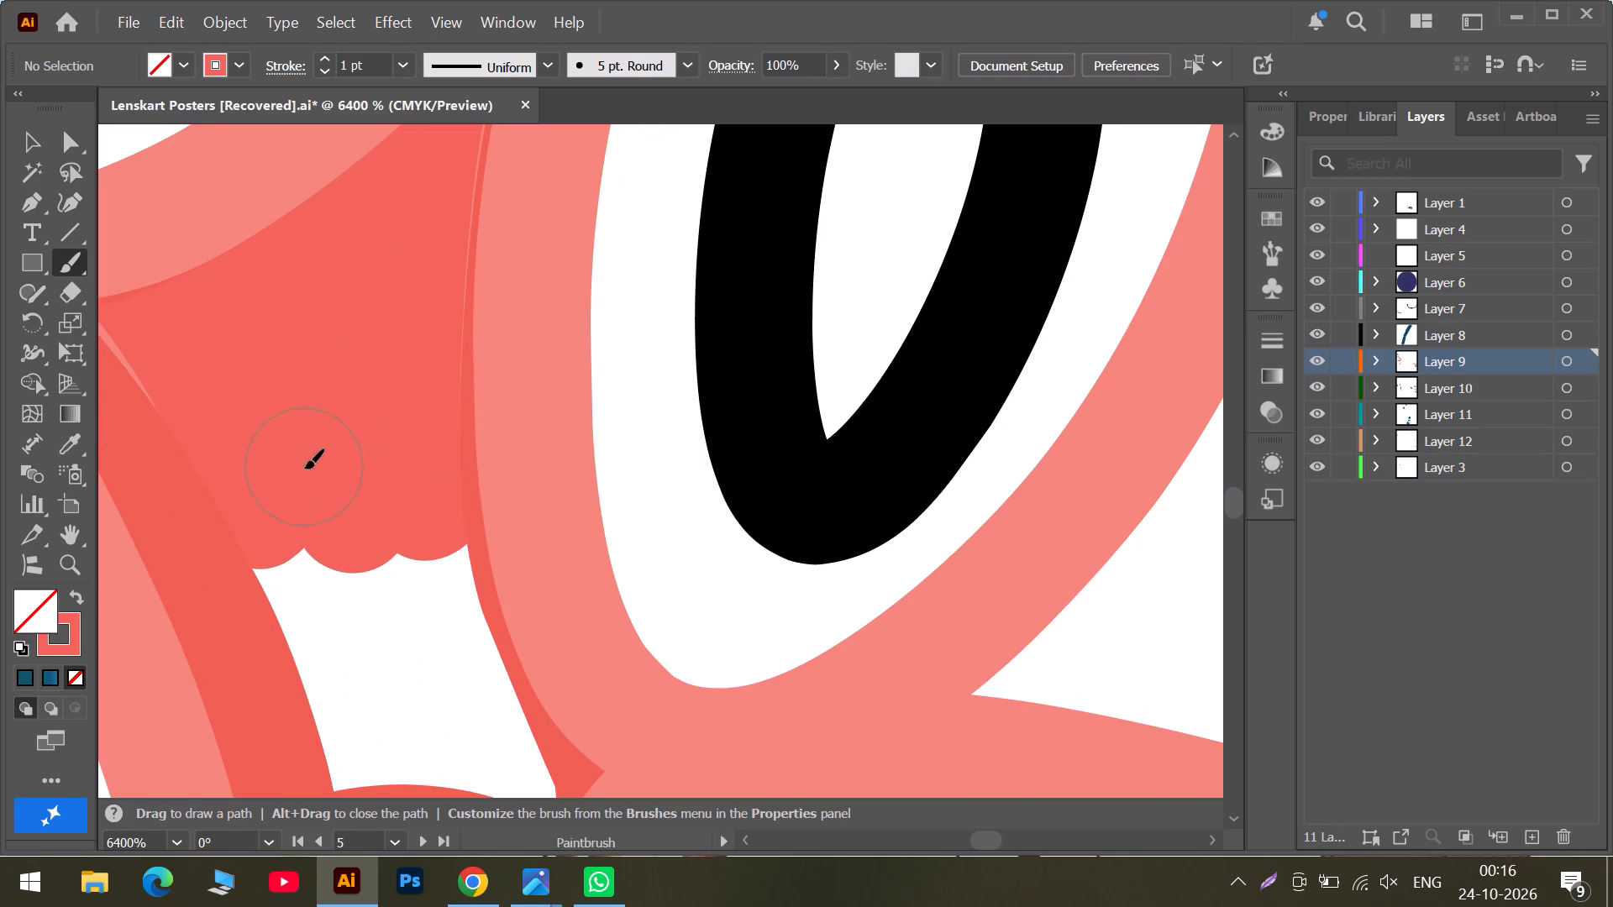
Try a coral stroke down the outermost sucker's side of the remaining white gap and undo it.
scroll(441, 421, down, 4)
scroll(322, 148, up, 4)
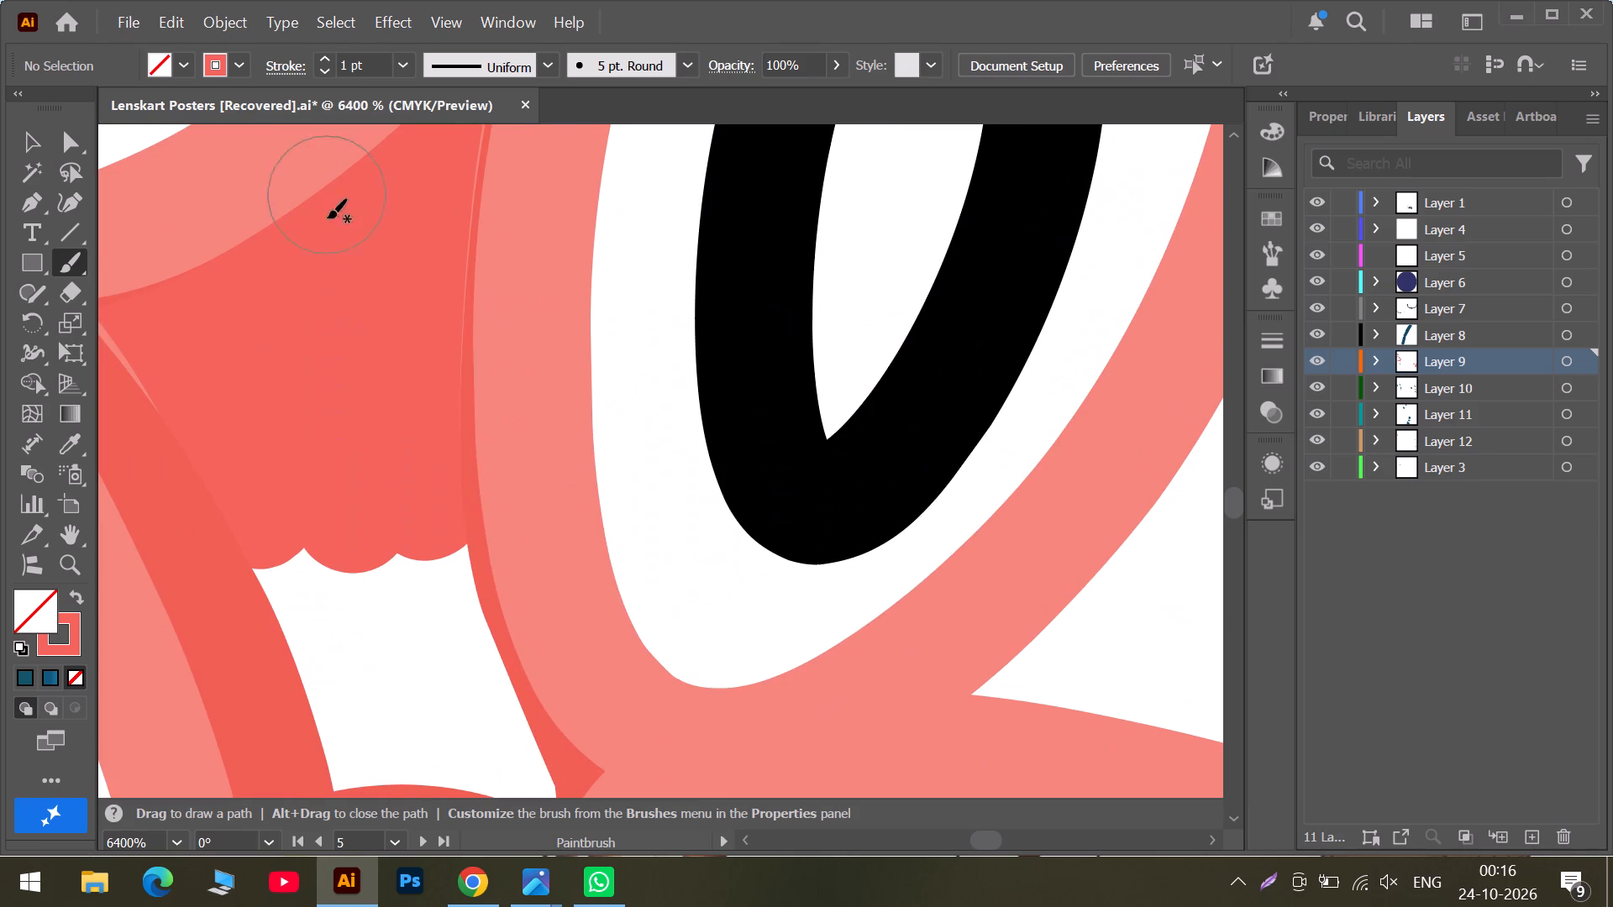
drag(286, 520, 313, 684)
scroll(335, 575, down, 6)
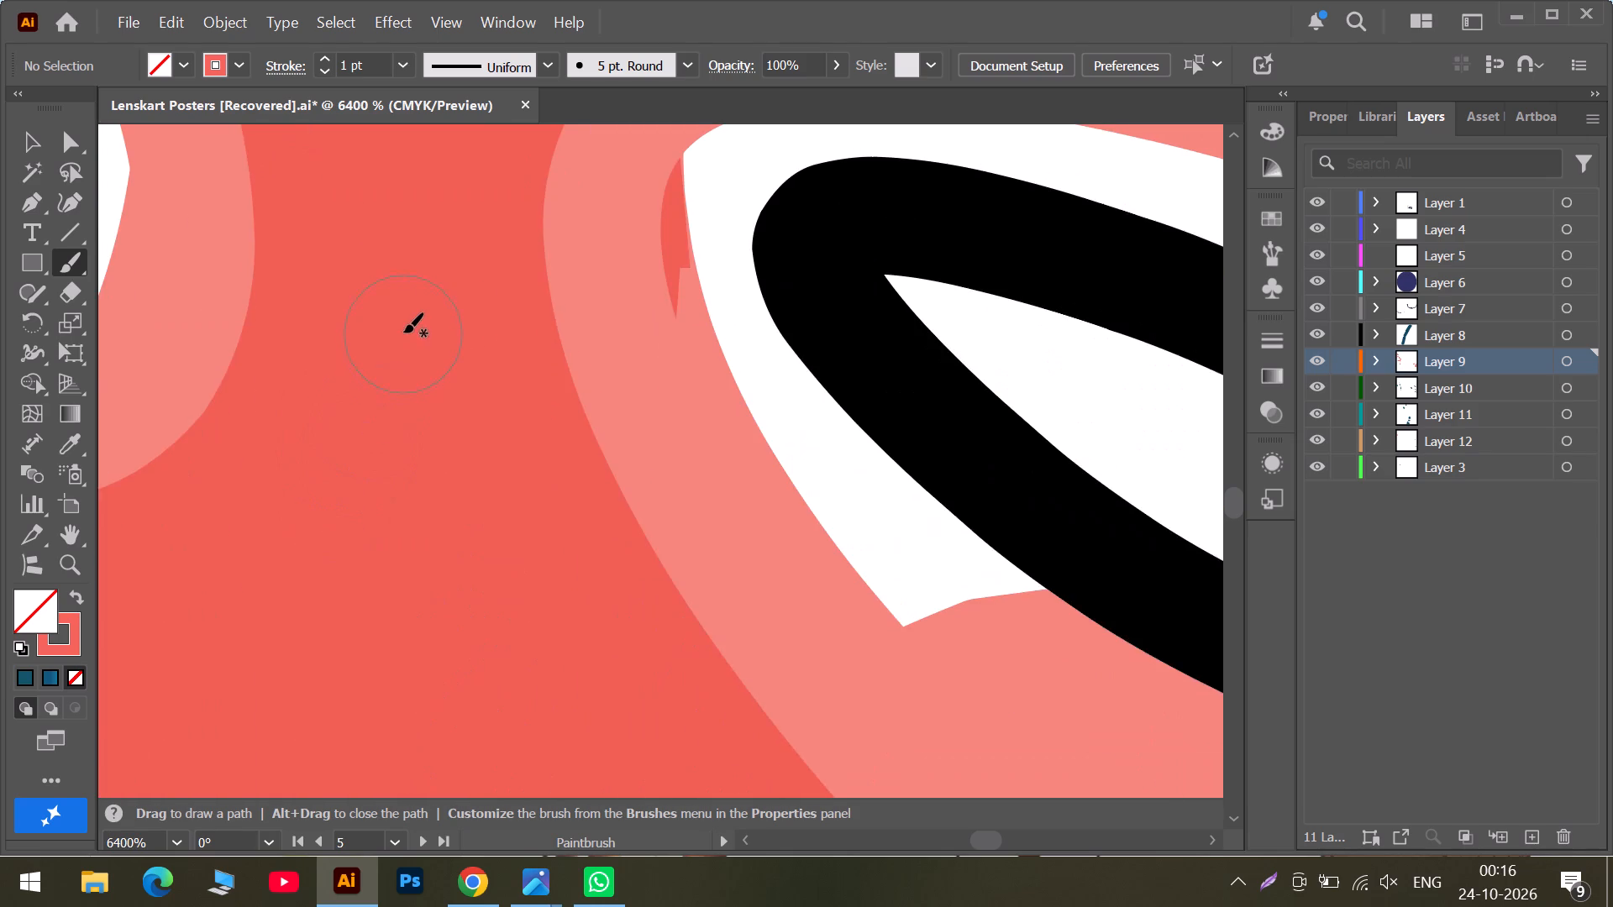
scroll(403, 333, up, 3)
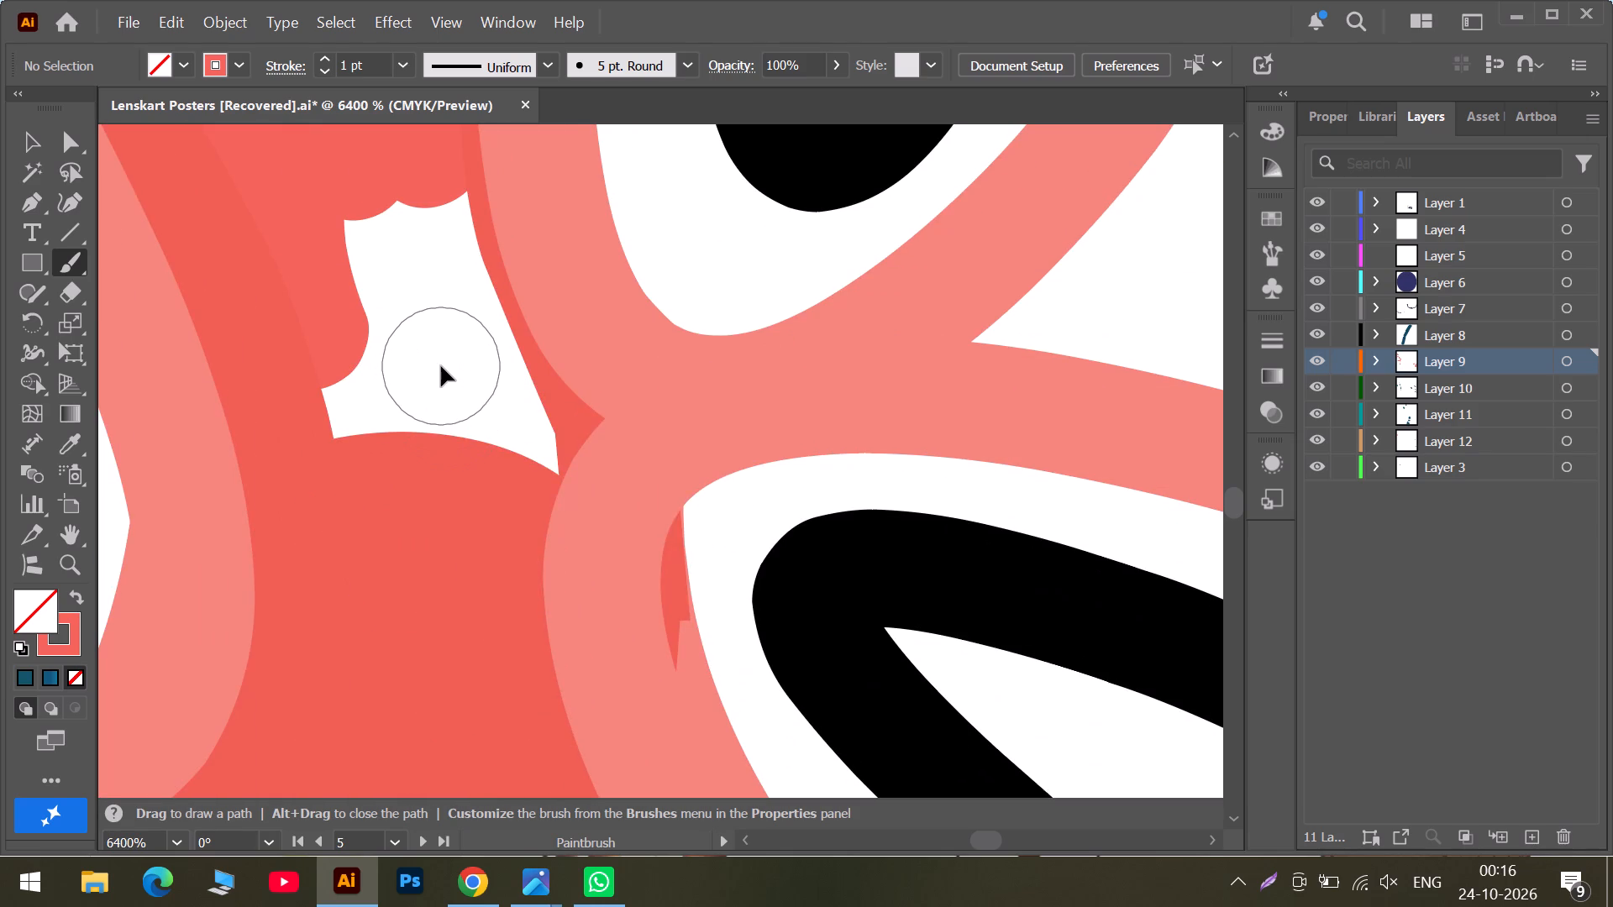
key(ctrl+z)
Fill the remaining lower part of the white gap with coral down to the tentacle's coral body.
drag(443, 241, 439, 260)
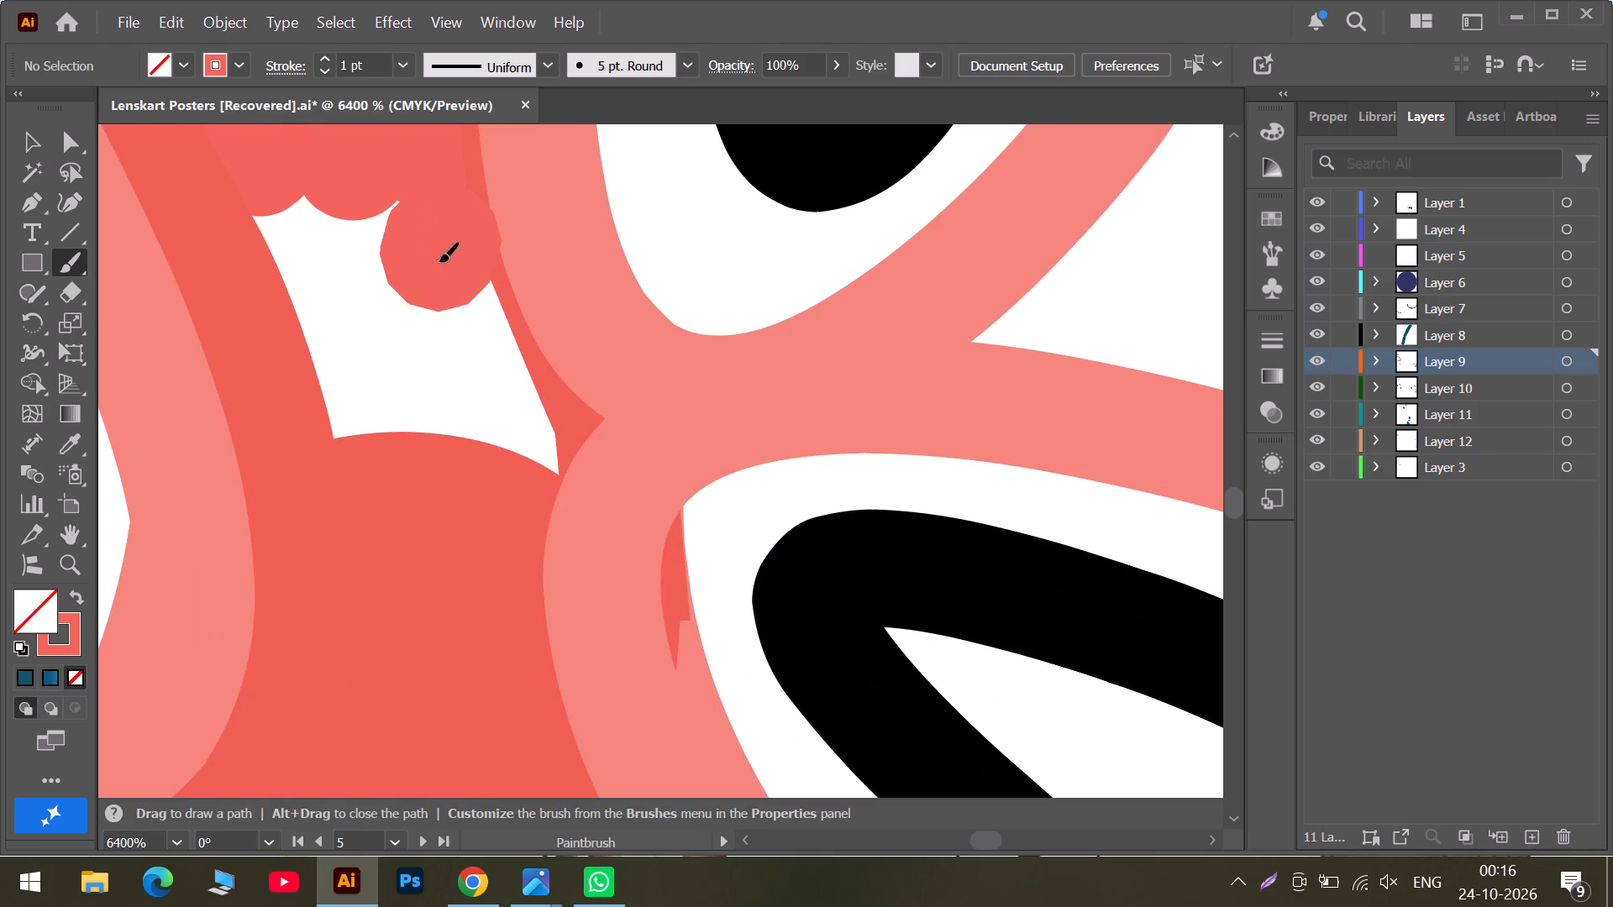
drag(439, 260, 526, 438)
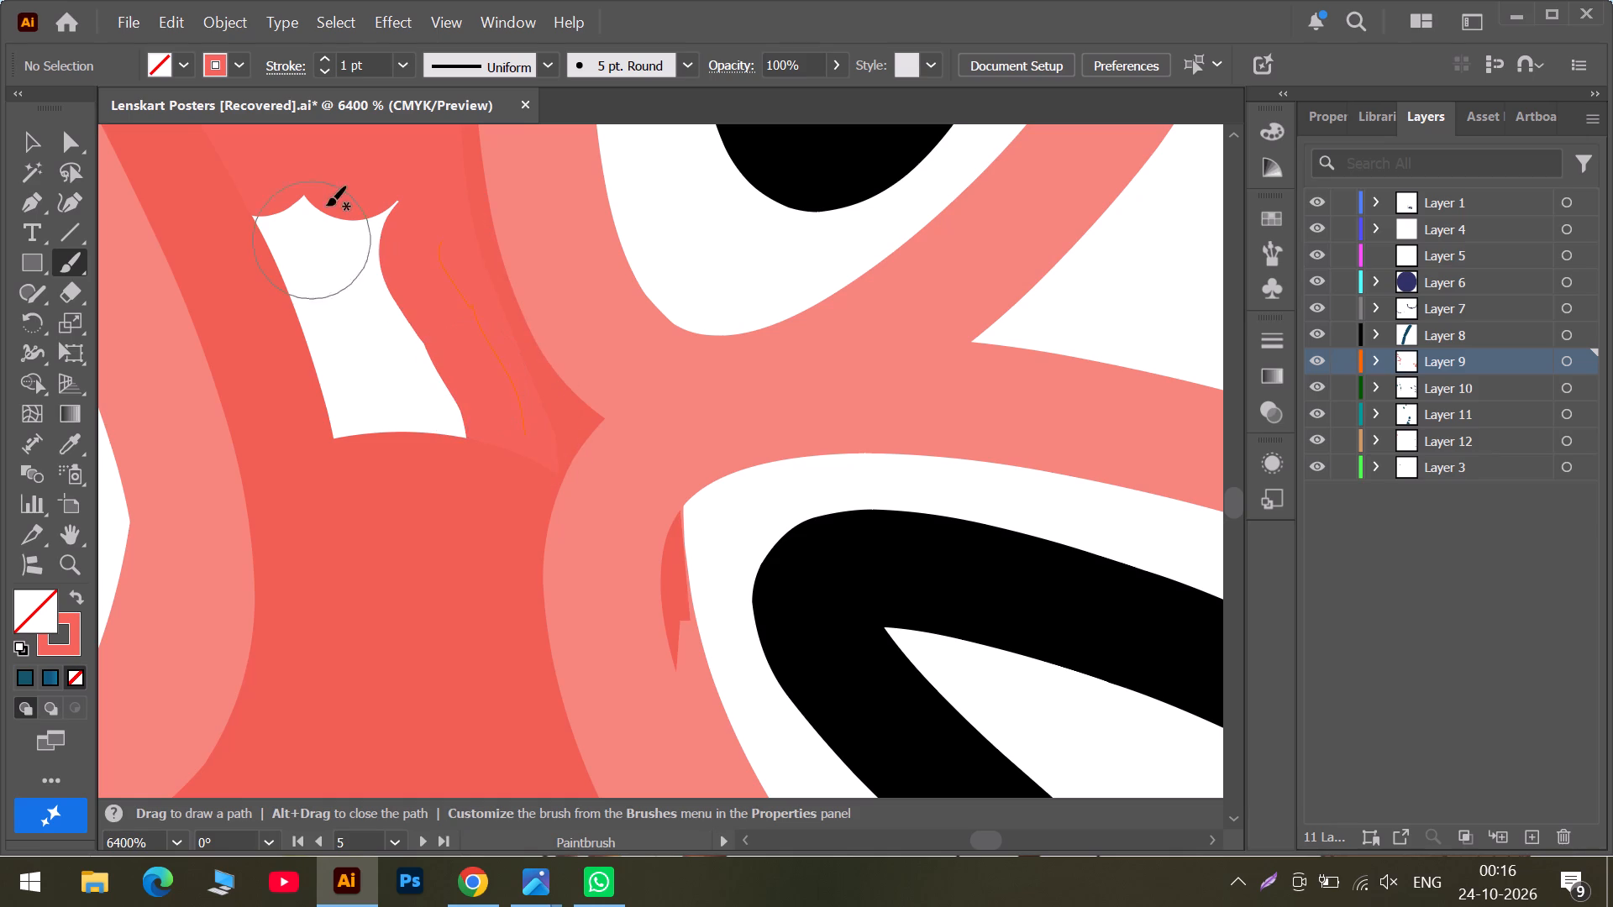
drag(334, 179, 370, 354)
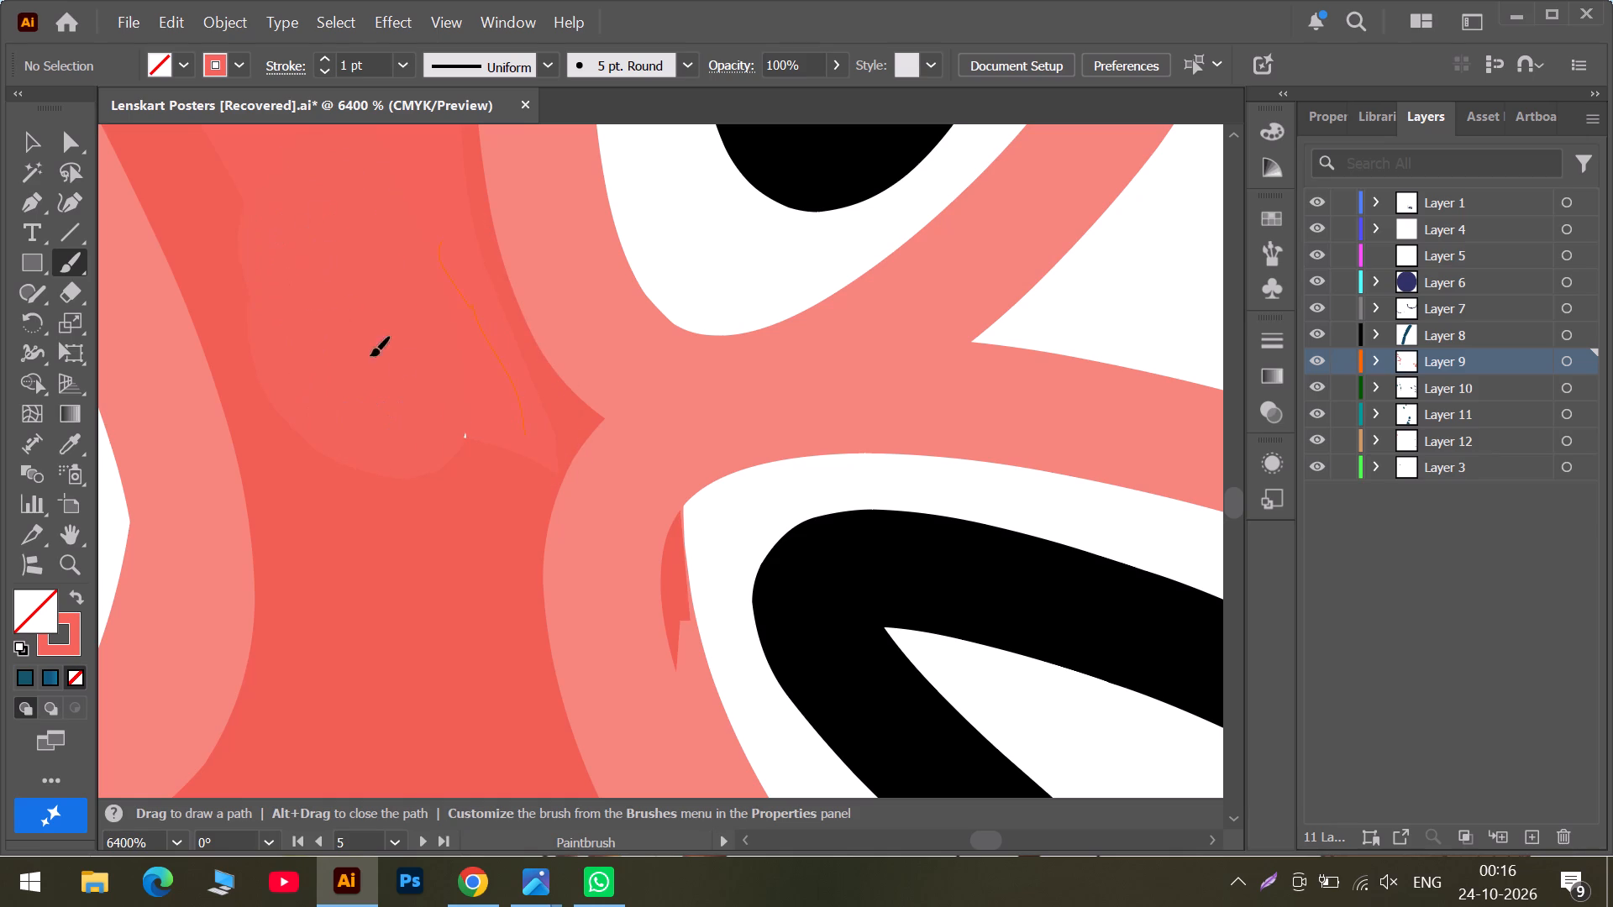
drag(370, 354, 454, 494)
Fill the white gap between the outermost sucker and the tall upright sucker above it with coral down to its pointed corner.
alt+scroll(449, 433, down, 5)
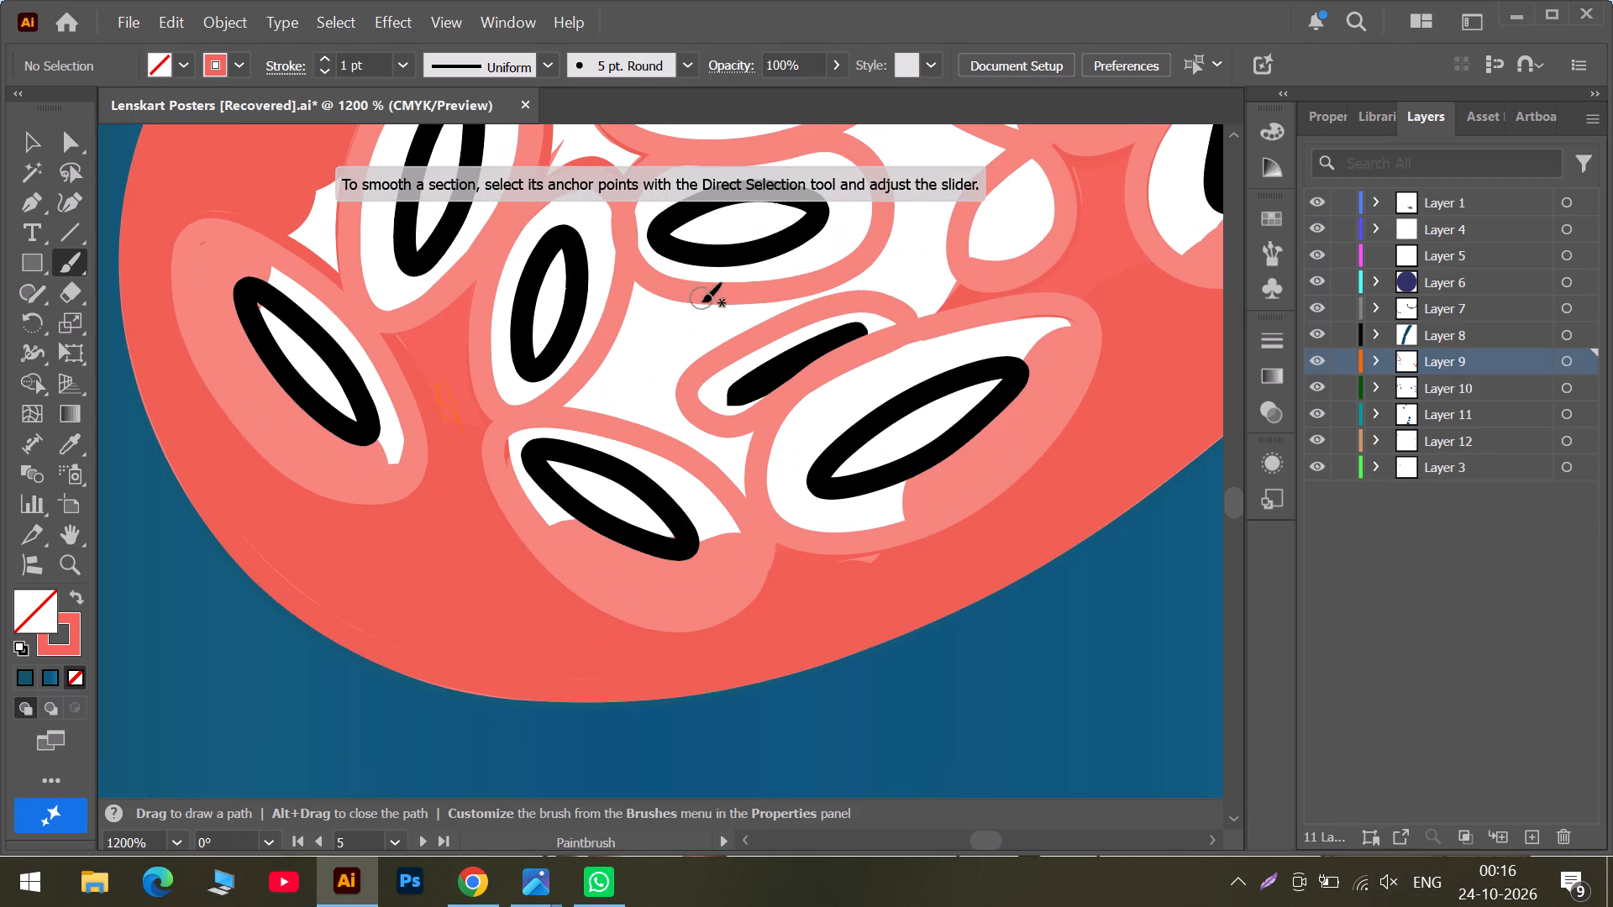
scroll(697, 318, up, 5)
scroll(591, 274, up, 5)
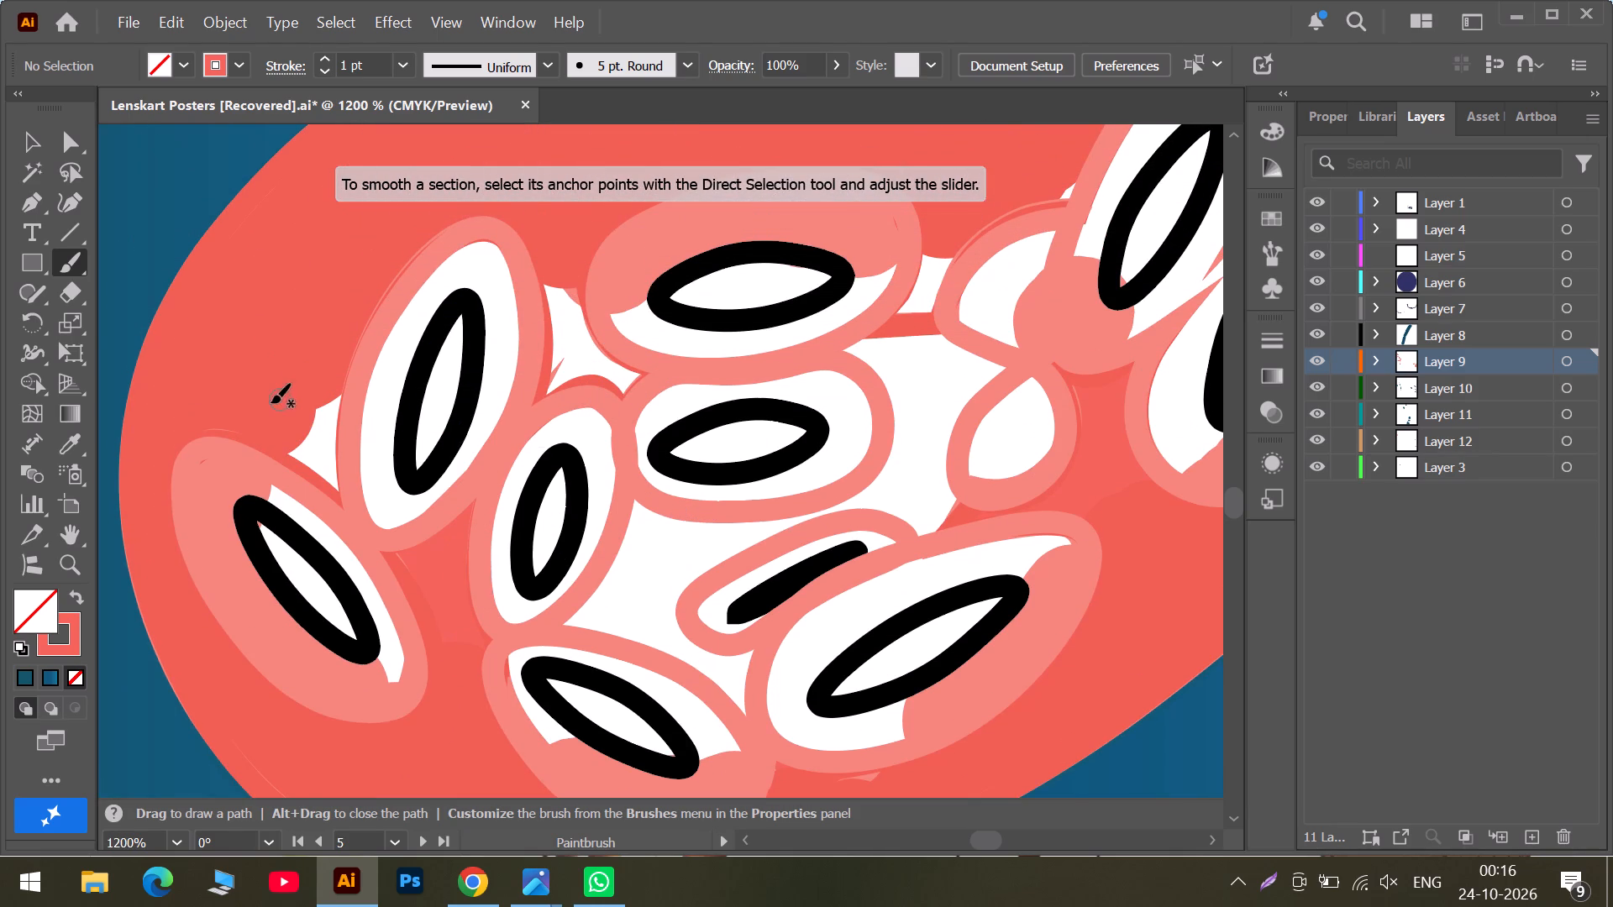
drag(324, 395, 323, 466)
alt+scroll(323, 452, up, 4)
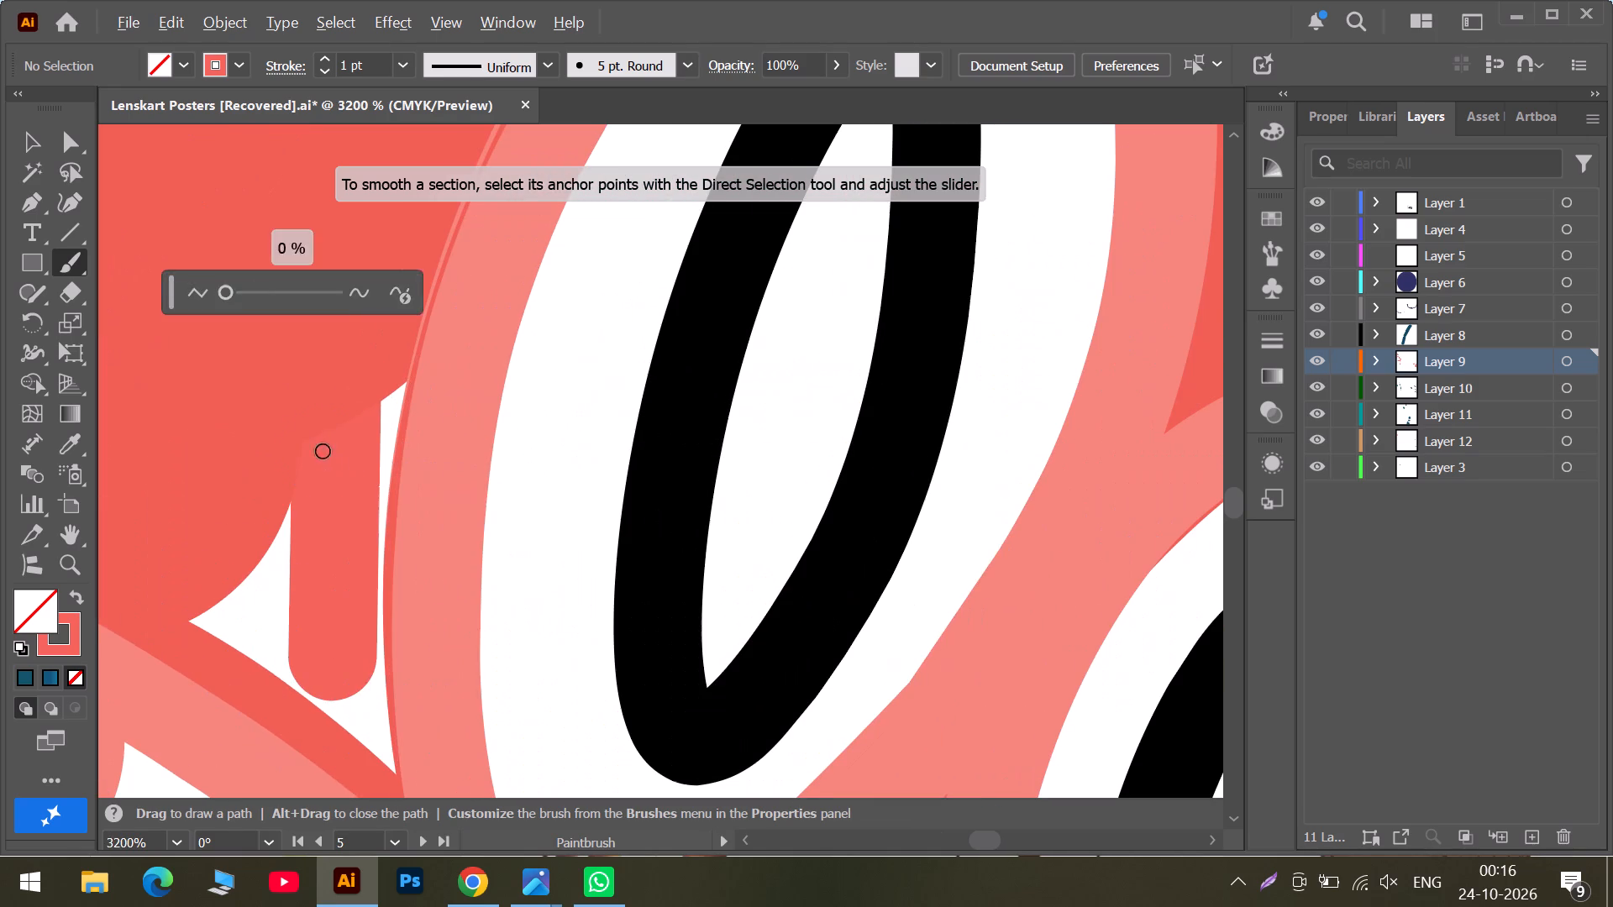
drag(319, 476, 290, 587)
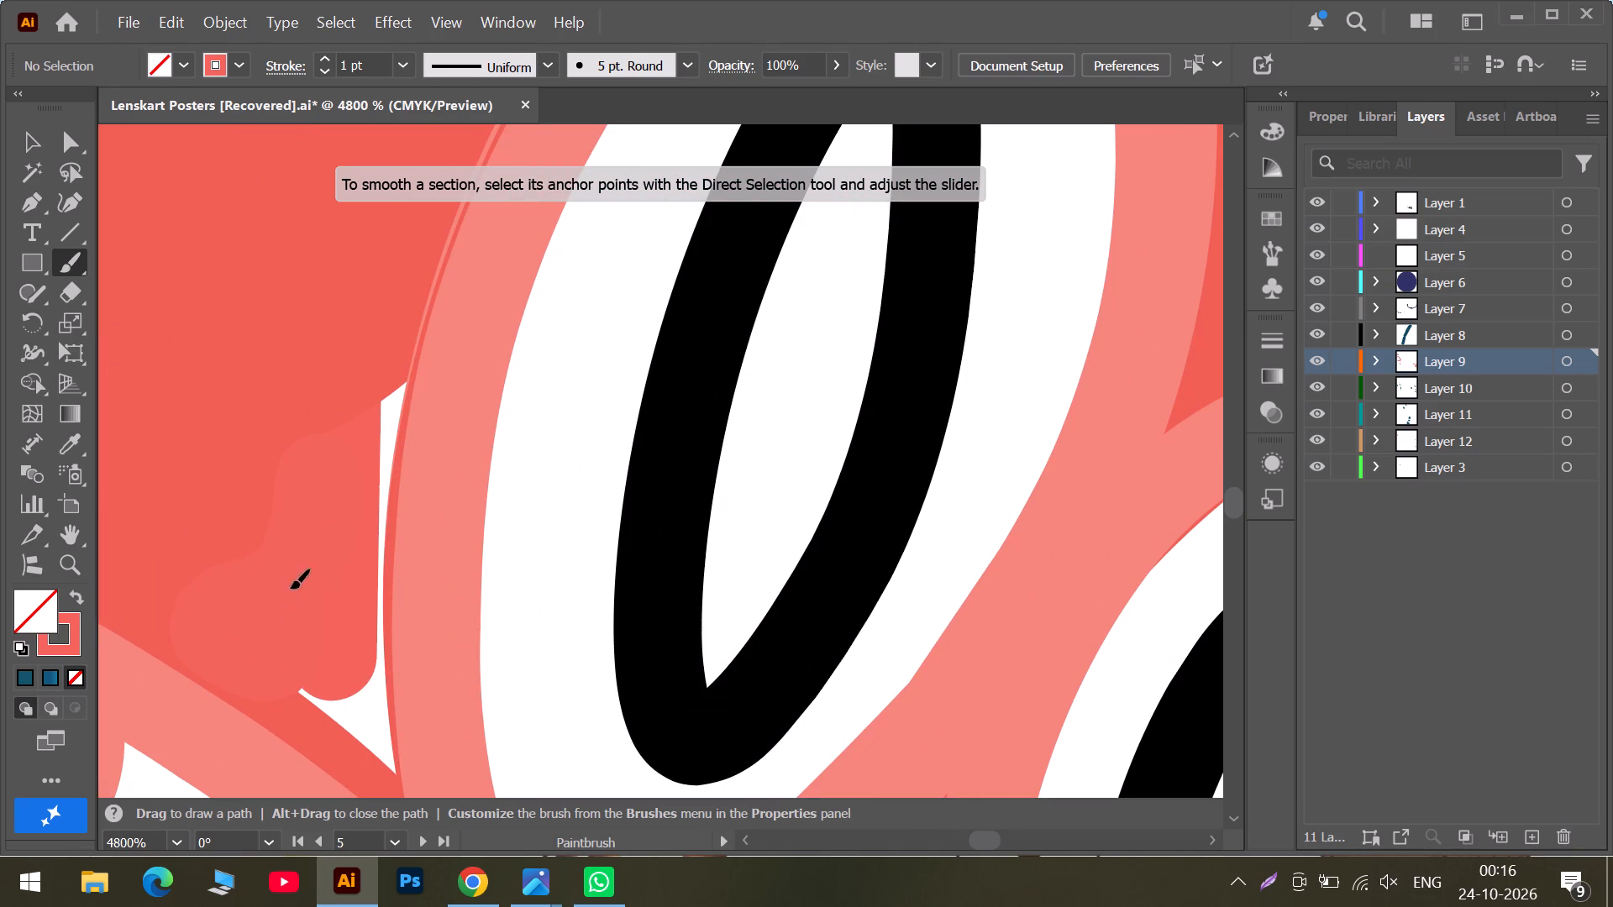
drag(290, 587, 348, 666)
scroll(328, 604, down, 3)
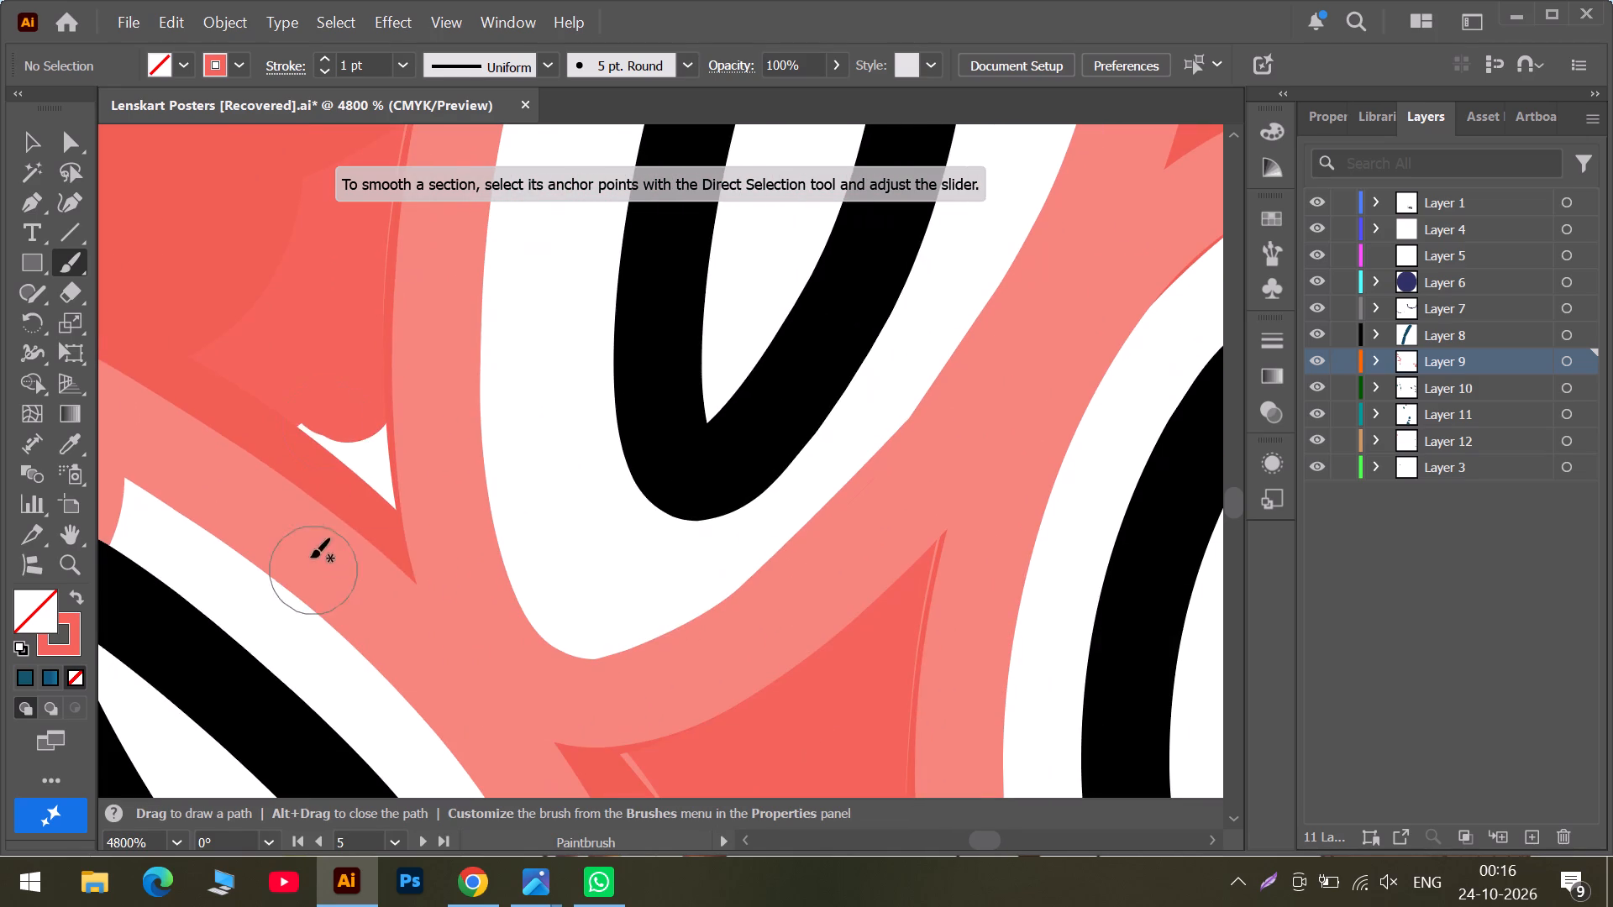
drag(312, 407, 370, 492)
drag(359, 432, 361, 468)
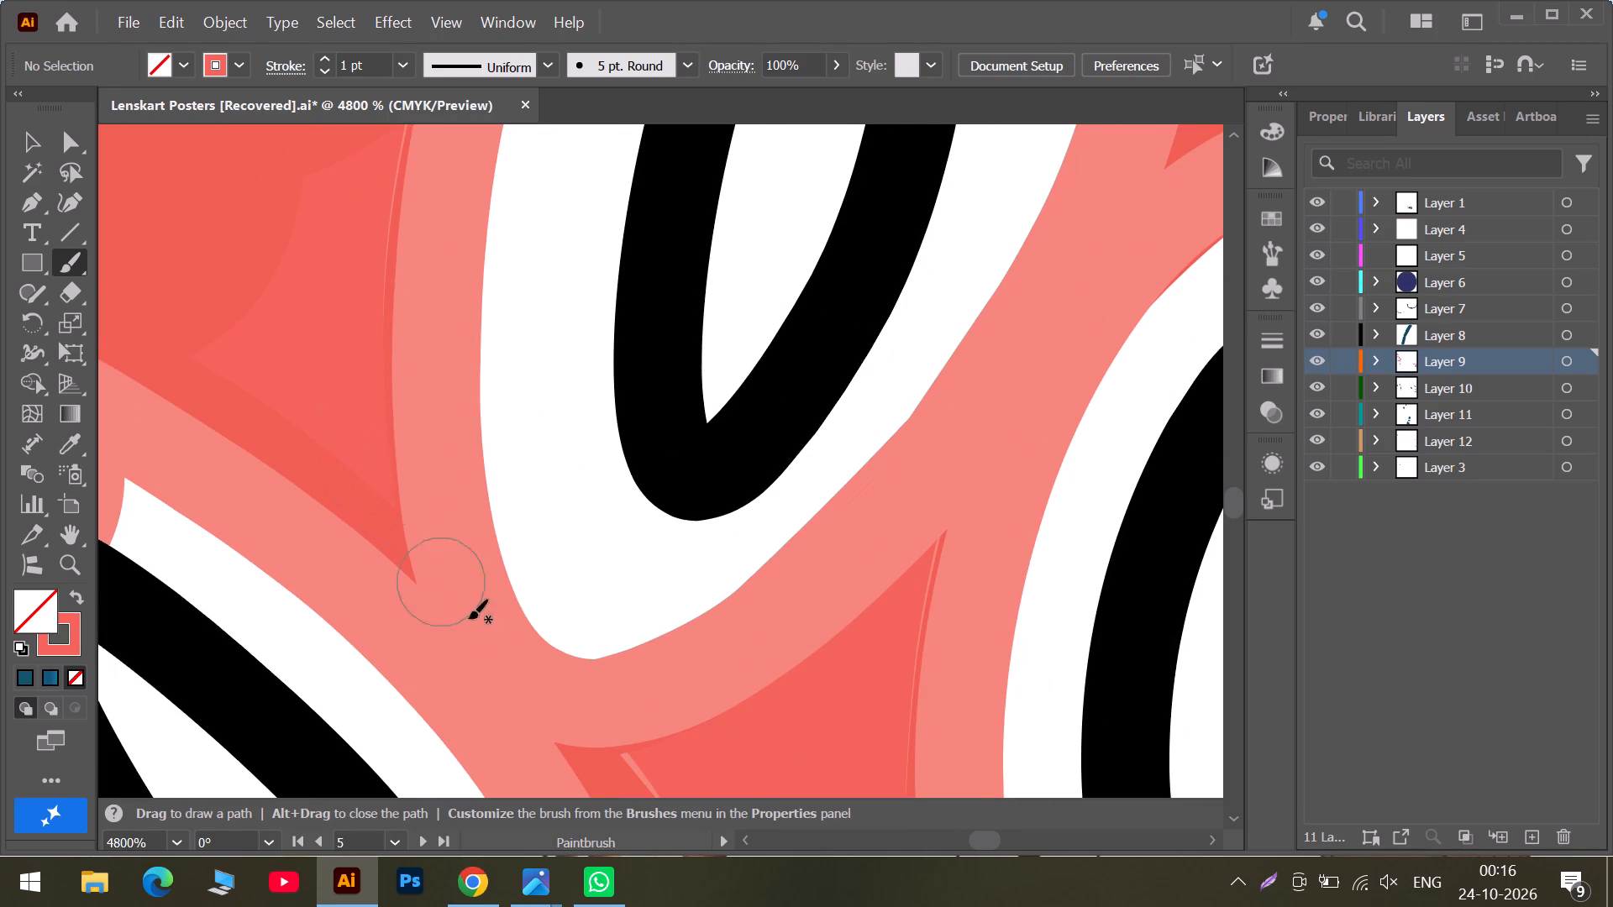
Sample the tentacle body's coral below the suckers as the stroke colour and return to the Paintbrush.
scroll(319, 401, up, 4)
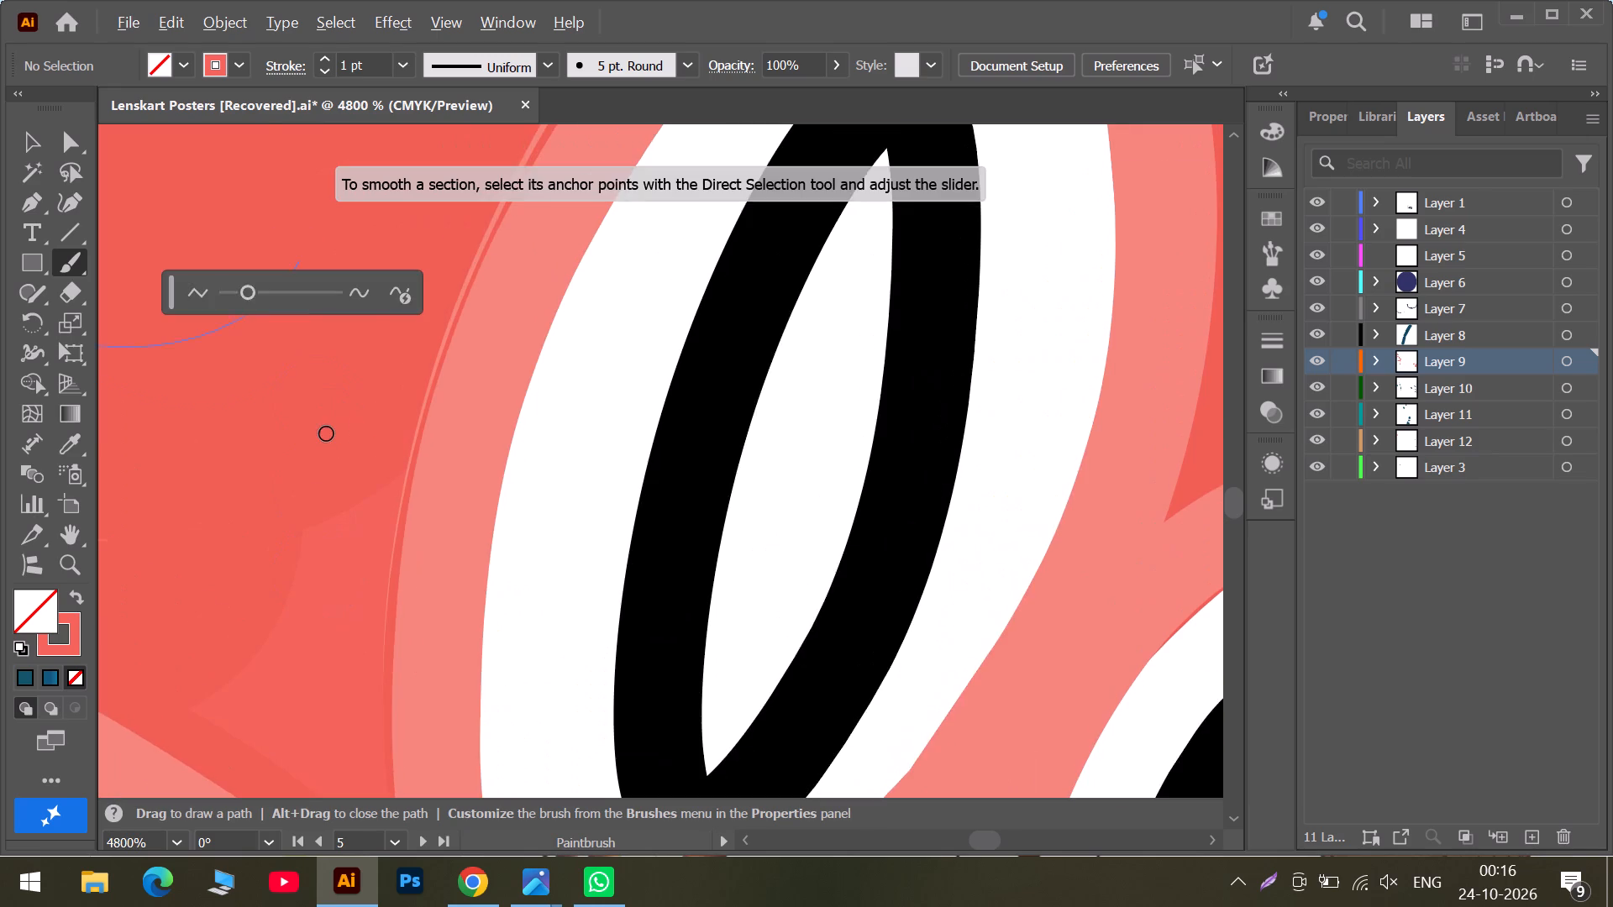
alt+scroll(326, 433, down, 4)
scroll(450, 618, down, 5)
alt+scroll(449, 575, up, 4)
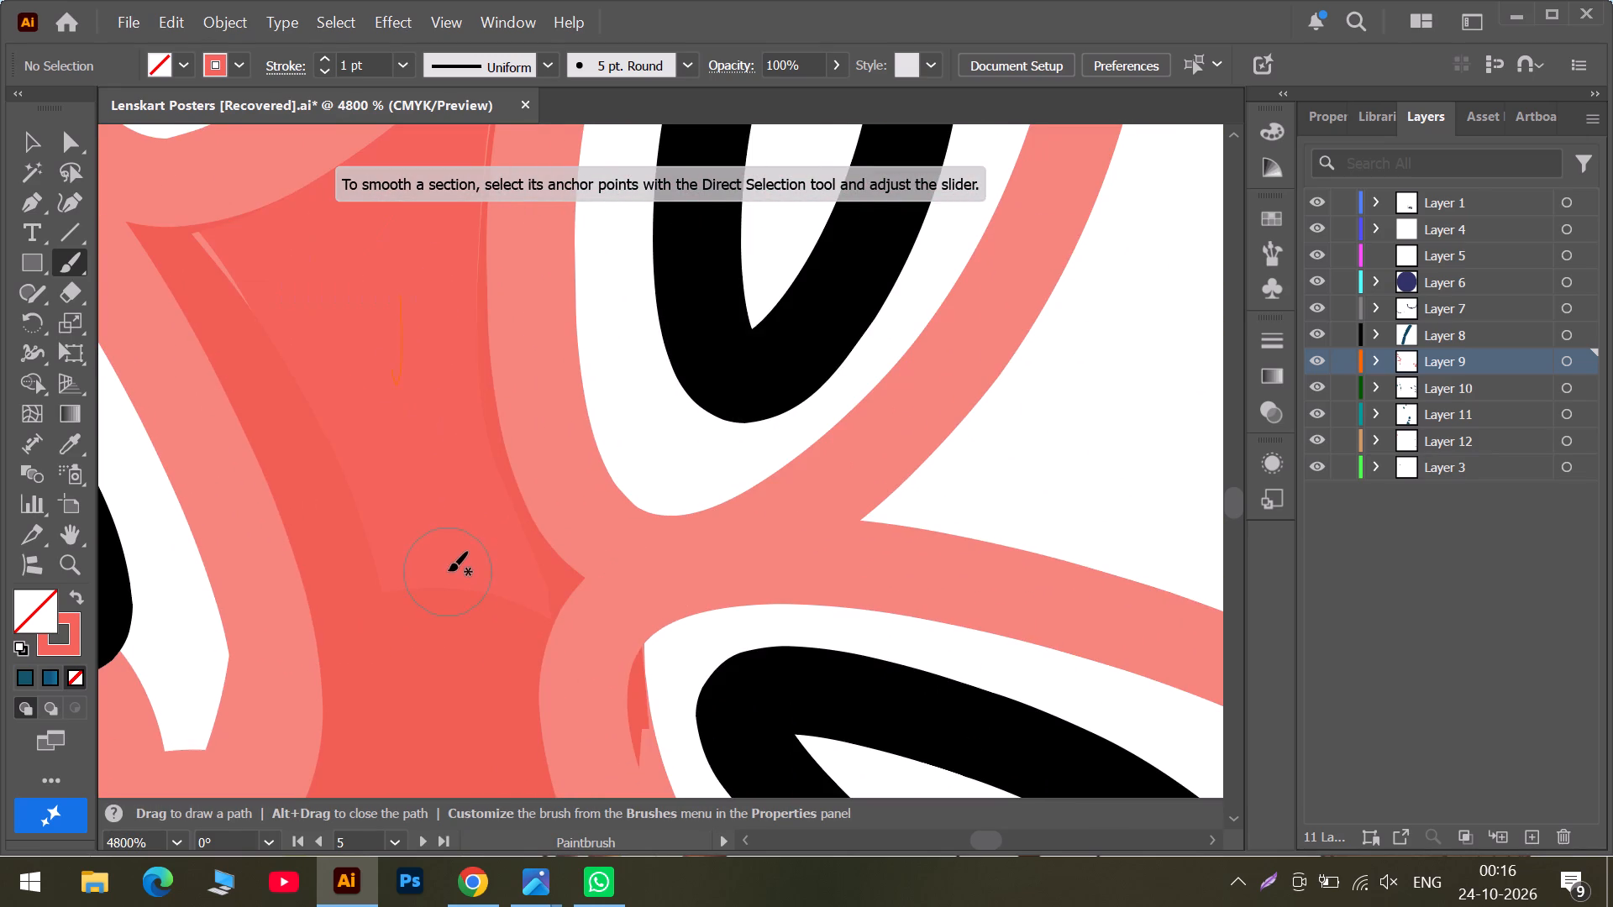
alt+scroll(449, 570, down, 3)
scroll(449, 570, down, 5)
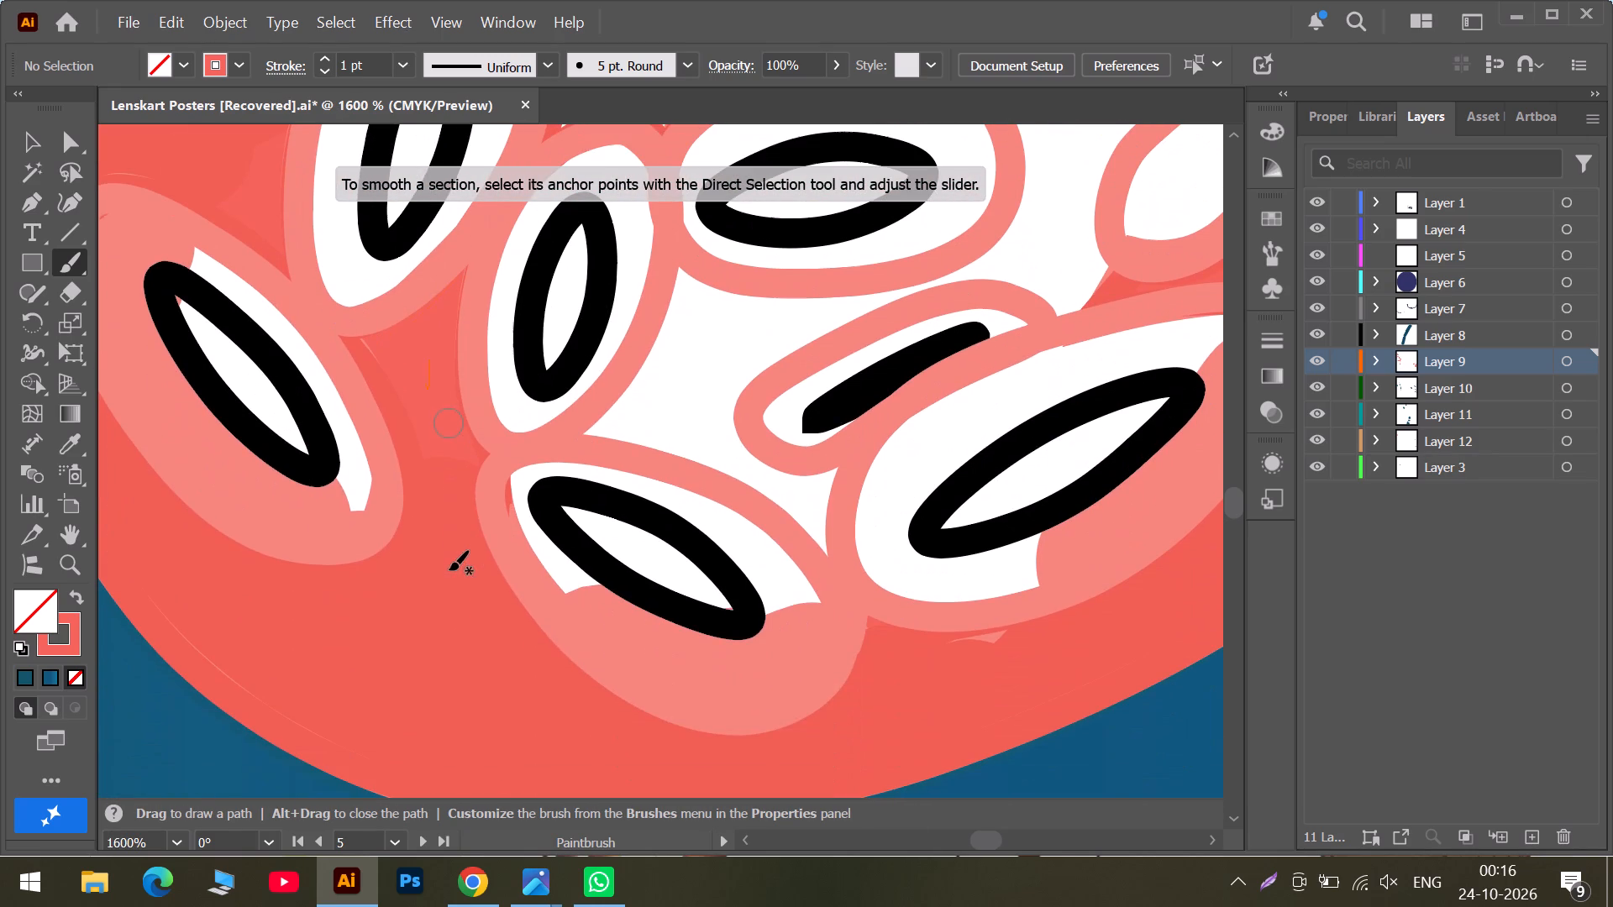
scroll(433, 582, down, 2)
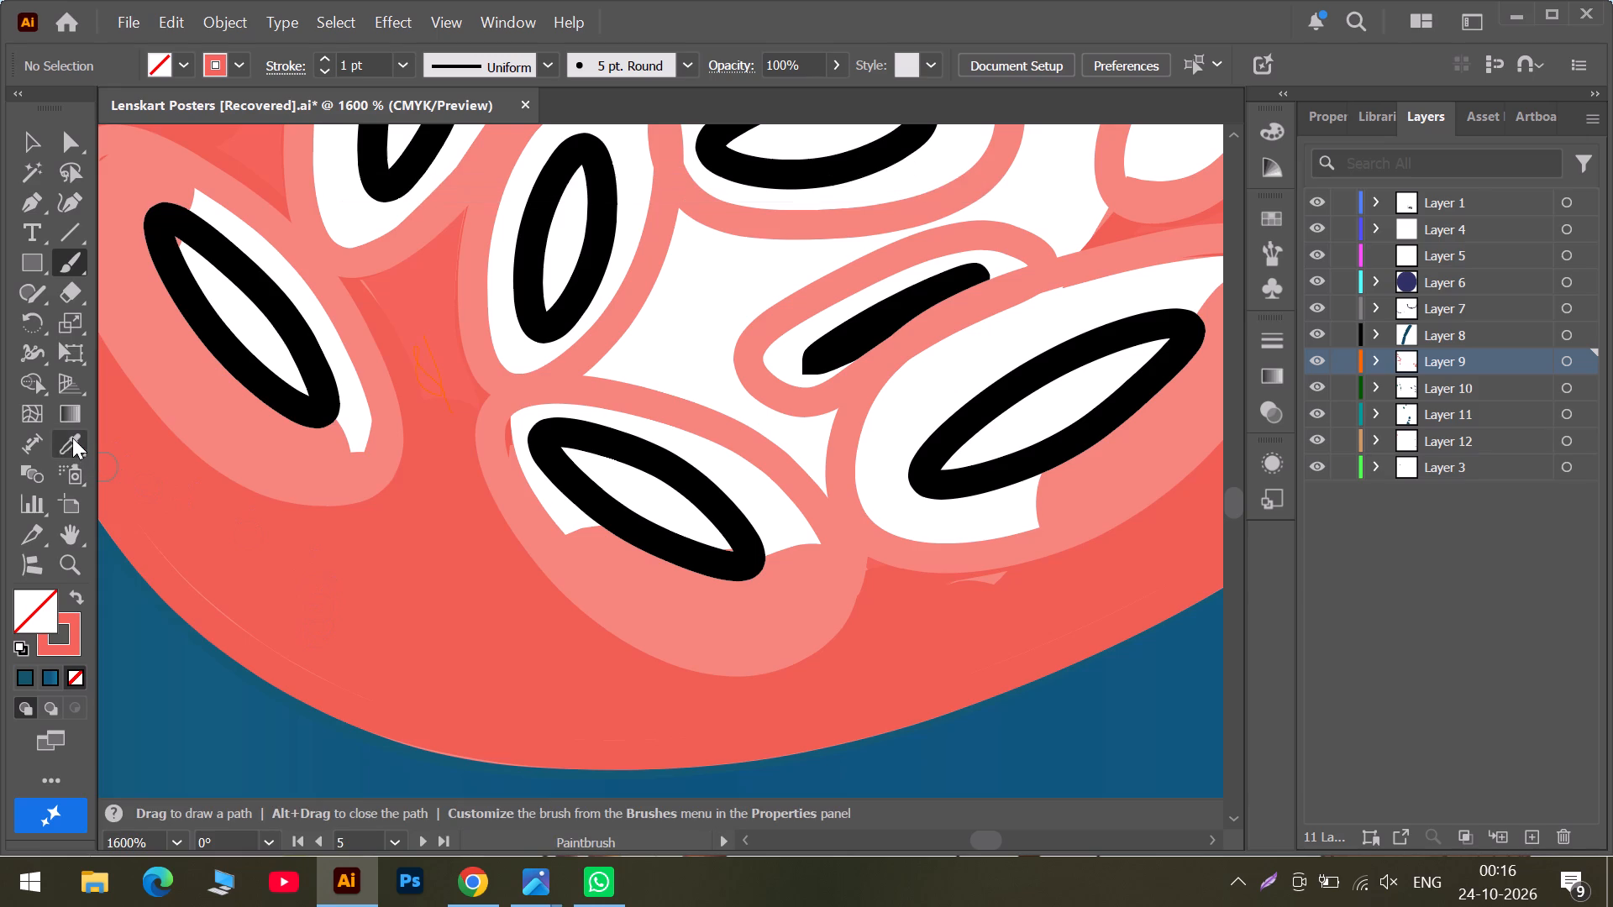
drag(72, 438, 81, 443)
click(491, 633)
key(b)
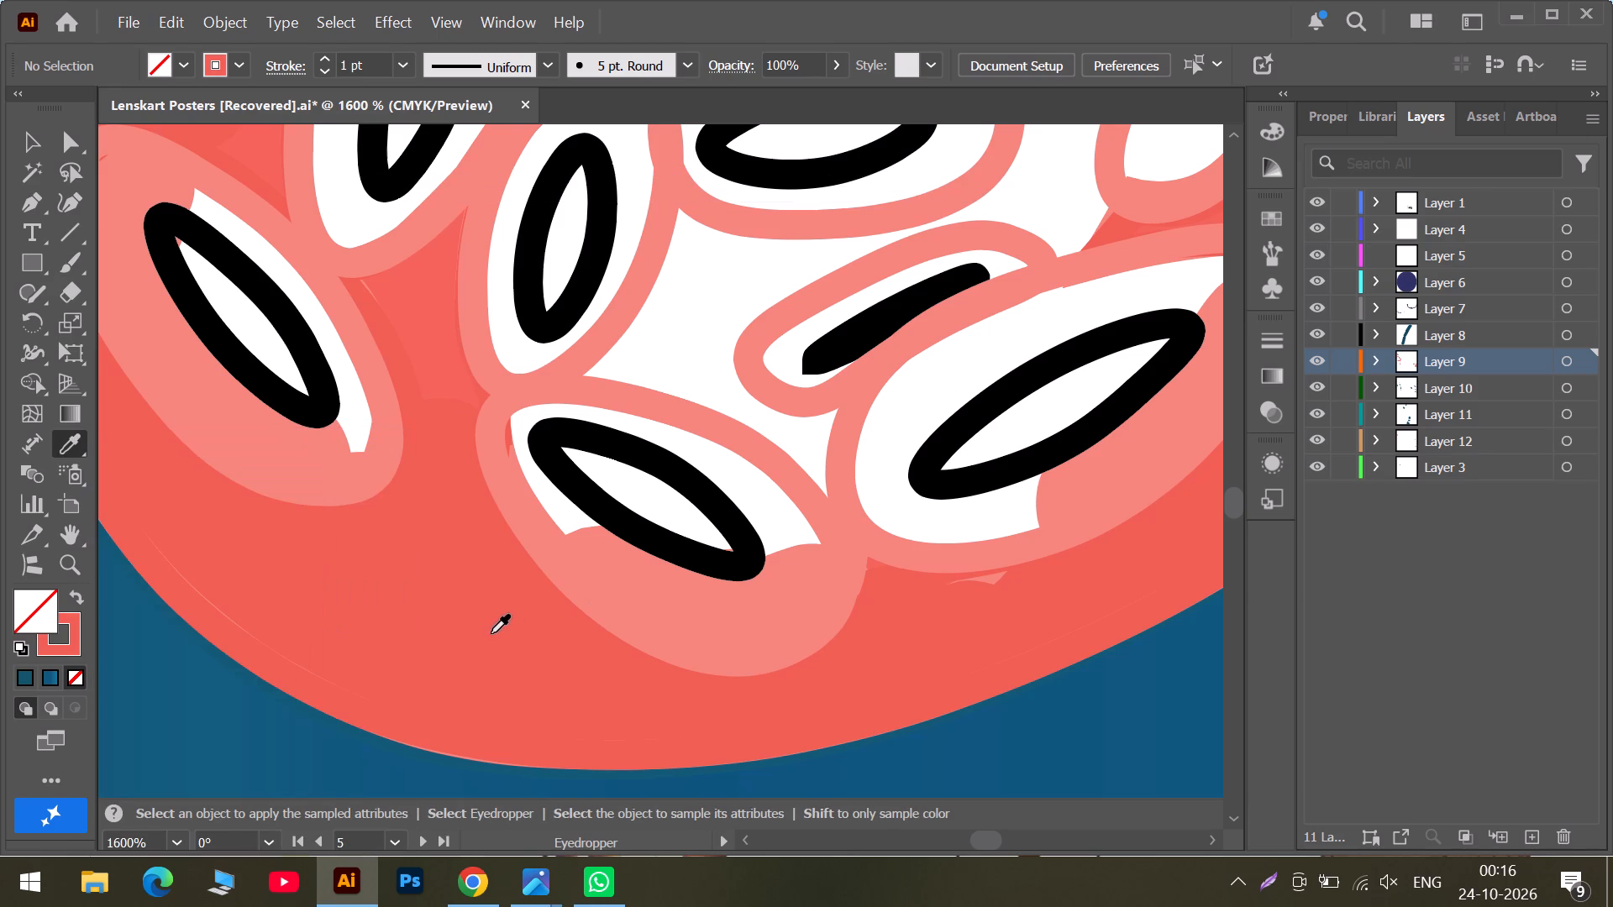
Paint the sampled coral over the lower part of the filled gap above the curl's bottom sucker to even out its shade.
alt+scroll(430, 388, up, 4)
drag(414, 375, 427, 687)
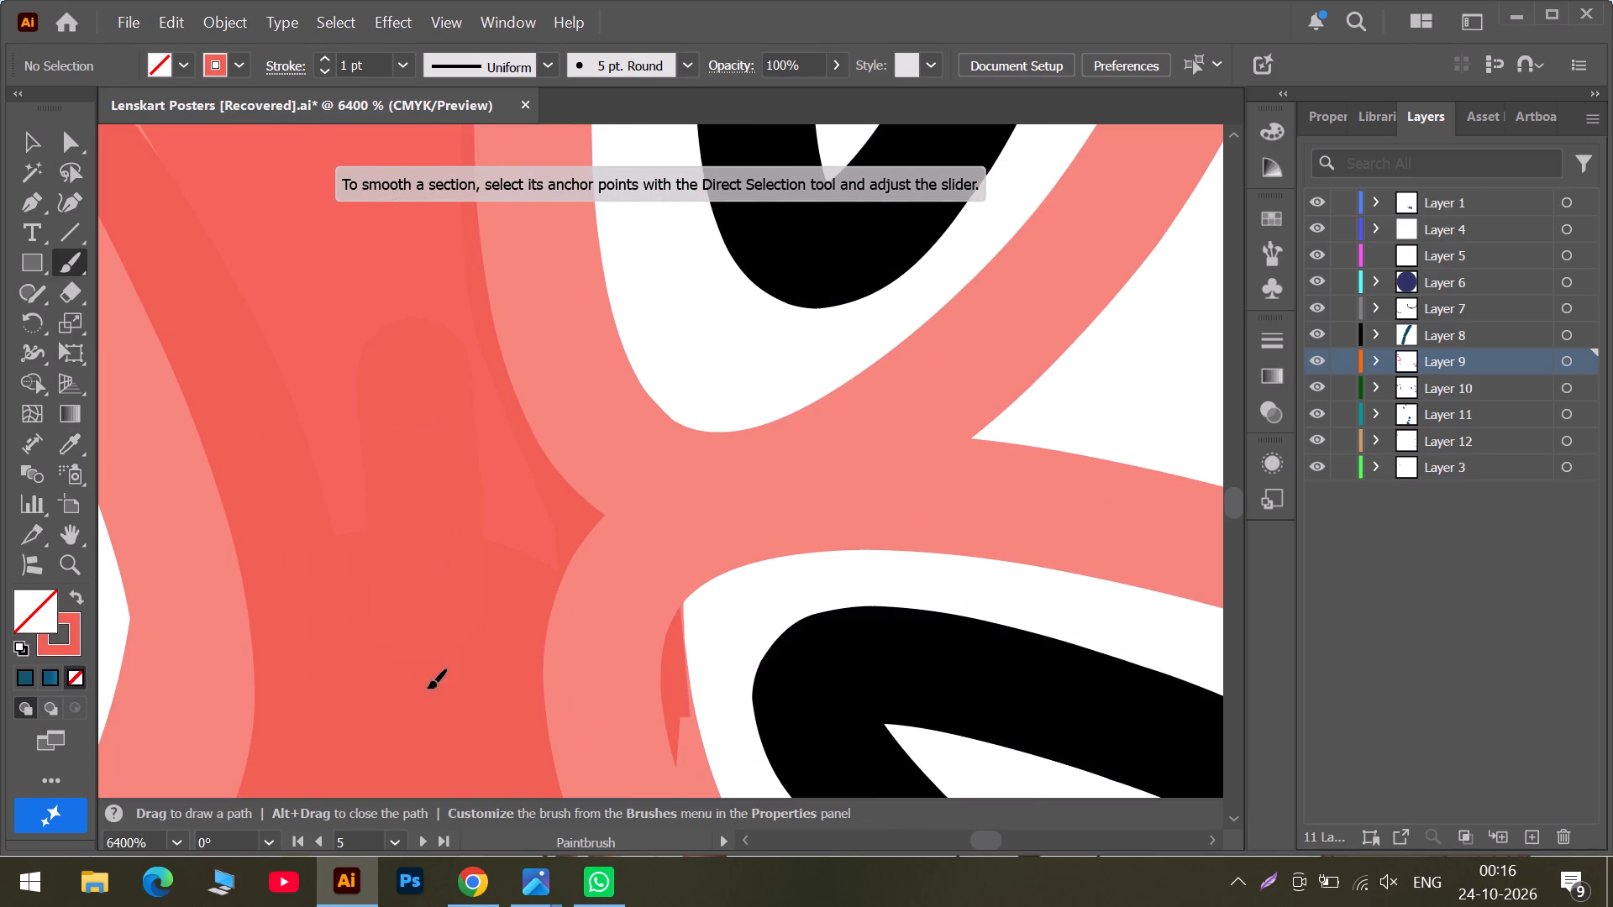
drag(427, 687, 427, 730)
drag(497, 440, 502, 568)
scroll(513, 528, down, 5)
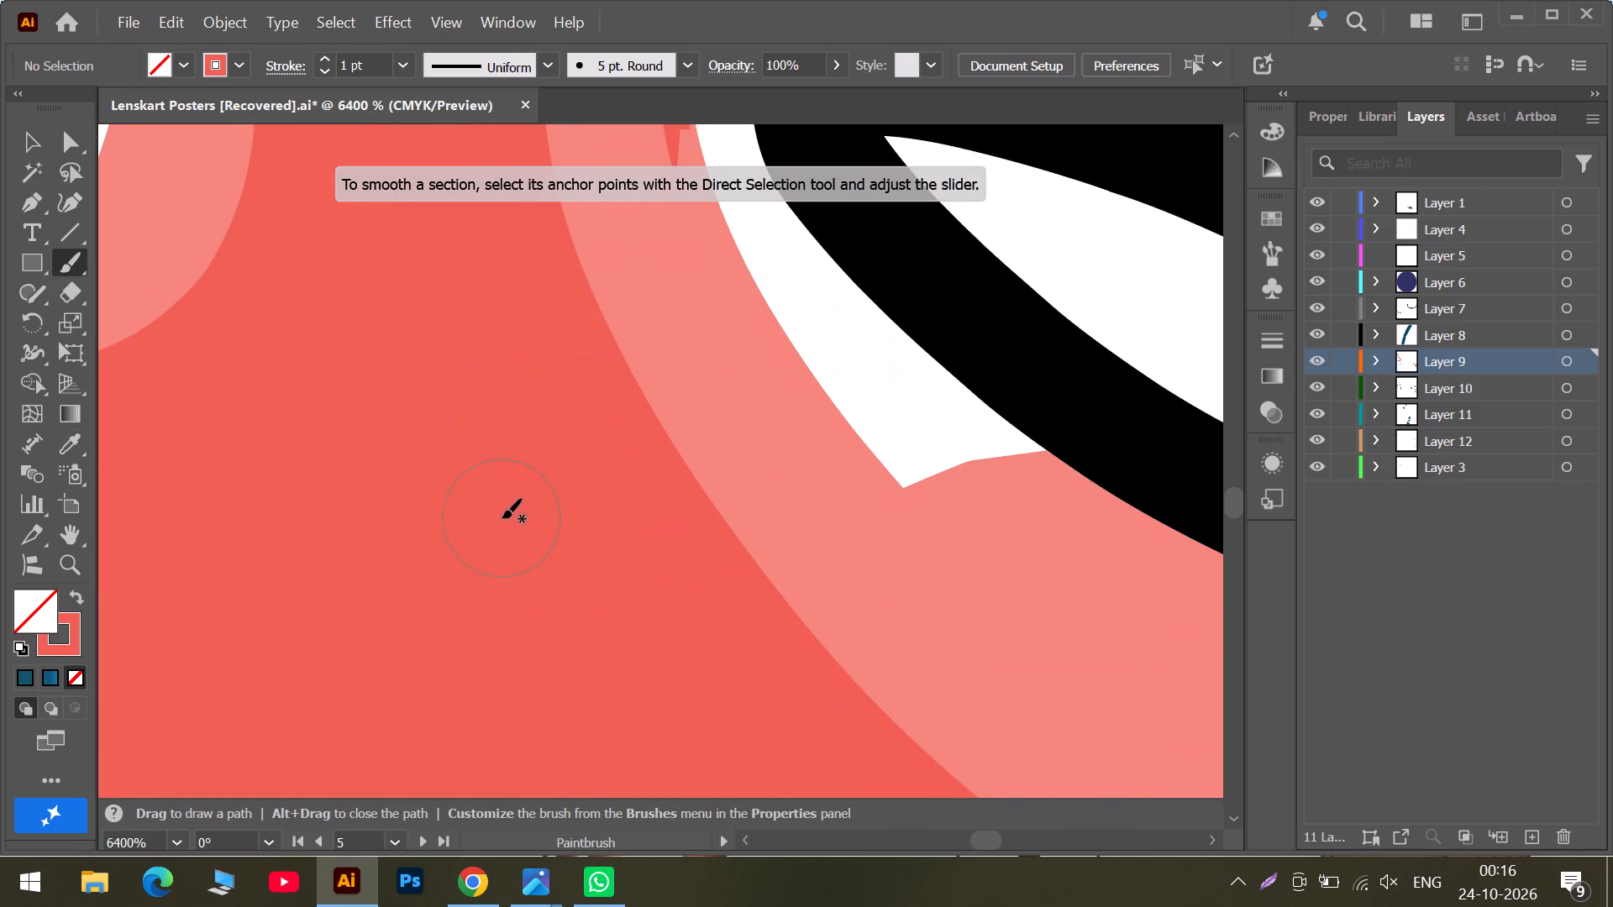
drag(488, 355, 471, 286)
scroll(470, 286, up, 5)
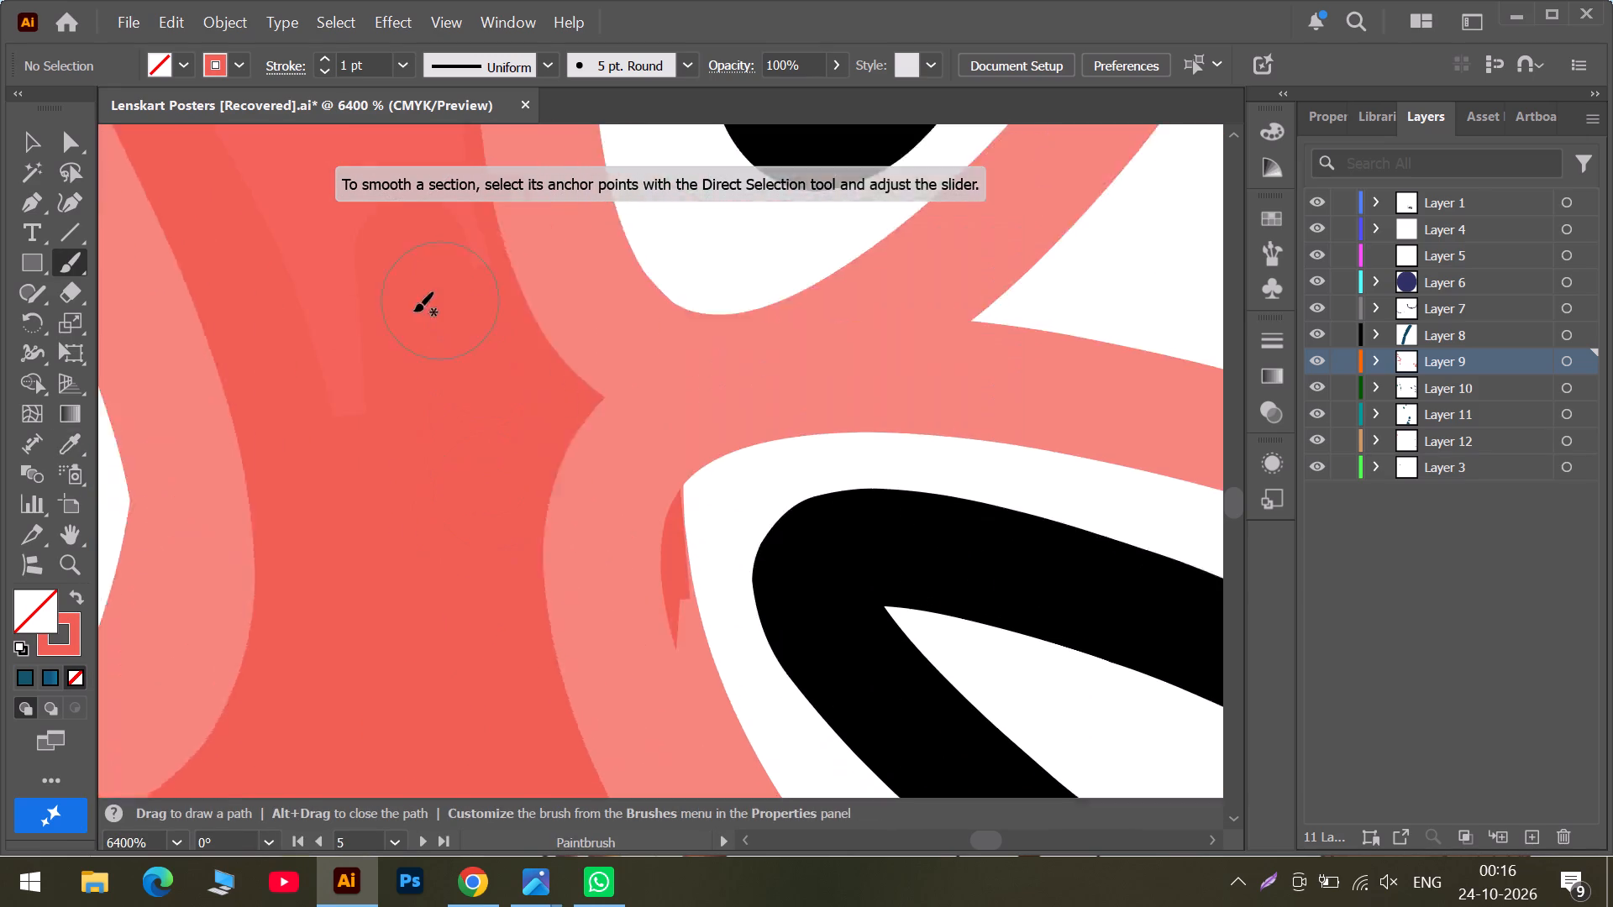
drag(361, 313, 355, 459)
drag(328, 371, 354, 489)
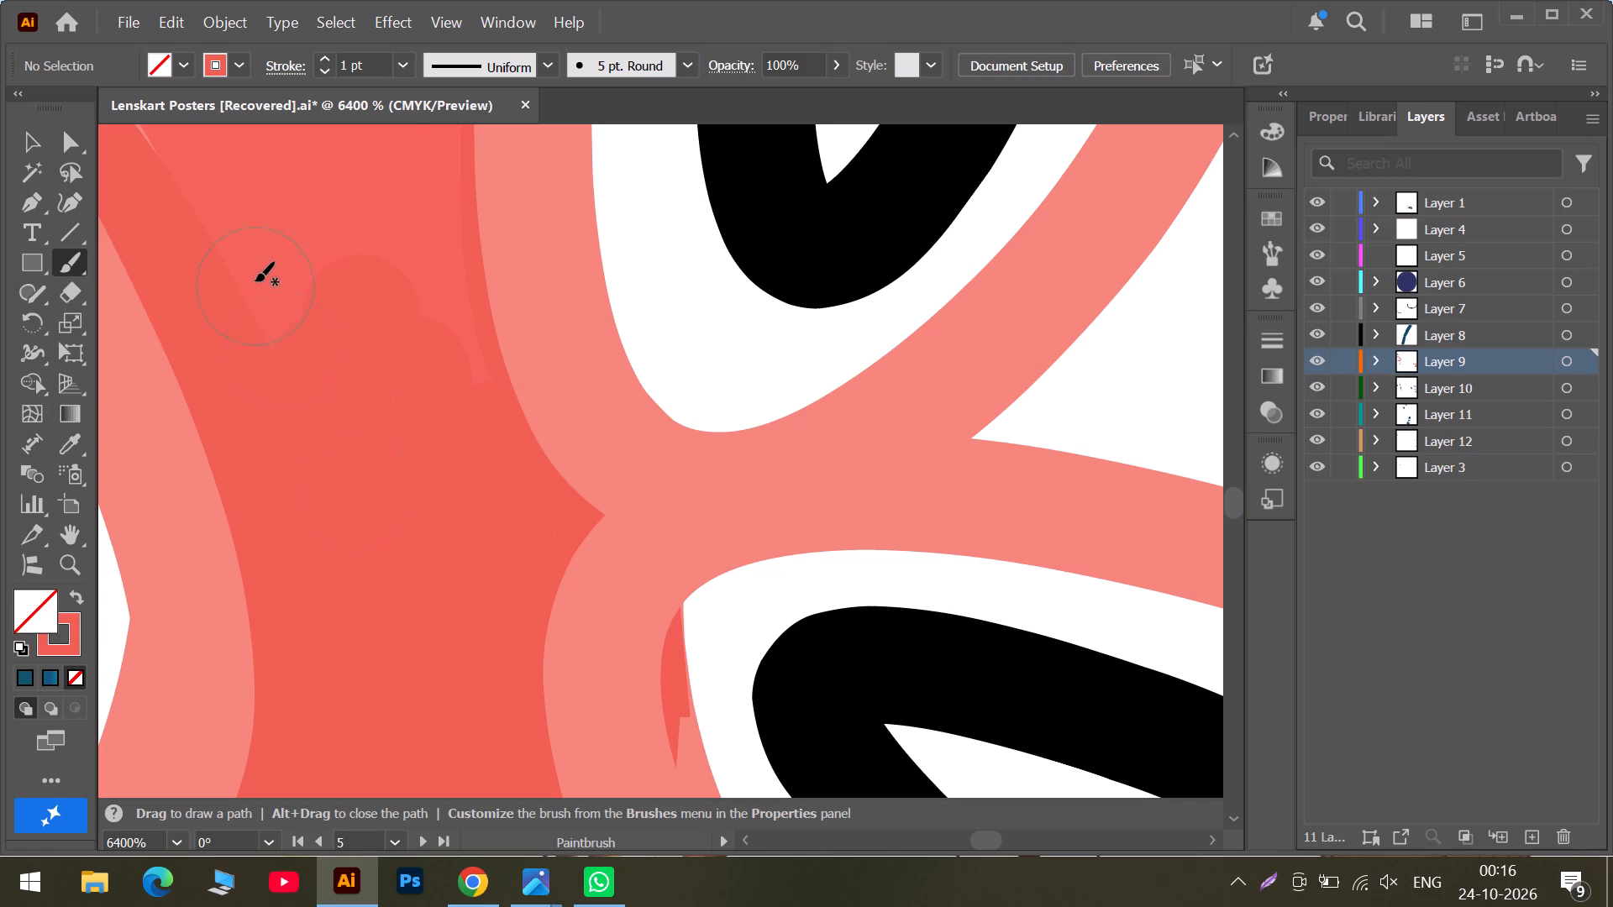
Paint the sampled coral along the top of the same filled gap, into the pointed corner between the two upright suckers.
scroll(255, 281, up, 4)
drag(162, 548, 185, 621)
drag(215, 524, 239, 589)
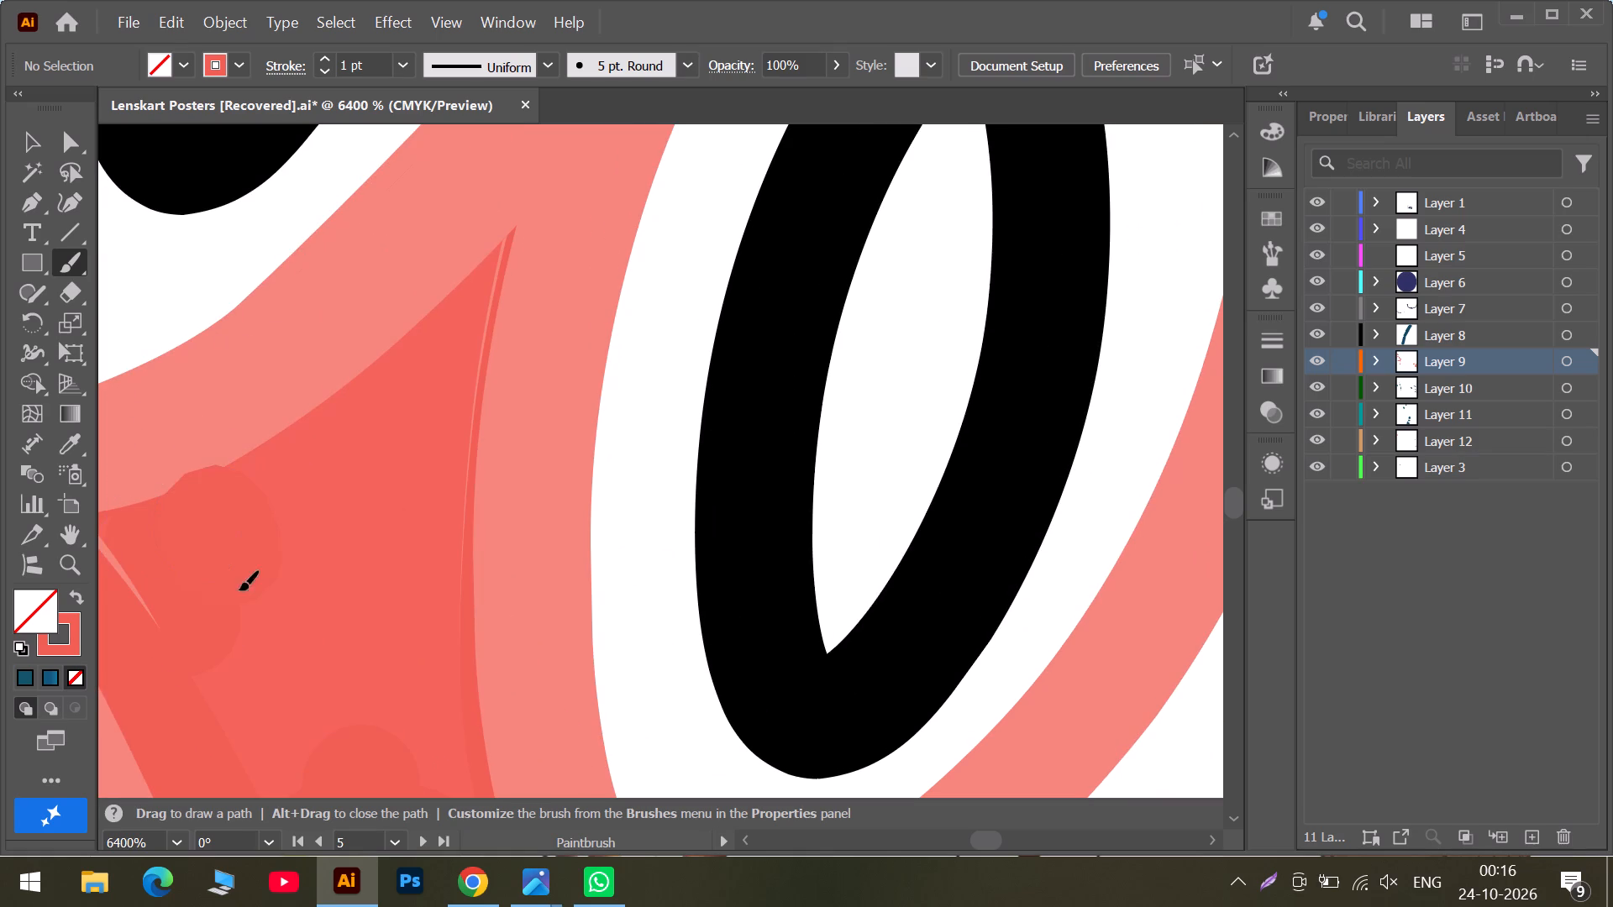
drag(239, 589, 240, 594)
drag(272, 509, 297, 532)
drag(308, 474, 355, 508)
drag(370, 472, 385, 487)
drag(389, 415, 381, 495)
drag(398, 375, 398, 404)
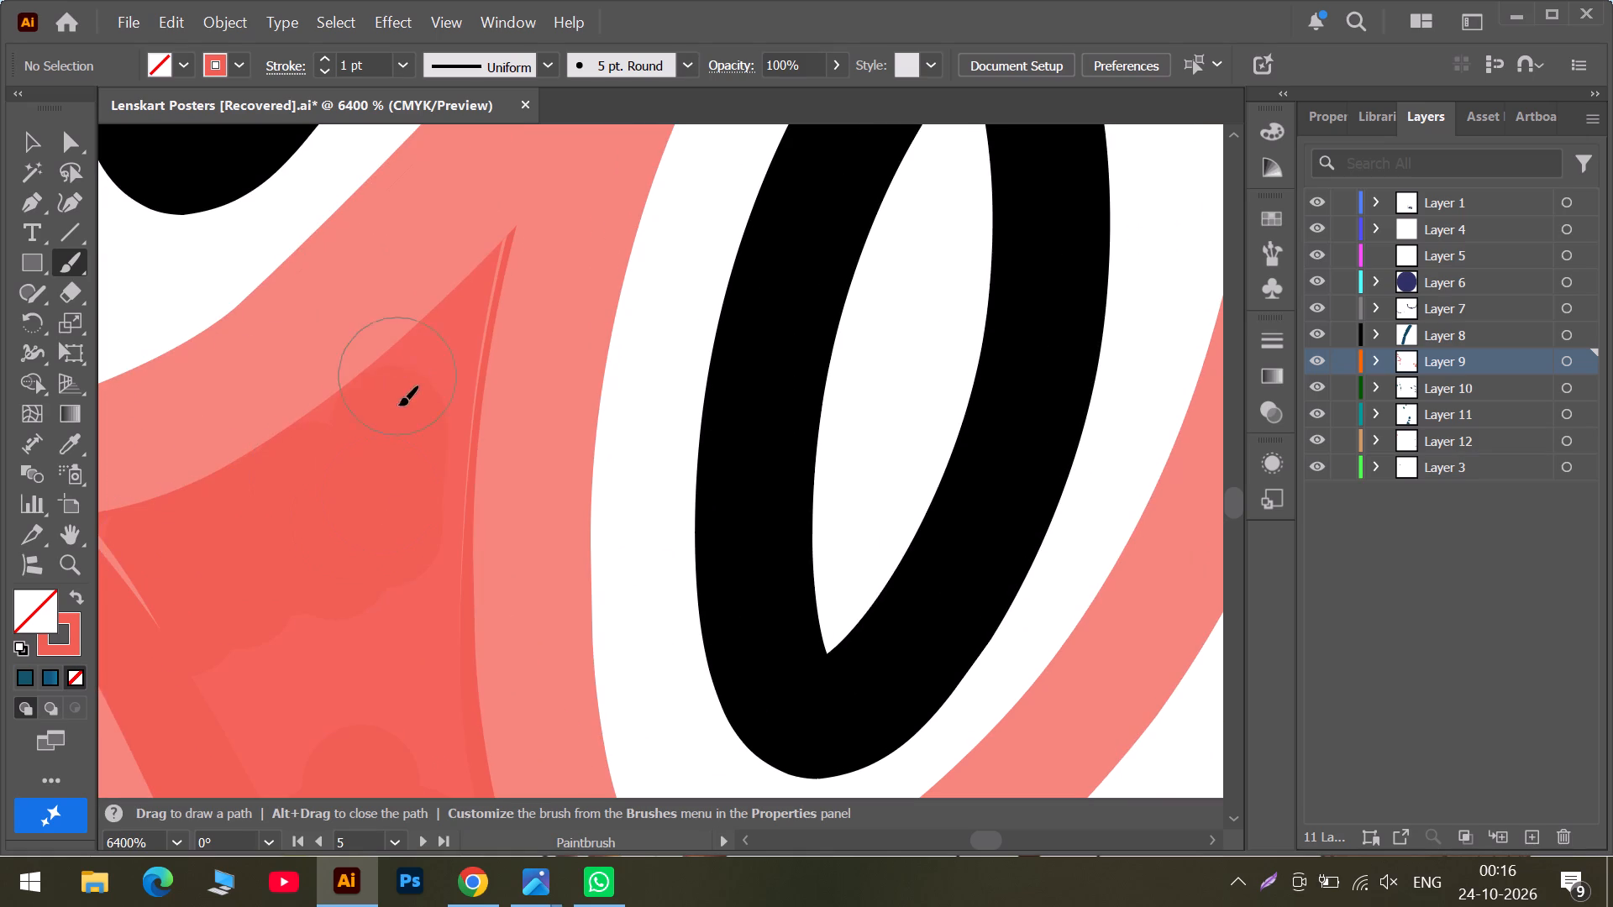
drag(398, 404, 417, 392)
drag(468, 284, 406, 503)
Cover the remaining lighter patches in the middle of that gap and along the inner upright sucker's edge with the sampled coral.
scroll(383, 437, down, 4)
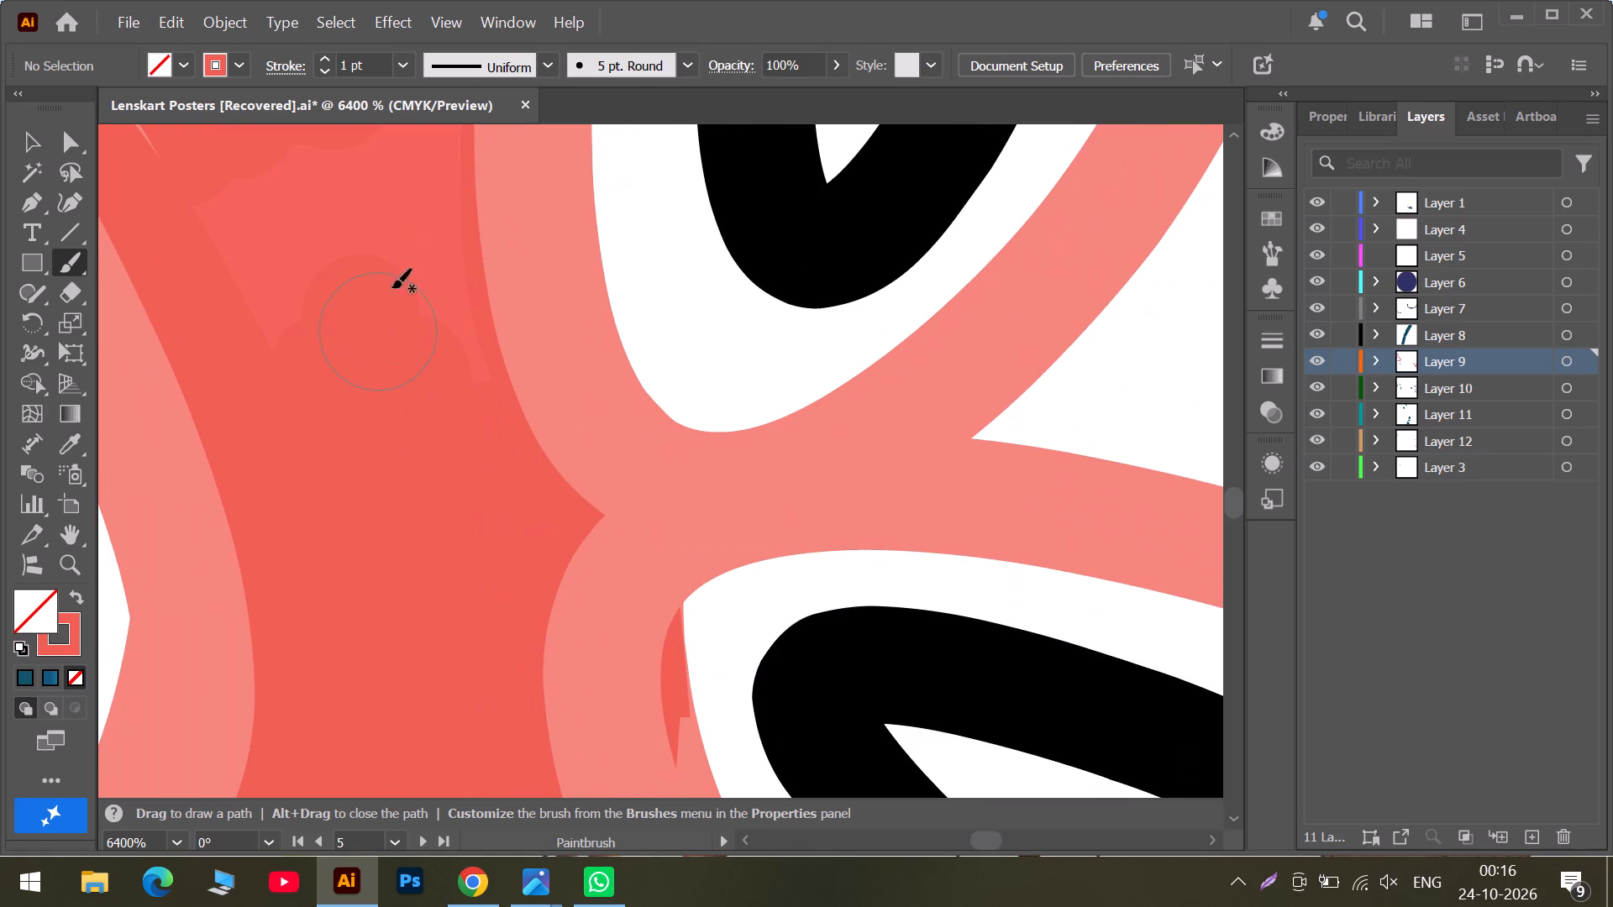
drag(429, 141, 329, 198)
drag(322, 189, 244, 152)
drag(240, 144, 205, 243)
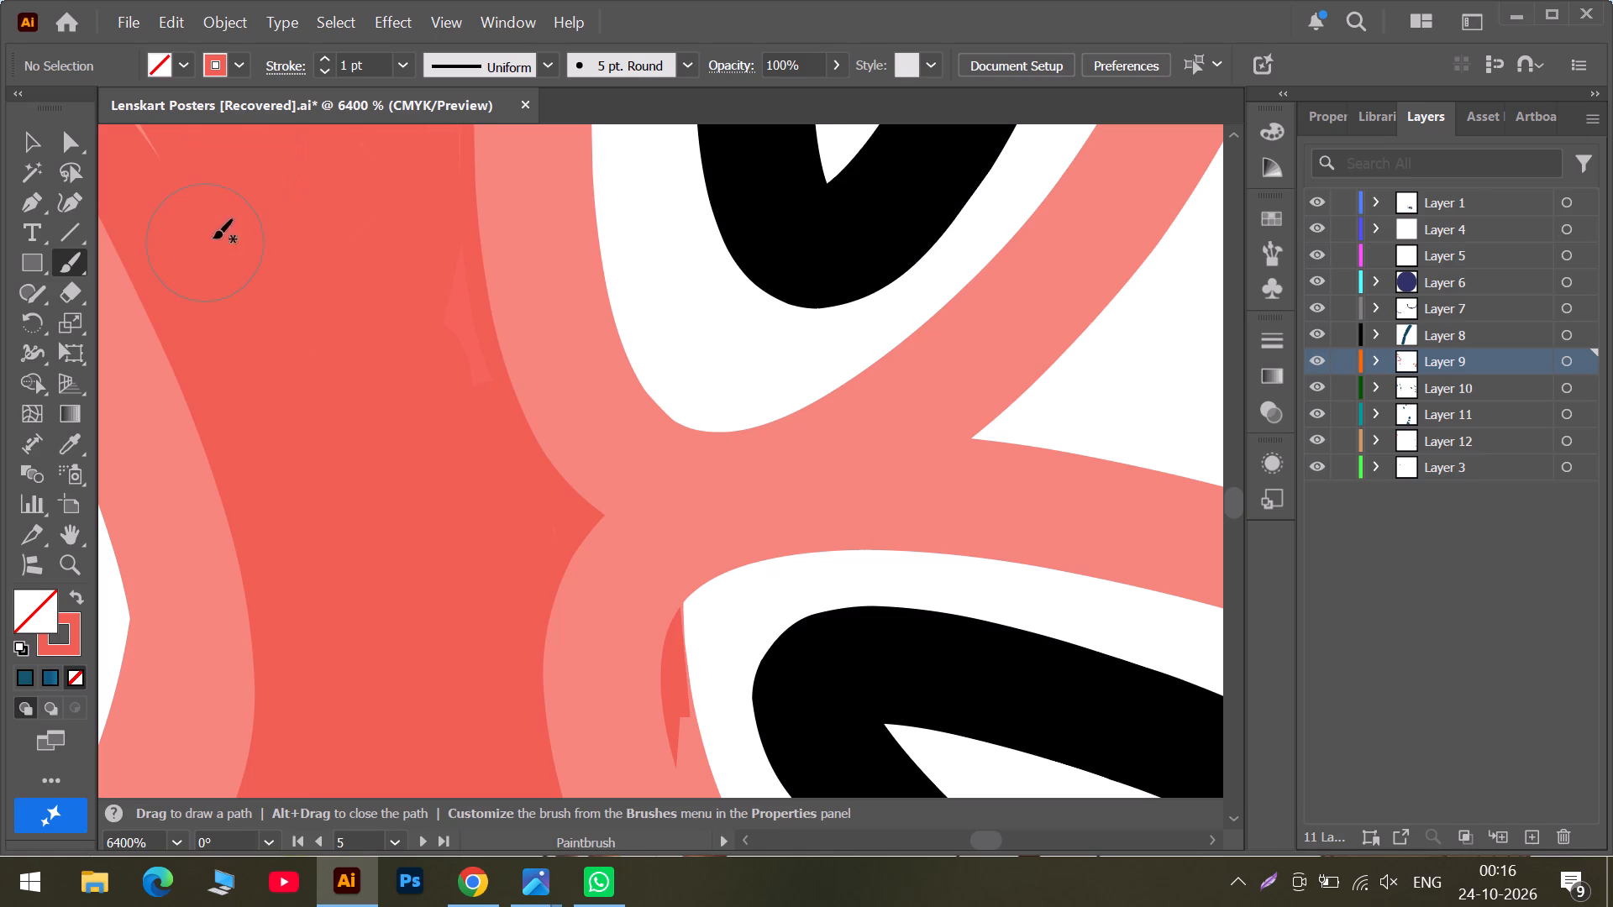
drag(349, 191, 406, 258)
drag(413, 227, 446, 362)
click(454, 357)
drag(417, 254, 424, 401)
drag(394, 305, 394, 356)
Repaint the filled area between the outermost sucker and the tall upright sucker with the sampled coral to match the tentacle body.
scroll(389, 364, up, 1)
alt+scroll(388, 364, down, 3)
scroll(239, 273, up, 5)
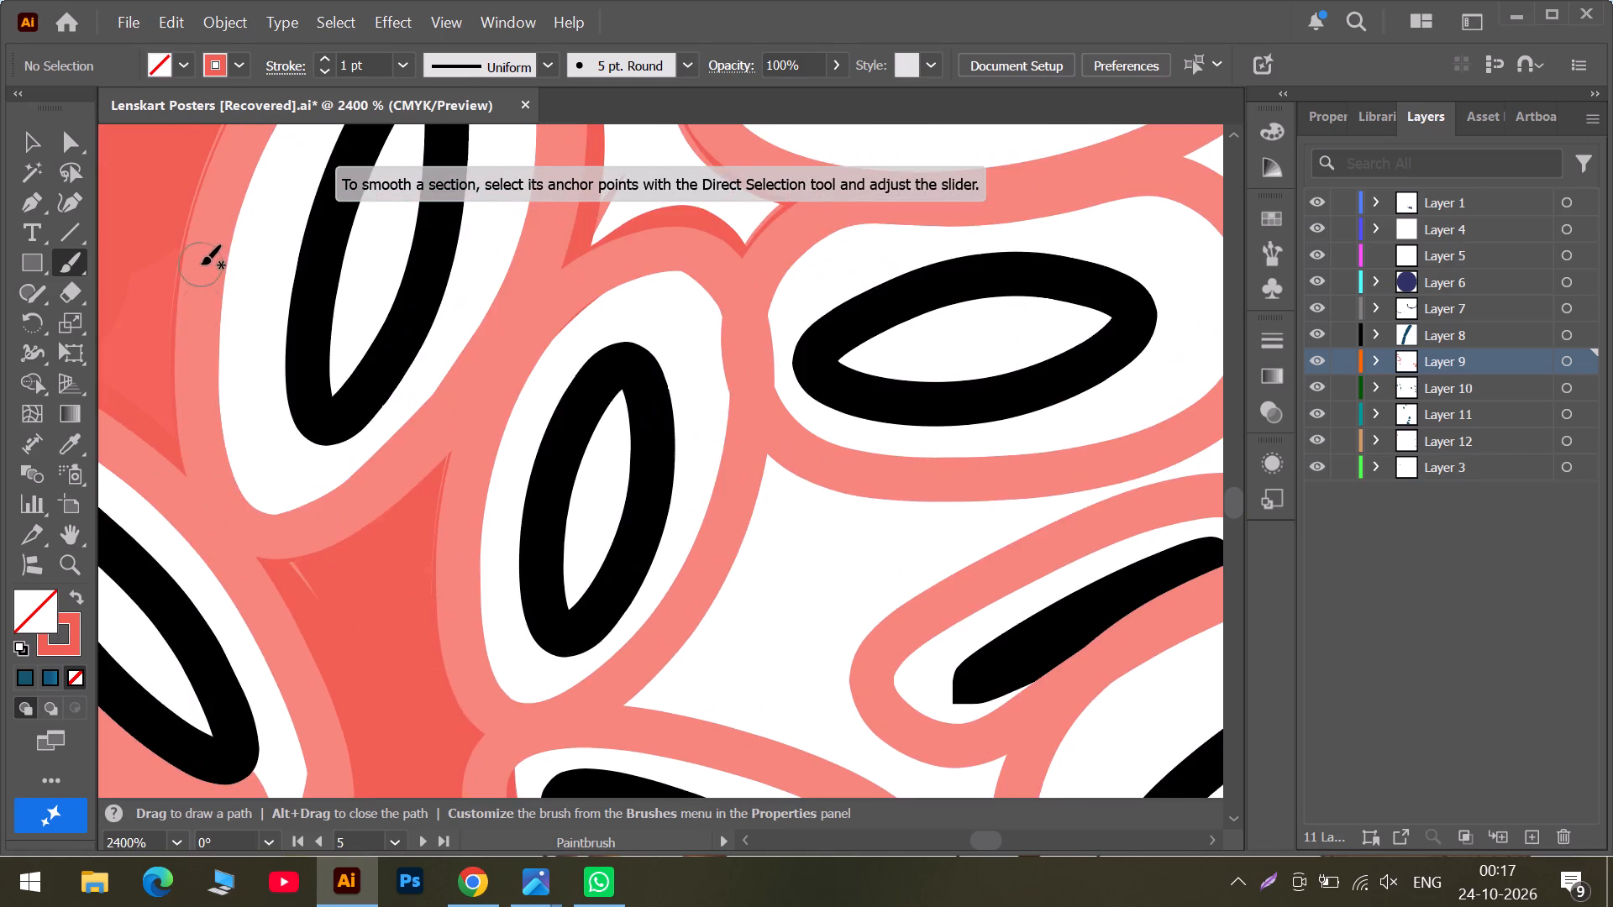
scroll(197, 265, up, 5)
drag(940, 847, 929, 835)
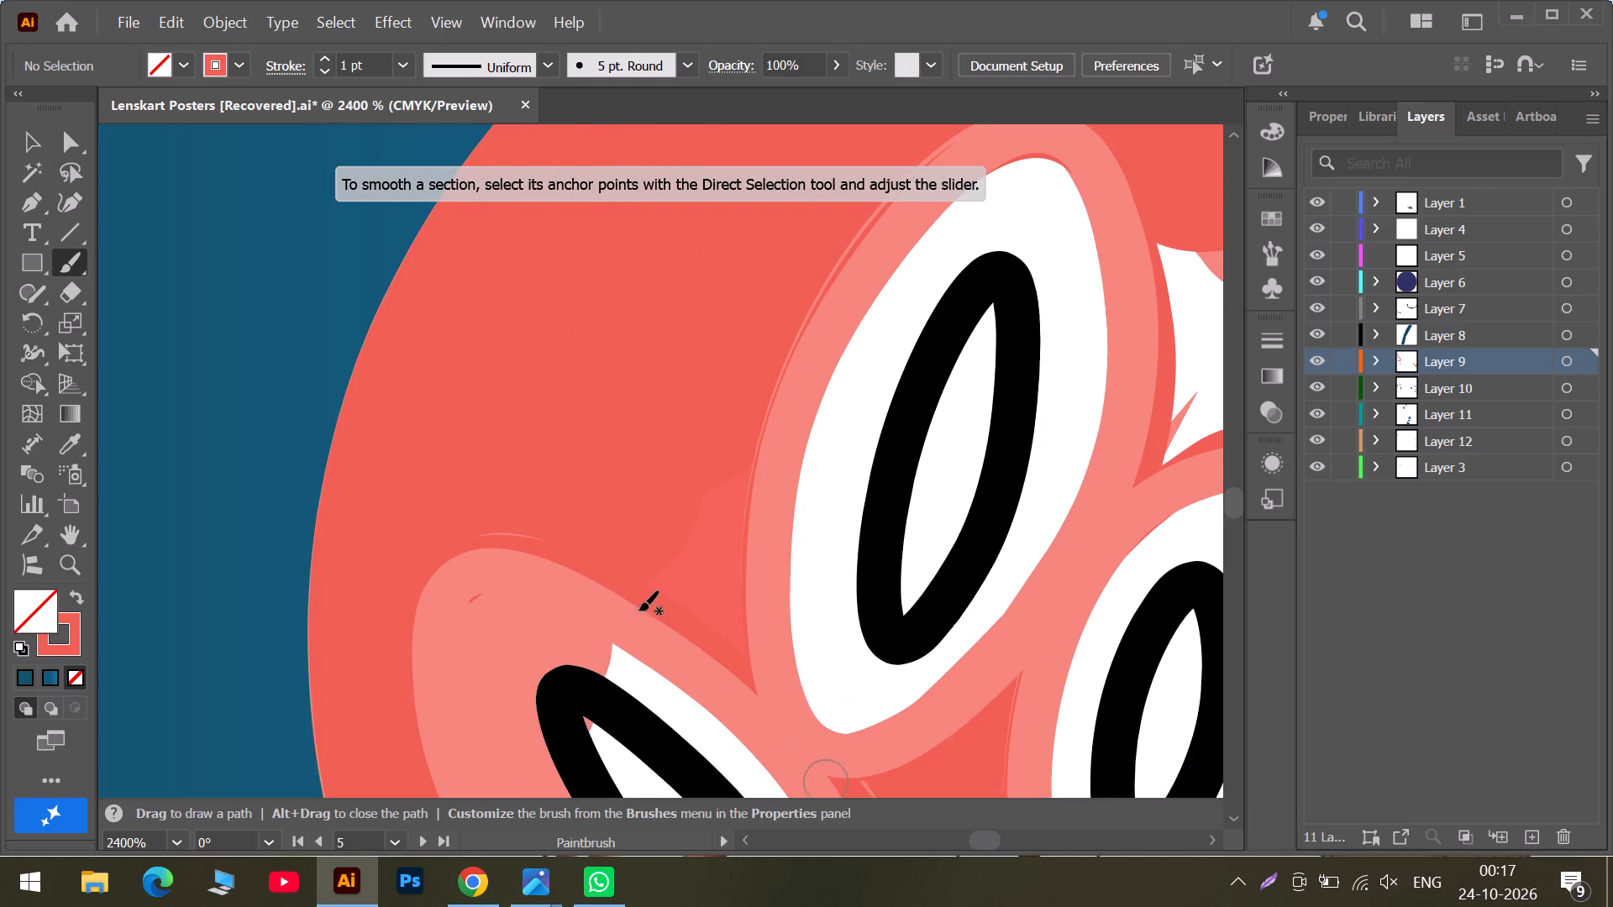
drag(653, 464, 691, 616)
drag(658, 533, 656, 593)
drag(660, 579, 678, 569)
drag(686, 522, 702, 574)
drag(702, 574, 702, 564)
drag(707, 496, 721, 600)
drag(729, 463, 722, 634)
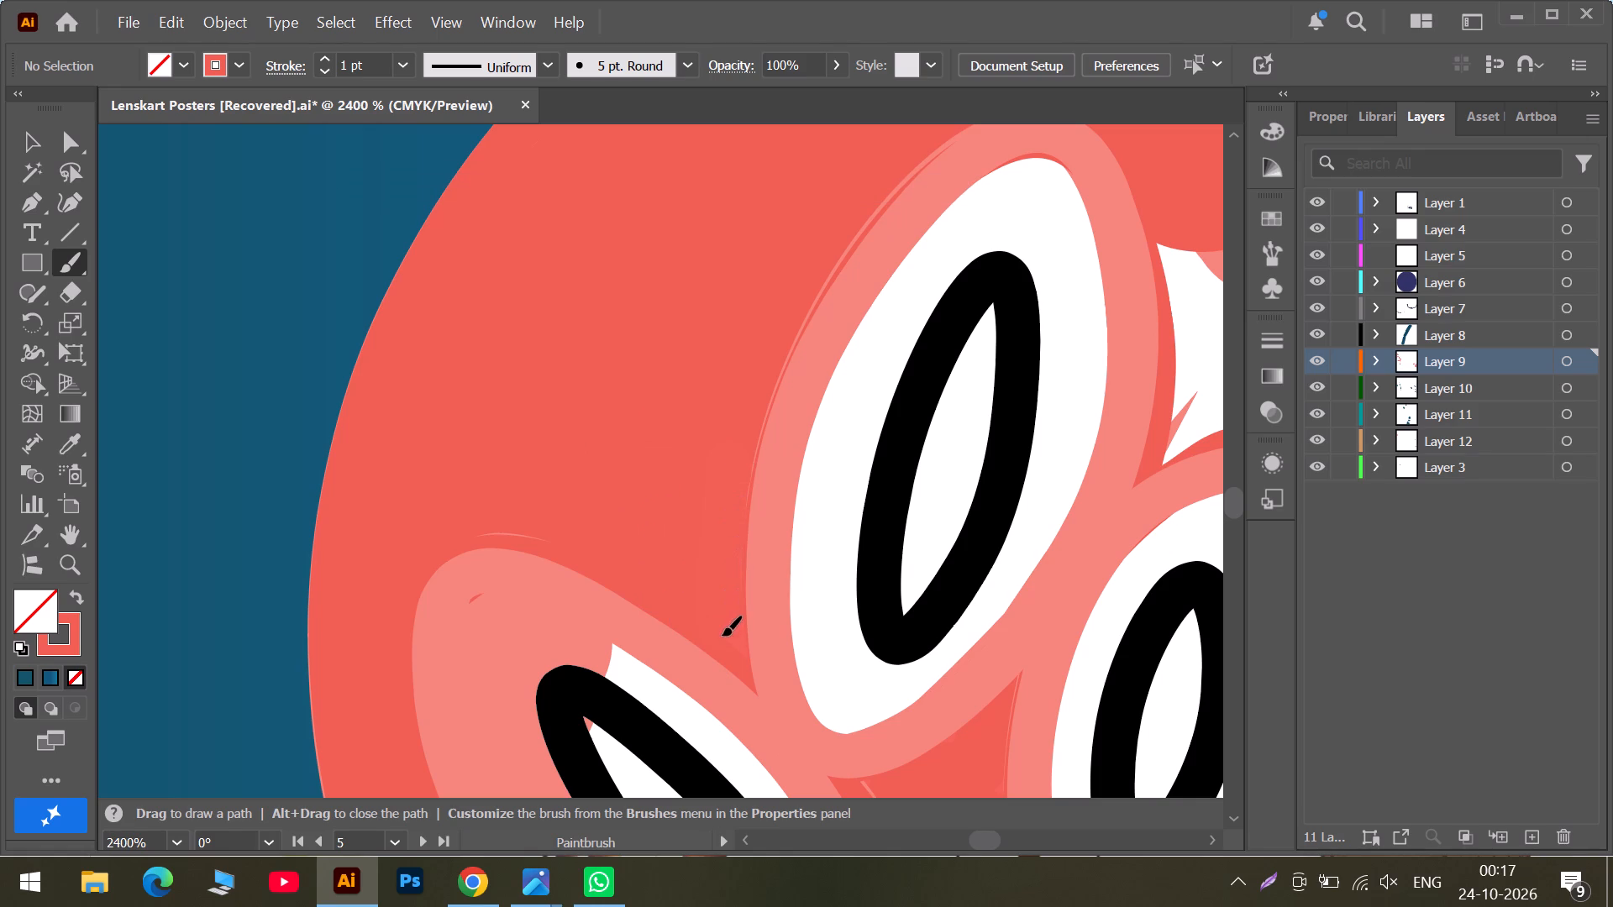
drag(722, 634, 735, 454)
Fill the upper part and tall sucker's side of the white gap between the tall upright sucker and the wide top sucker with coral.
alt+scroll(735, 448, down, 4)
alt+scroll(1050, 373, up, 2)
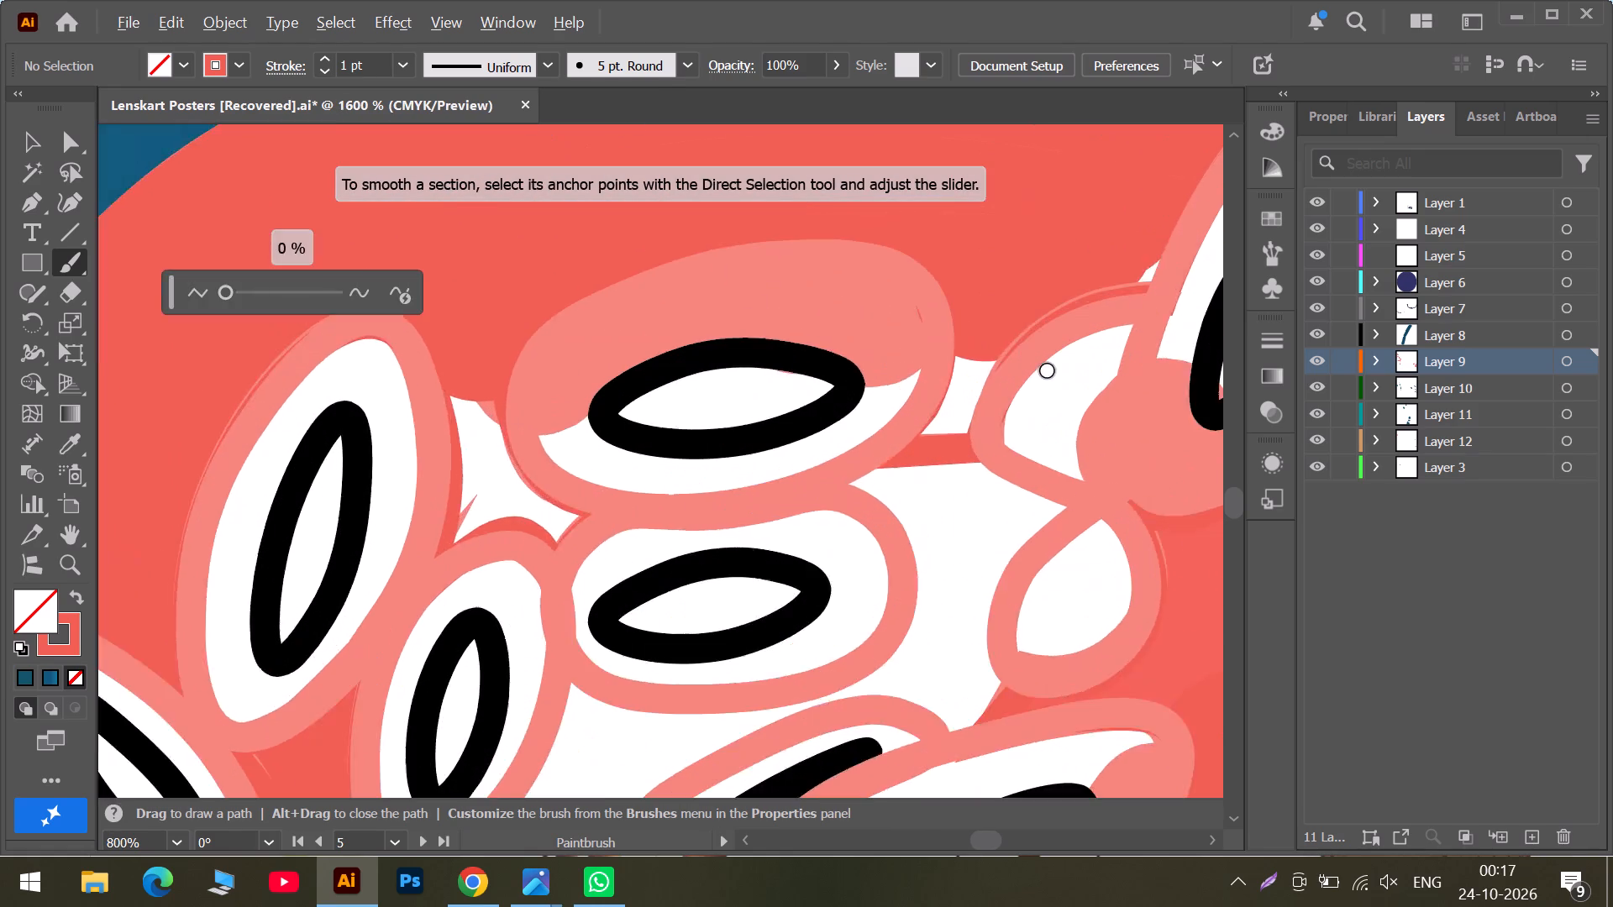
alt+scroll(1047, 370, up, 2)
drag(158, 405, 164, 495)
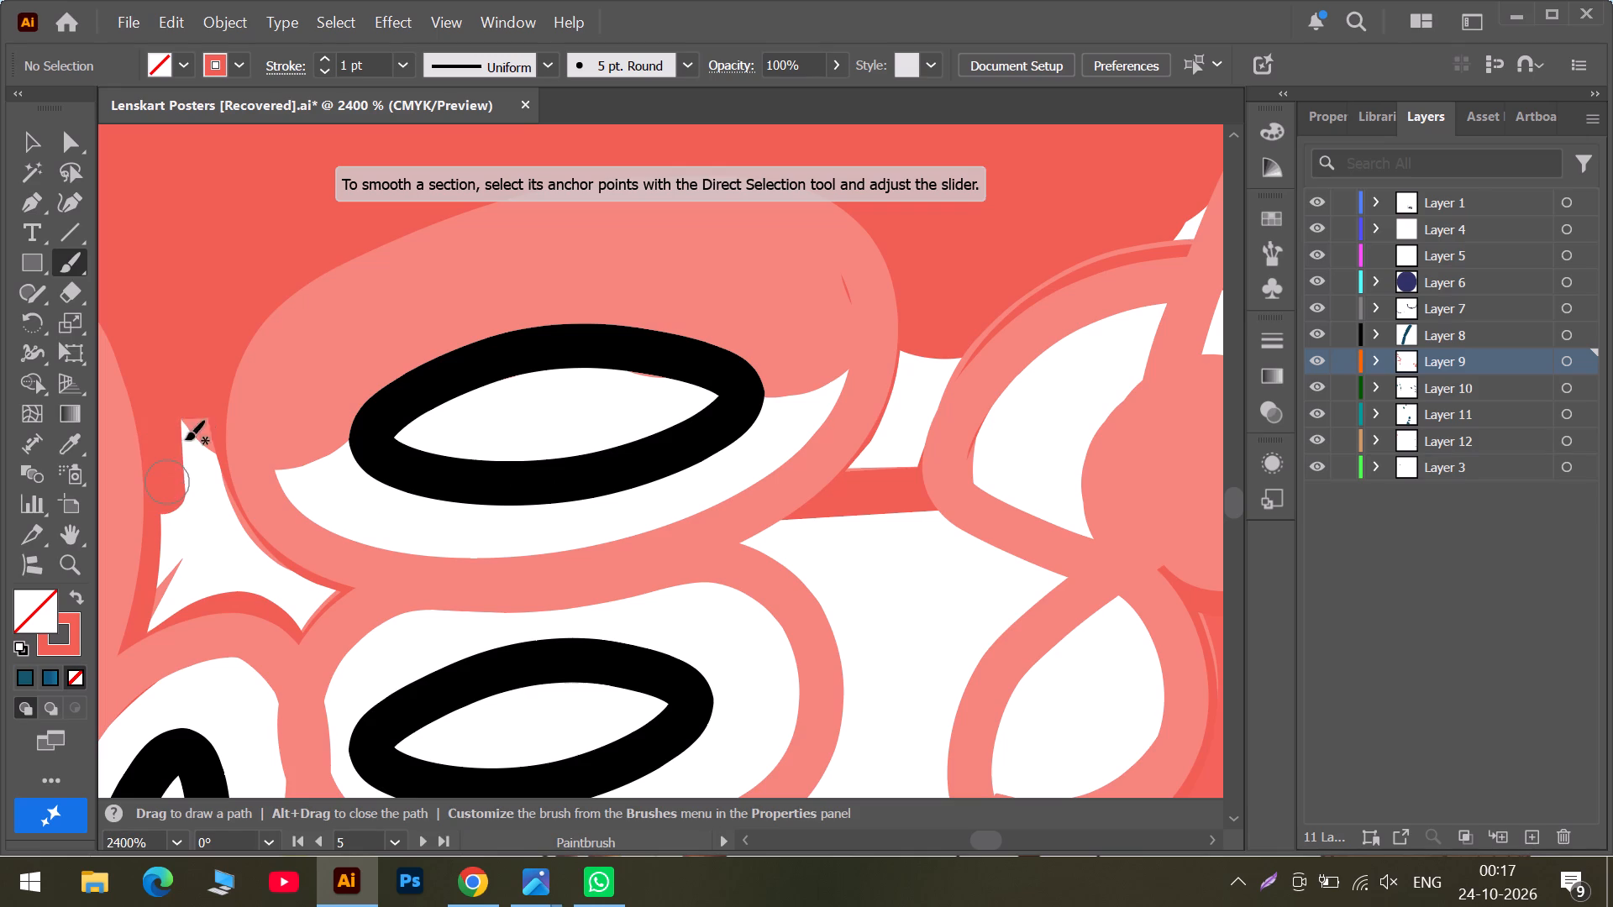
drag(192, 425, 193, 503)
drag(220, 442, 220, 506)
drag(218, 492, 206, 528)
drag(187, 495, 178, 540)
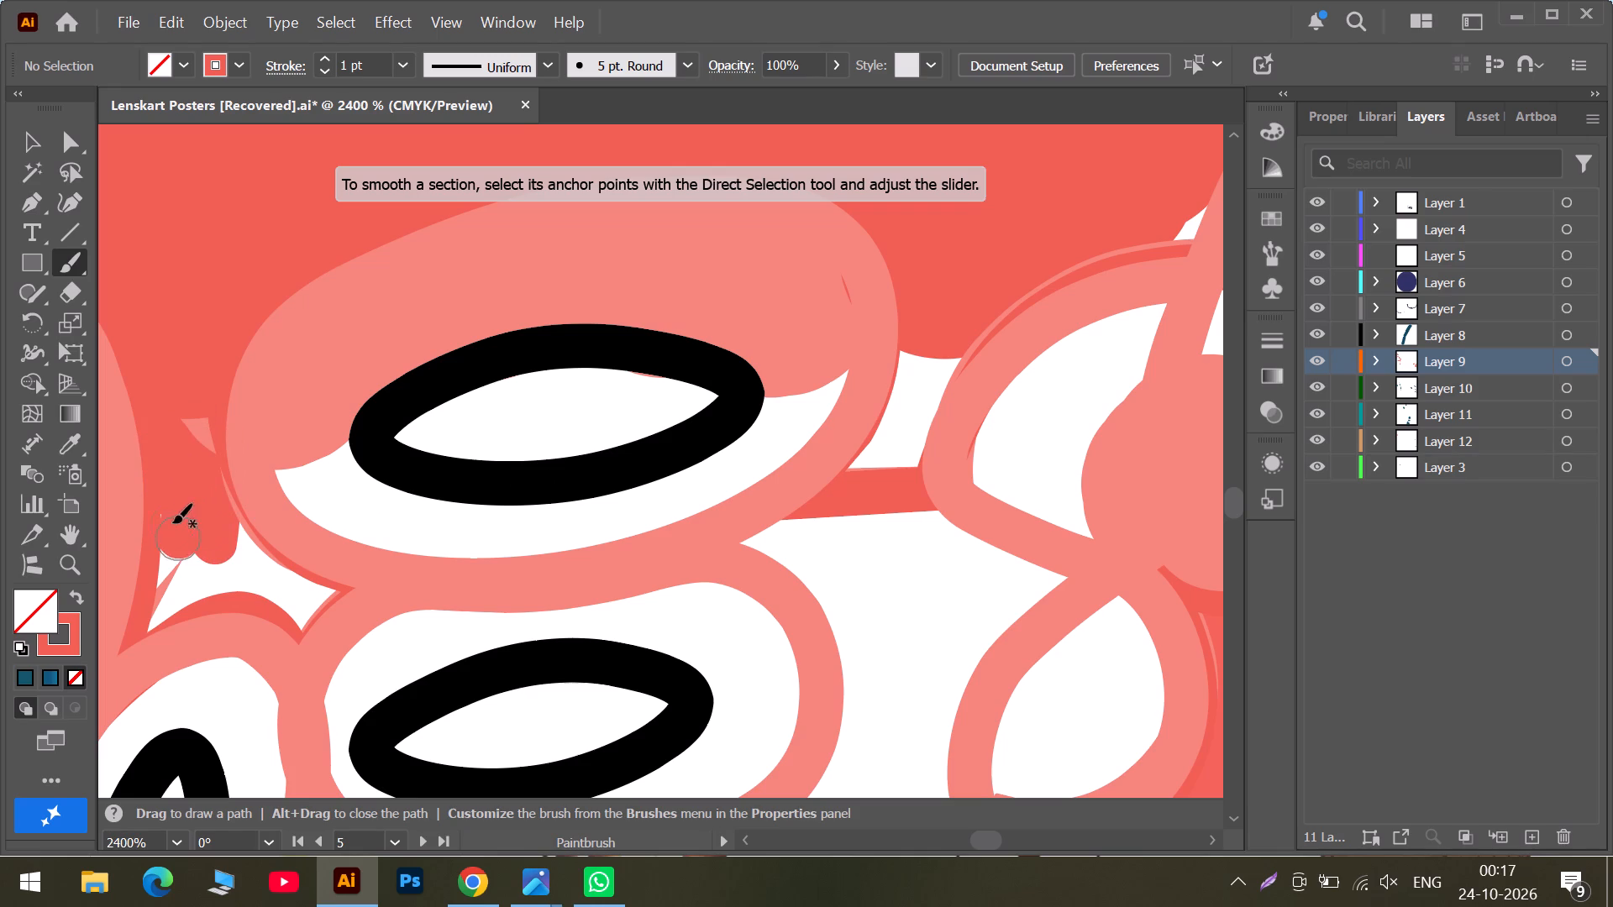
drag(172, 523, 170, 586)
drag(170, 586, 161, 614)
click(160, 611)
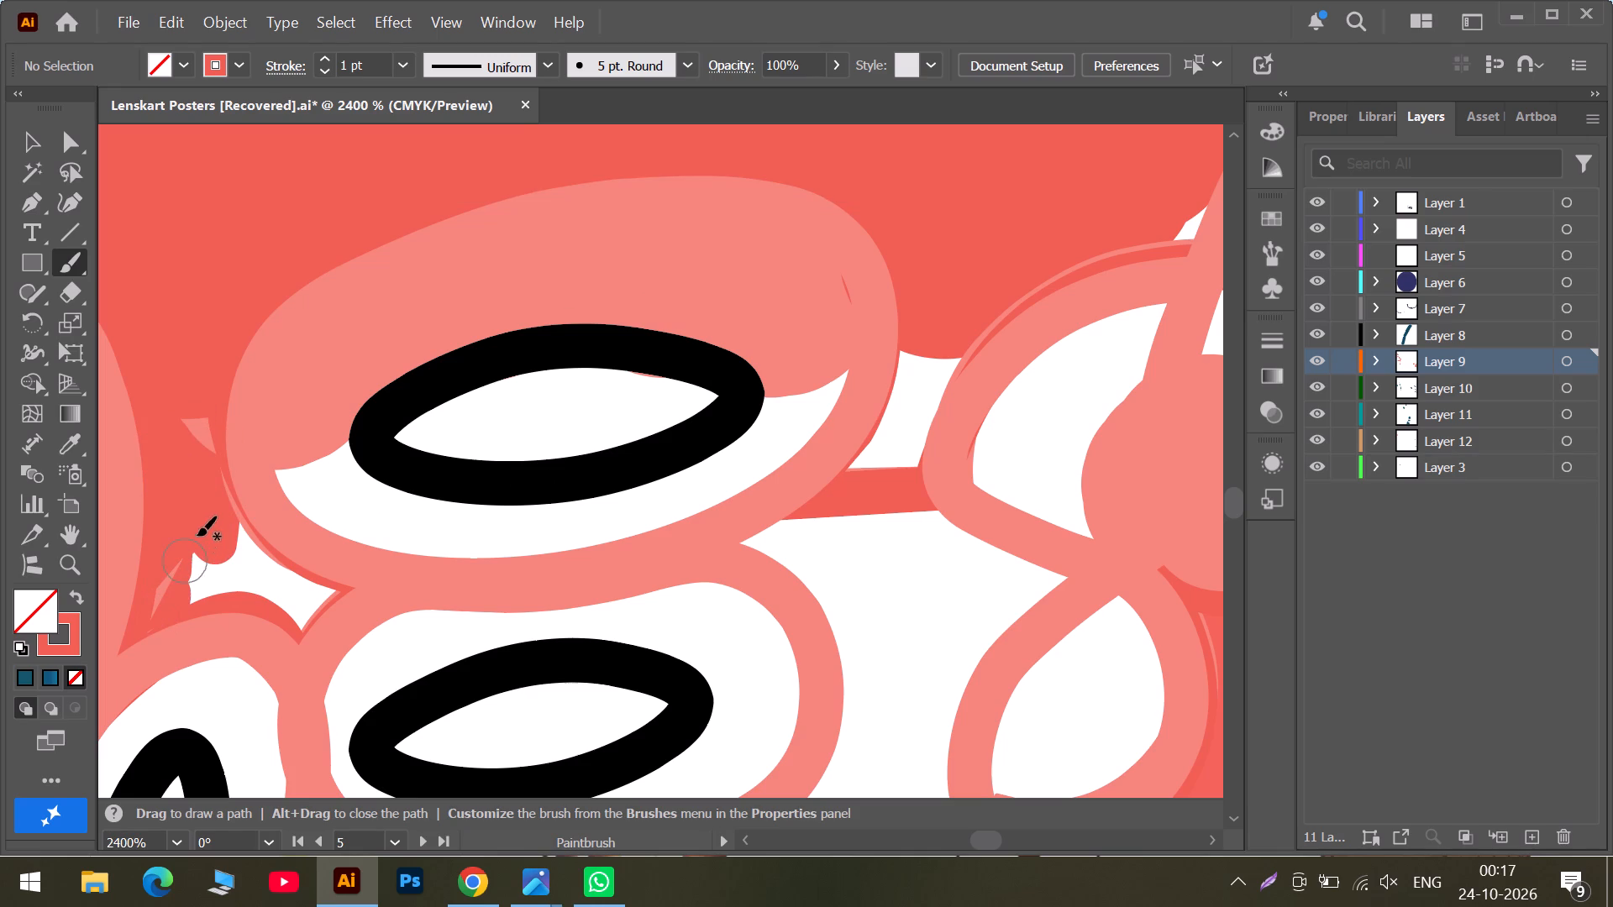
Fill the rest of that white gap with coral, down to the corner where the wide top sucker meets the suckers below.
drag(199, 527, 213, 579)
drag(238, 521, 238, 585)
drag(229, 538, 238, 578)
drag(249, 559, 258, 592)
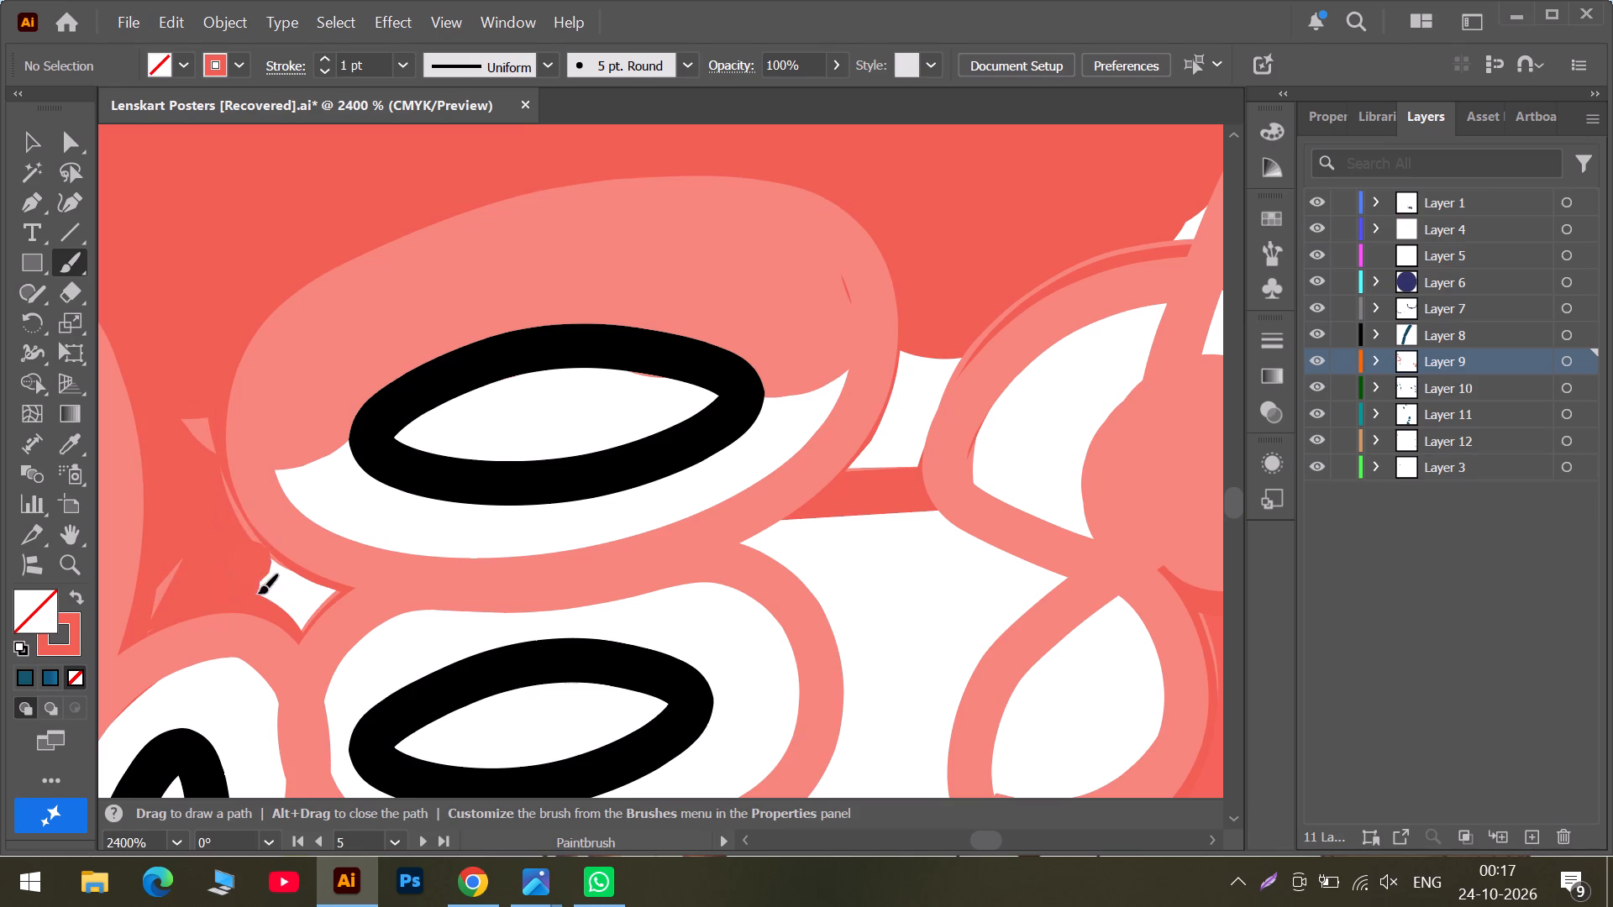
drag(258, 592, 260, 592)
drag(265, 578, 271, 597)
drag(274, 589, 300, 599)
click(302, 596)
click(295, 580)
drag(297, 585, 306, 607)
drag(311, 603, 319, 605)
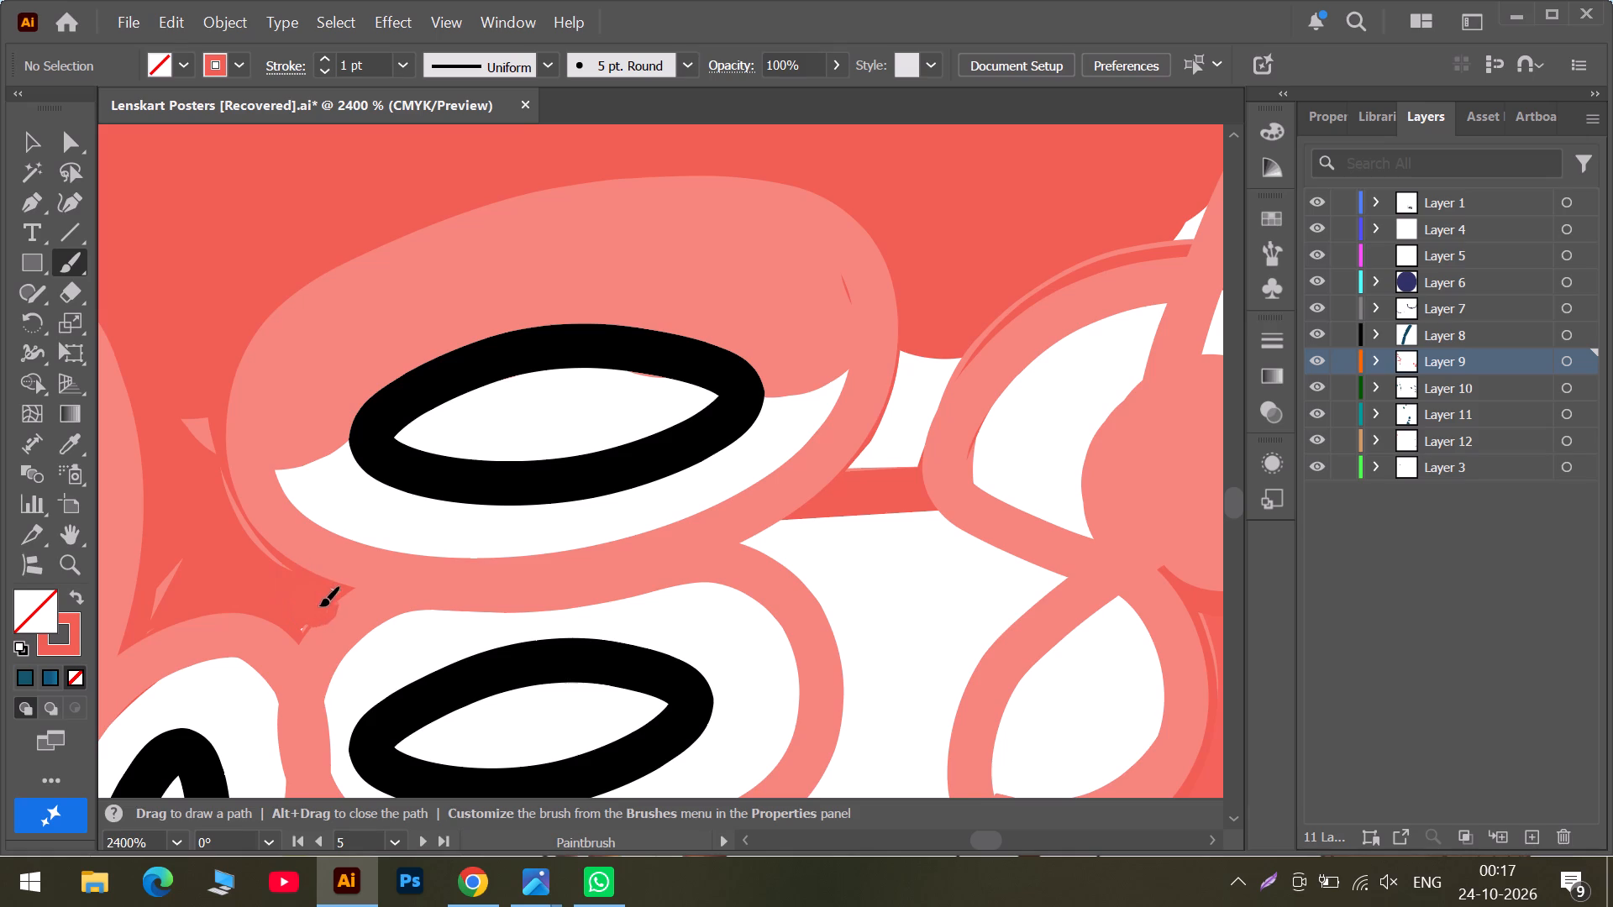
drag(319, 605, 320, 609)
click(320, 608)
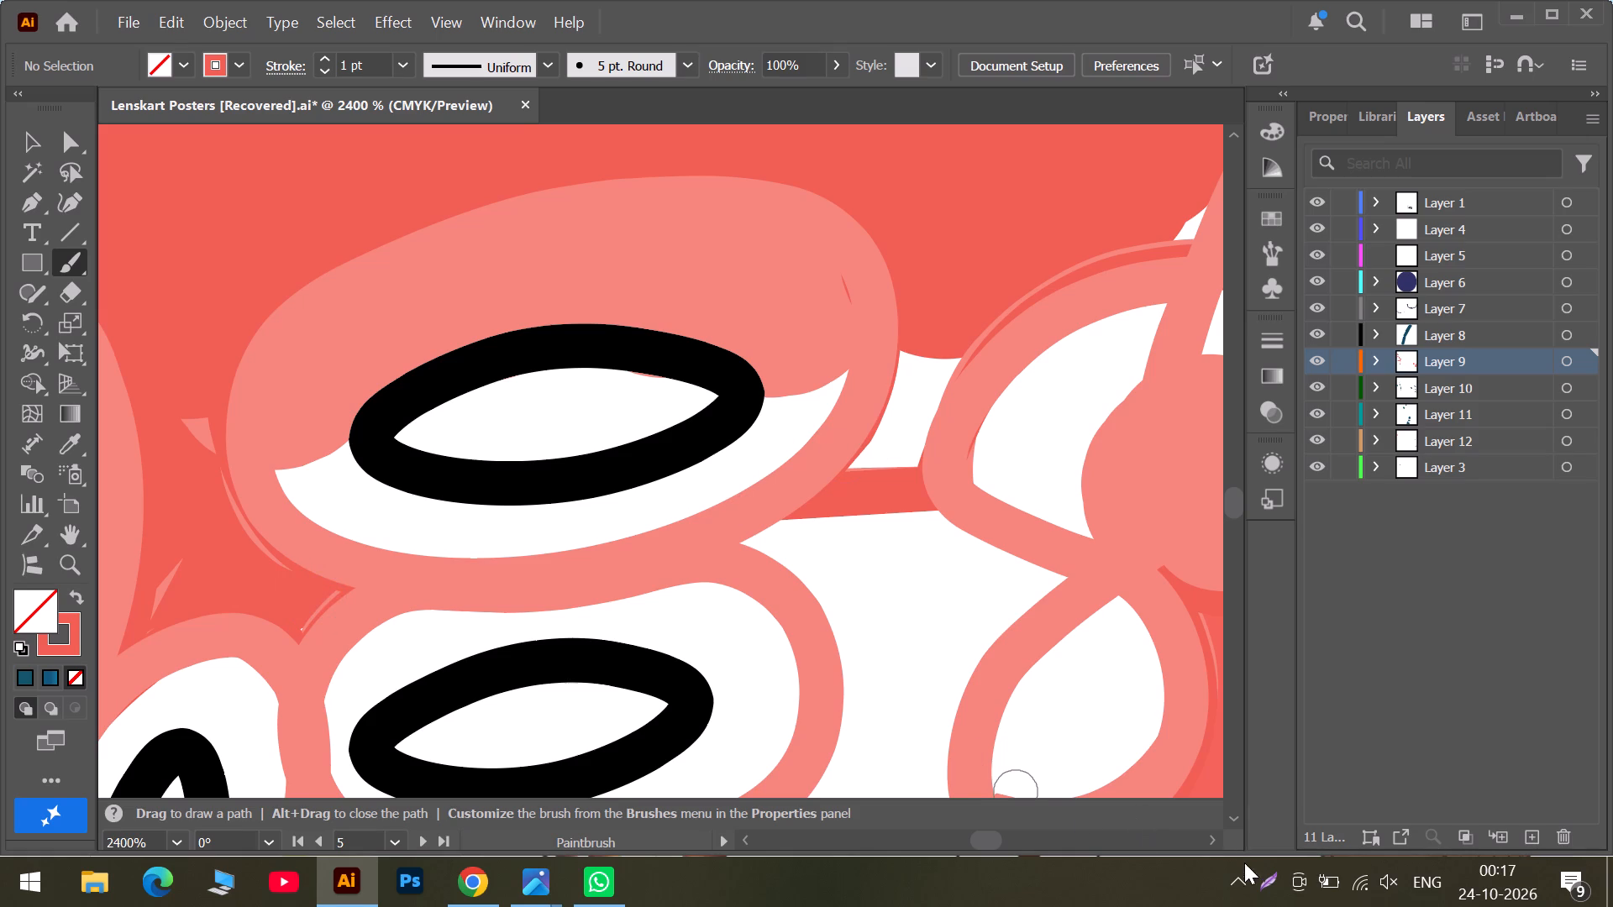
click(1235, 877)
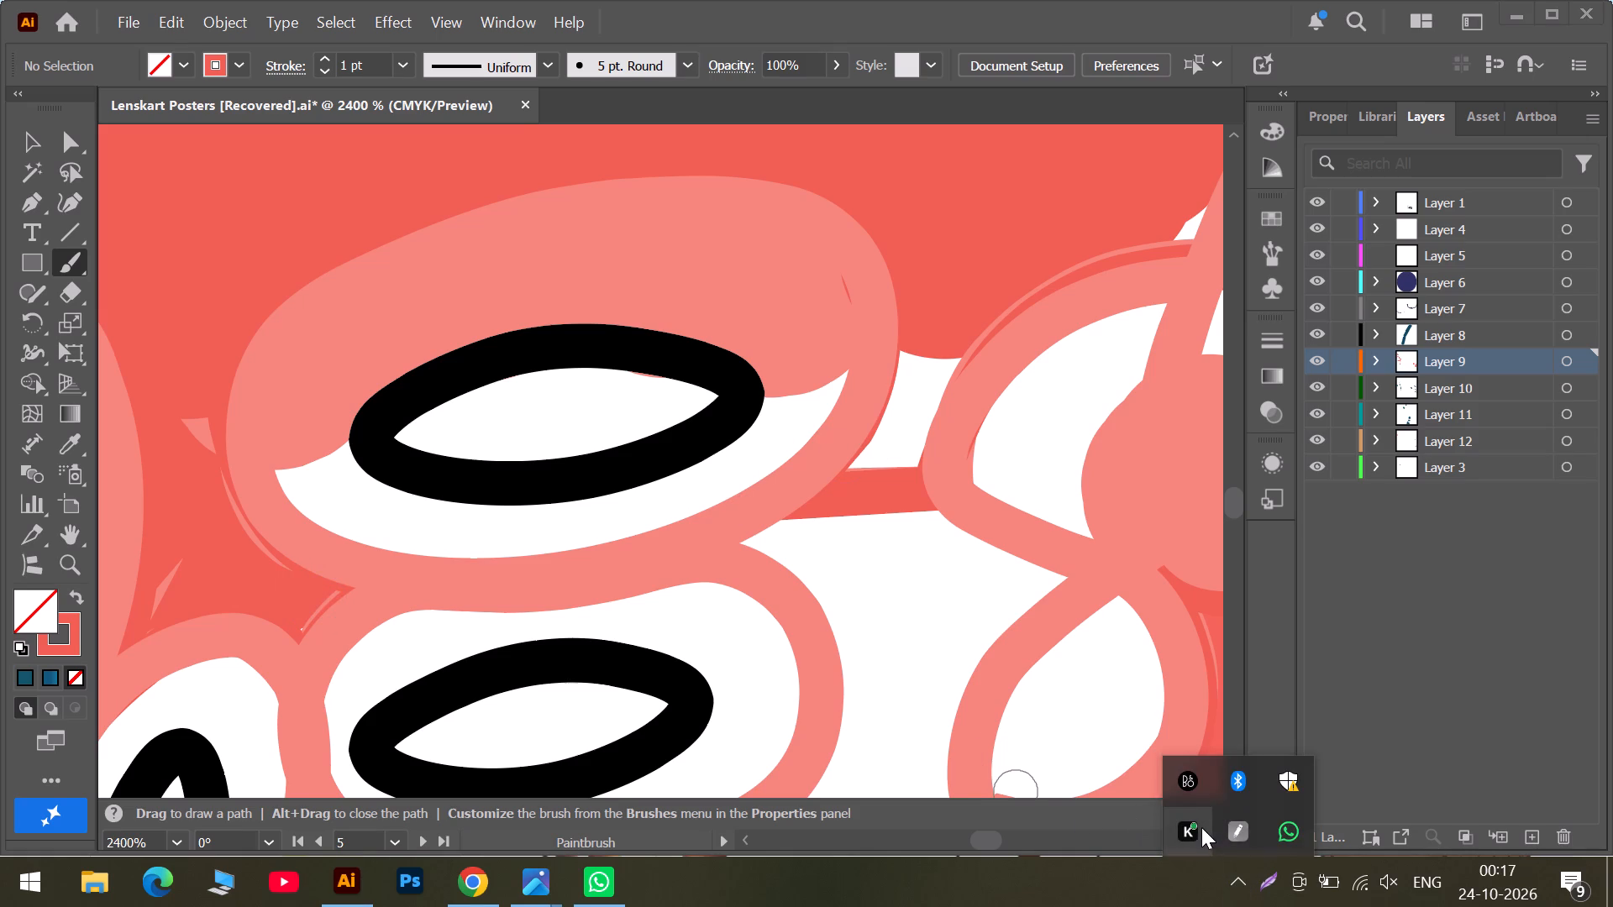
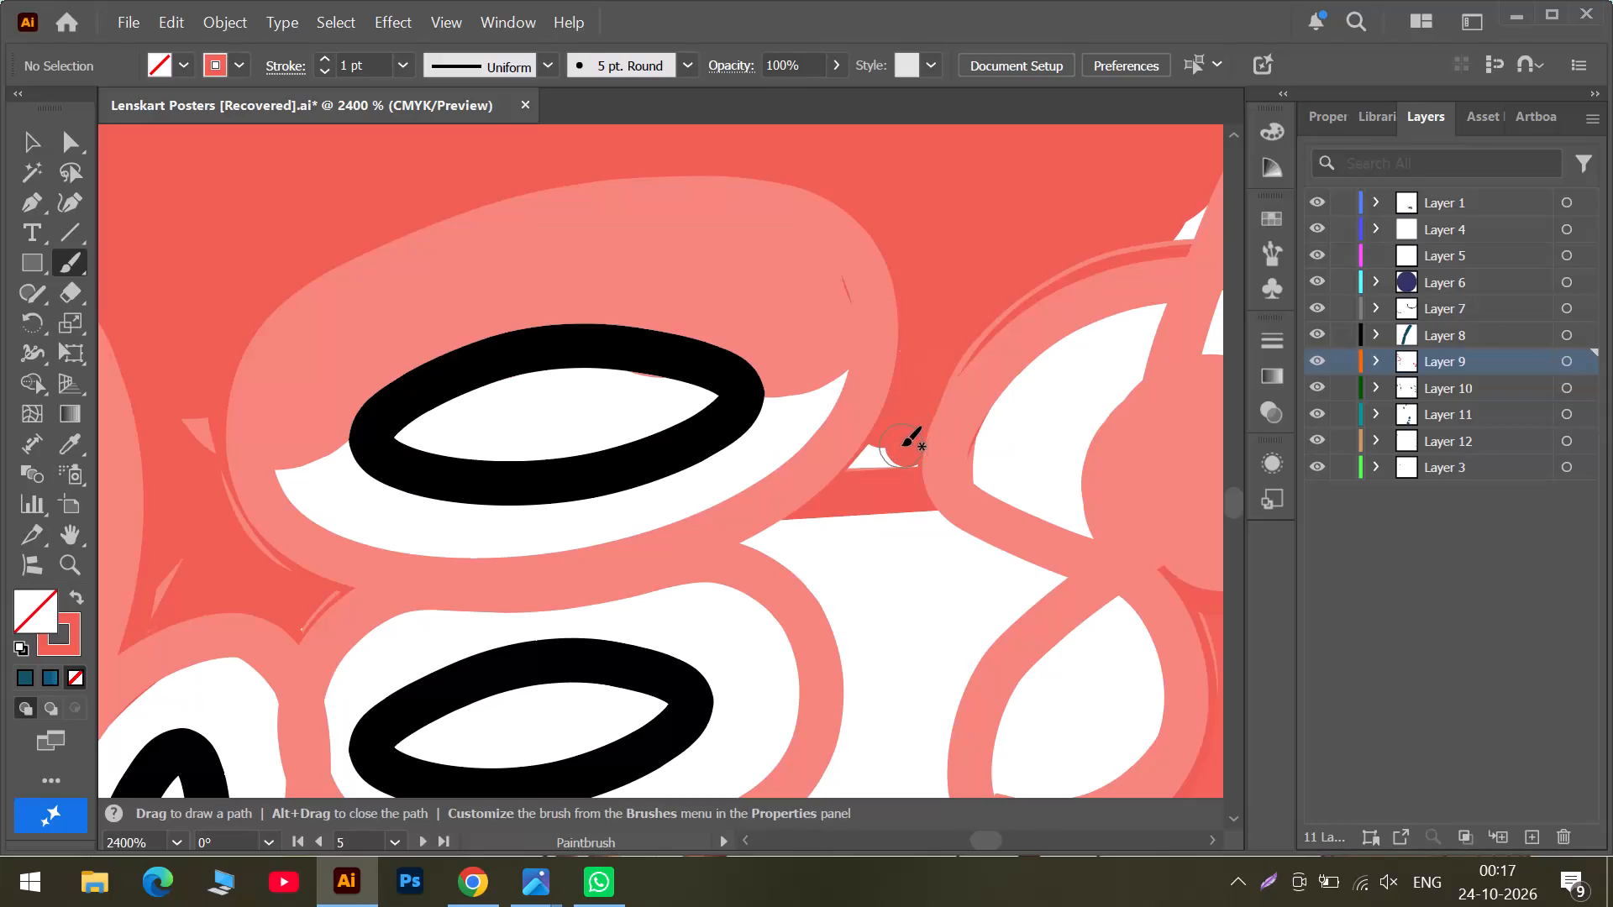
Cover the white sliver between the wide top sucker and the small half-round sucker beside it with coral strokes.
drag(899, 447, 882, 468)
click(882, 468)
drag(880, 470, 873, 463)
drag(859, 455, 849, 471)
drag(849, 471, 866, 466)
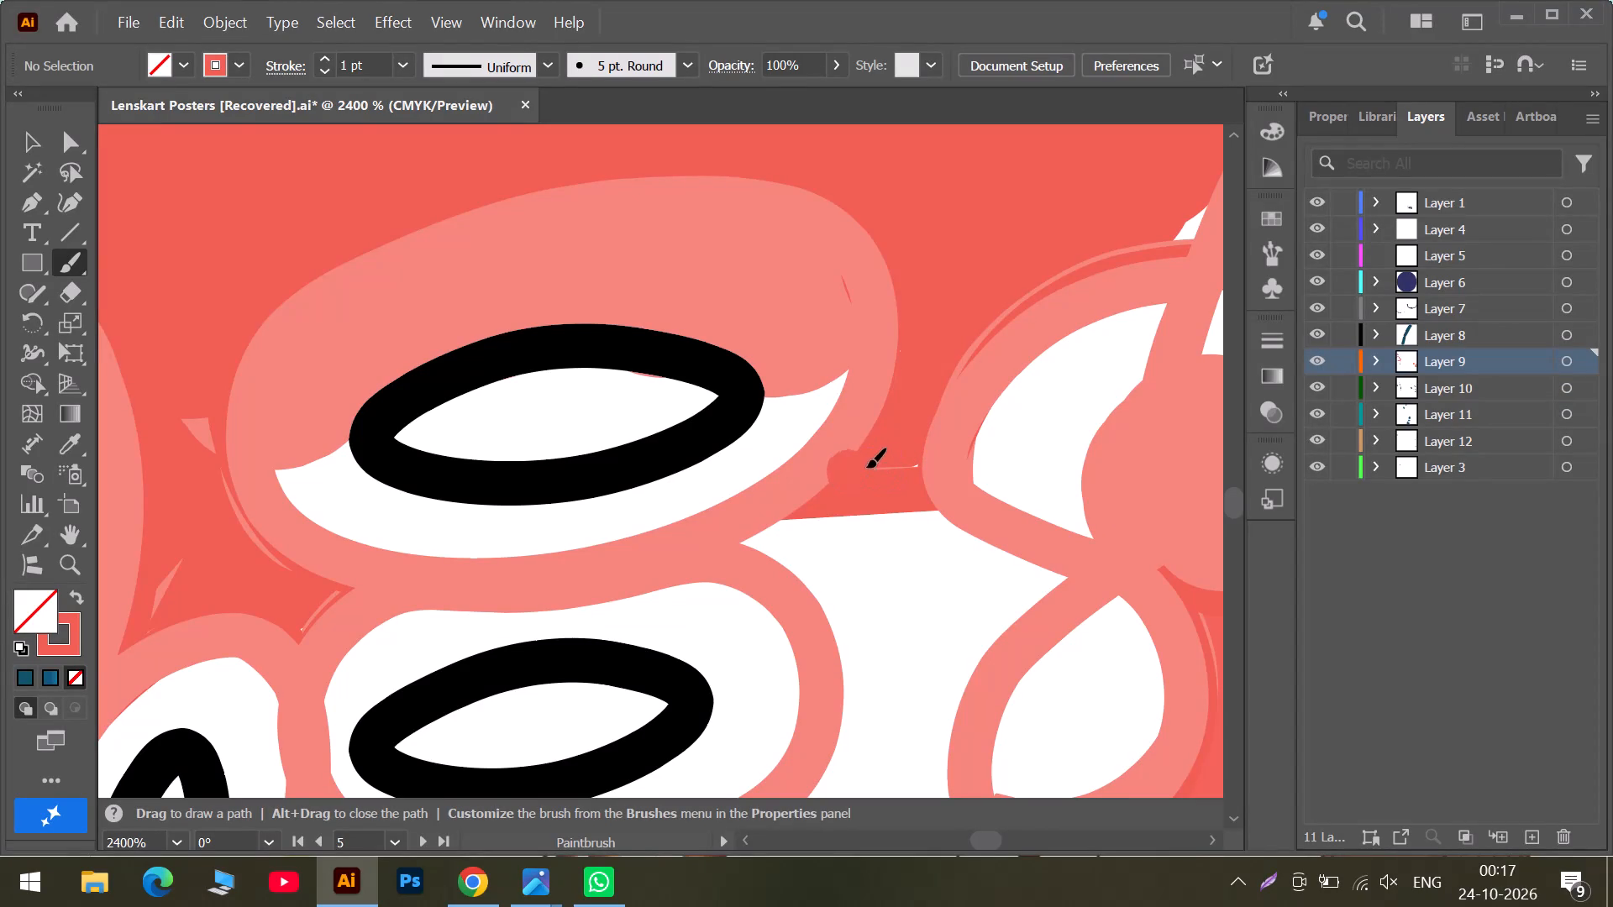
drag(866, 466, 864, 469)
drag(875, 458, 887, 471)
drag(894, 469, 909, 469)
click(912, 469)
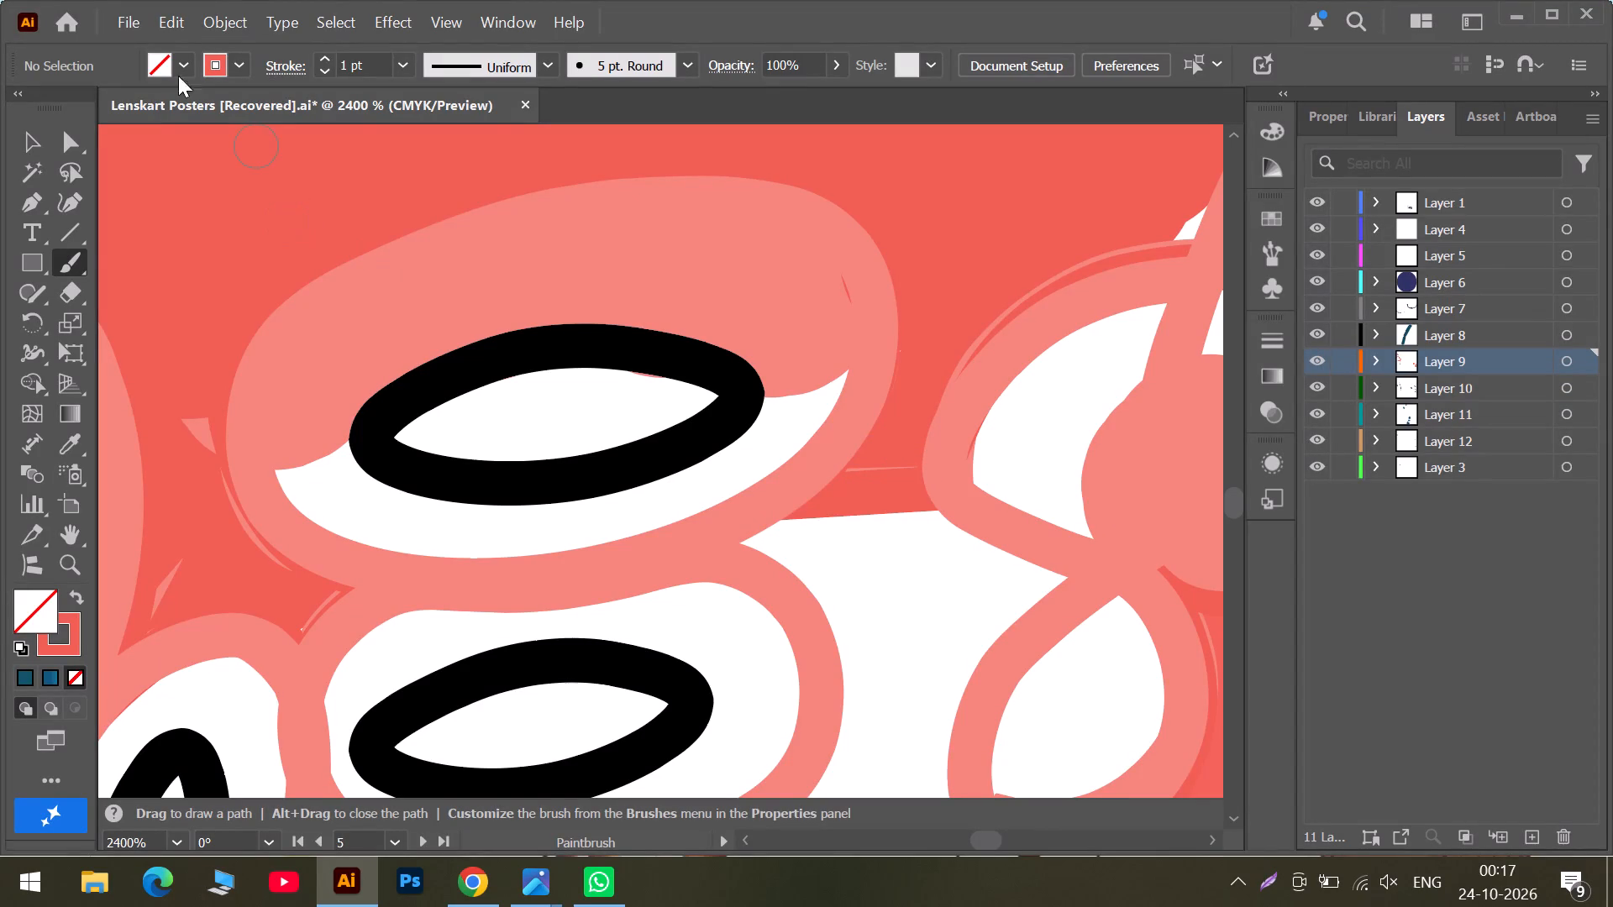
Cover the small white patch where the half-round sucker's upper edge meets the tall tilted sucker with coral.
click(1070, 836)
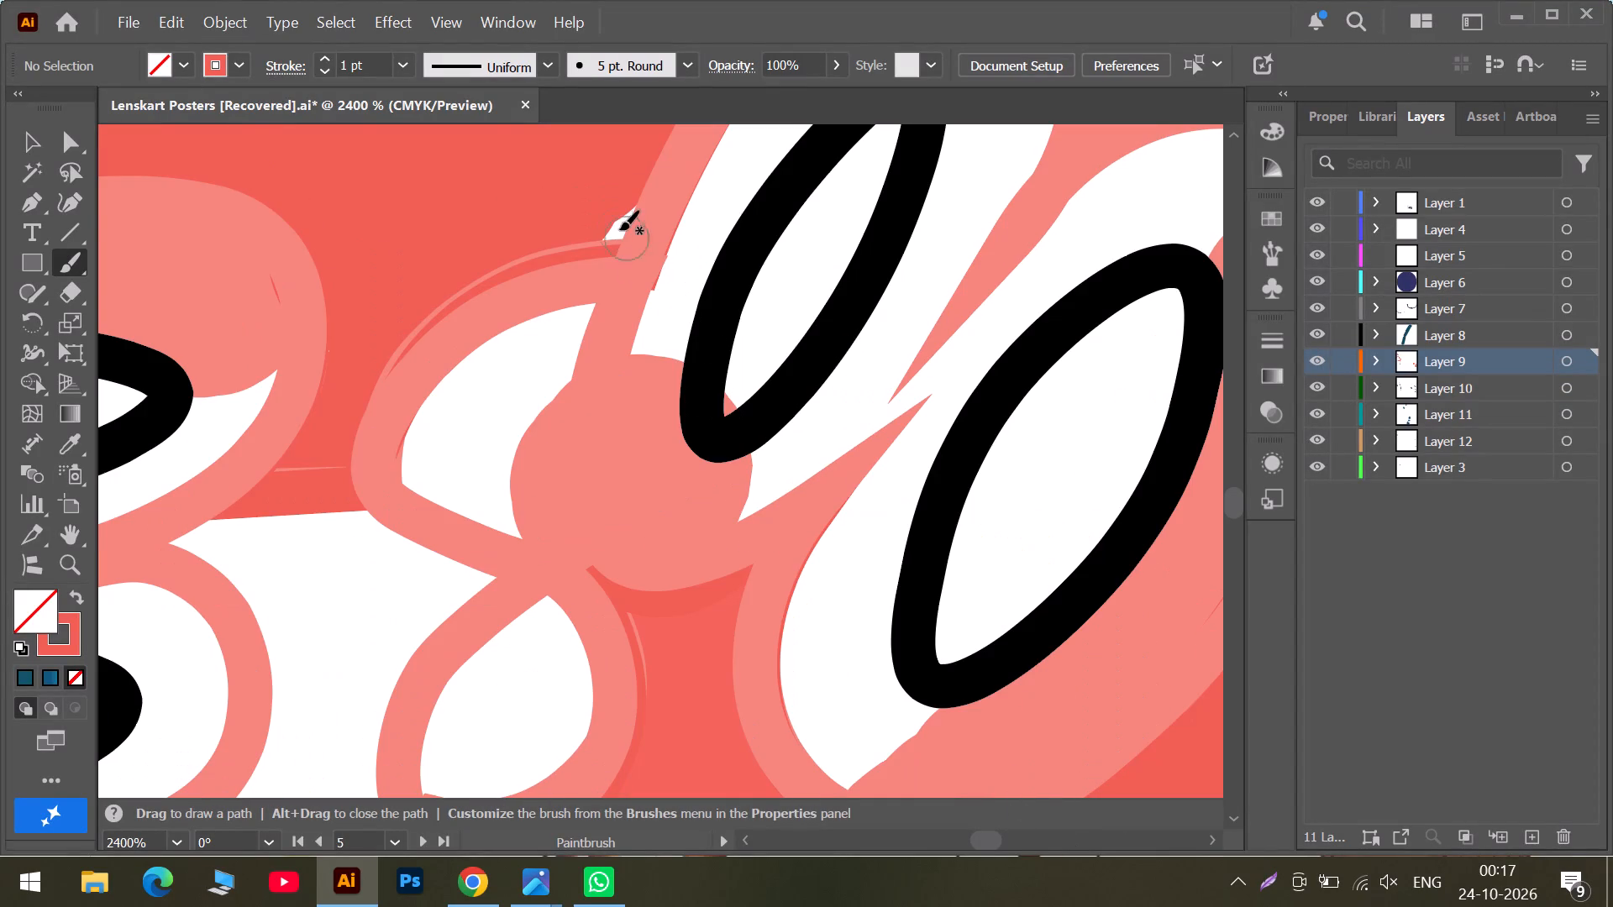
drag(617, 223, 612, 245)
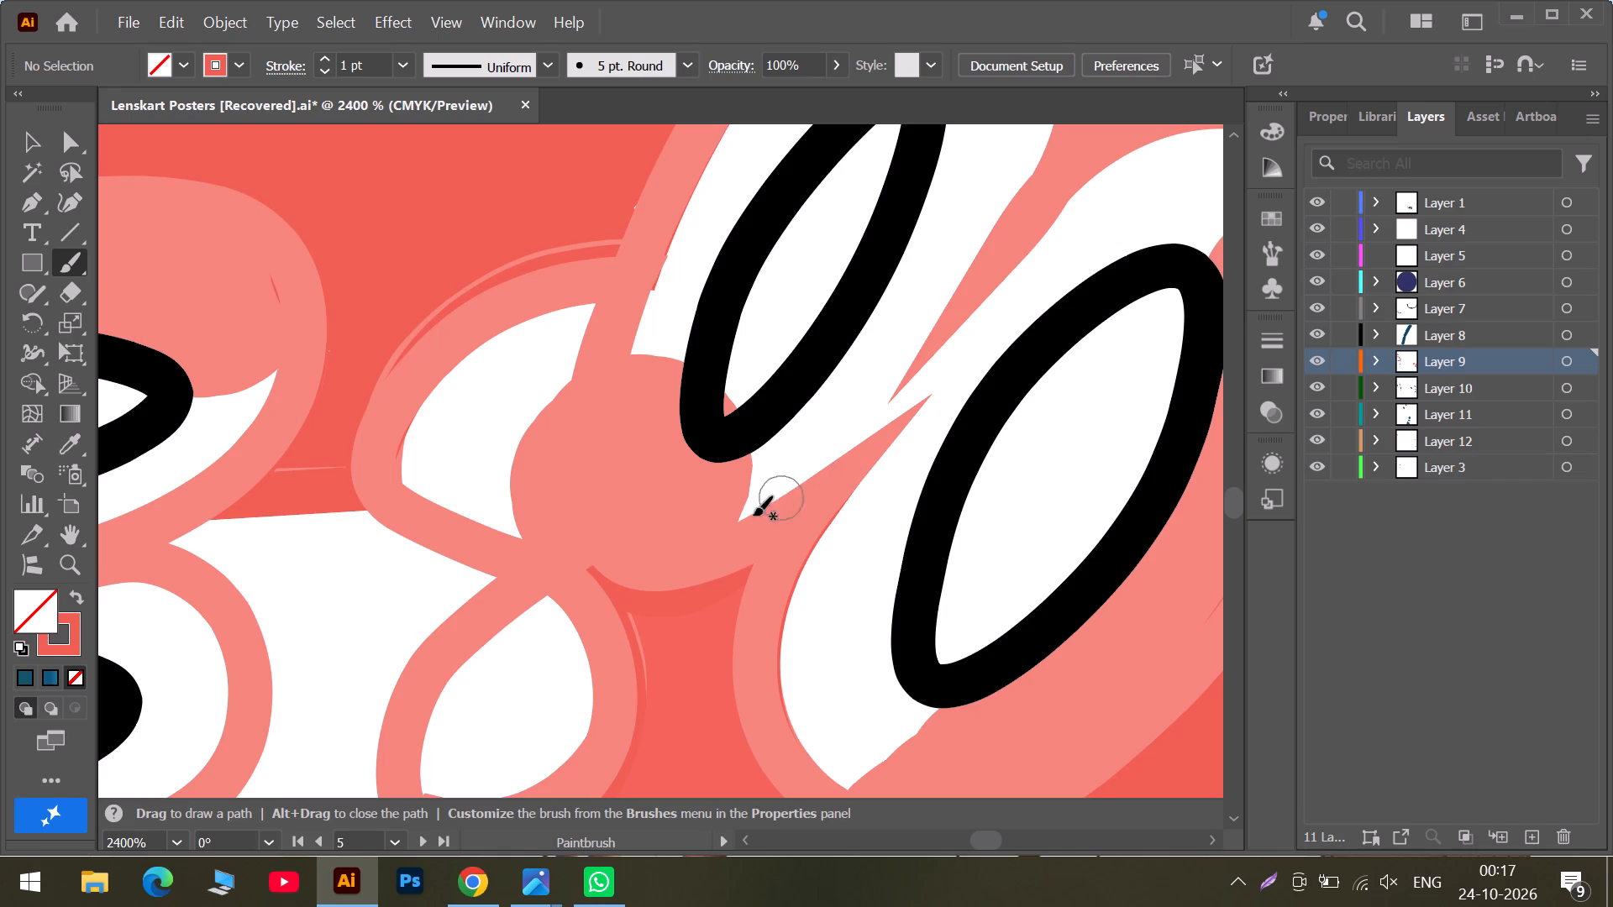
Fill the upper part of the white gap between the second wide sucker and the small teardrop sucker with coral, along the wide sucker's rim.
scroll(728, 565, down, 6)
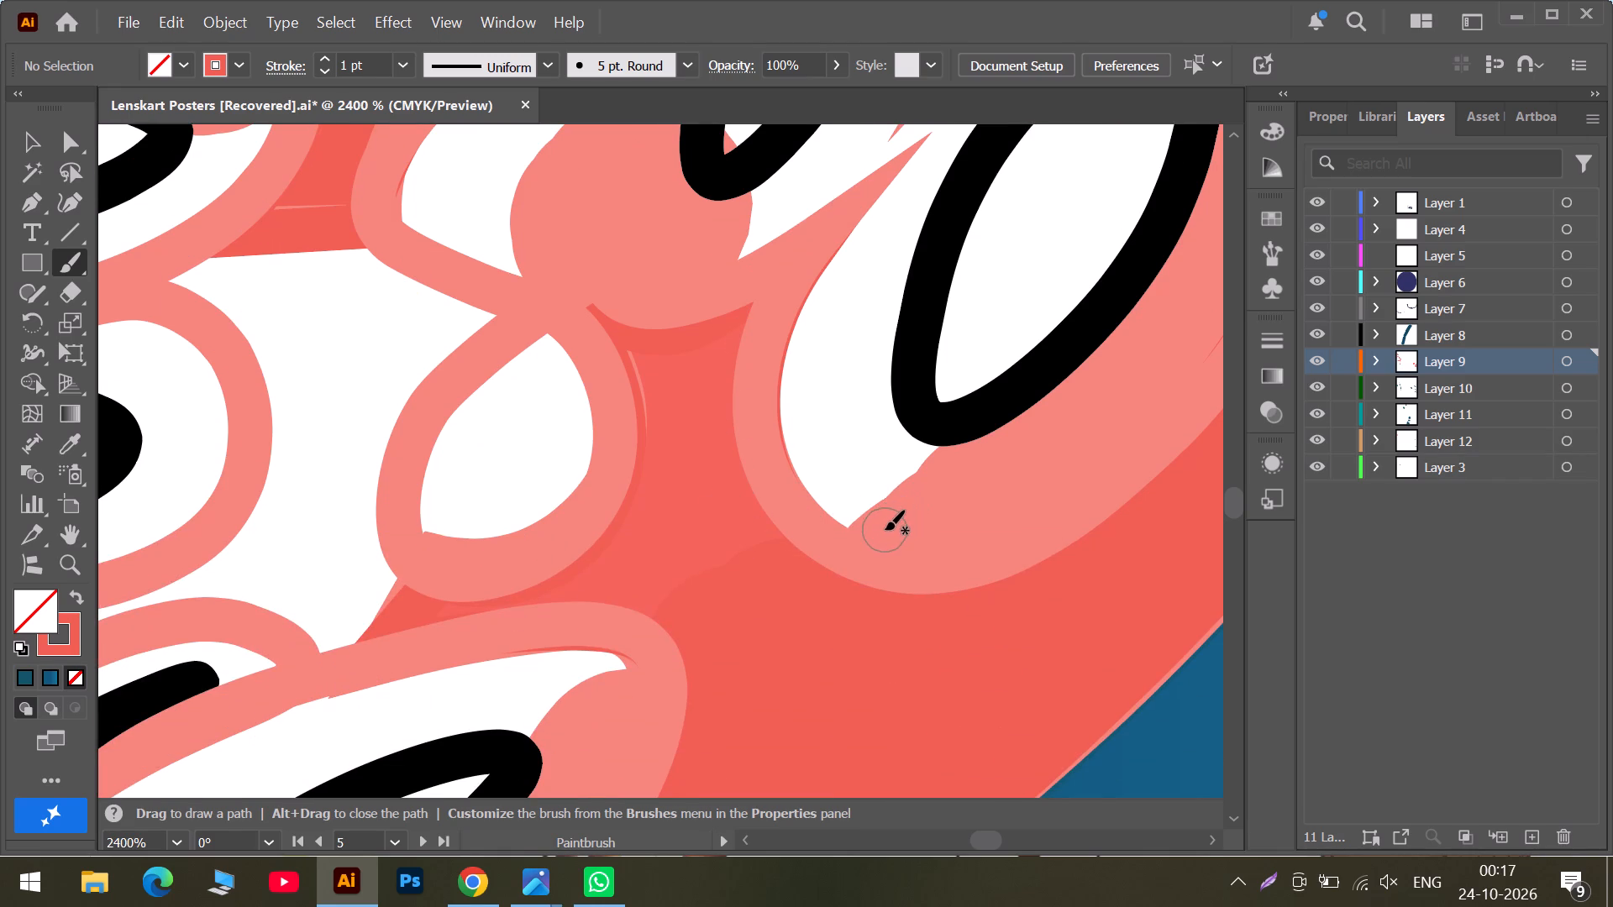
alt+scroll(885, 530, down, 3)
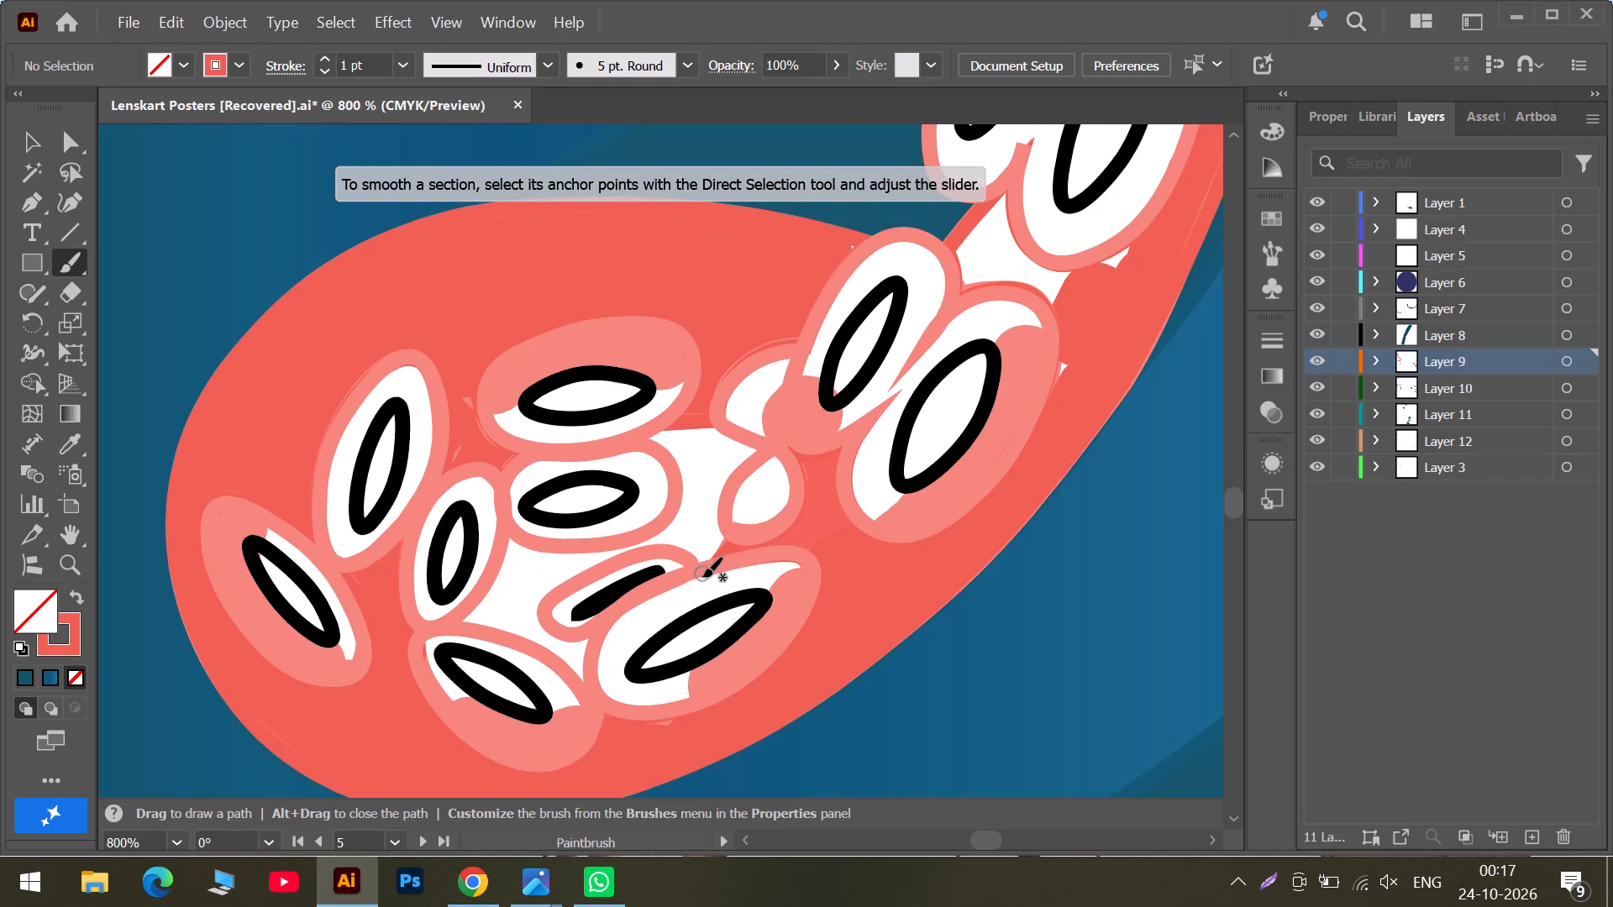
alt+scroll(701, 511, up, 4)
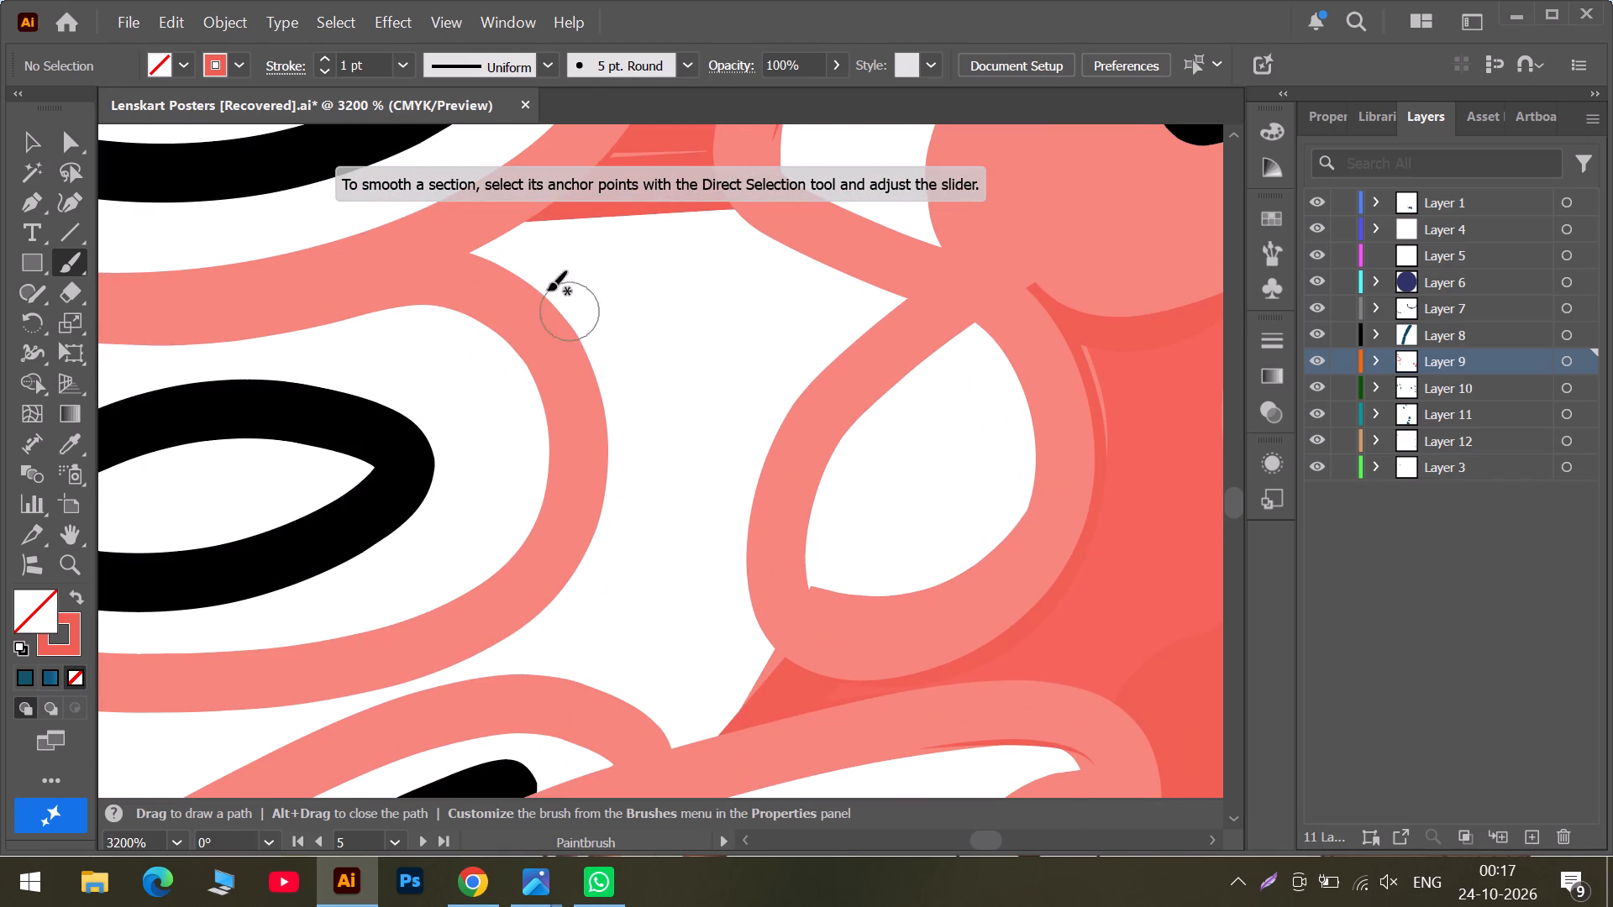
drag(528, 244, 520, 251)
click(507, 251)
drag(497, 251, 515, 251)
drag(579, 237, 570, 301)
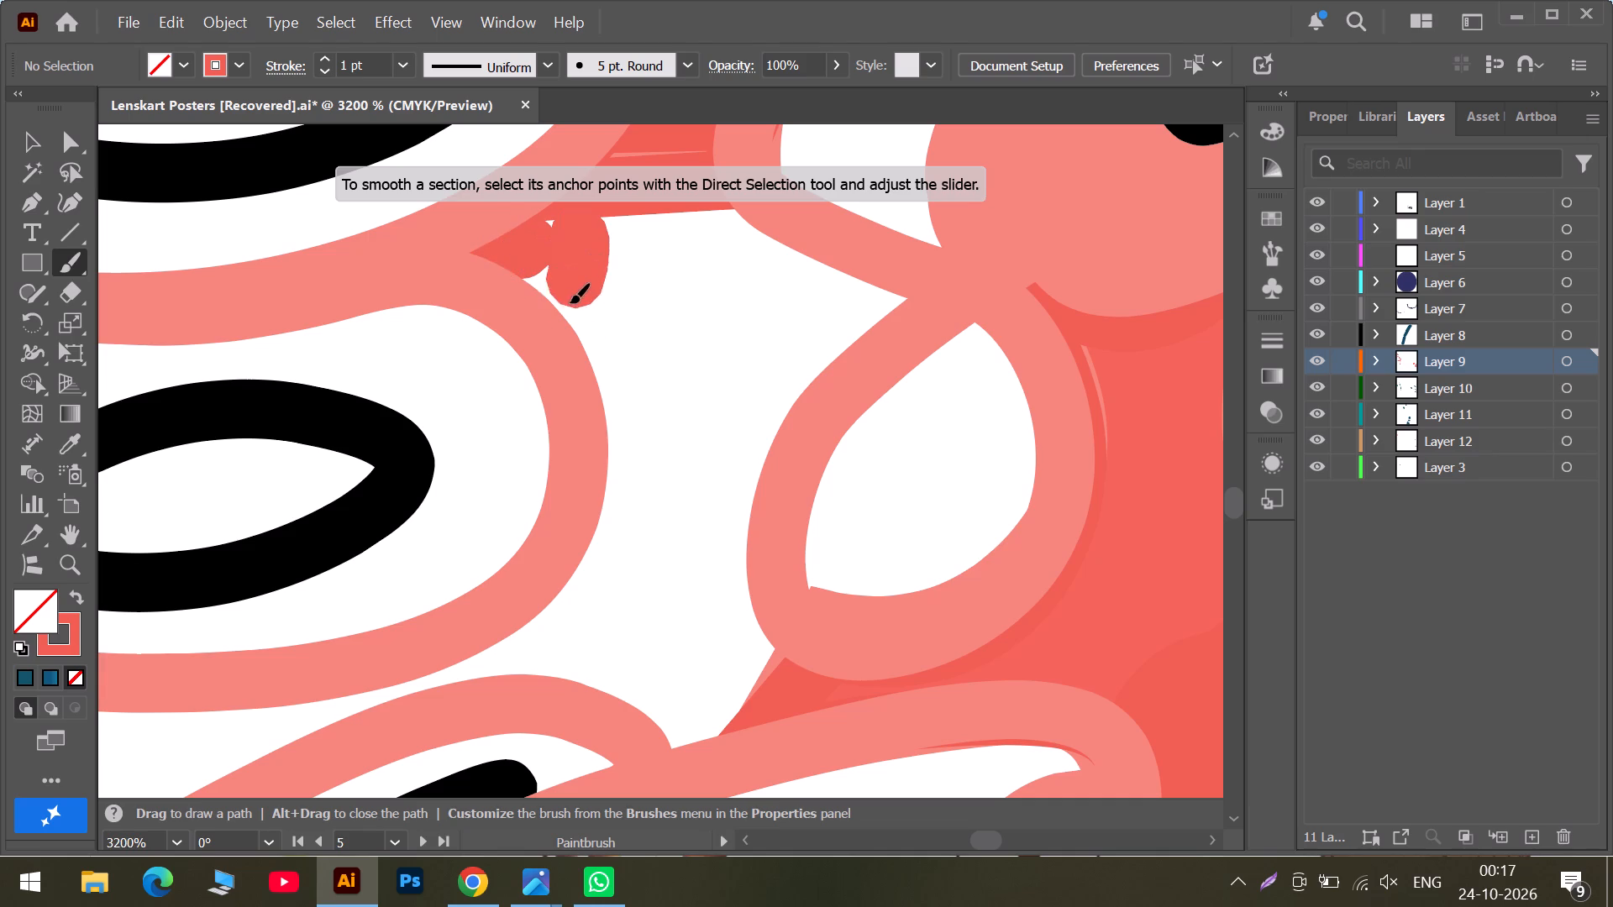
drag(570, 301, 567, 312)
drag(557, 237, 539, 284)
drag(619, 215, 606, 349)
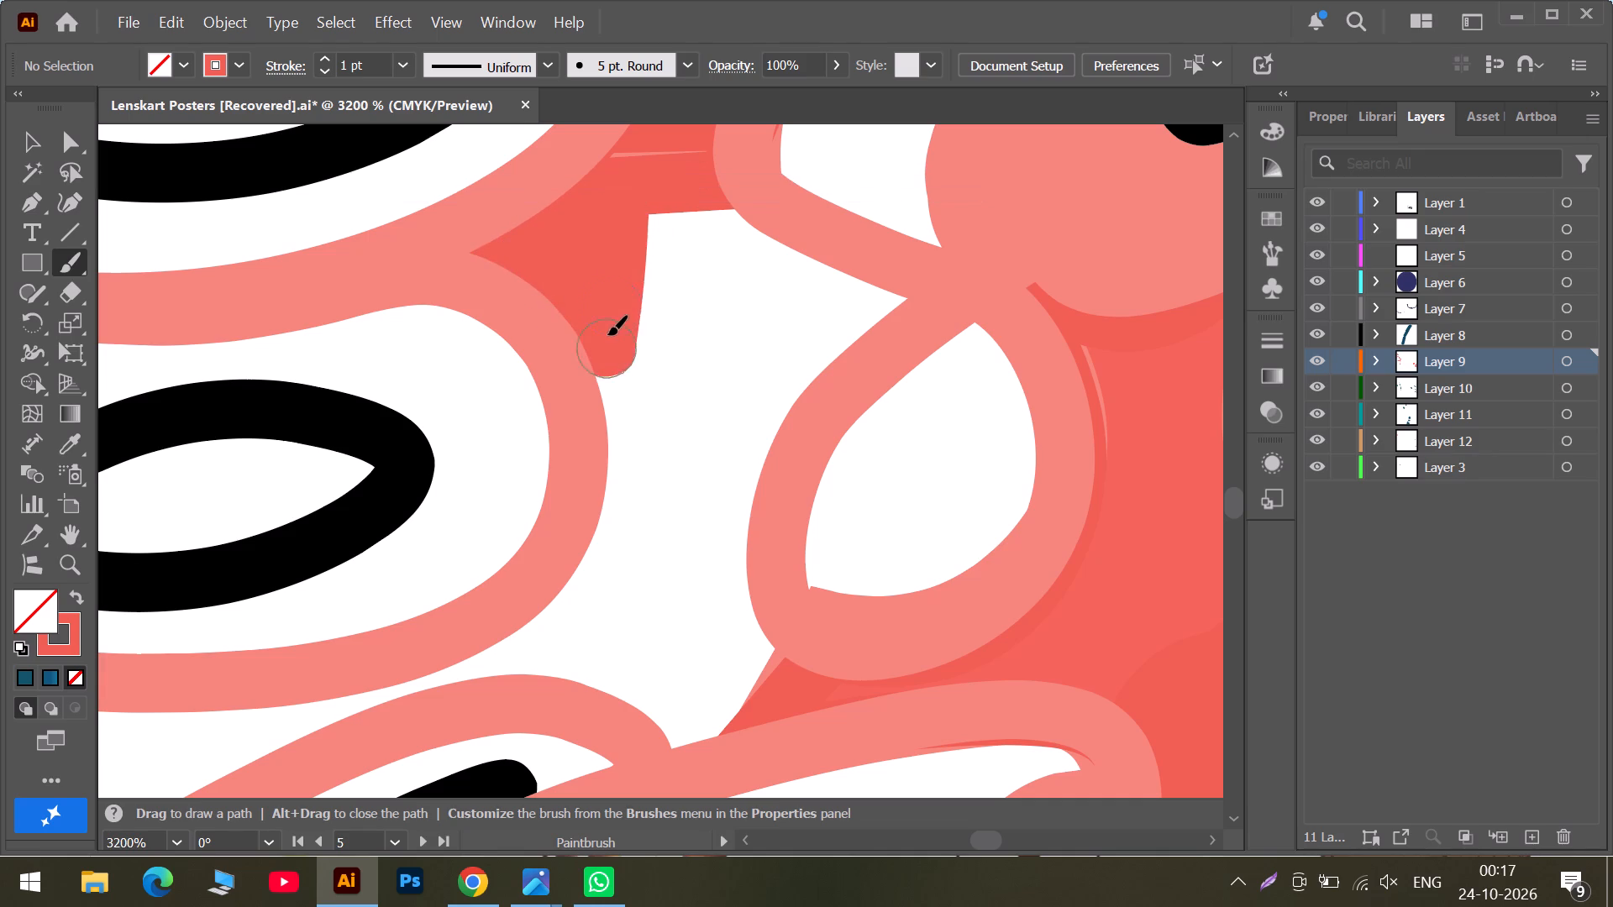
drag(659, 216, 615, 403)
drag(693, 223, 633, 452)
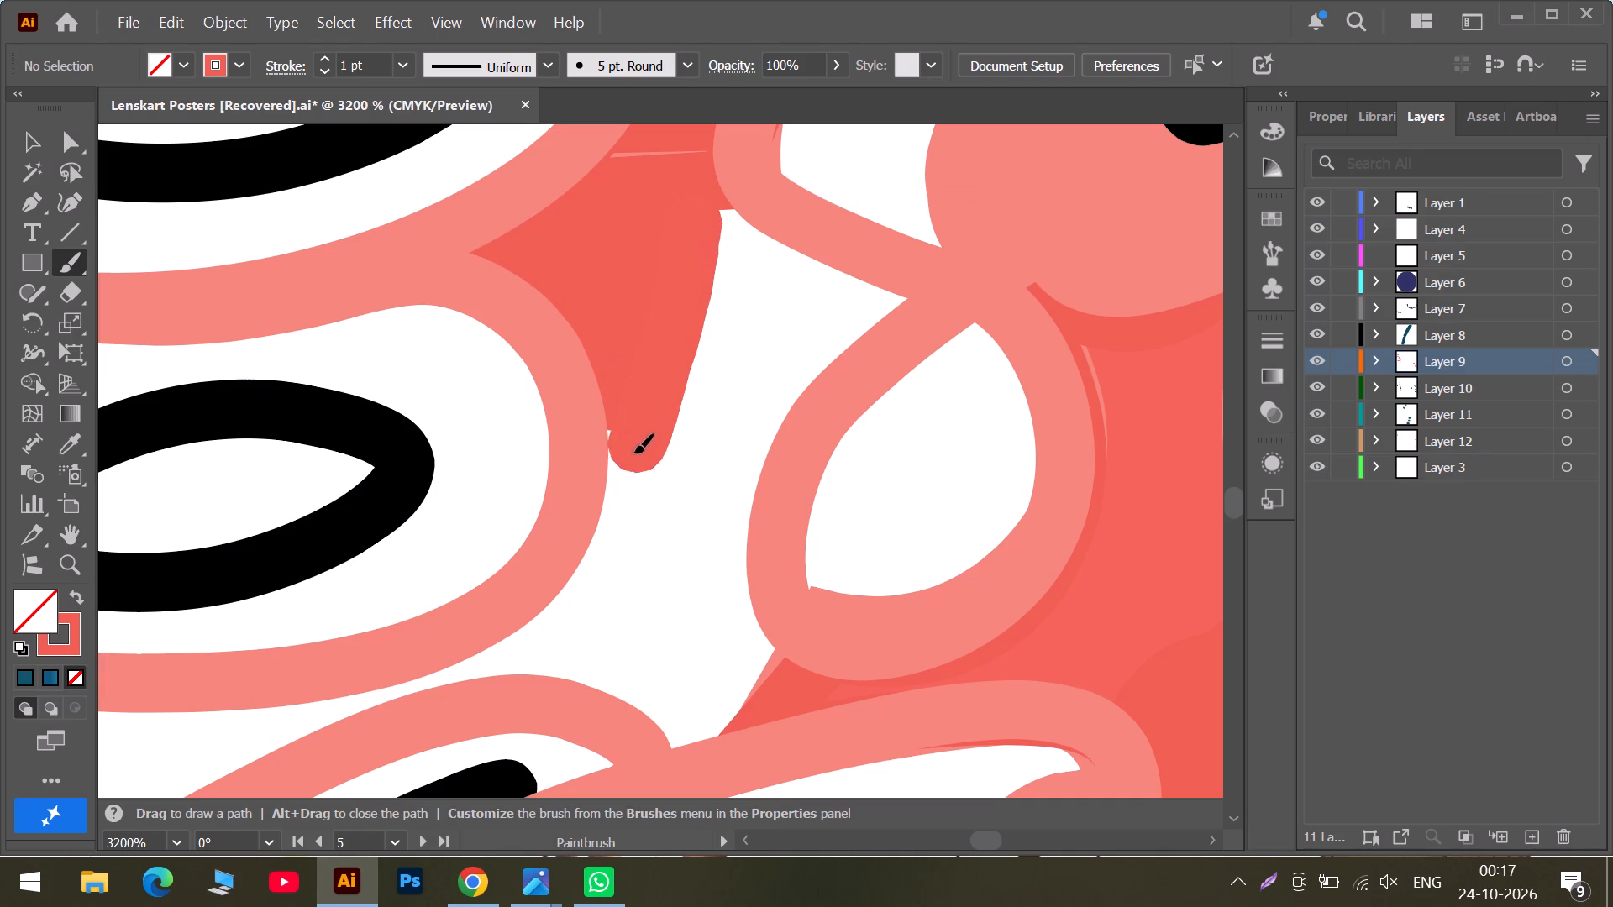
drag(633, 452, 632, 455)
drag(631, 421, 623, 495)
drag(729, 216, 667, 501)
drag(753, 246, 701, 527)
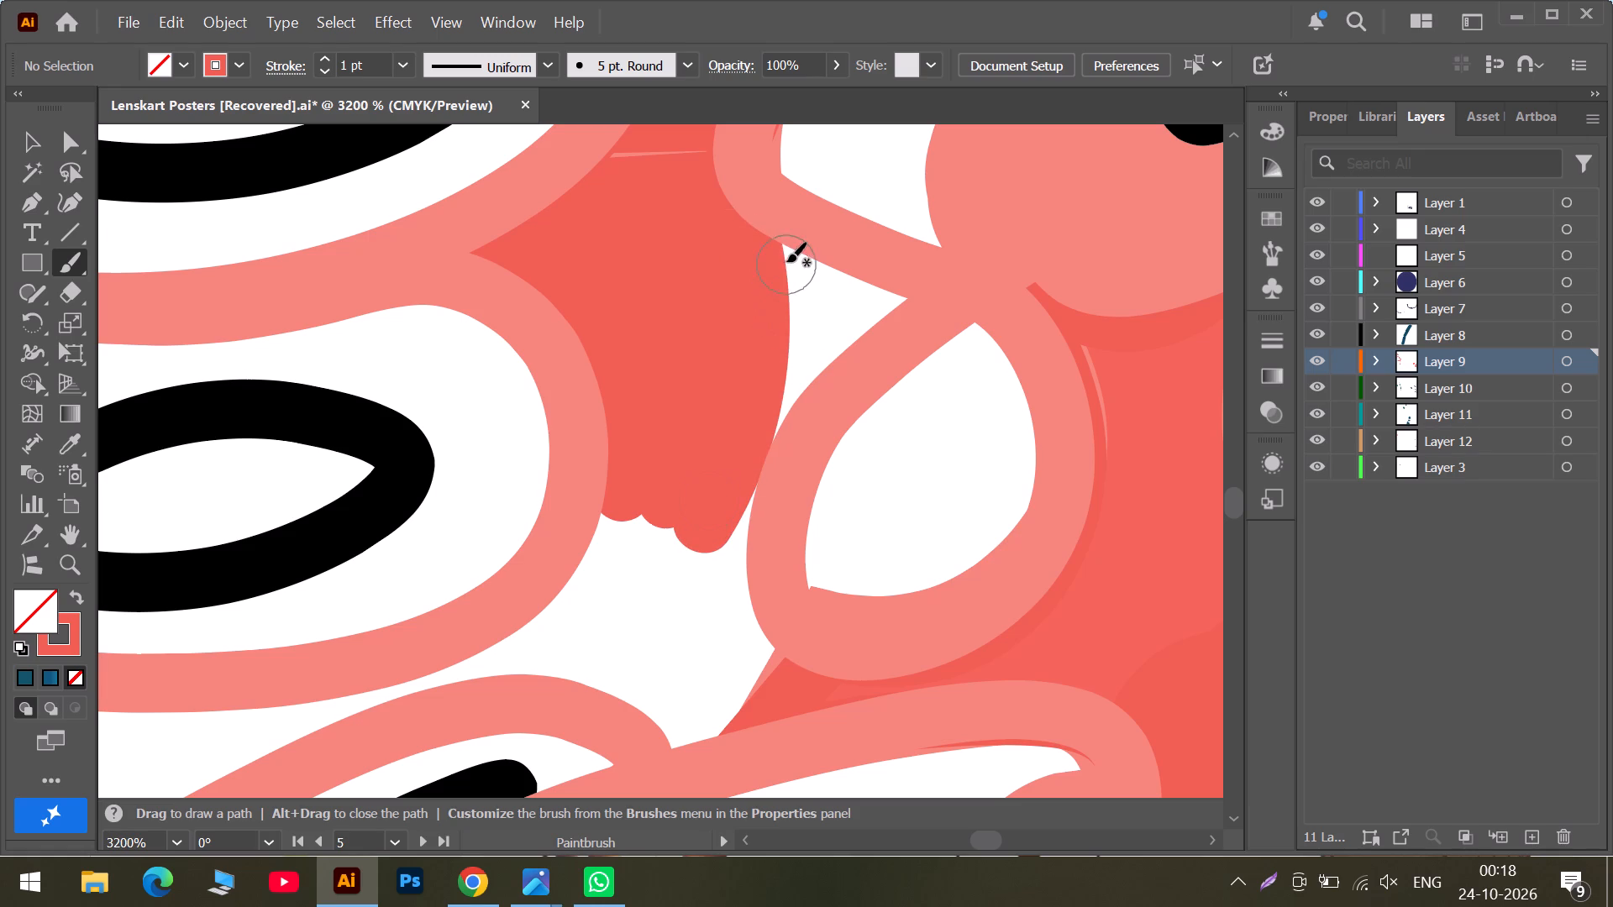
Fill the rest of that gap's upper part with coral, into the corner between the half-round and teardrop suckers.
drag(787, 261, 770, 422)
drag(812, 280, 802, 354)
drag(834, 285, 821, 367)
drag(860, 304, 853, 356)
drag(891, 295, 891, 312)
drag(900, 300, 858, 340)
drag(812, 381, 786, 408)
drag(785, 408, 762, 443)
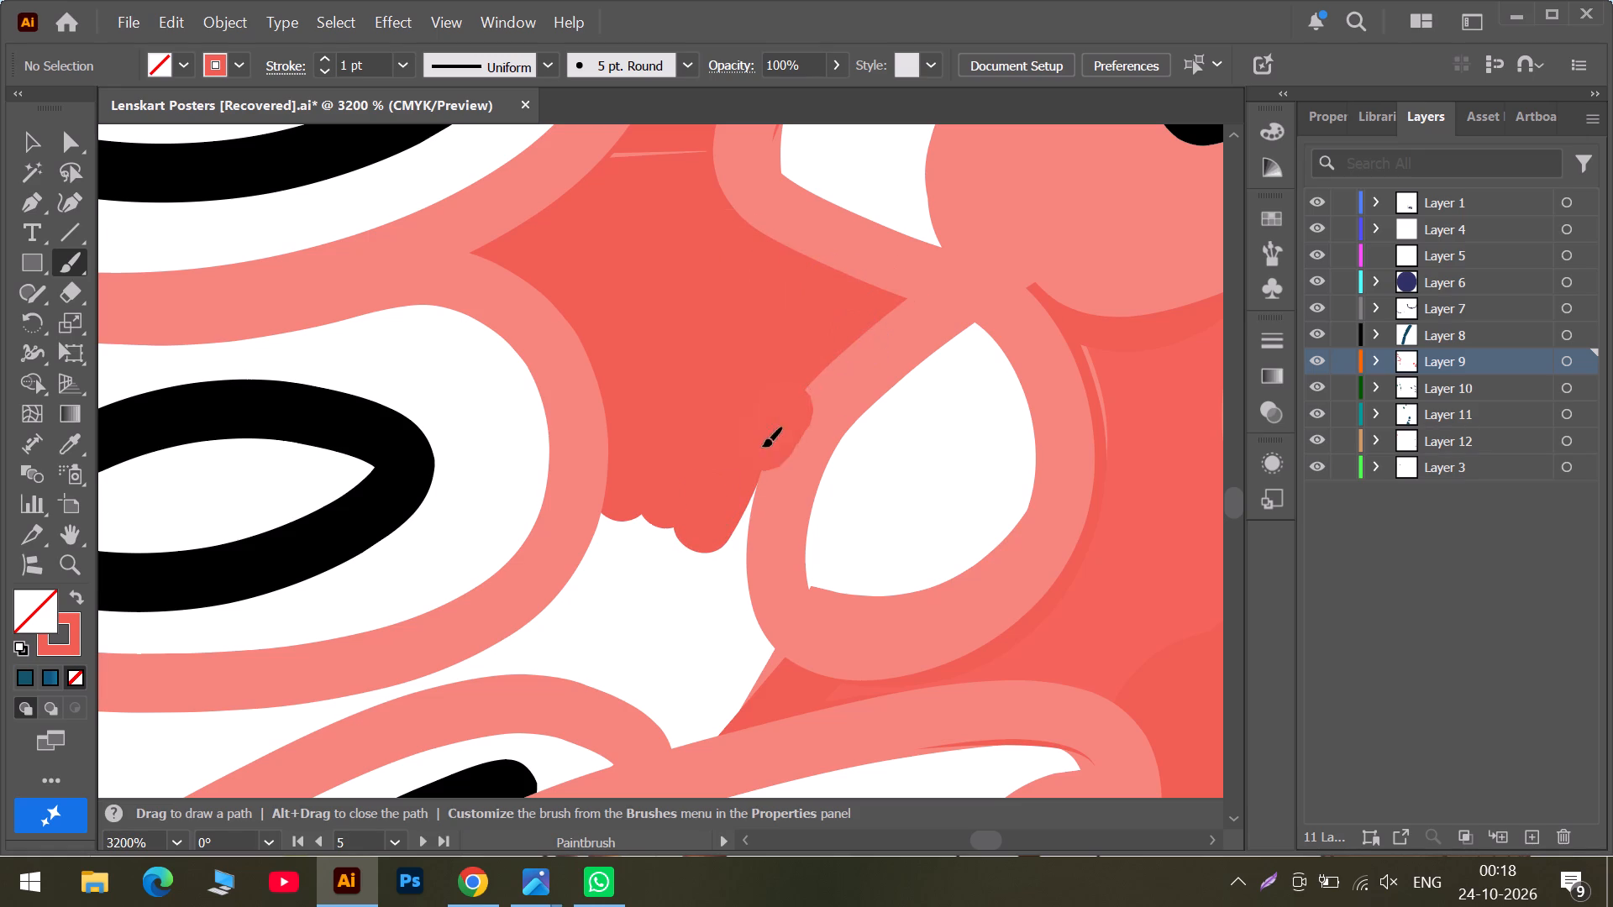
Extend the coral fill along the teardrop sucker's edge down to the rims of the narrow and large lower suckers.
scroll(724, 469, down, 4)
drag(632, 280, 593, 337)
drag(667, 298, 638, 354)
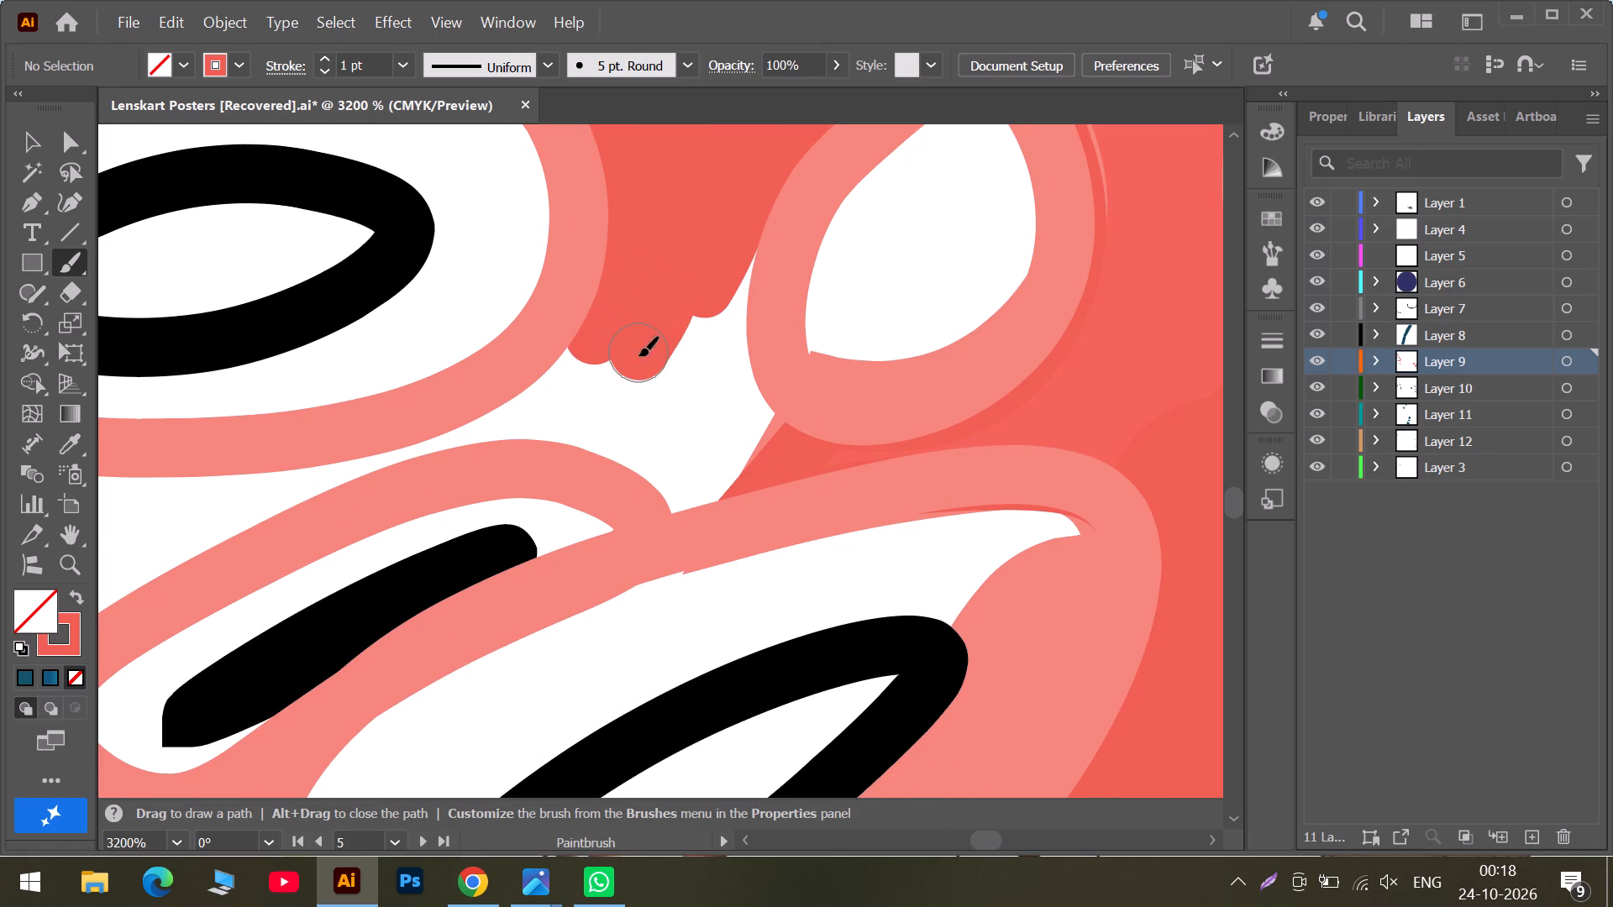
drag(708, 301, 693, 375)
drag(740, 264, 733, 430)
drag(745, 386, 745, 458)
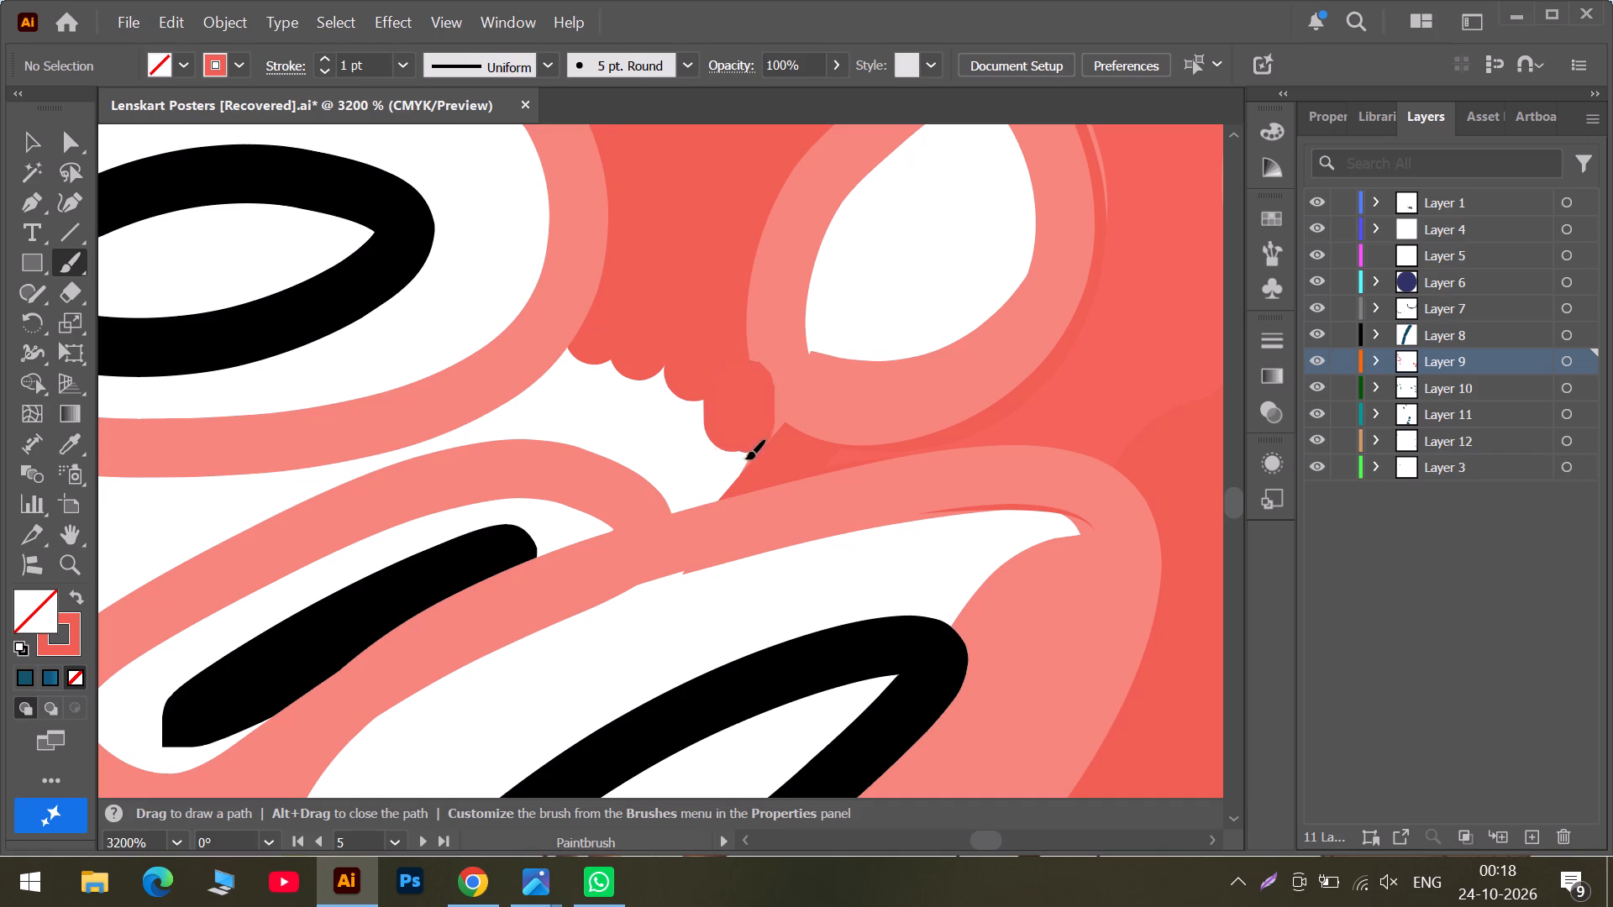
drag(745, 458, 745, 465)
drag(766, 425, 759, 458)
drag(722, 433, 706, 459)
drag(705, 460, 694, 500)
drag(689, 486, 678, 500)
drag(678, 500, 704, 498)
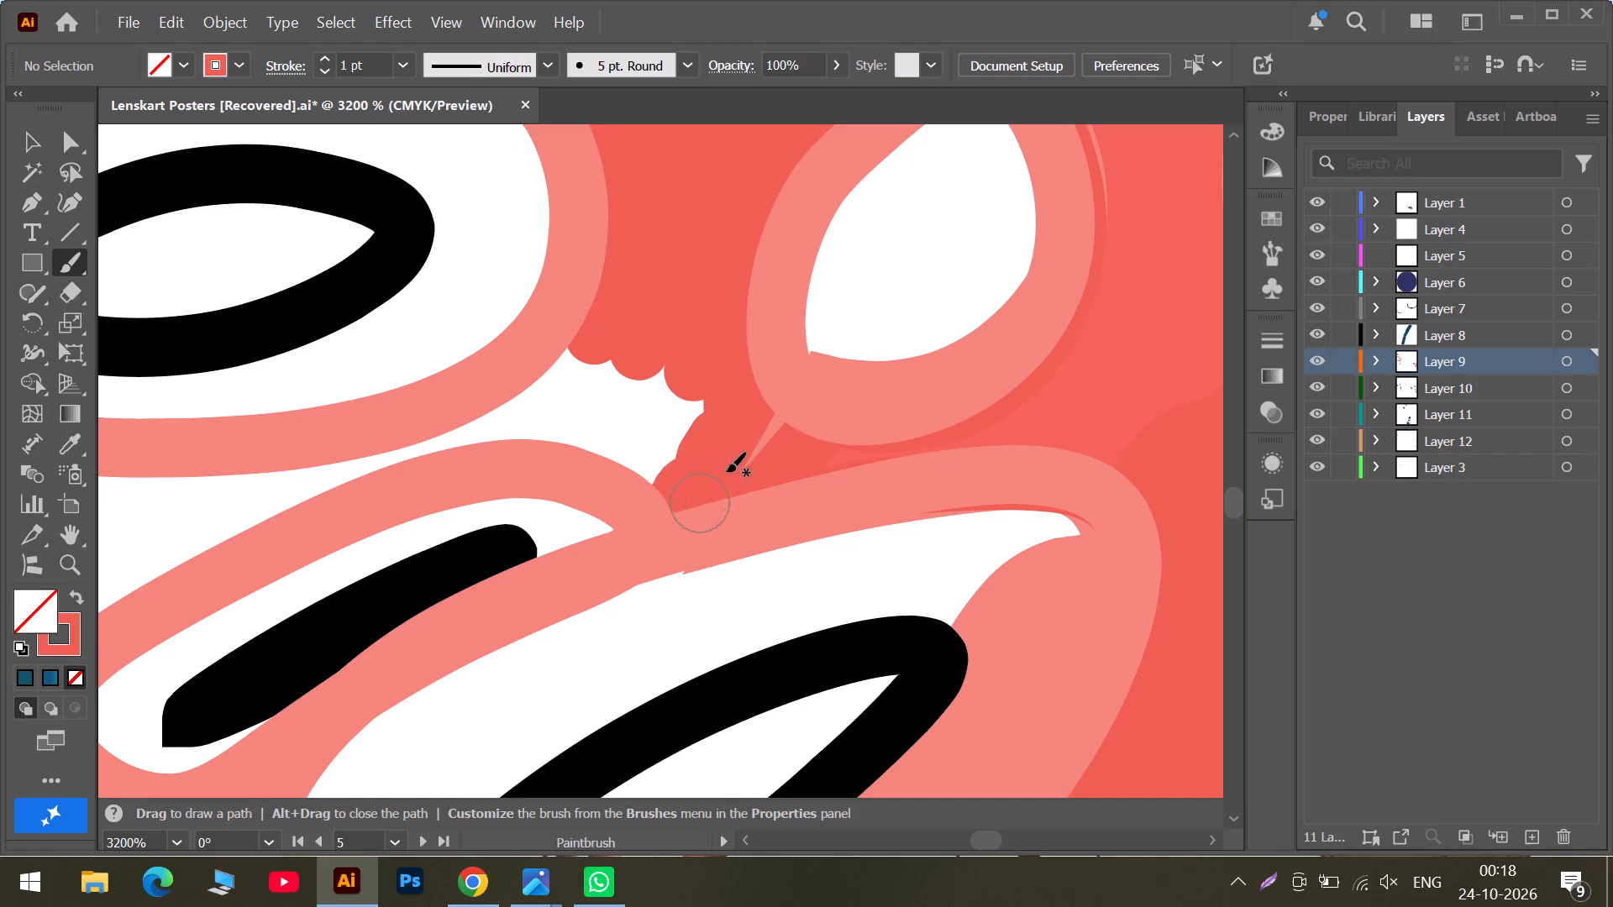
drag(726, 472, 715, 460)
Fill the remaining white between the second wide sucker's lower rim and the narrow sucker's upper end with coral.
drag(710, 374, 666, 448)
drag(665, 448, 657, 476)
drag(663, 360, 620, 433)
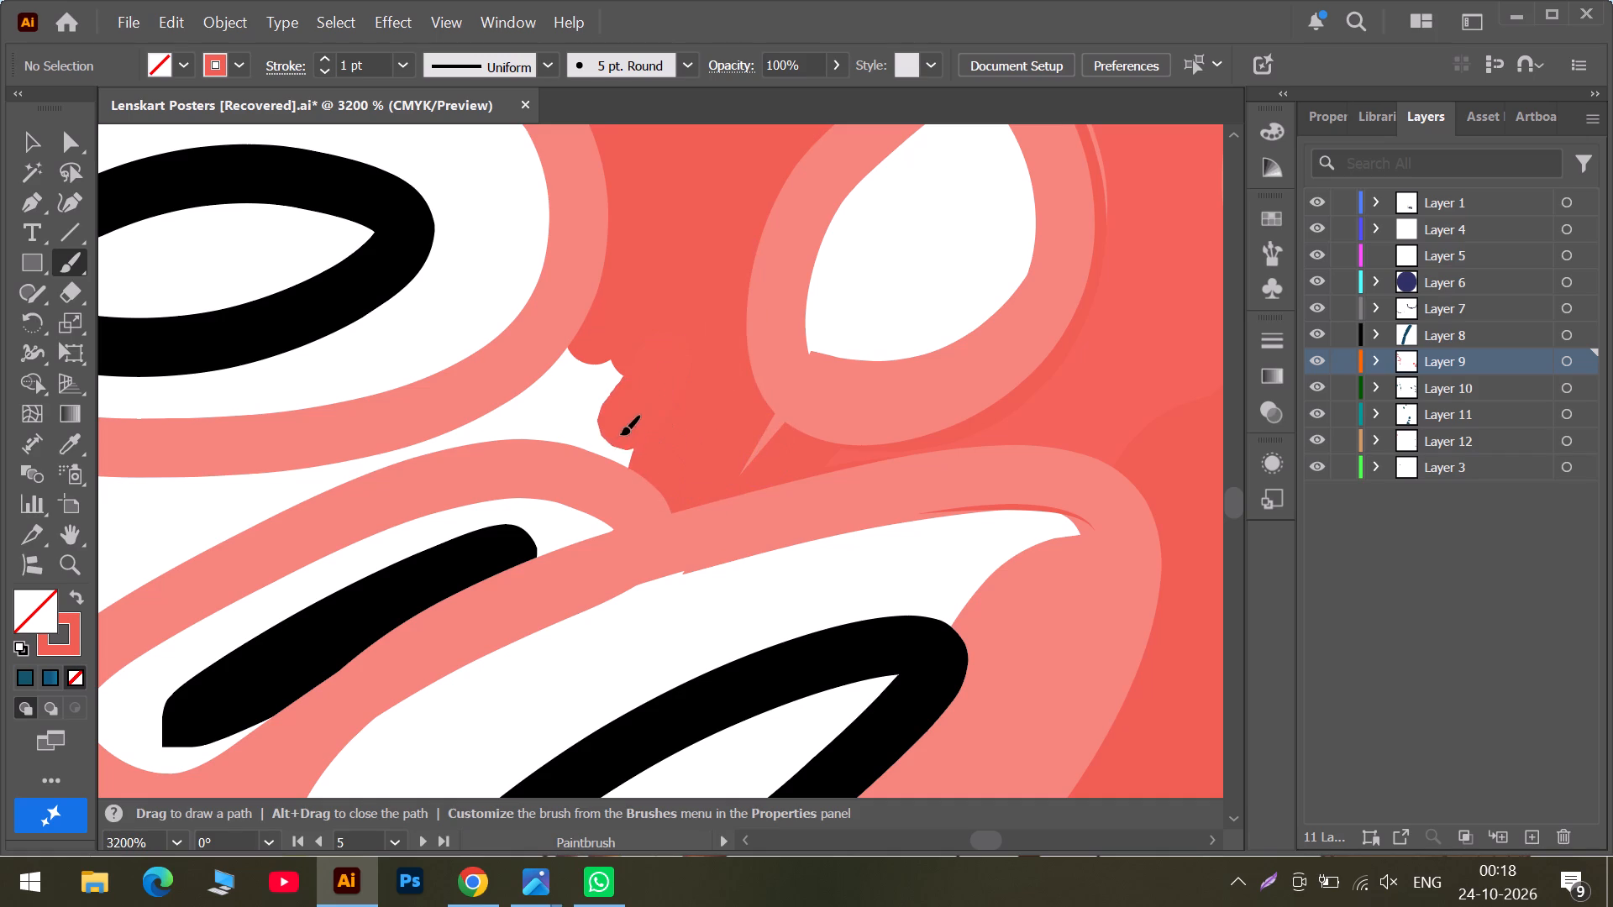
drag(620, 433, 617, 440)
drag(622, 417, 622, 459)
click(623, 458)
drag(622, 354, 603, 410)
drag(602, 407, 593, 417)
drag(591, 415, 585, 433)
click(584, 434)
drag(596, 338, 566, 415)
drag(566, 403, 556, 418)
drag(562, 391, 546, 426)
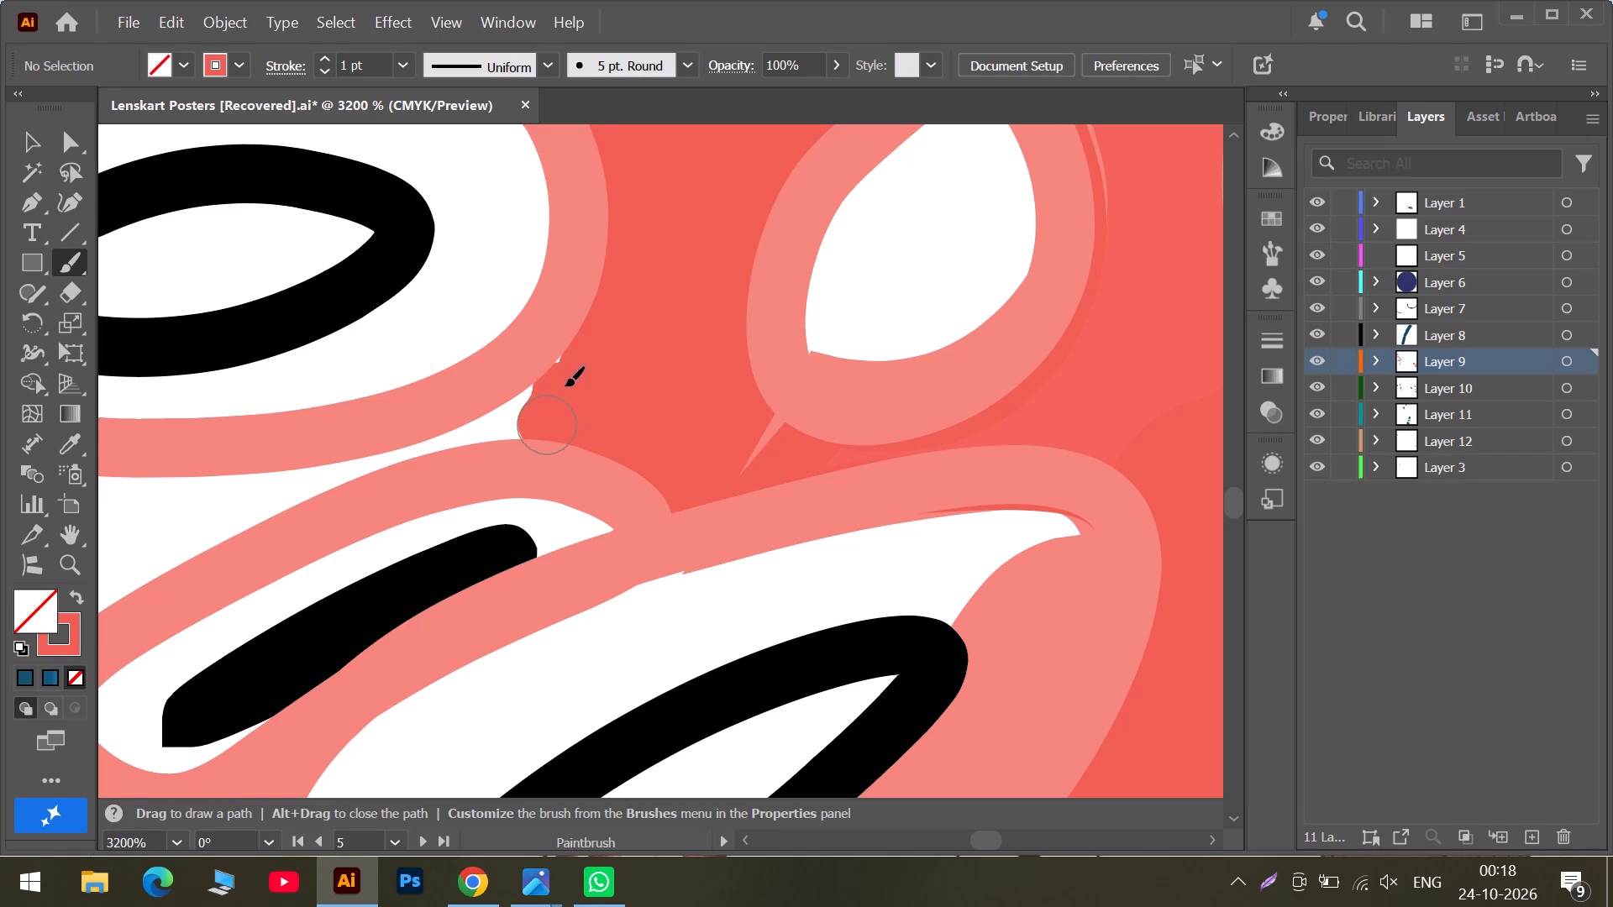
Paint coral along the narrow white channel between the second wide sucker's underside and the narrow sucker's upper rim.
drag(575, 367, 520, 421)
drag(515, 417, 307, 462)
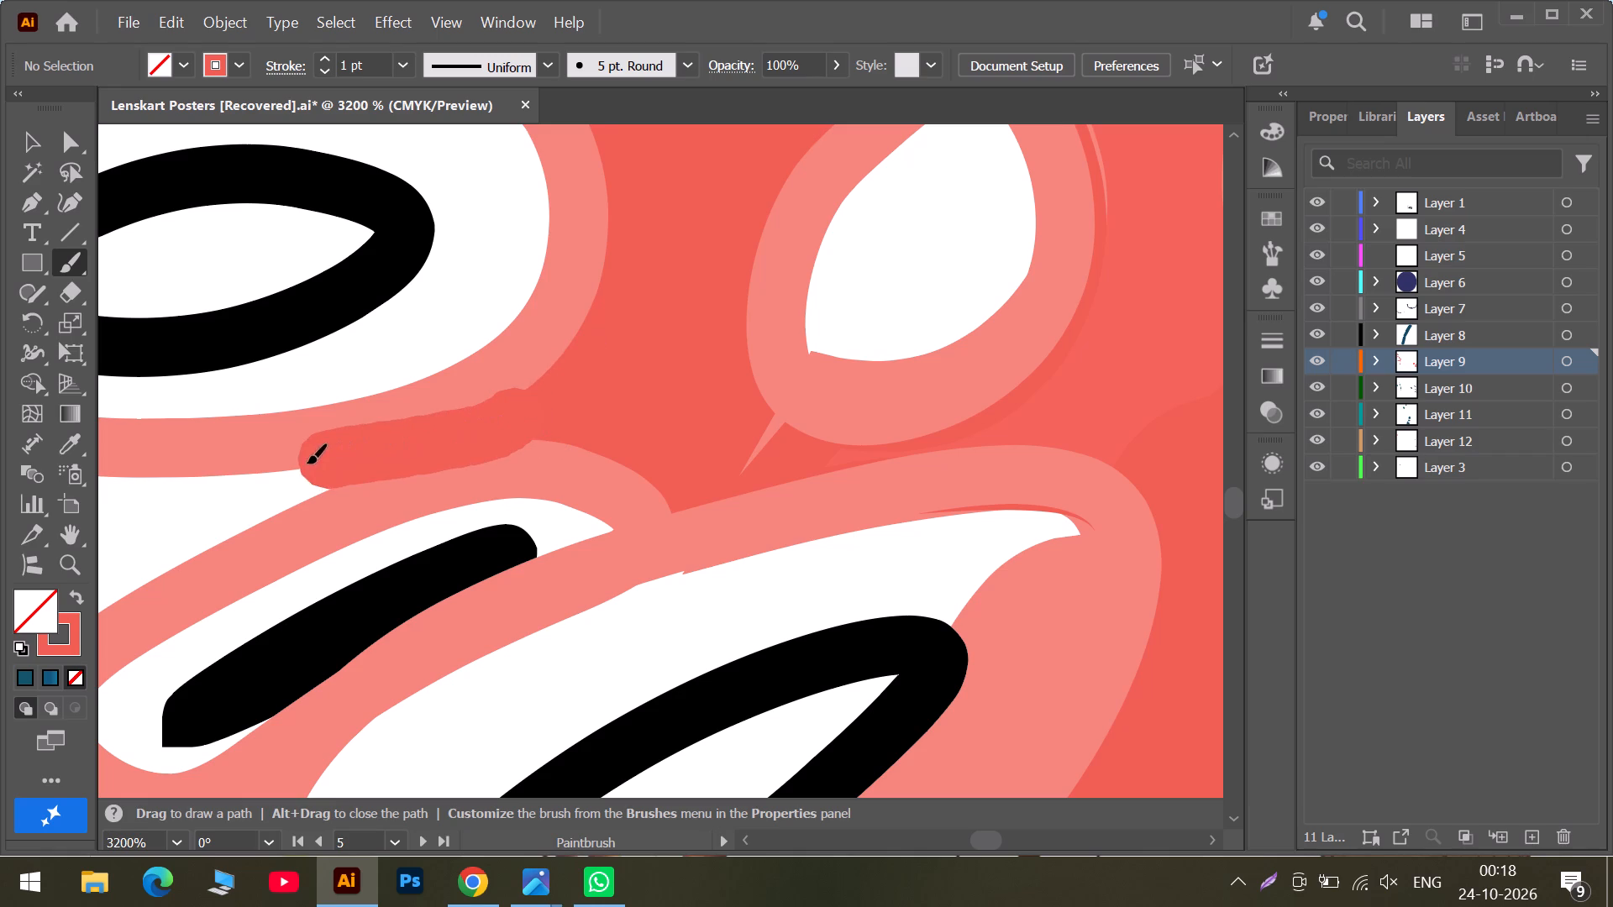
drag(307, 462, 267, 469)
drag(339, 475, 202, 530)
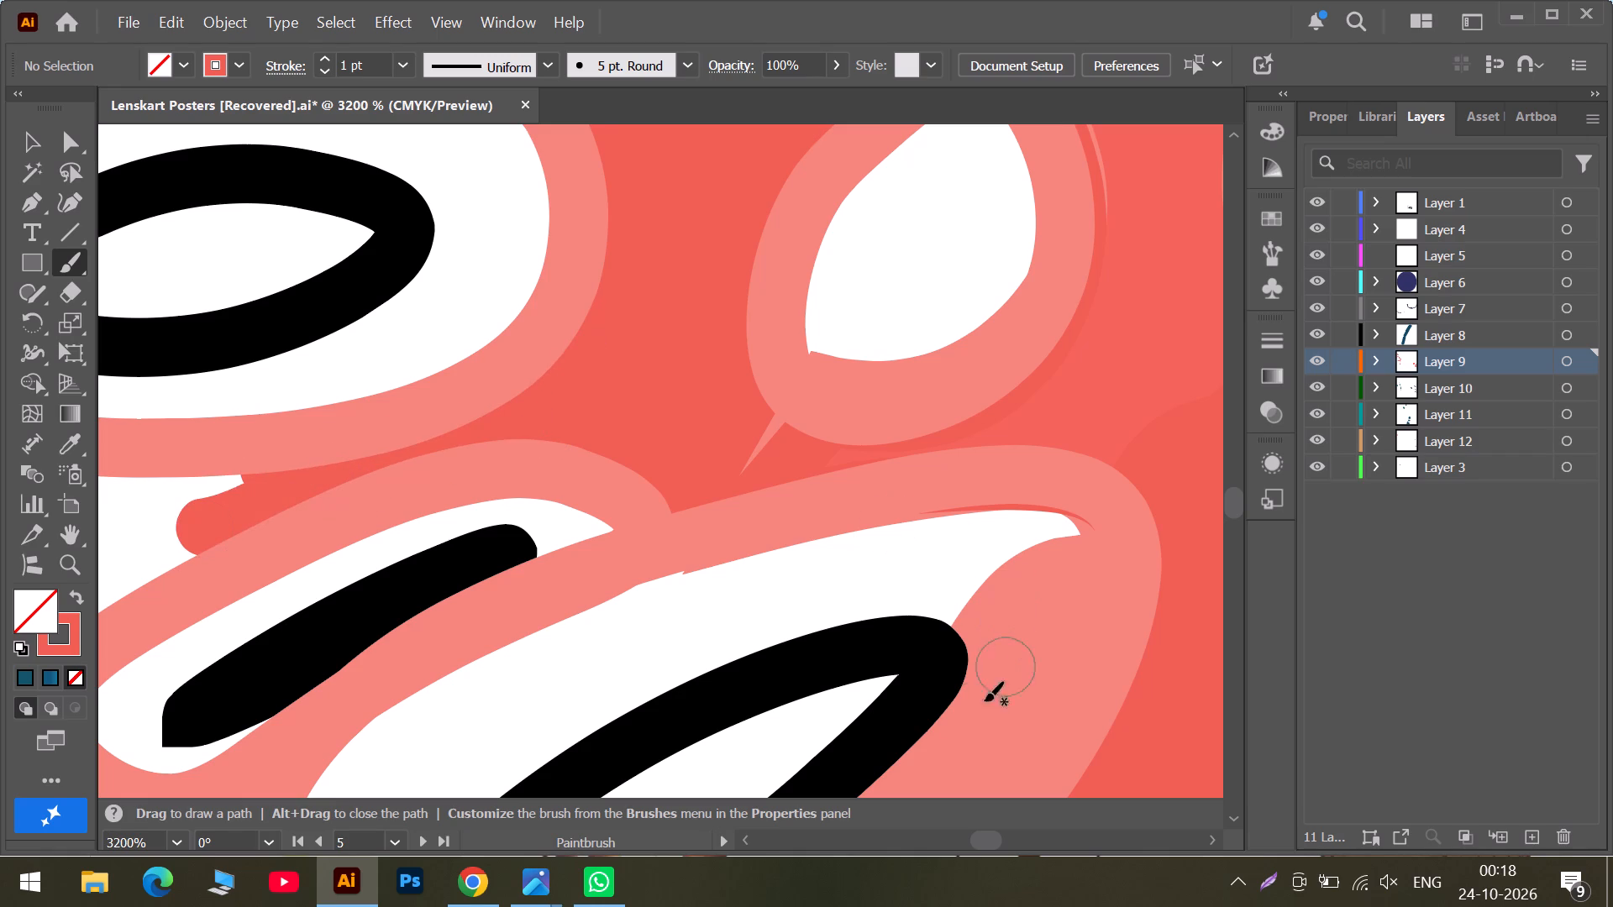
Paint a coral border in the central white gap along the inner upright sucker's rim, down to the sucker below.
click(946, 837)
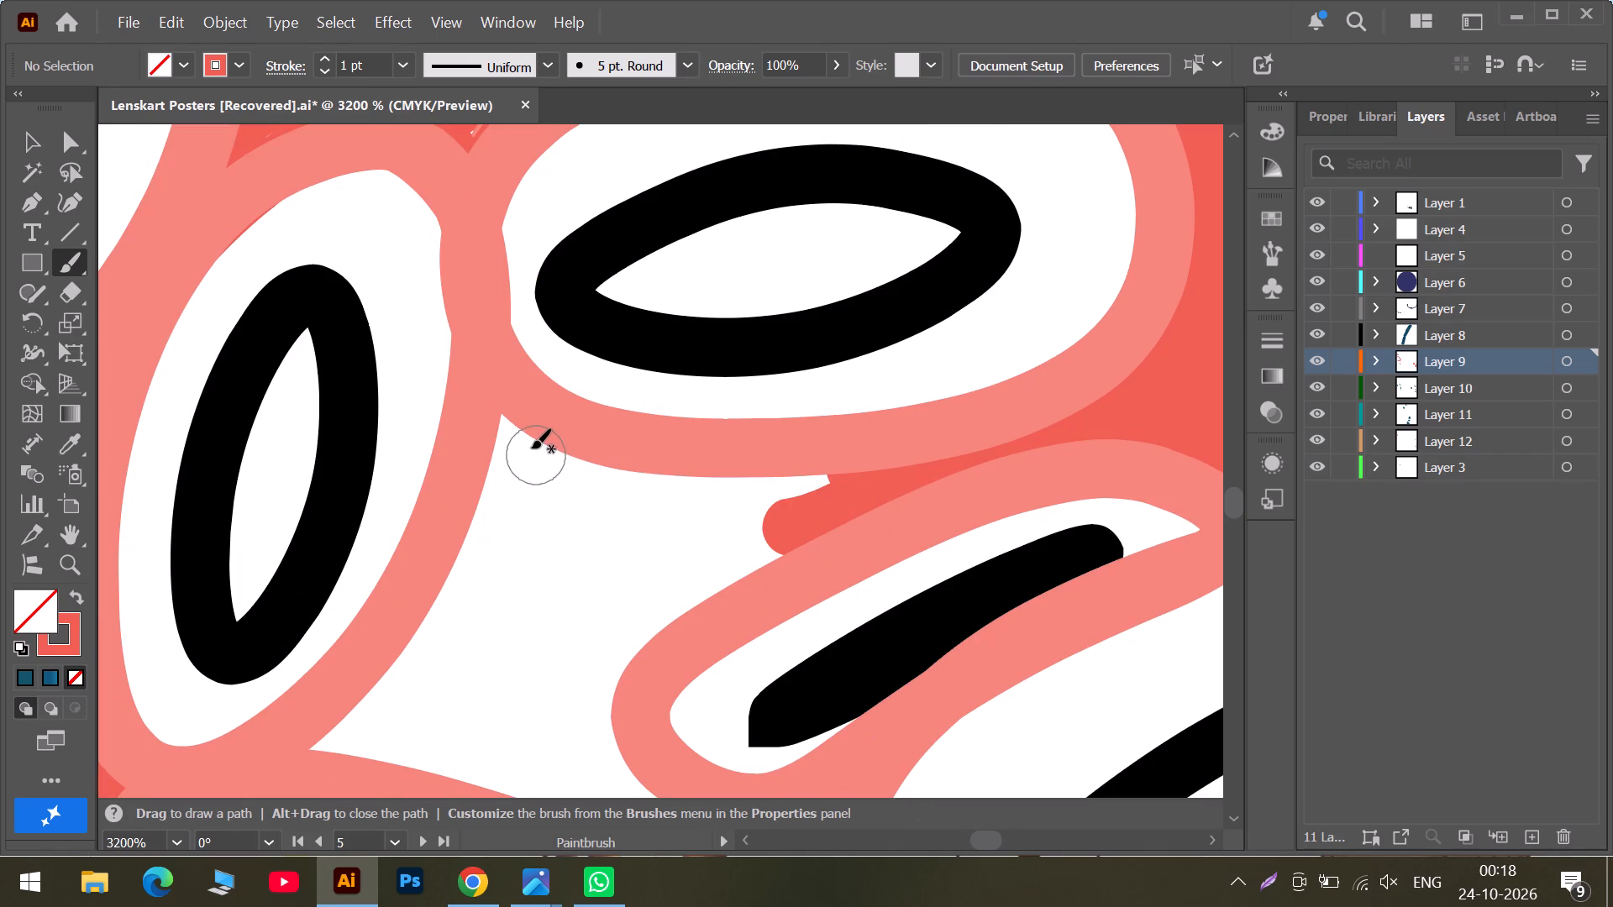
drag(515, 432, 447, 601)
drag(445, 606, 396, 691)
drag(389, 695, 386, 699)
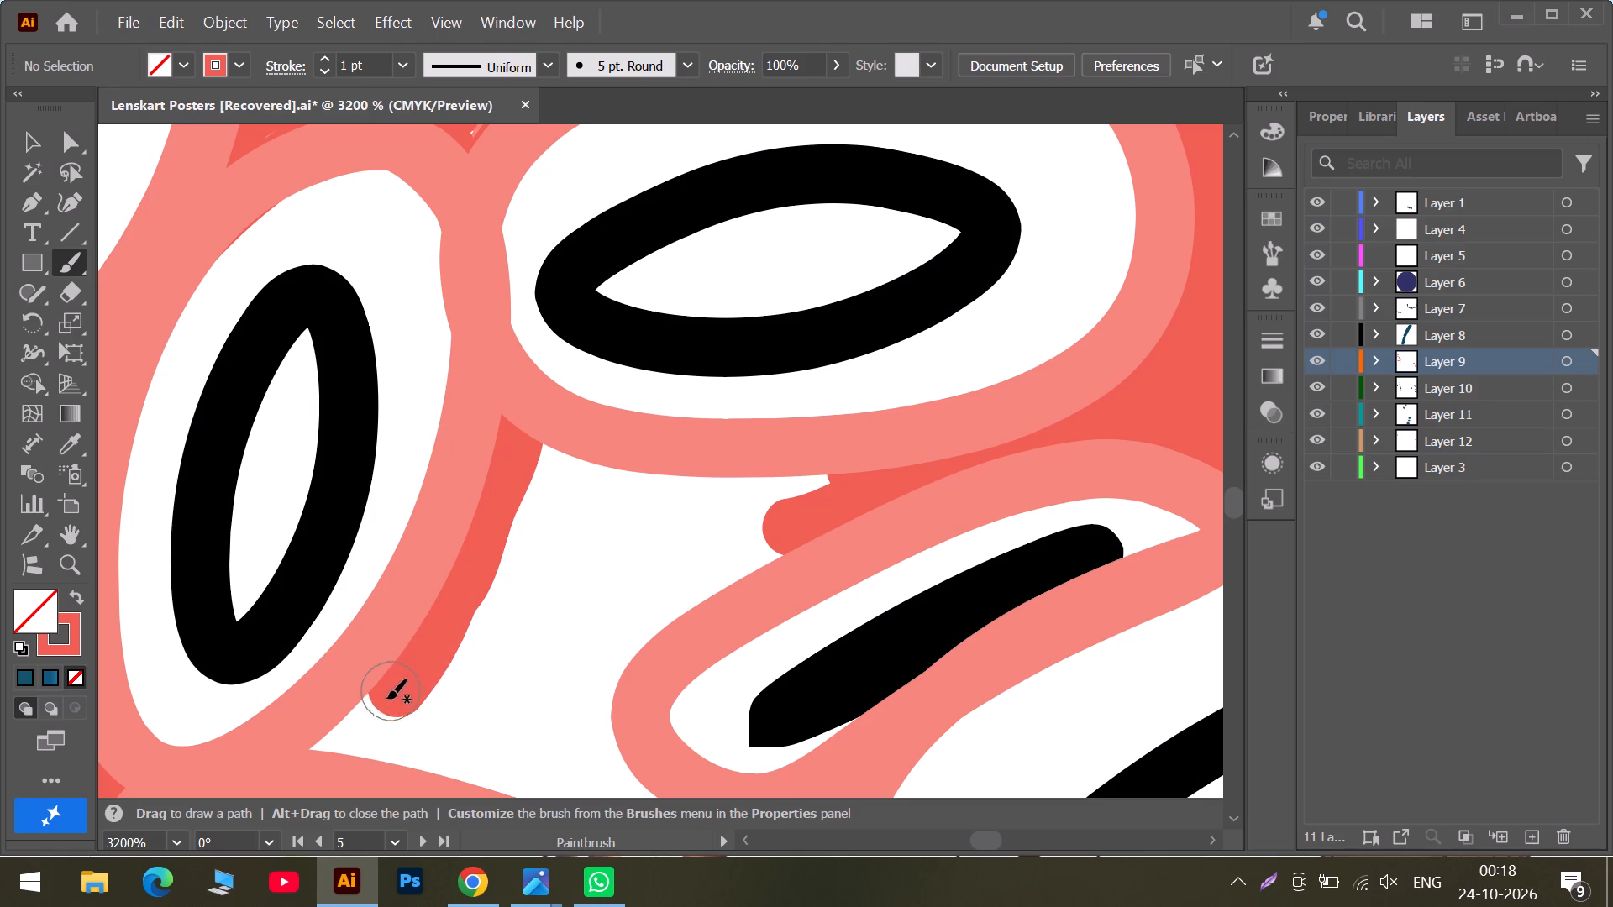
drag(386, 699, 308, 762)
scroll(552, 507, down, 3)
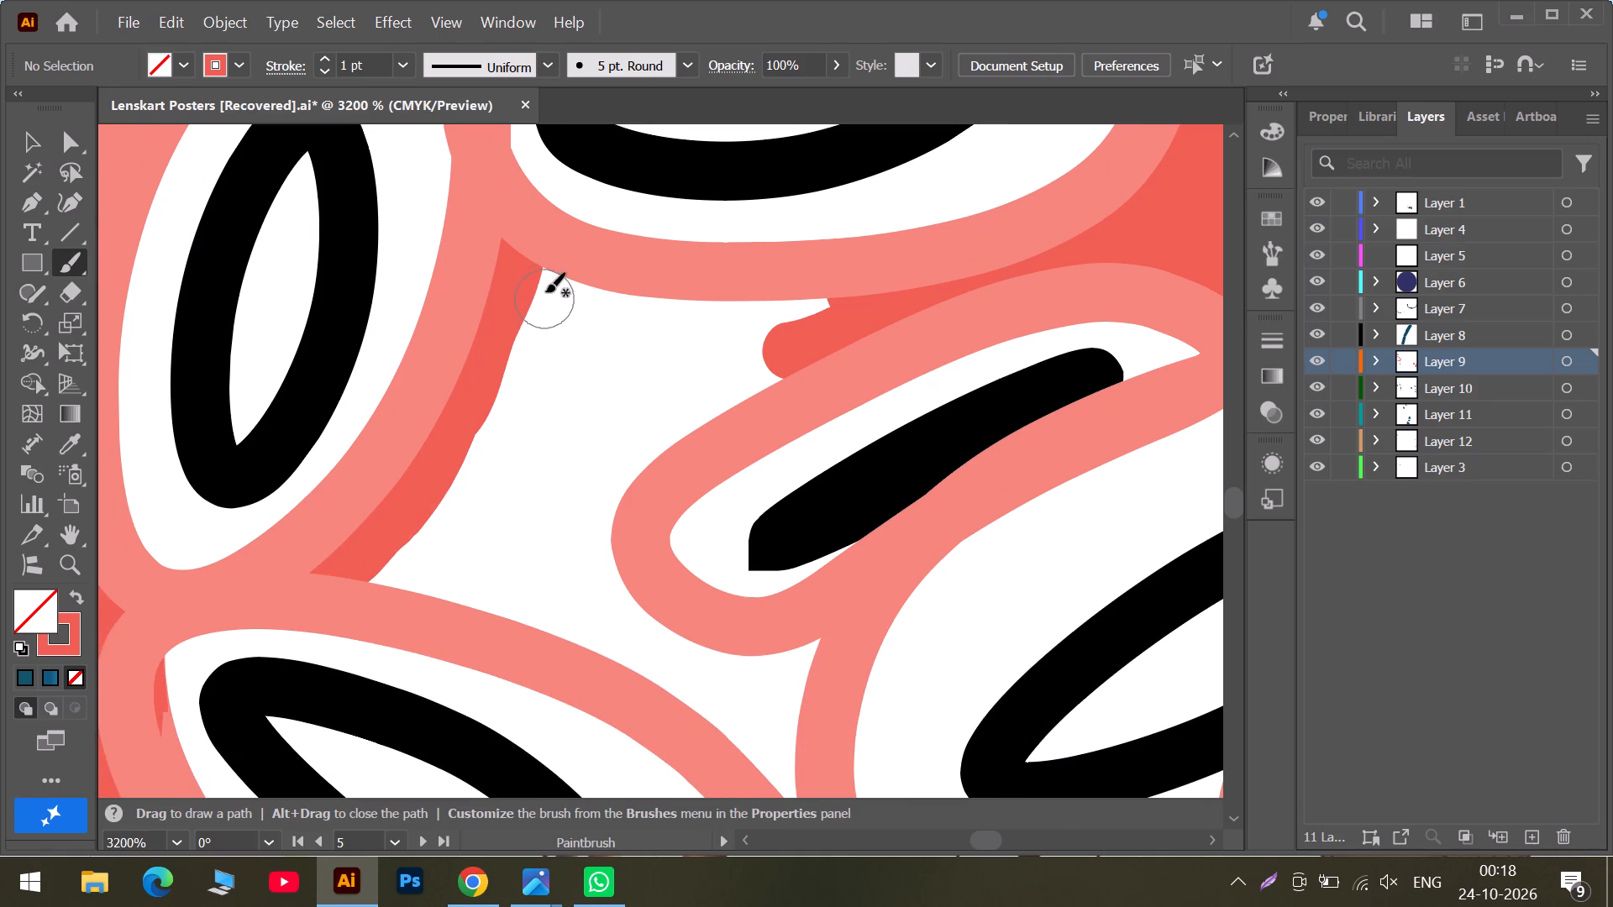
Widen the coral fill beside the inner upright sucker towards the middle of the central white gap.
drag(548, 284, 386, 559)
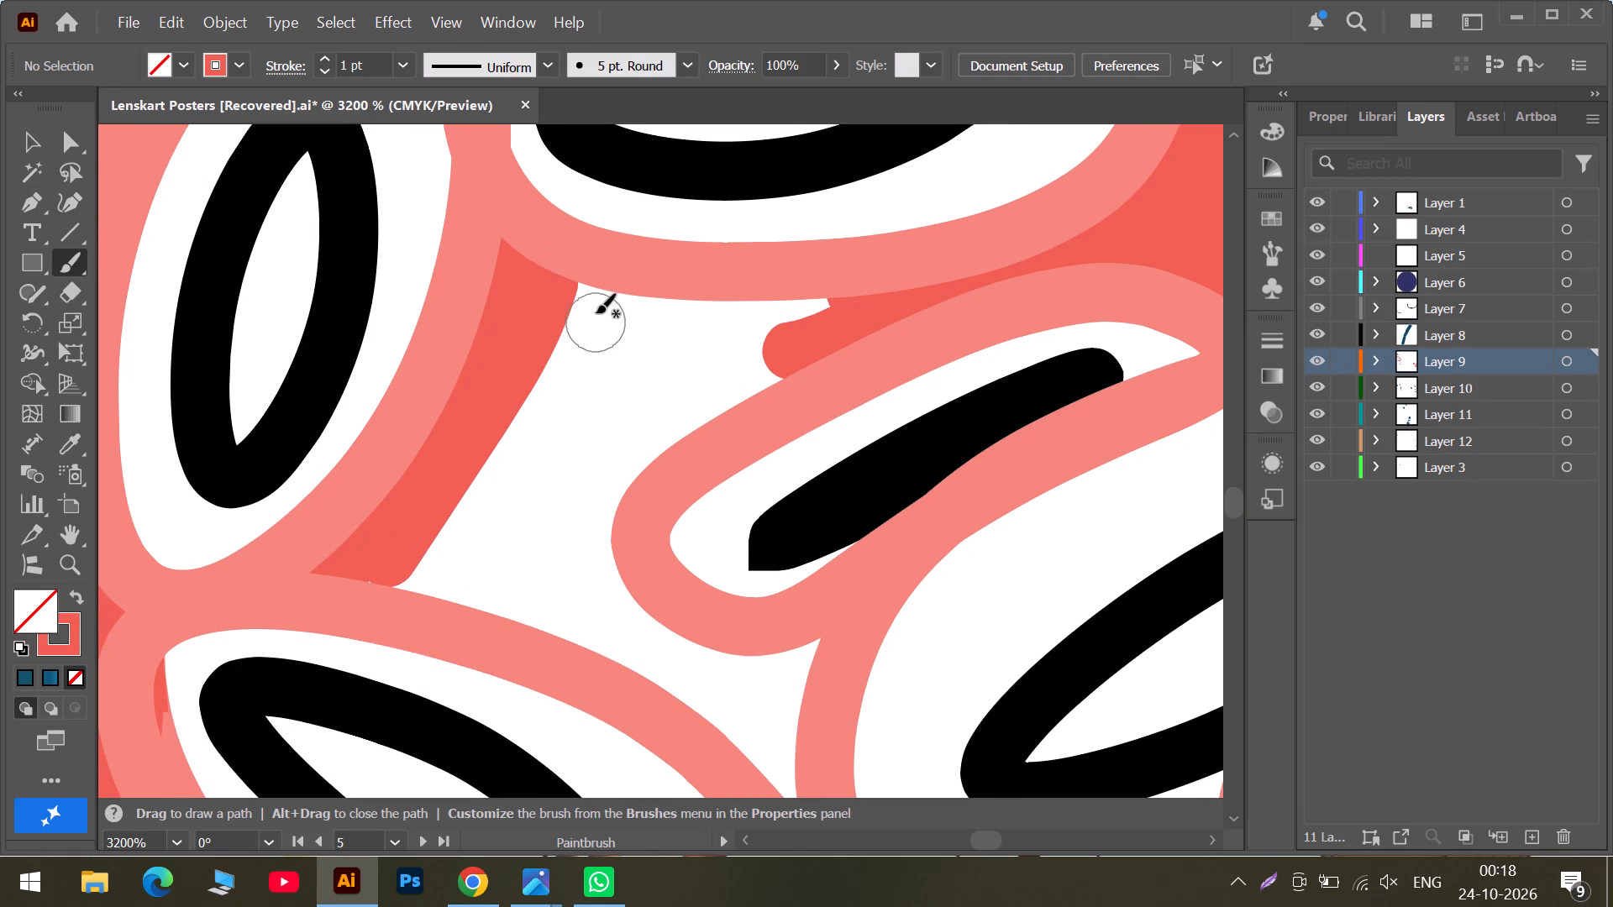
drag(592, 301, 412, 560)
drag(376, 580, 388, 582)
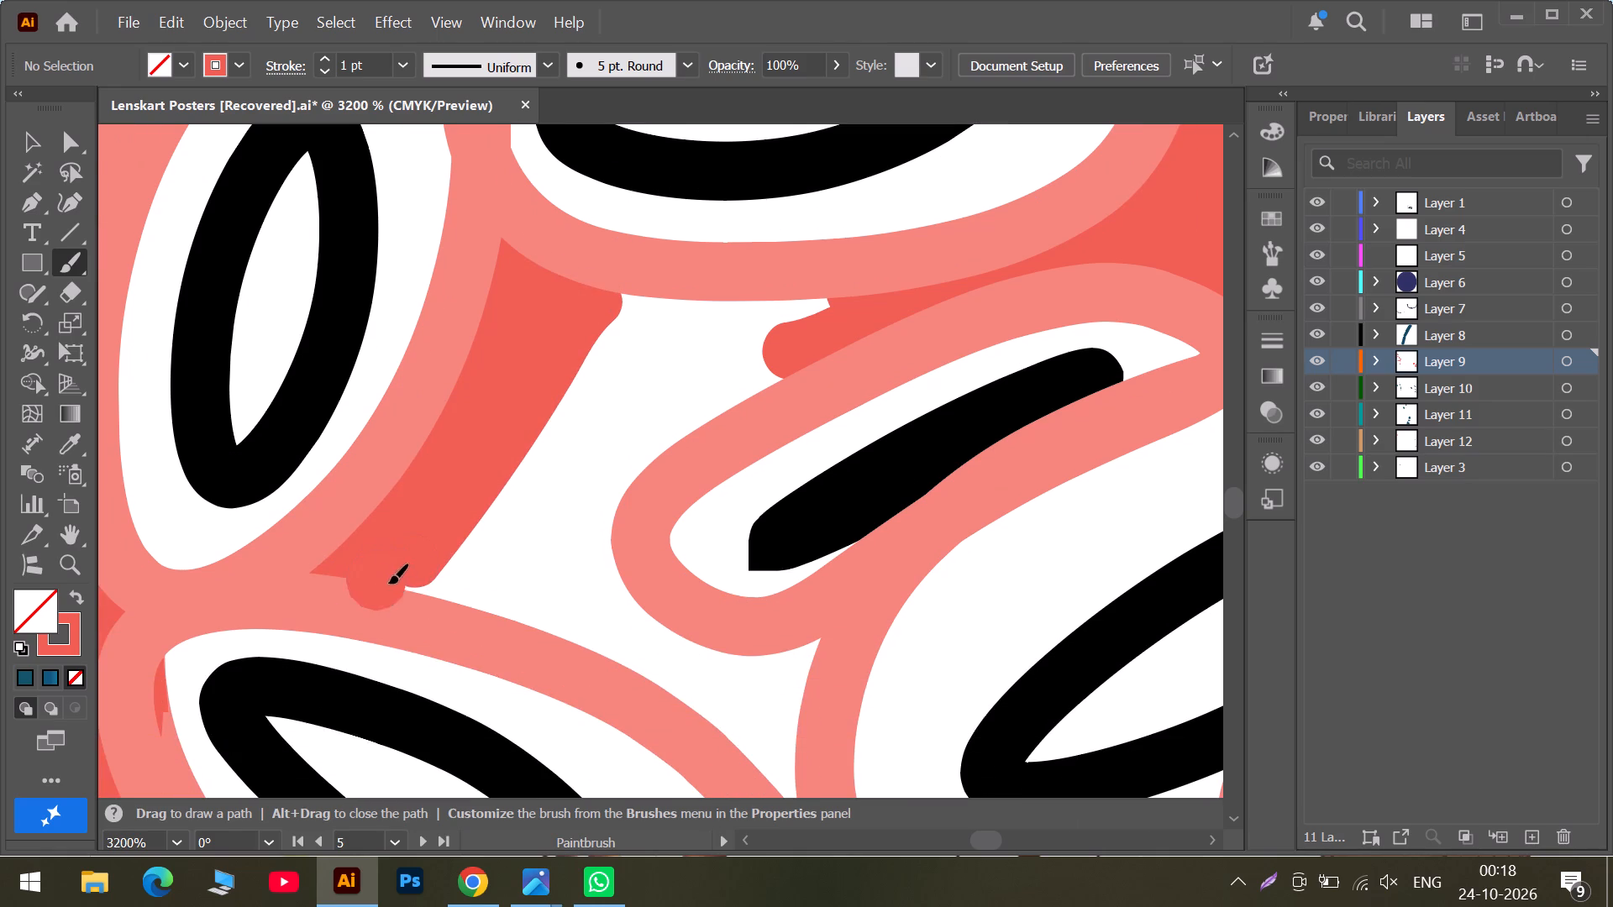
drag(388, 582, 414, 582)
drag(425, 585, 471, 580)
drag(486, 558, 557, 424)
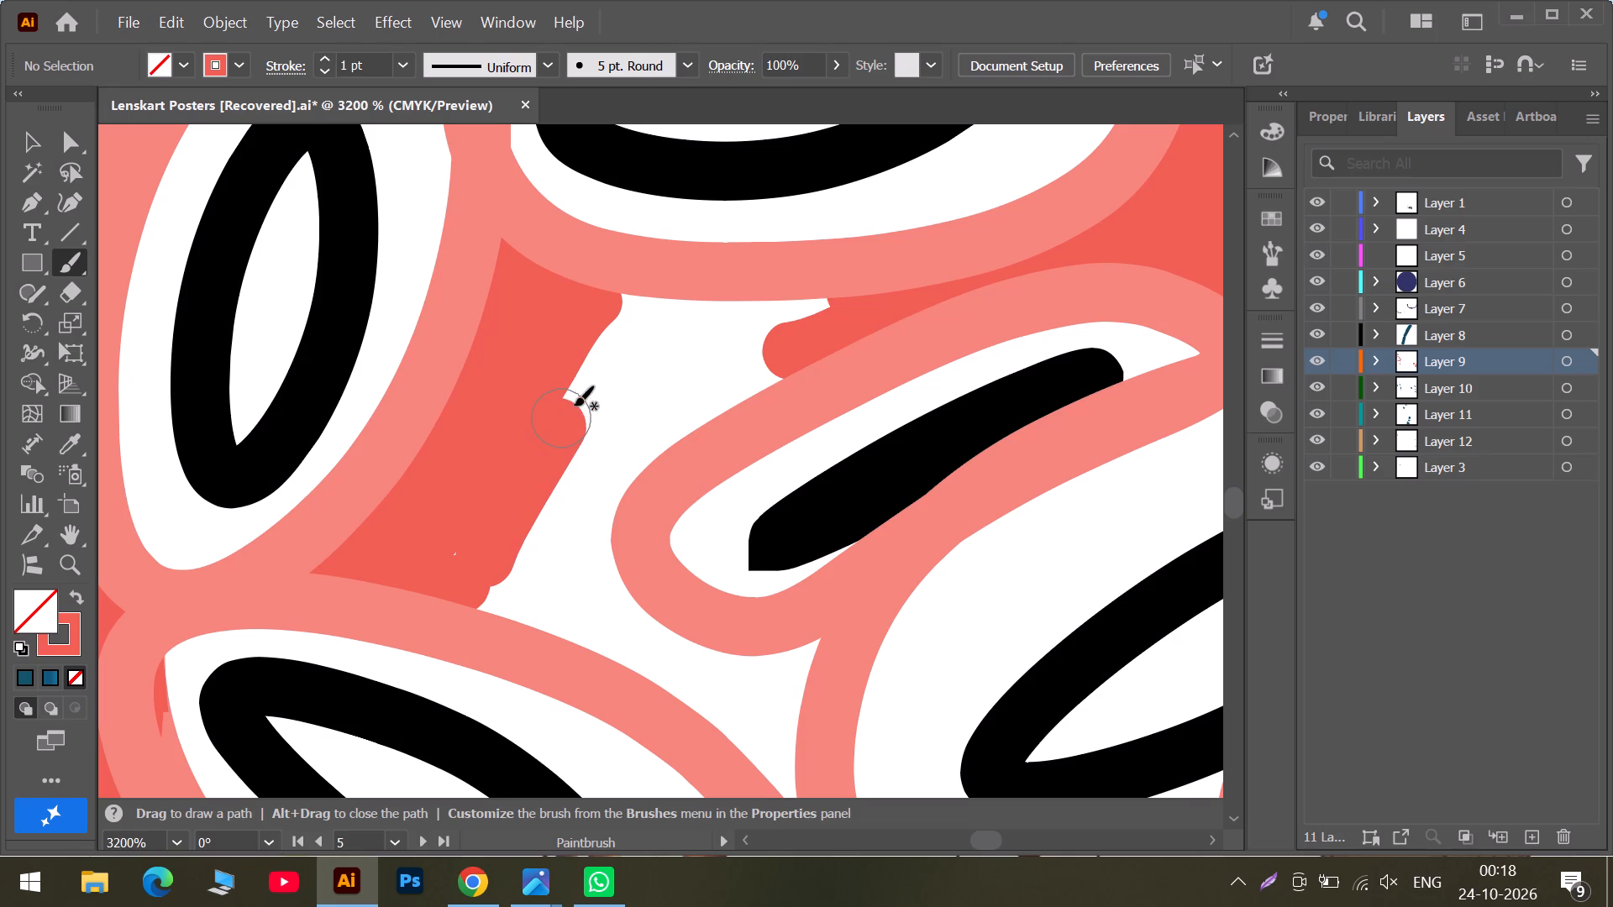
drag(574, 406, 460, 555)
drag(623, 314, 612, 338)
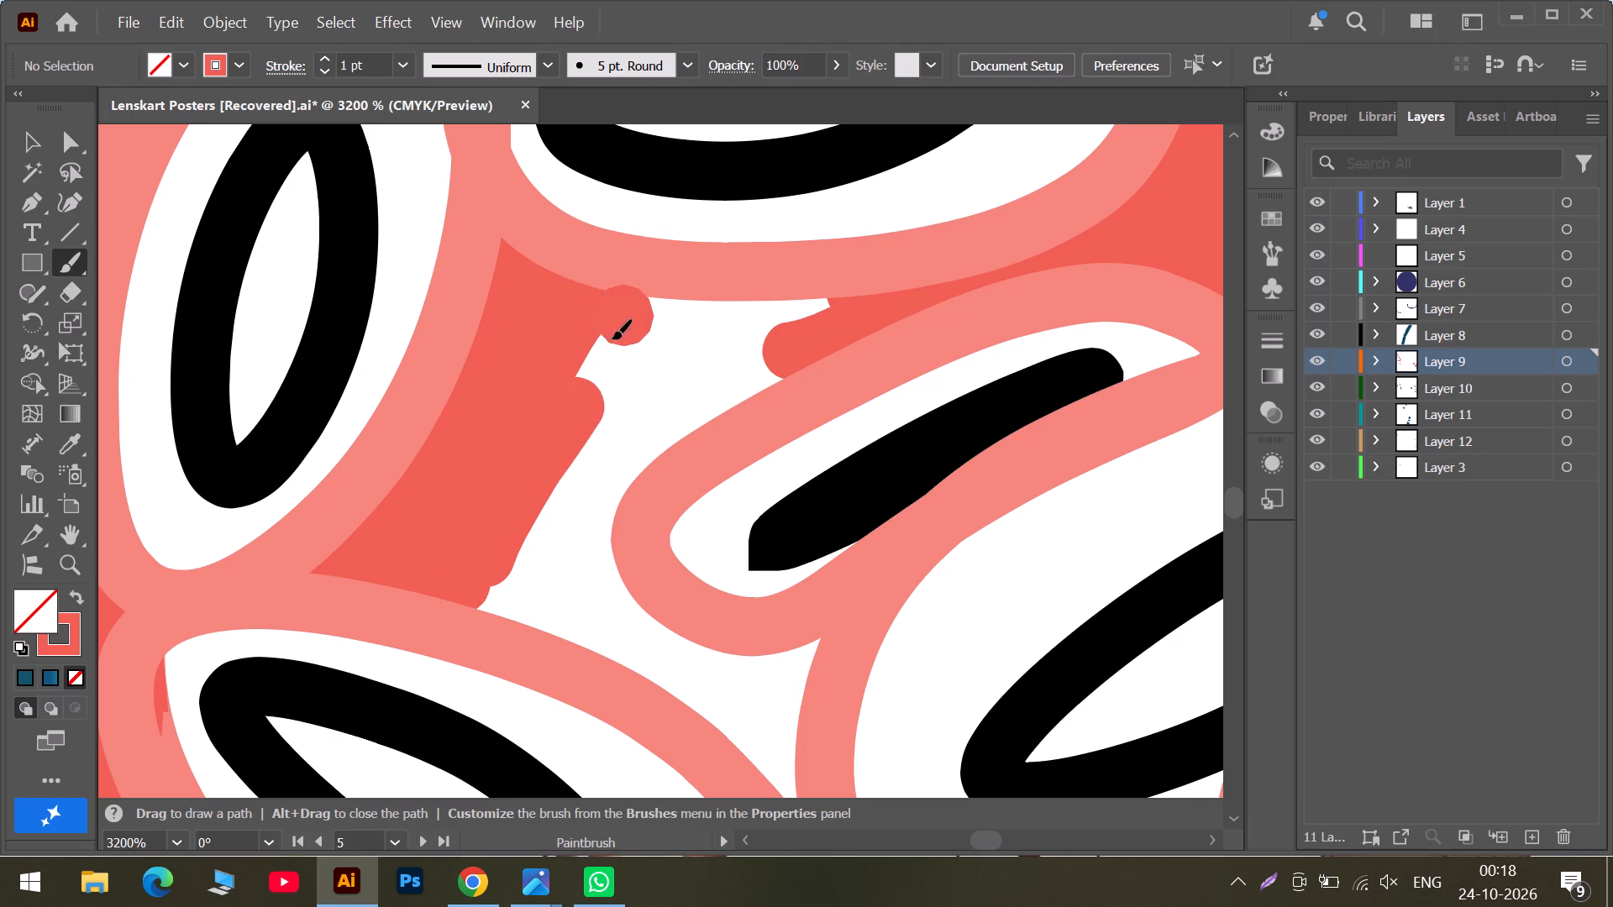
drag(612, 338, 586, 370)
drag(586, 370, 581, 408)
Fill the white strip under the second wide sucker with coral, joining the channel above the narrow sucker to the central fill.
drag(649, 327, 760, 332)
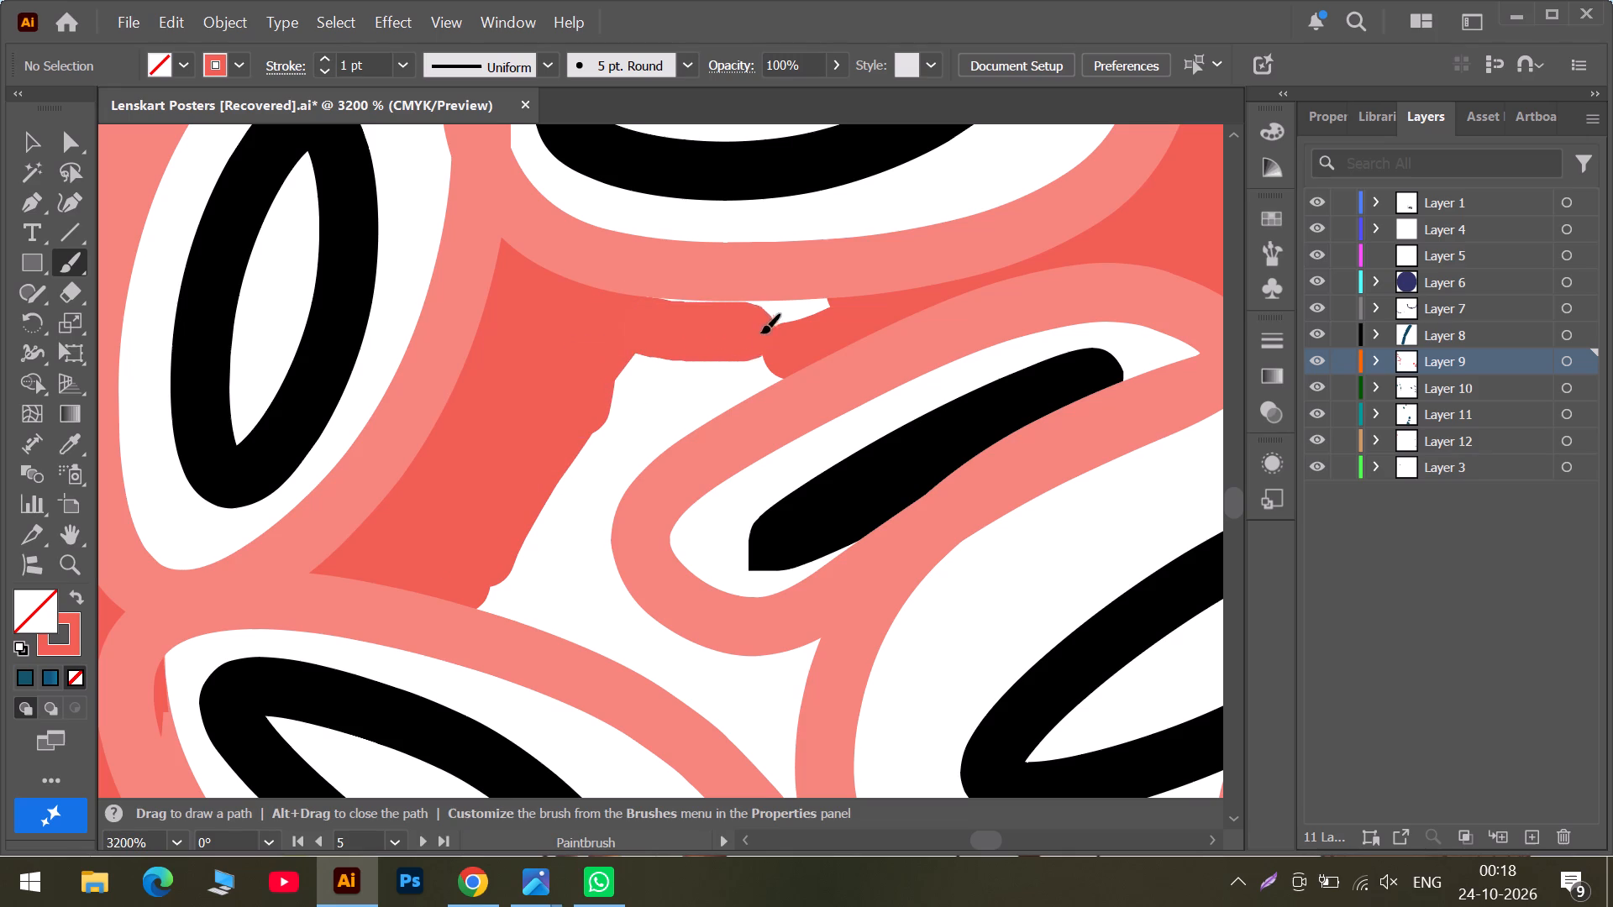
drag(760, 332, 770, 332)
drag(826, 319, 662, 318)
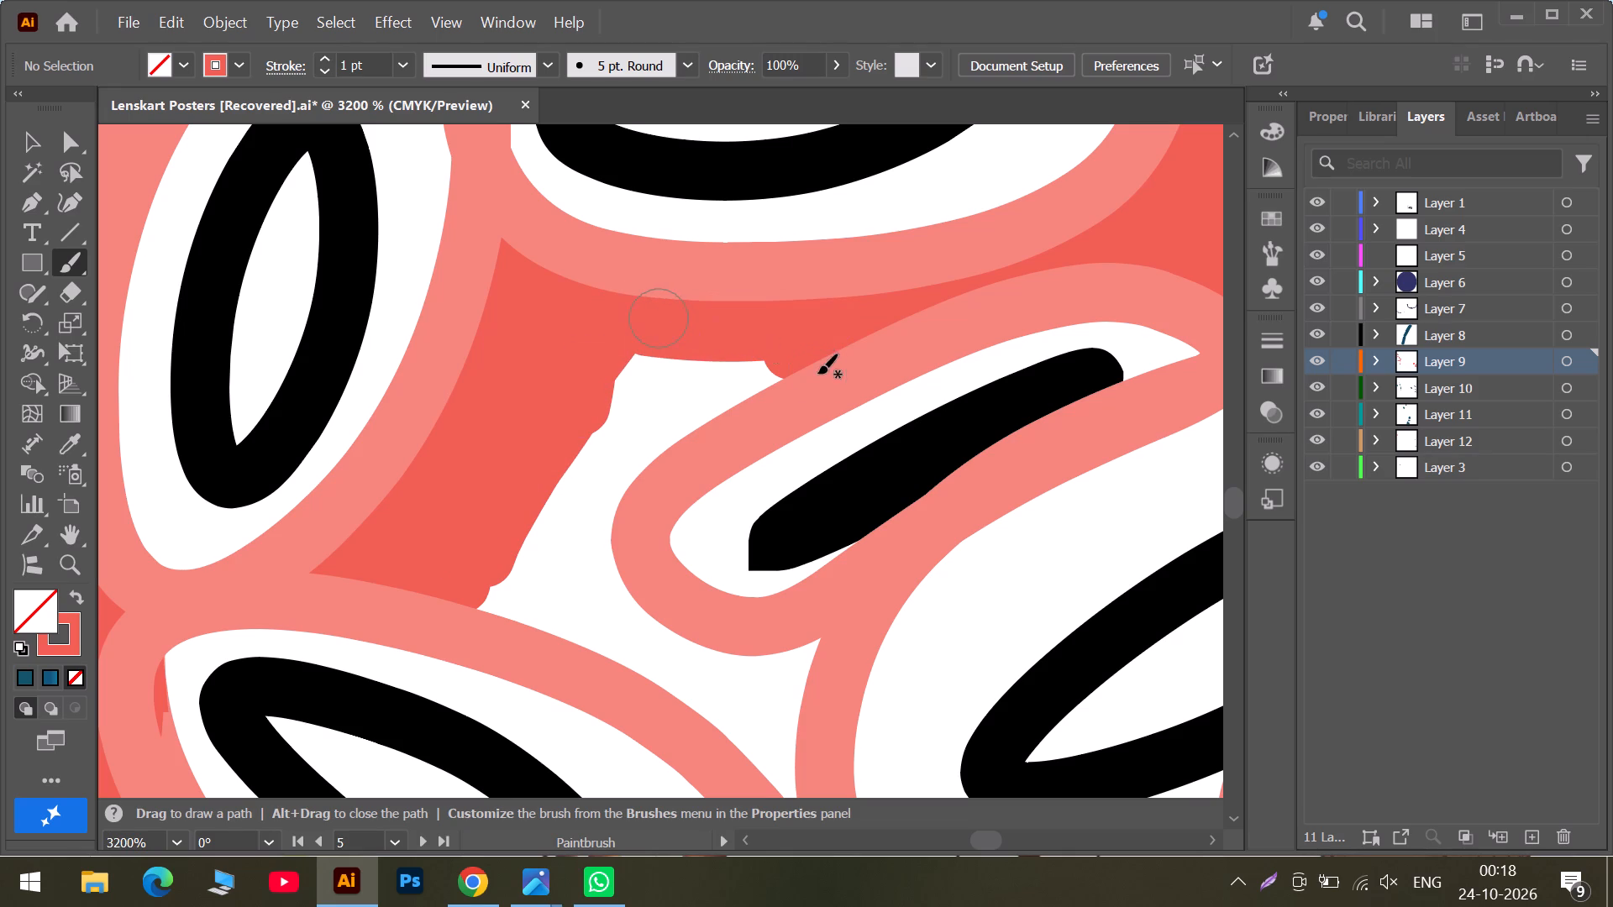
drag(774, 369, 735, 380)
drag(722, 382, 653, 393)
drag(678, 375, 607, 393)
drag(621, 392, 597, 449)
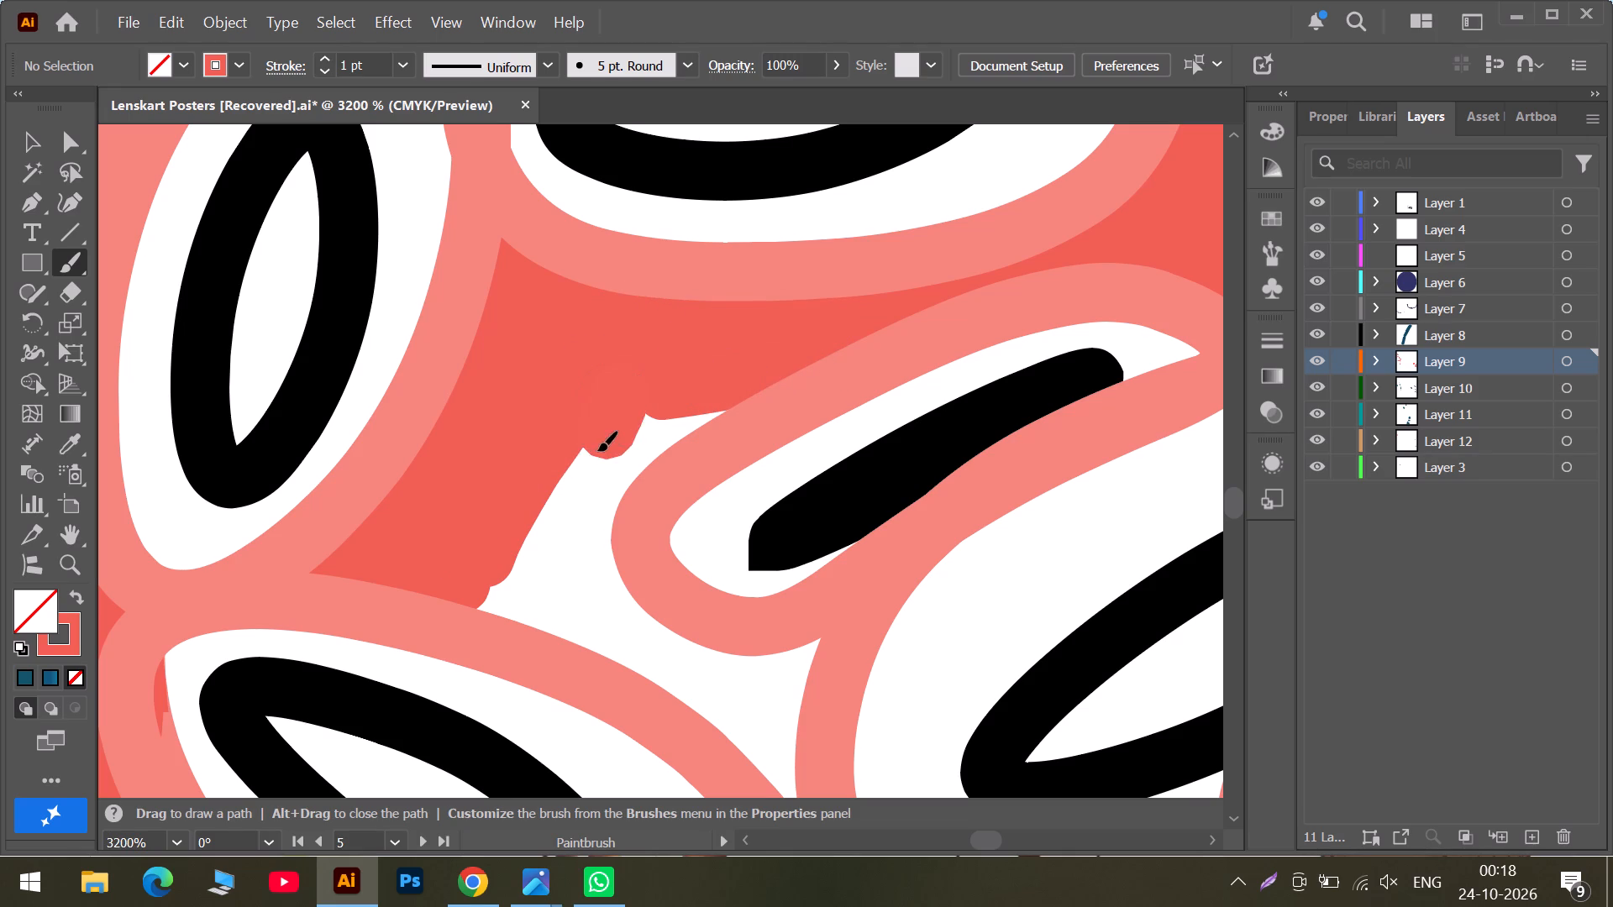
Fill the rest of the central white gap with coral, around the narrow sucker's end and into the corner between the two lowest suckers.
drag(597, 449, 602, 511)
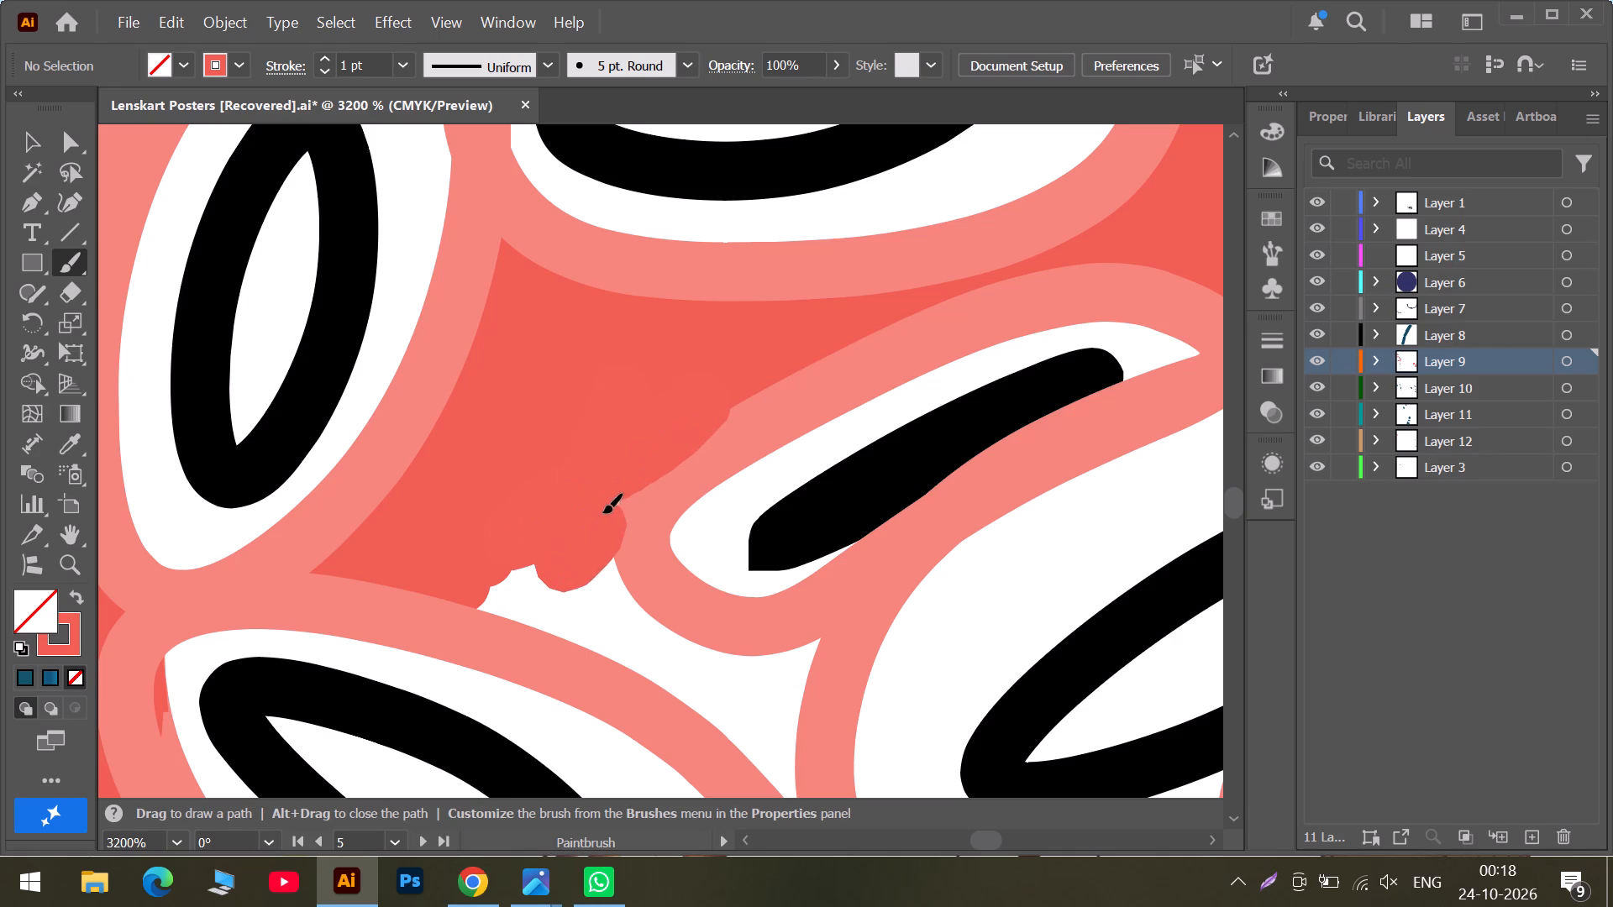
drag(602, 511, 770, 675)
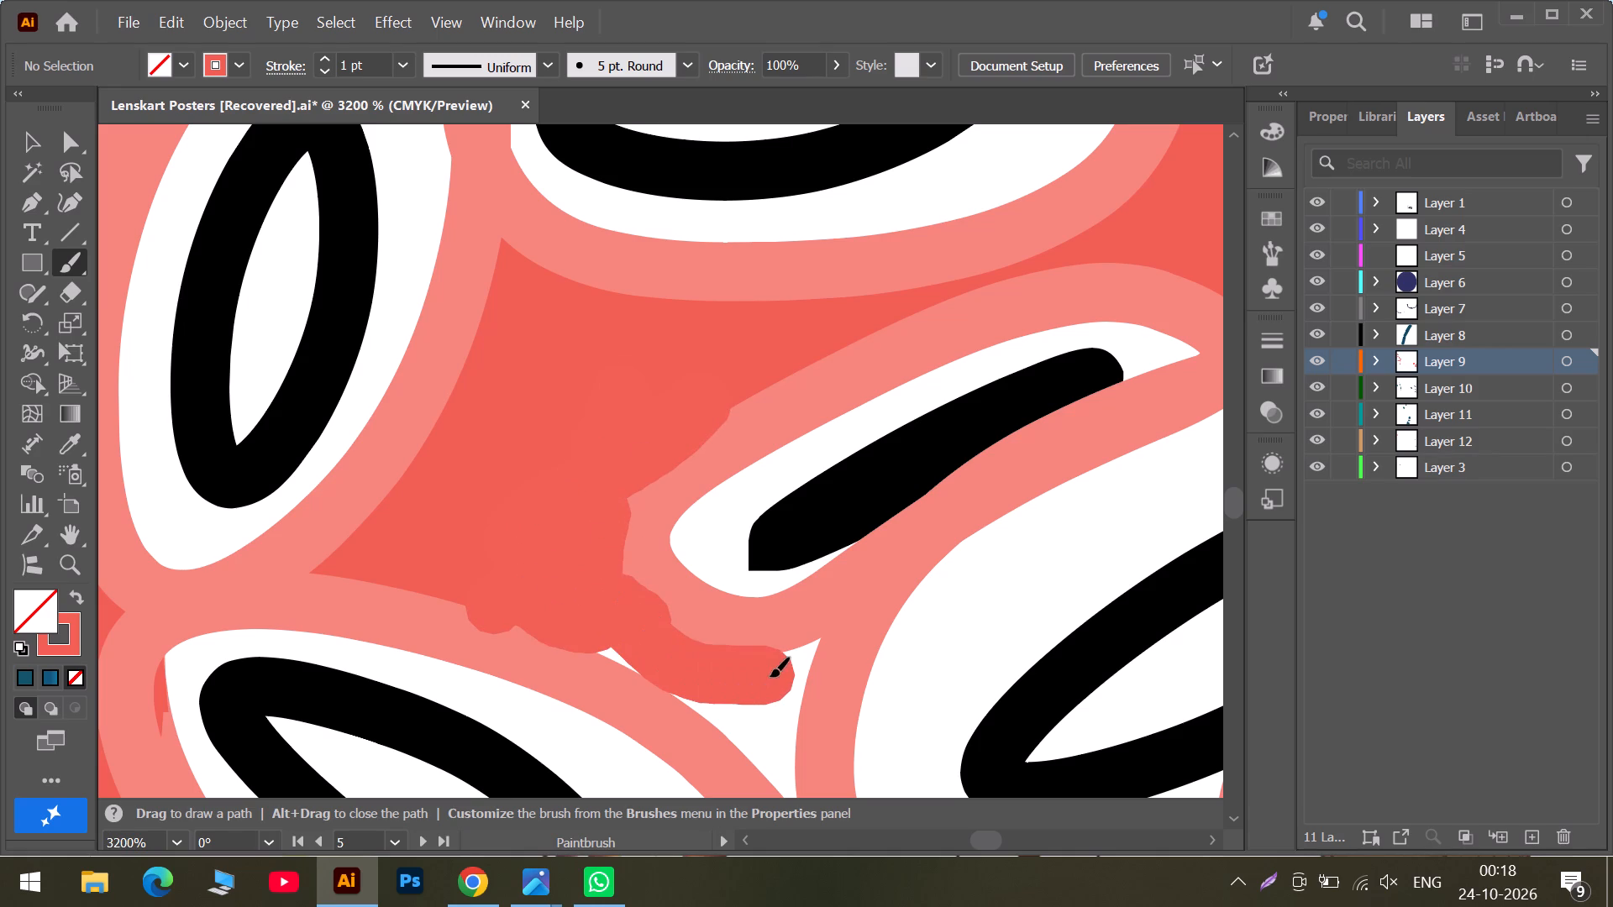
drag(770, 675, 605, 652)
scroll(708, 665, down, 3)
drag(708, 531, 743, 548)
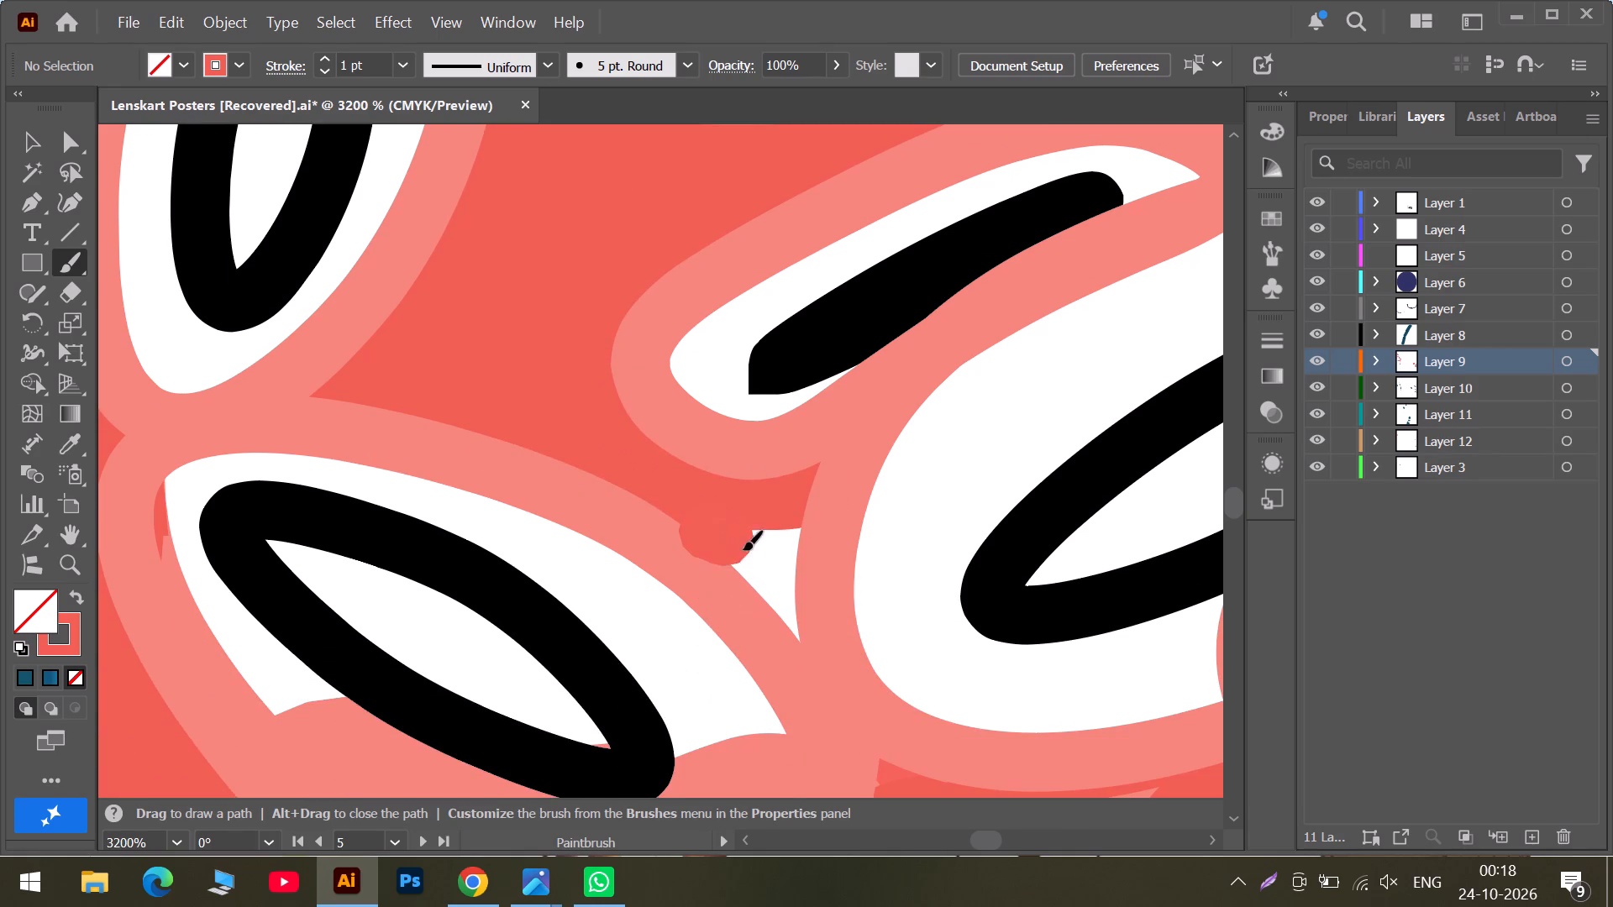
drag(743, 548, 800, 627)
Touch up the light streak just below the large lower sucker with coral.
alt+scroll(755, 538, down, 3)
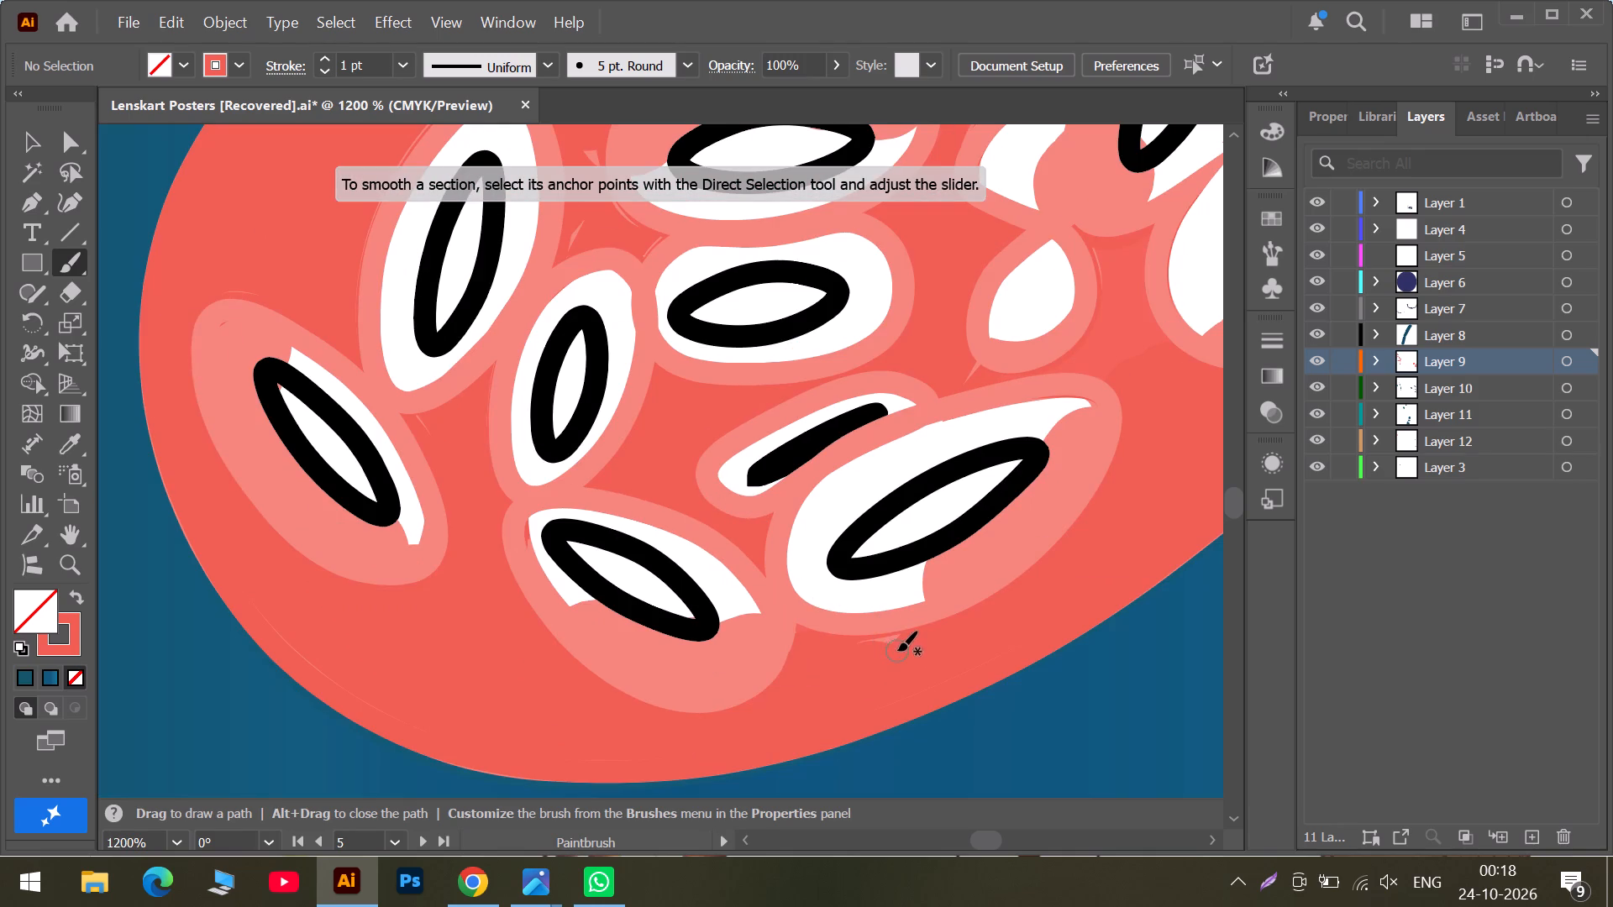
drag(895, 647, 870, 649)
Cover the small white speck beside the large tilted sucker, near the tentacle's outer edge, with coral.
alt+scroll(863, 651, down, 2)
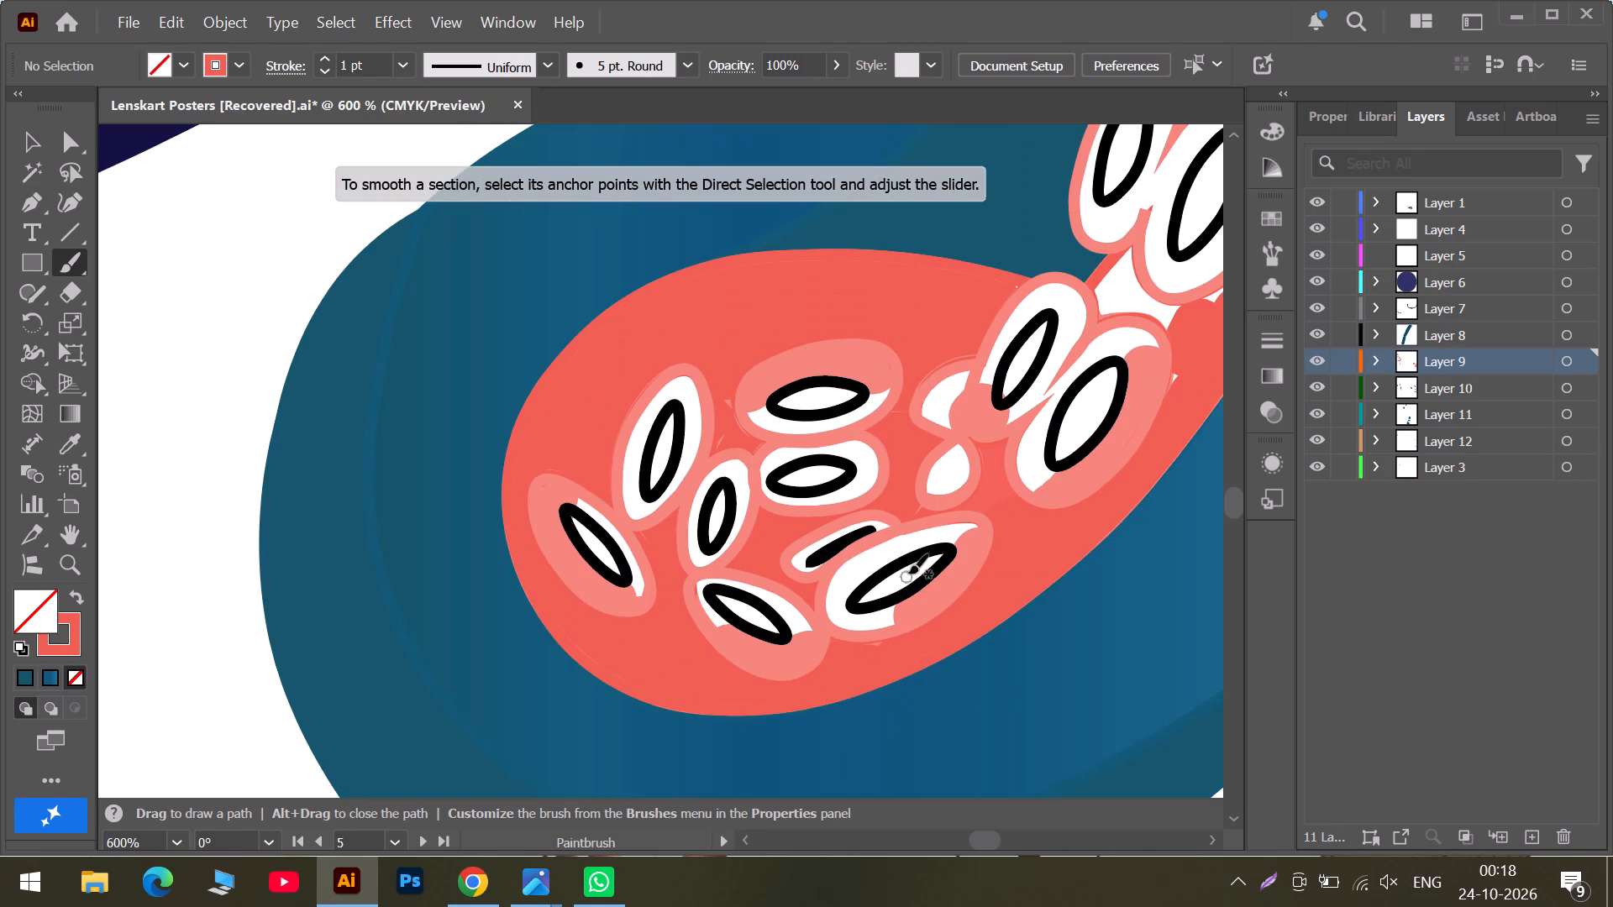
drag(1180, 373, 1175, 383)
Add a short coral touch-up stroke near the tentacle's outer edge, beside the large tilted sucker.
drag(1175, 383, 1170, 396)
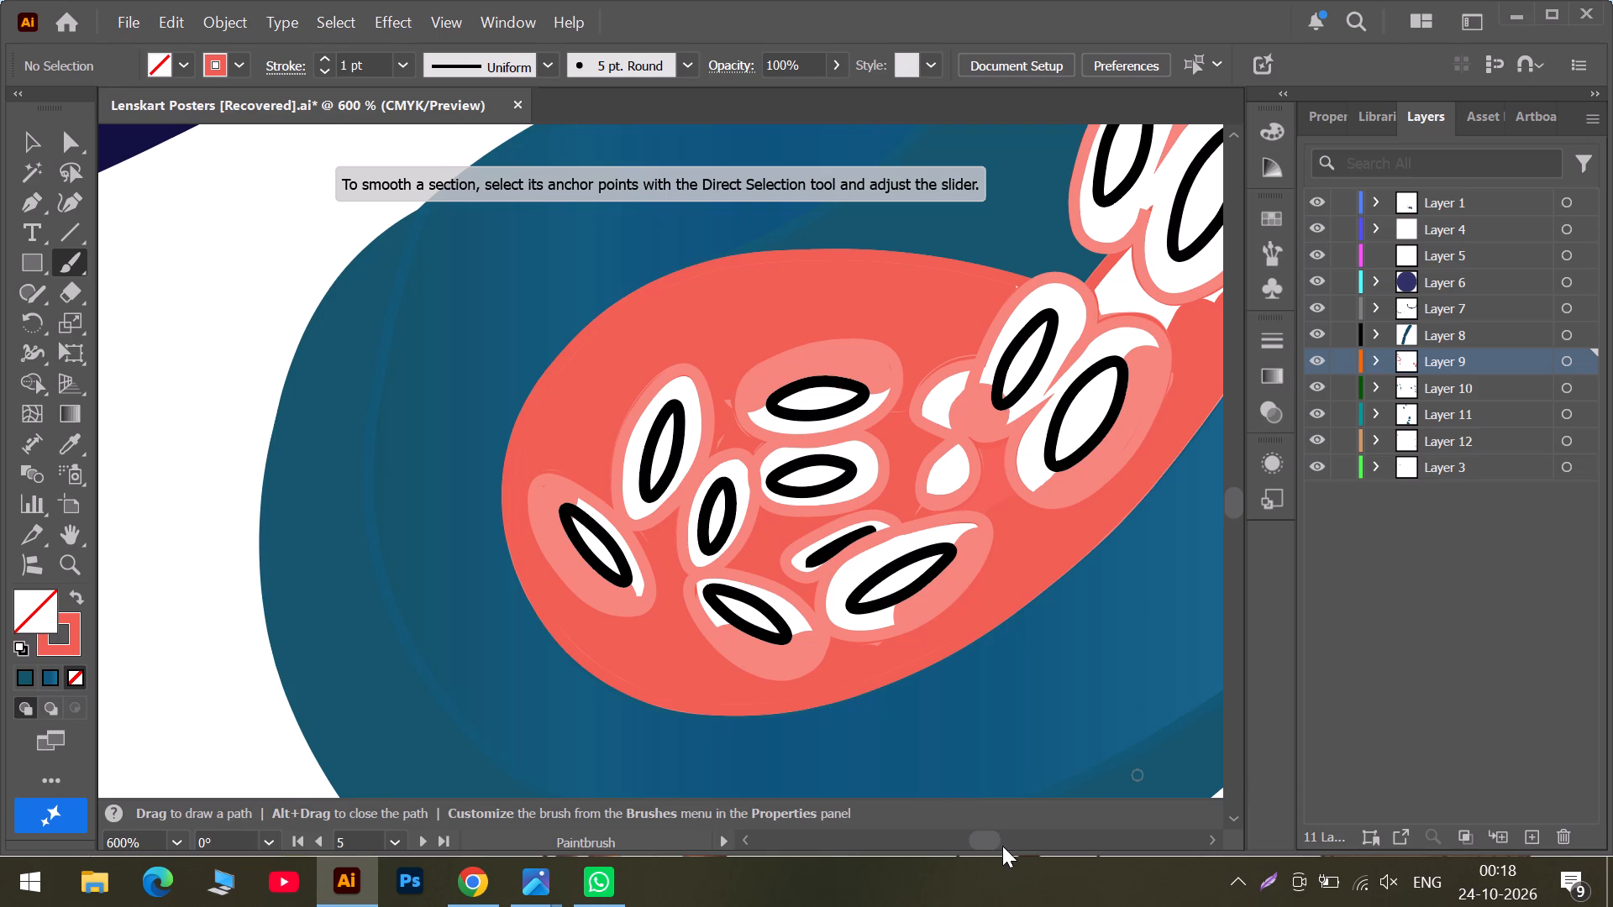
Fill the inner-edge side of the white gap between the two tilted sucker pairs with coral, down to the lower pair's junction.
click(1006, 841)
scroll(610, 330, up, 4)
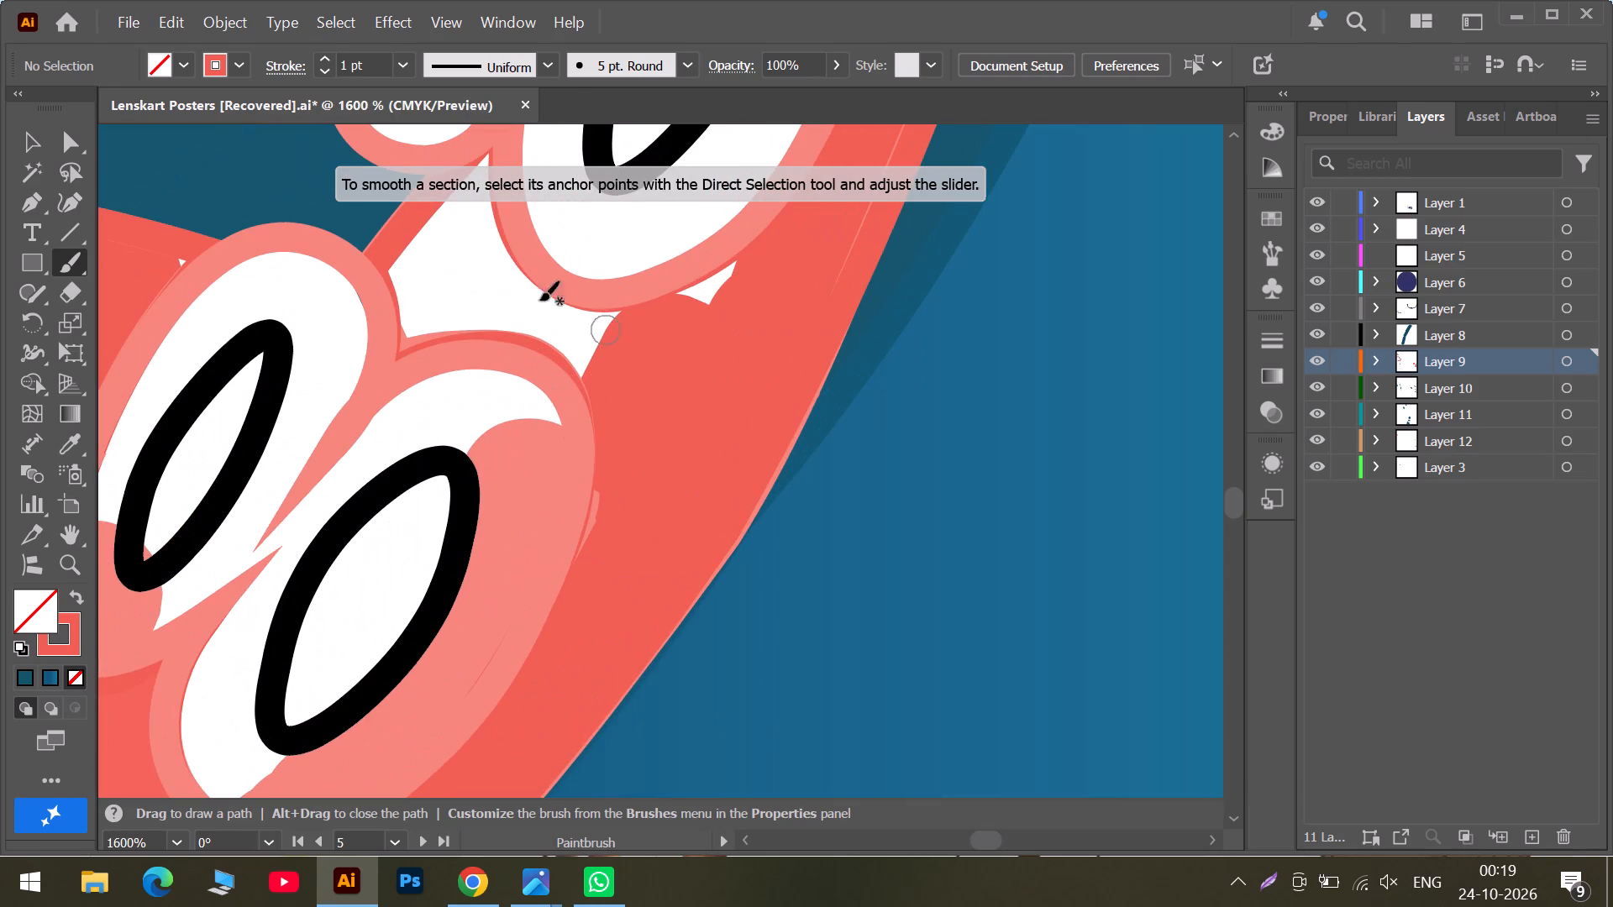
alt+scroll(488, 627, down, 3)
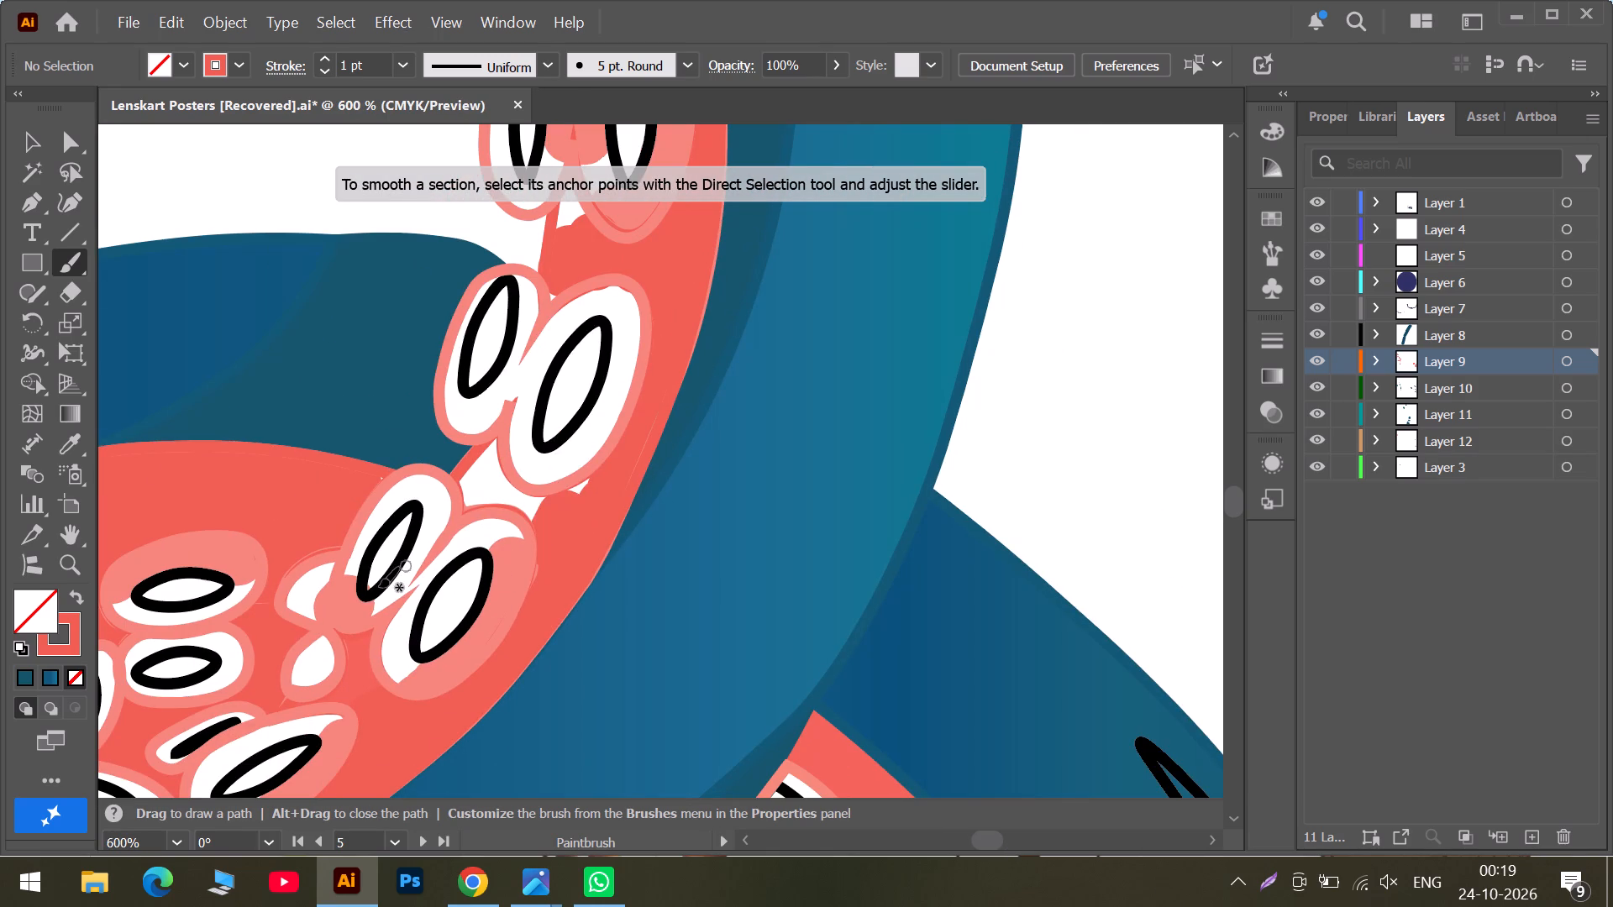
alt+scroll(476, 498, up, 3)
drag(514, 379, 453, 440)
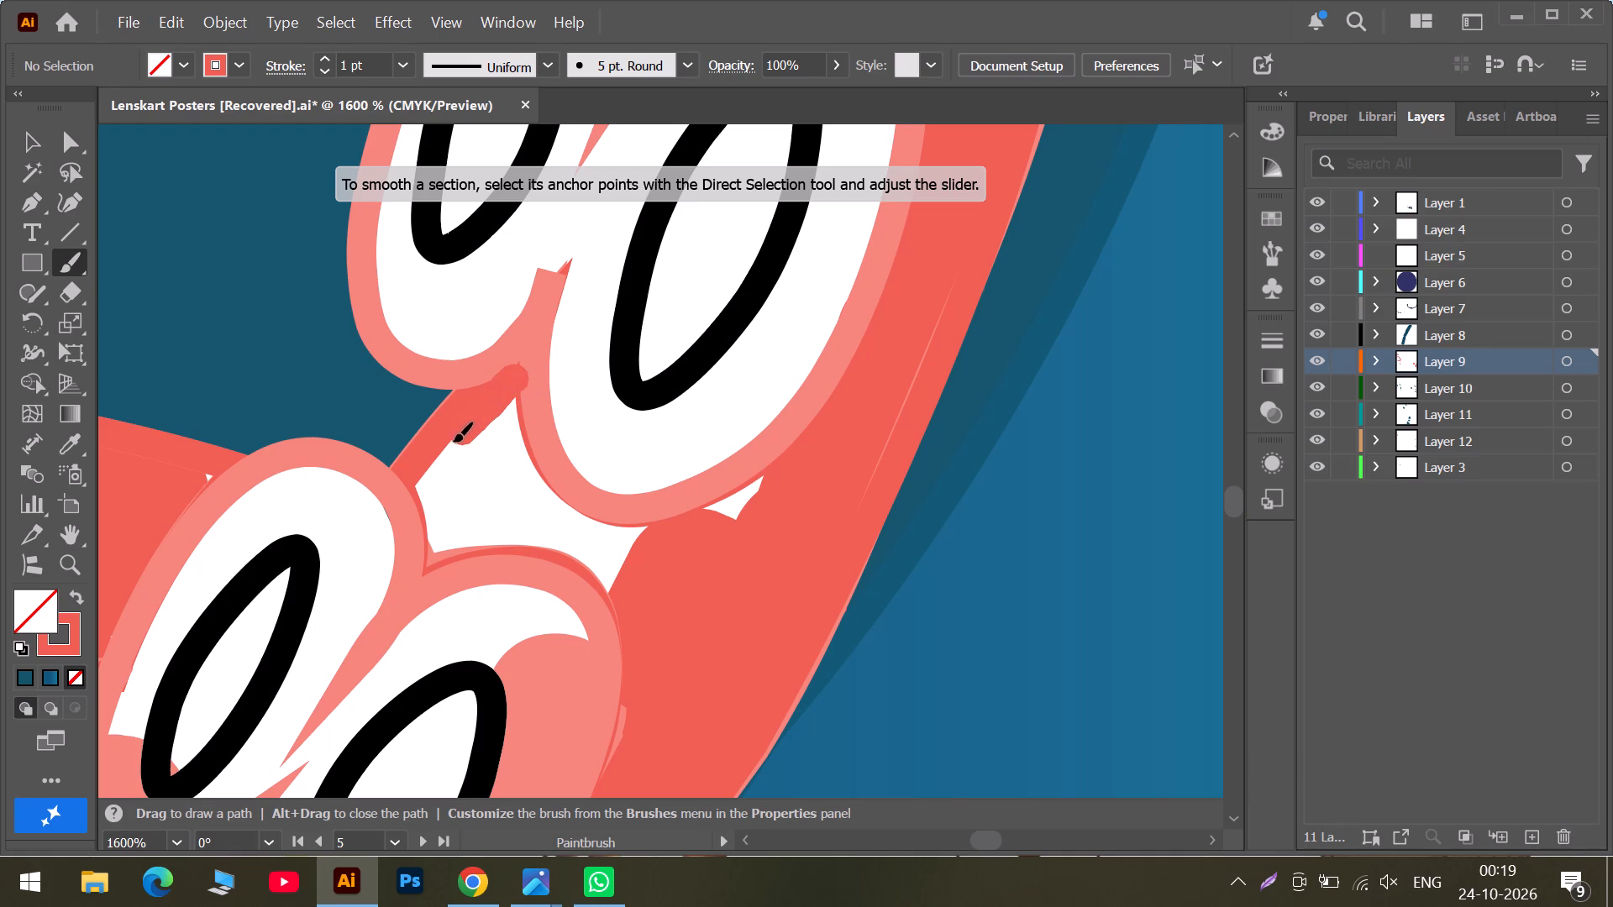
drag(453, 440, 418, 494)
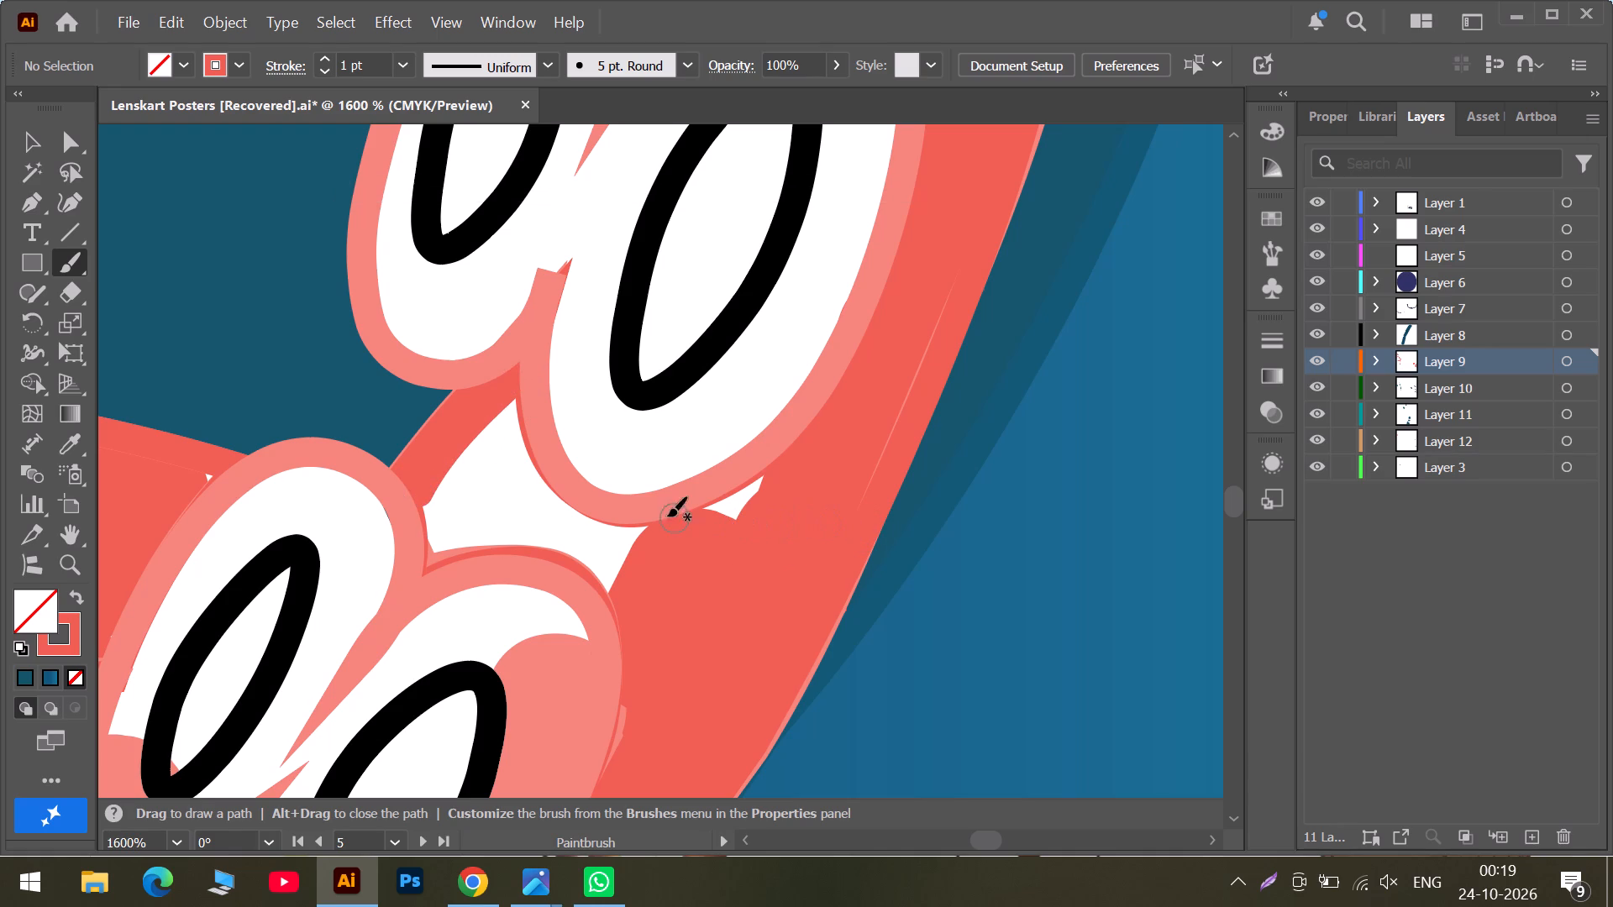
drag(505, 411, 471, 464)
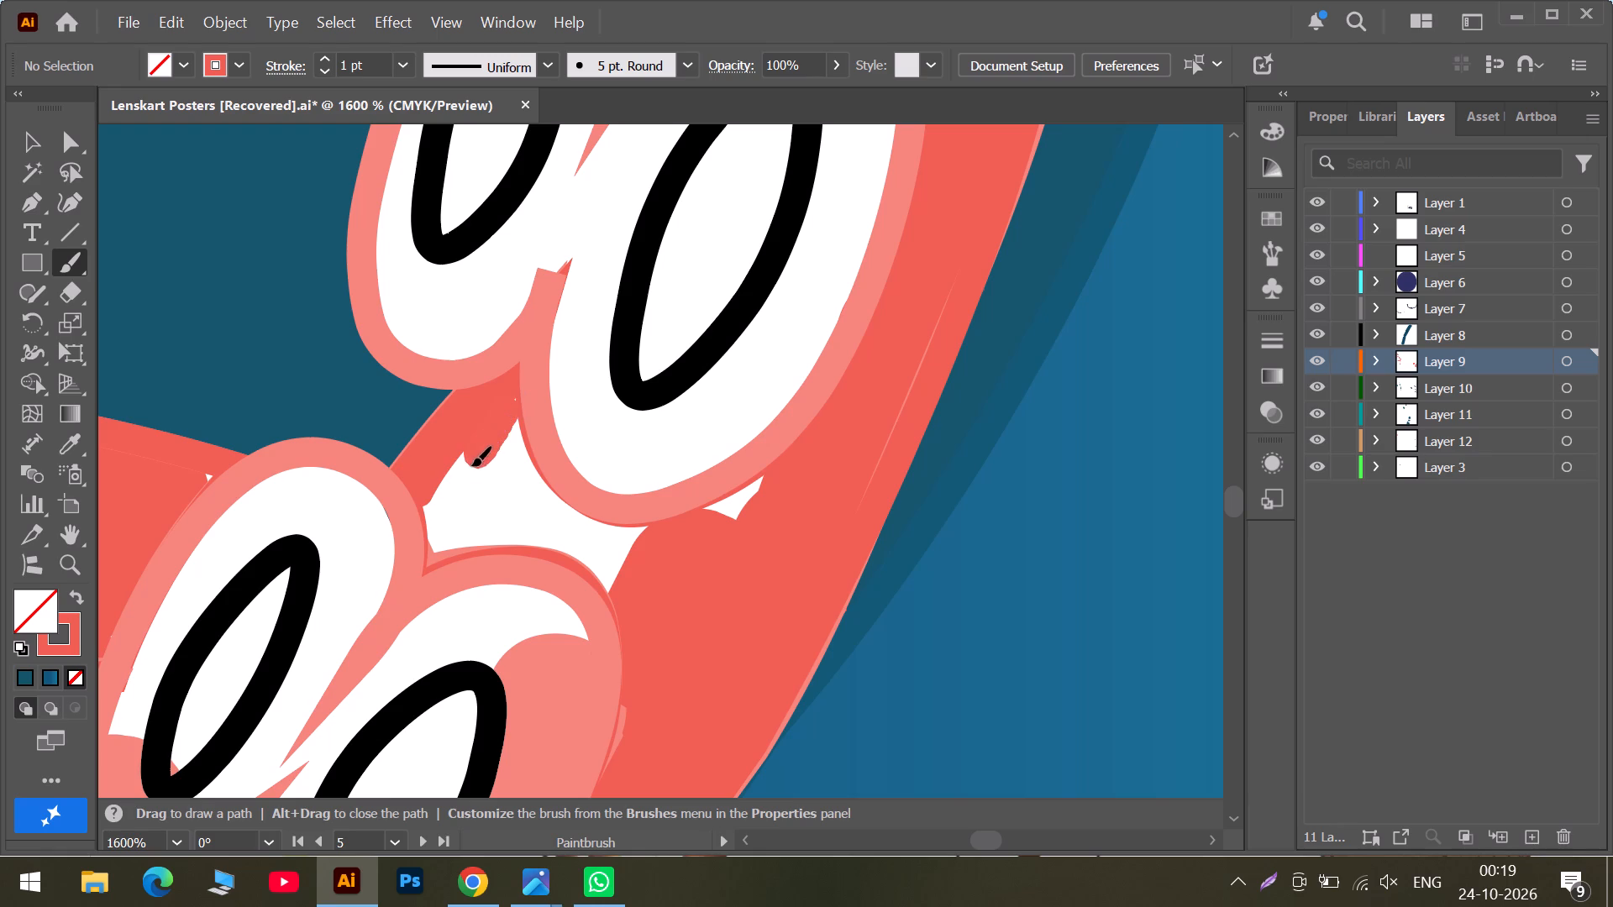
drag(471, 464, 436, 514)
drag(429, 499, 428, 546)
drag(447, 534, 447, 546)
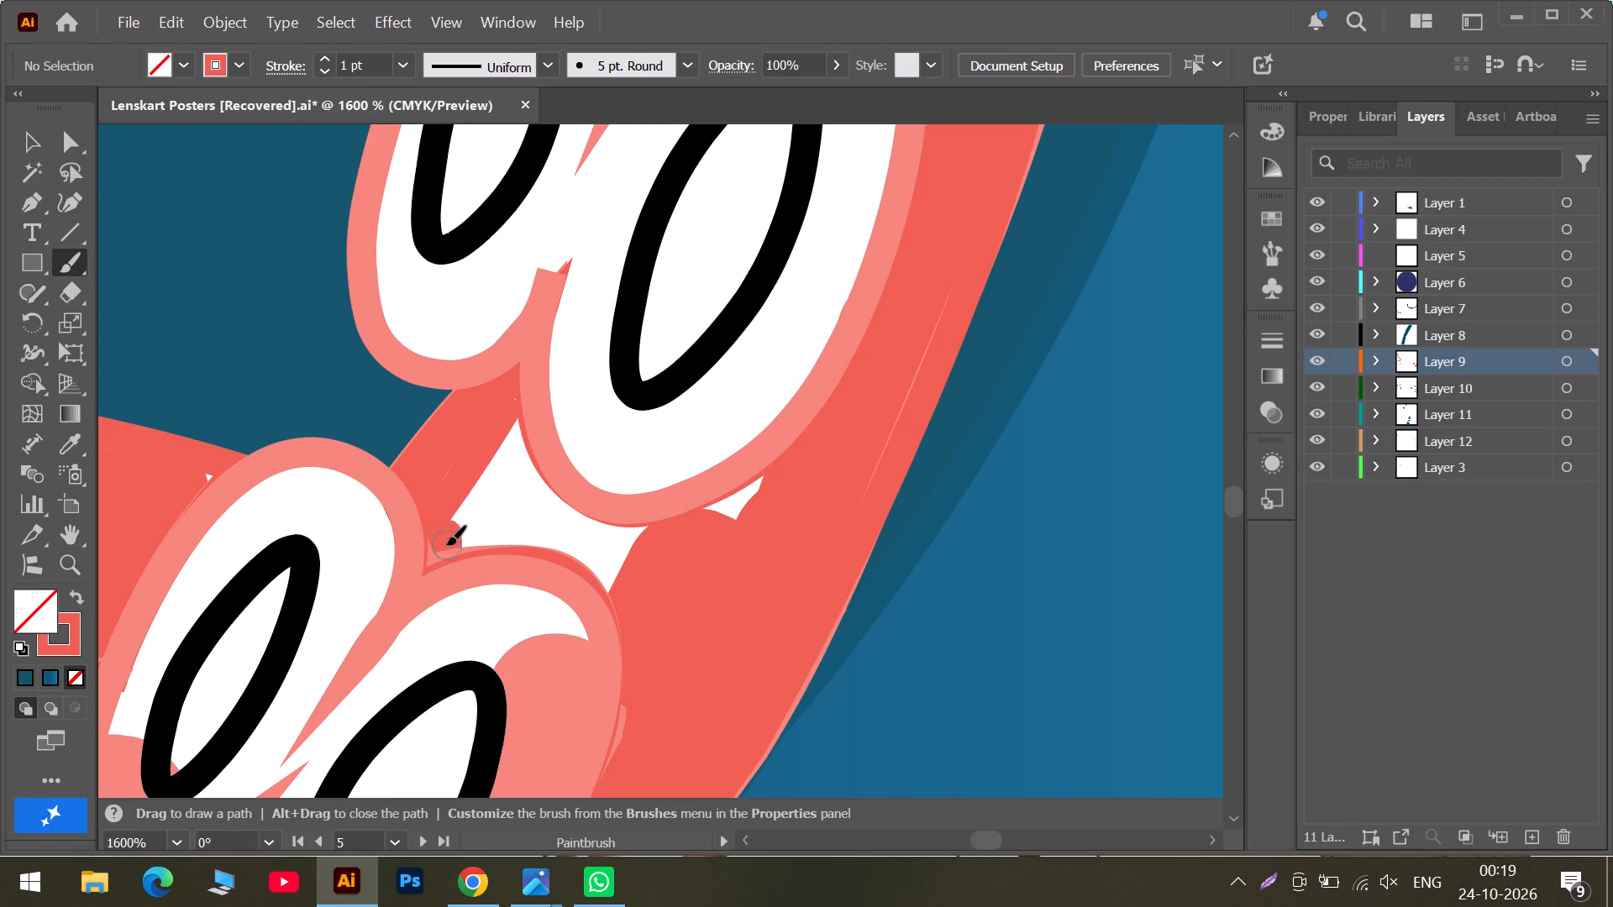
click(446, 538)
click(439, 544)
Fill the rest of that gap between the sucker pairs with coral, including the white notch beneath the upper large sucker.
drag(512, 433, 457, 508)
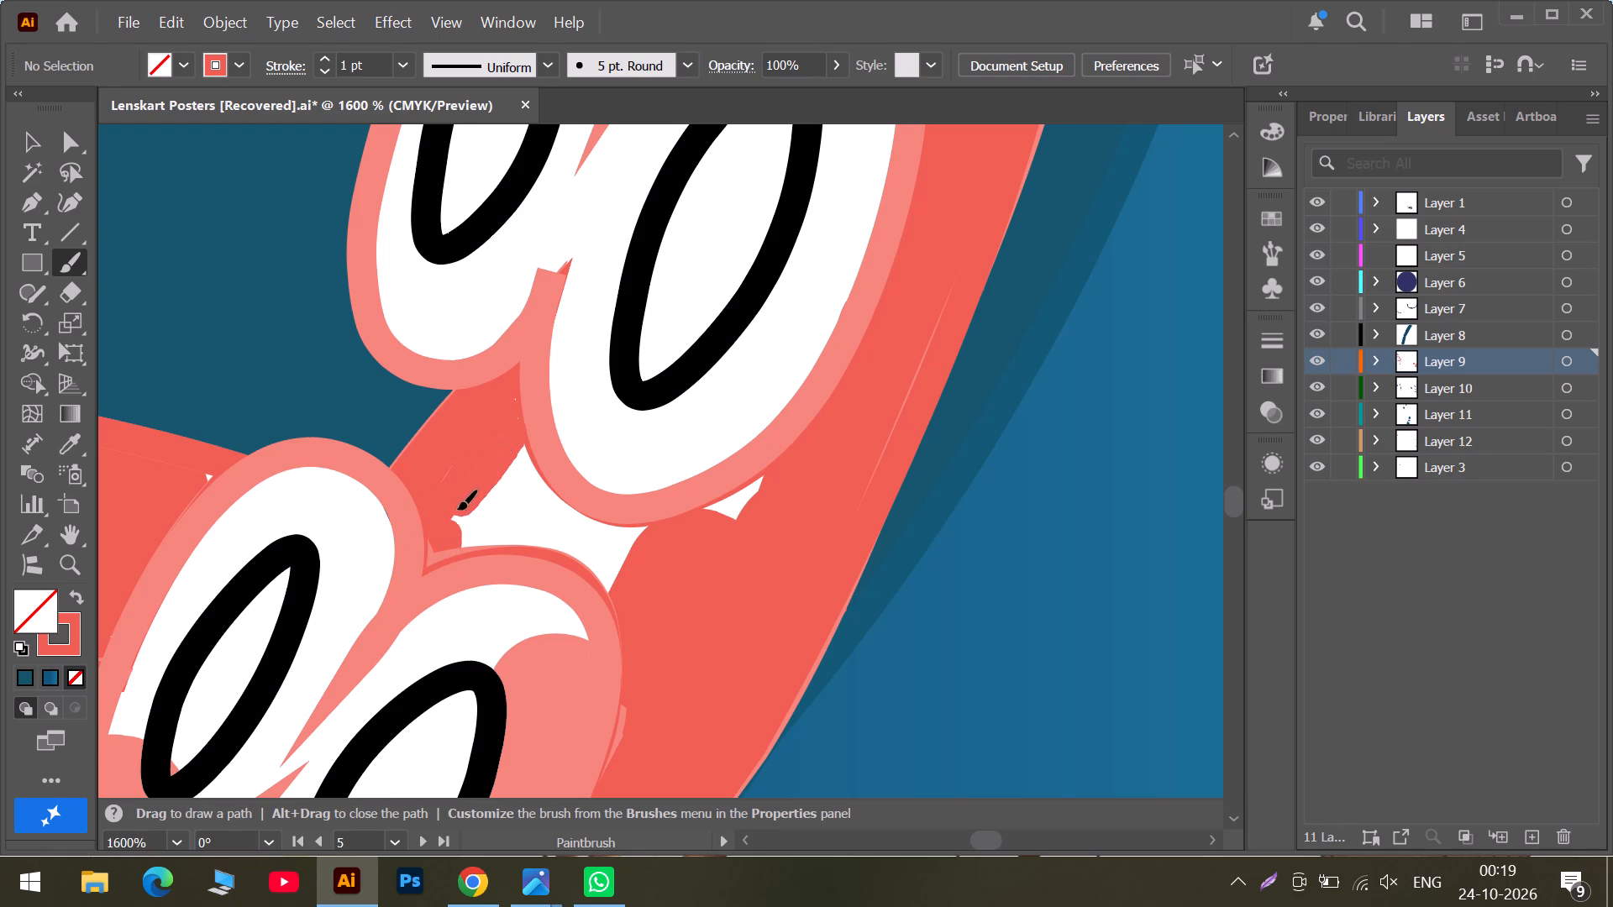
drag(457, 508, 545, 518)
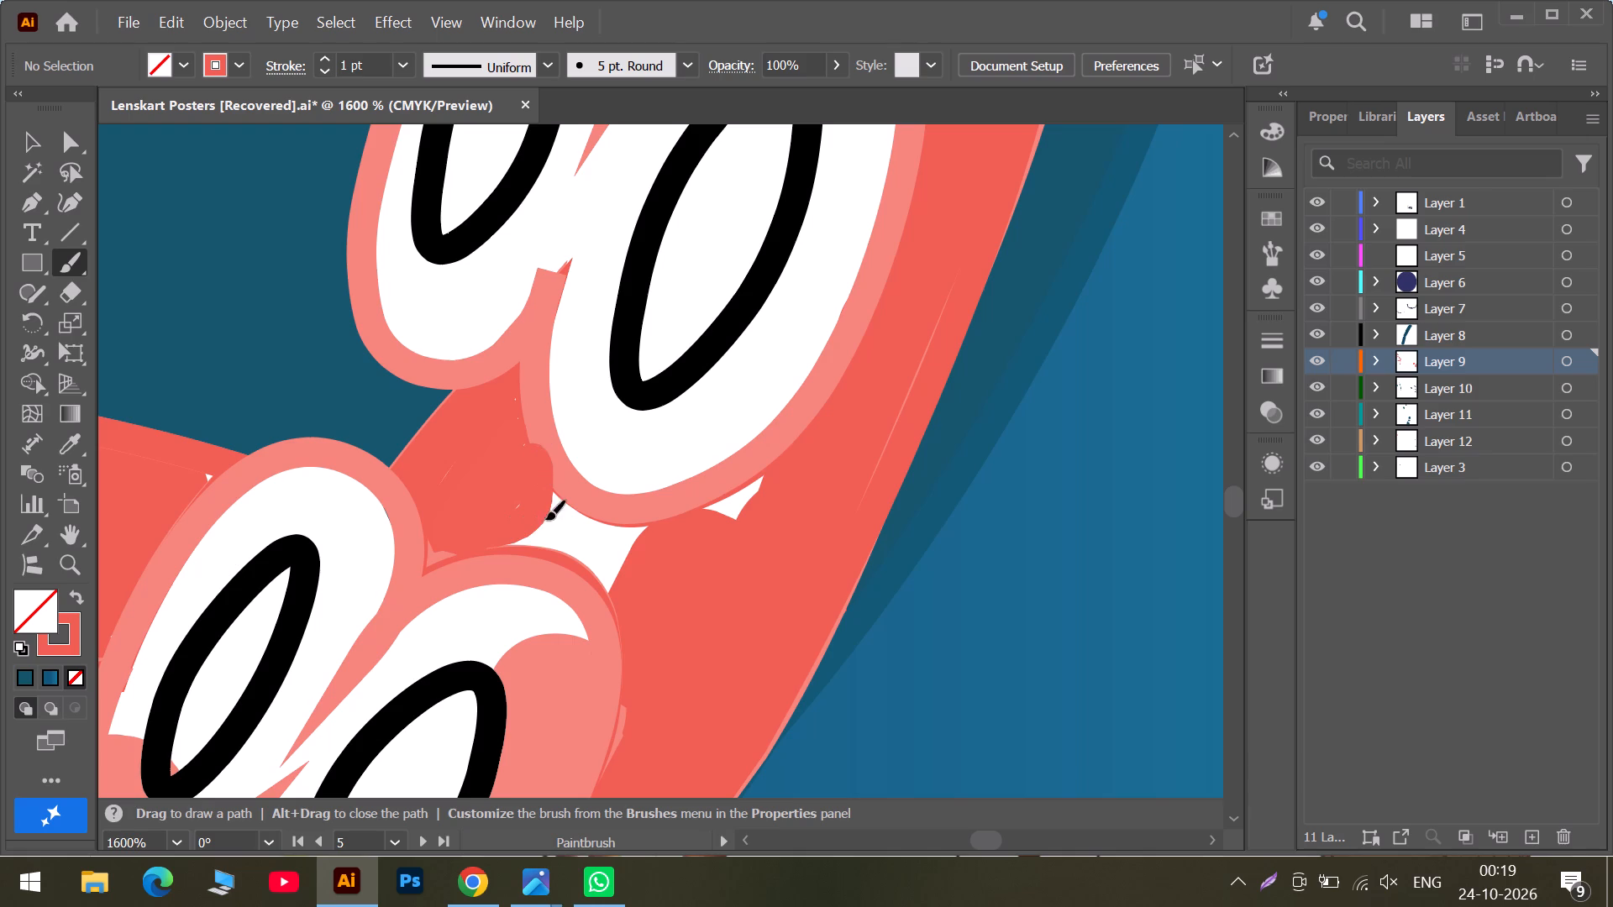
drag(545, 518, 549, 534)
drag(550, 530, 583, 564)
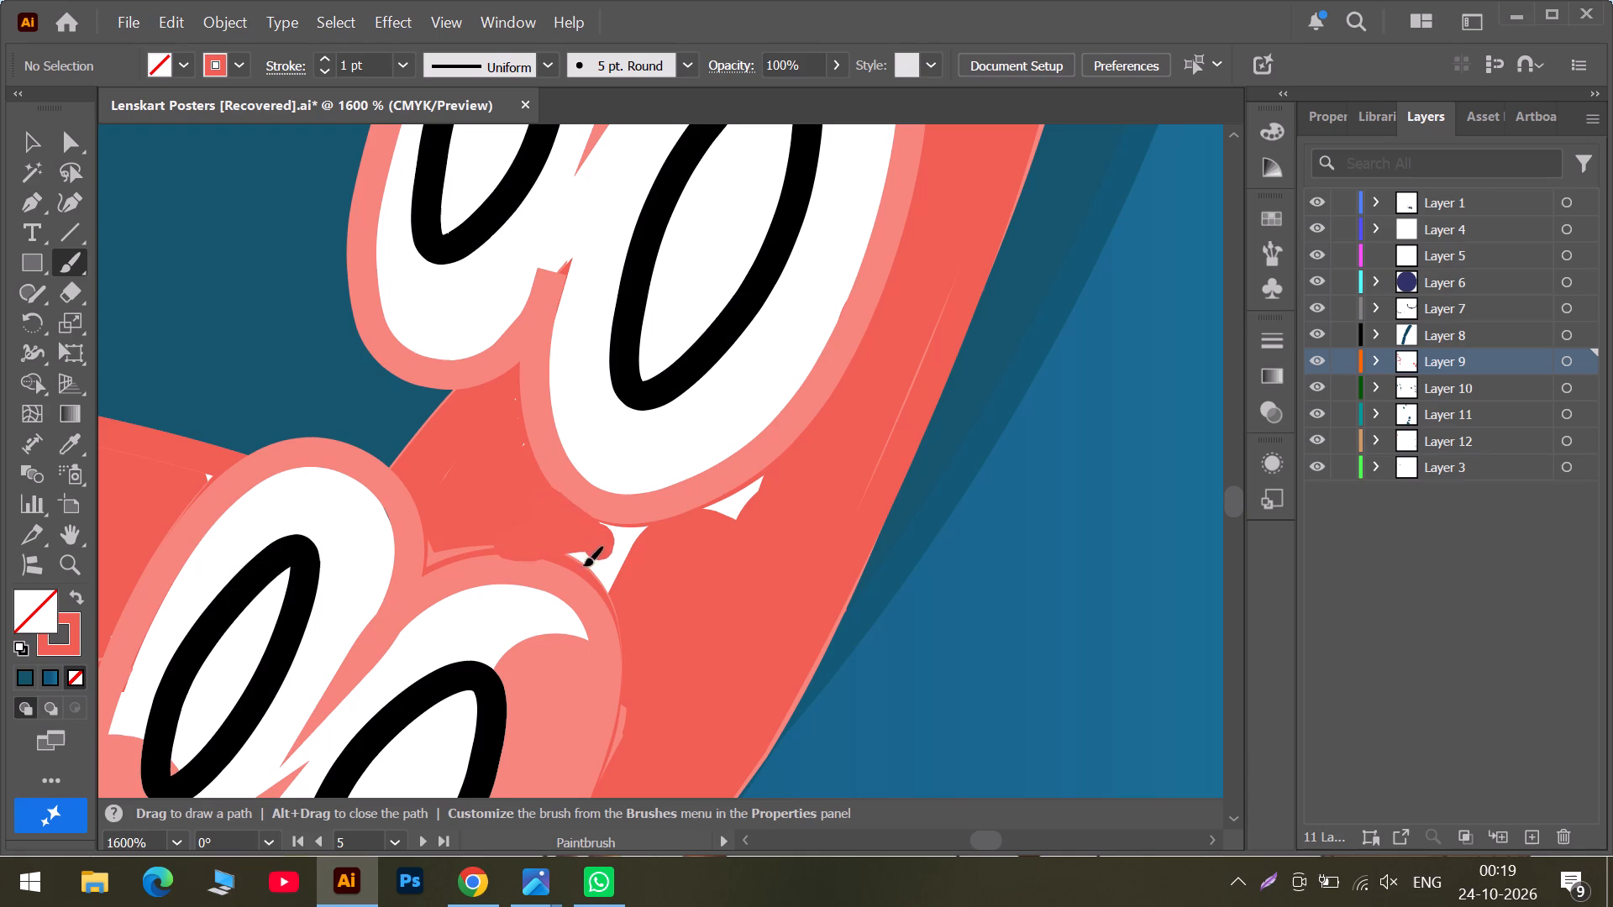
drag(583, 564, 631, 543)
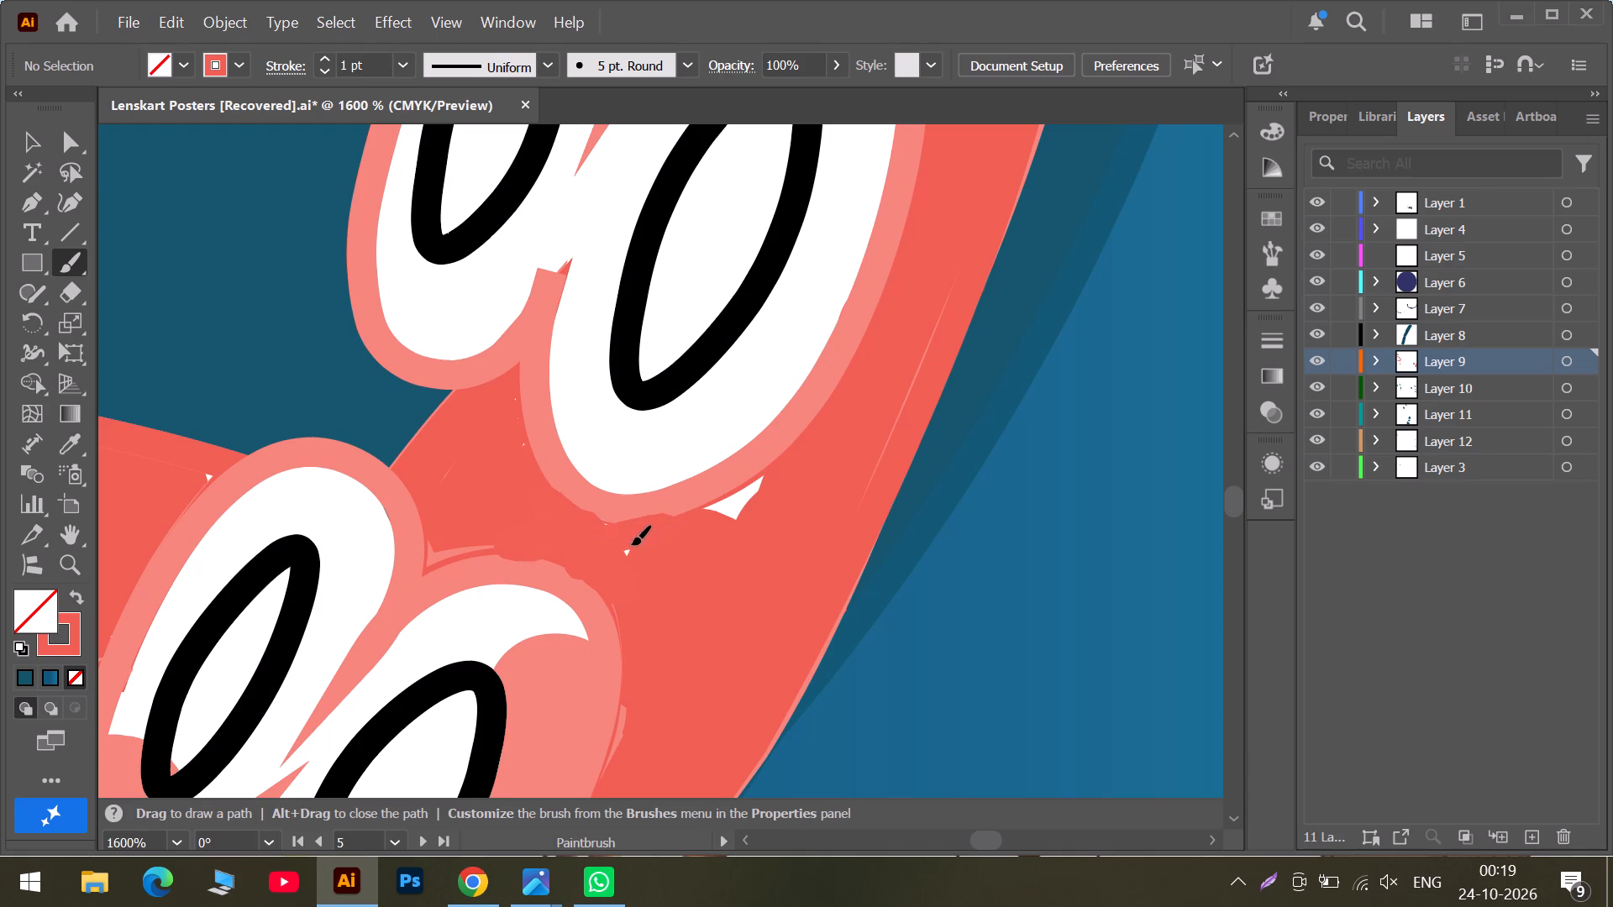
drag(631, 543, 774, 478)
Fill the white gap just above the upright sucker pair, where the tops of their outlines meet, with coral.
alt+scroll(771, 483, down, 8)
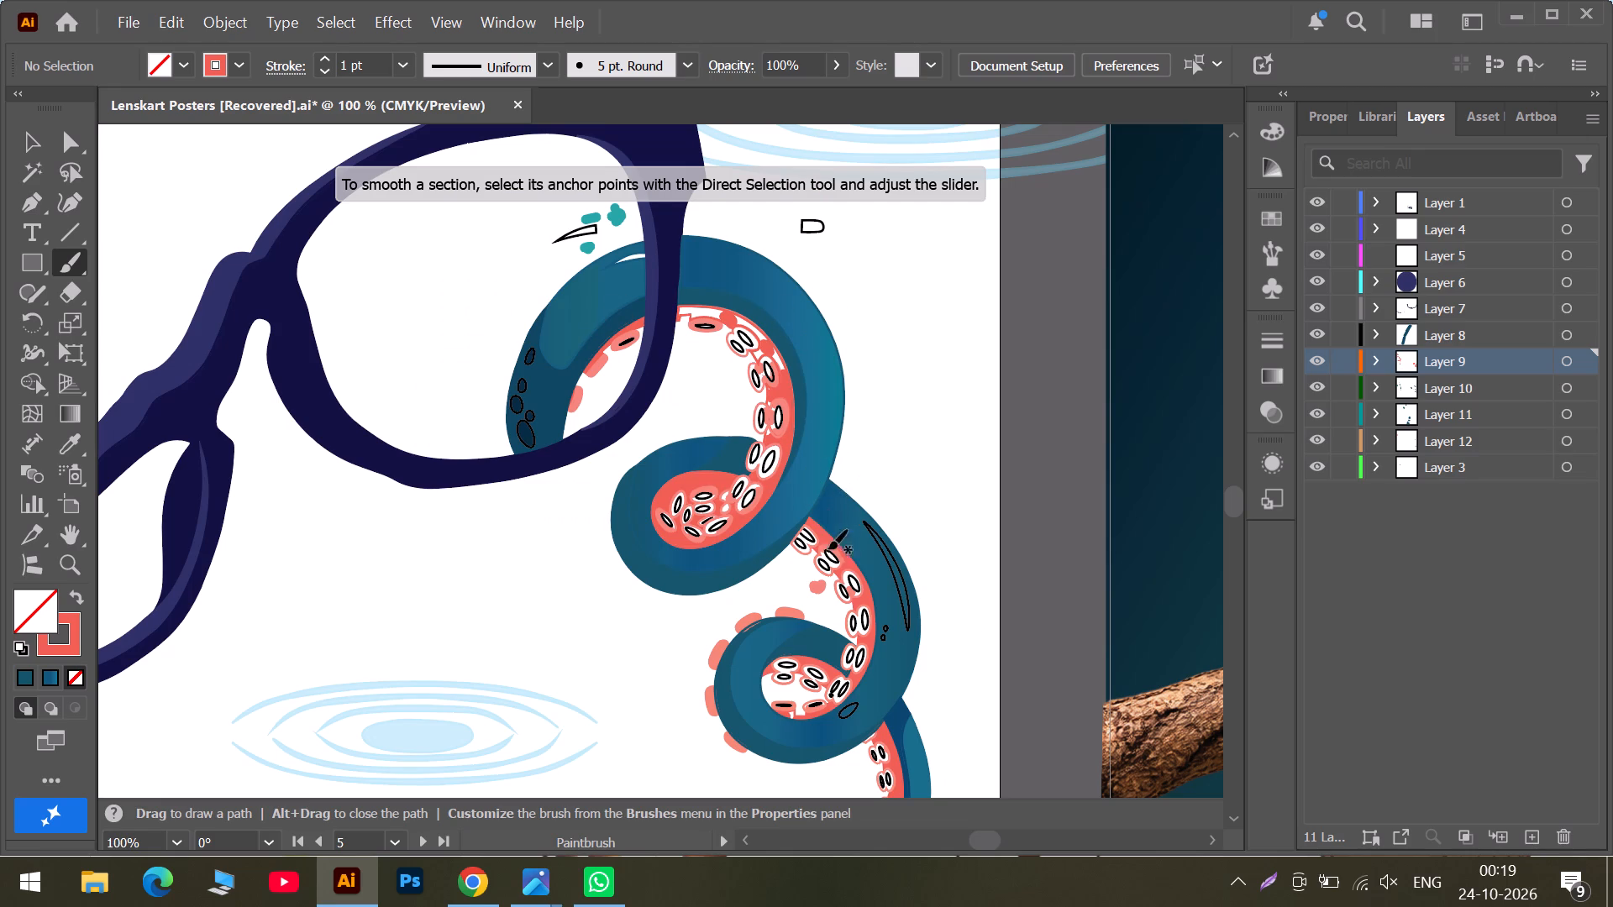
scroll(851, 569, down, 6)
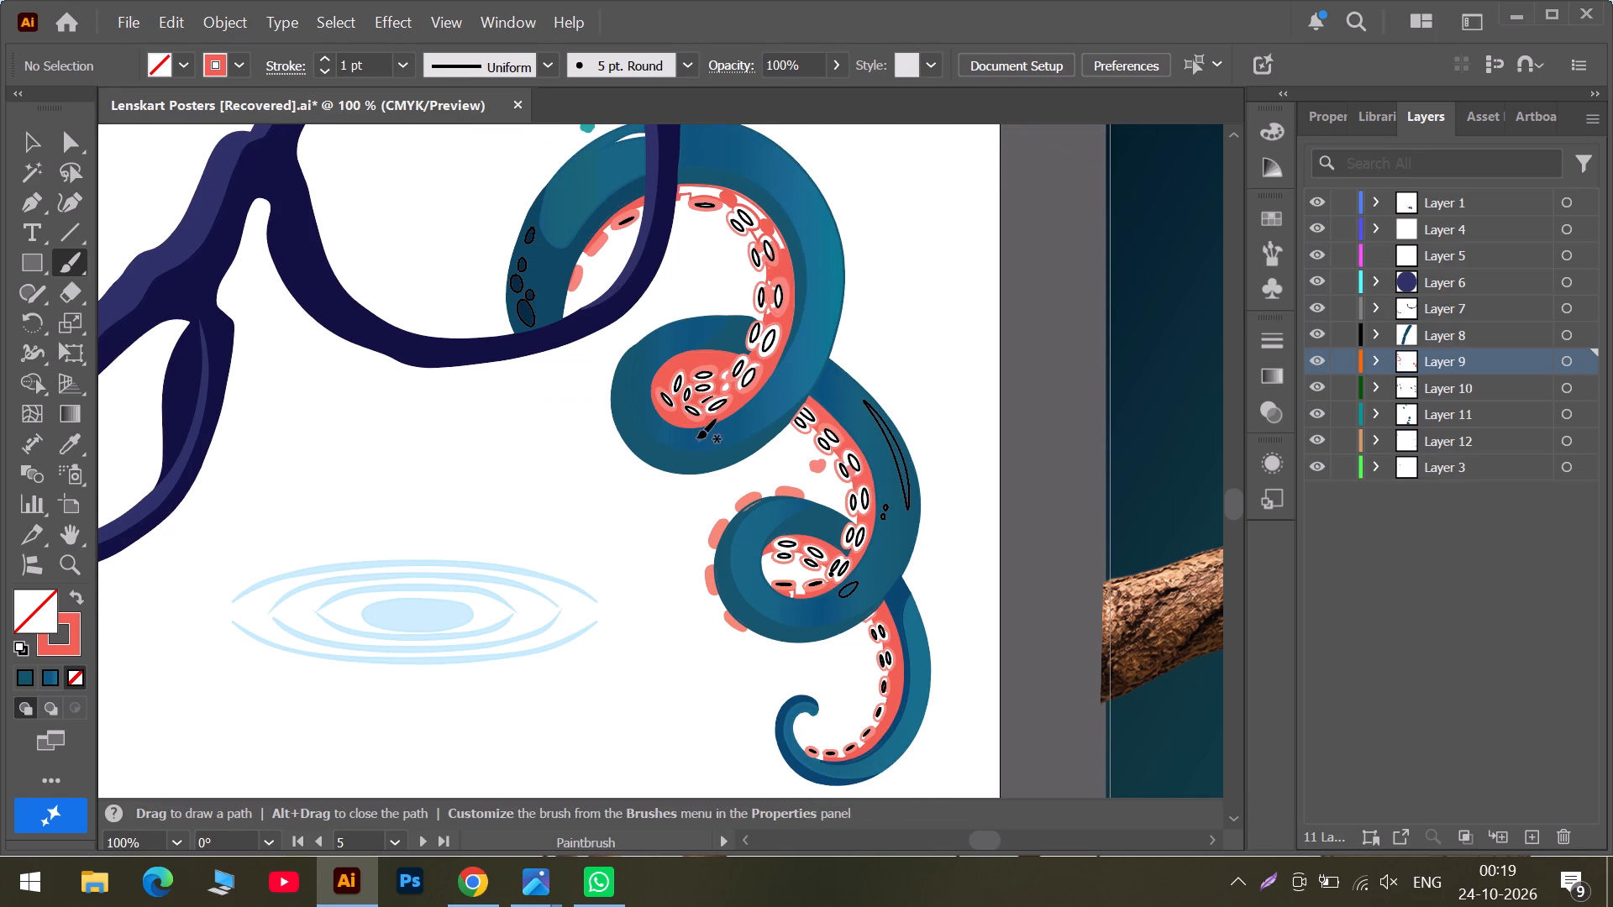
scroll(680, 351, up, 5)
alt+scroll(796, 398, up, 6)
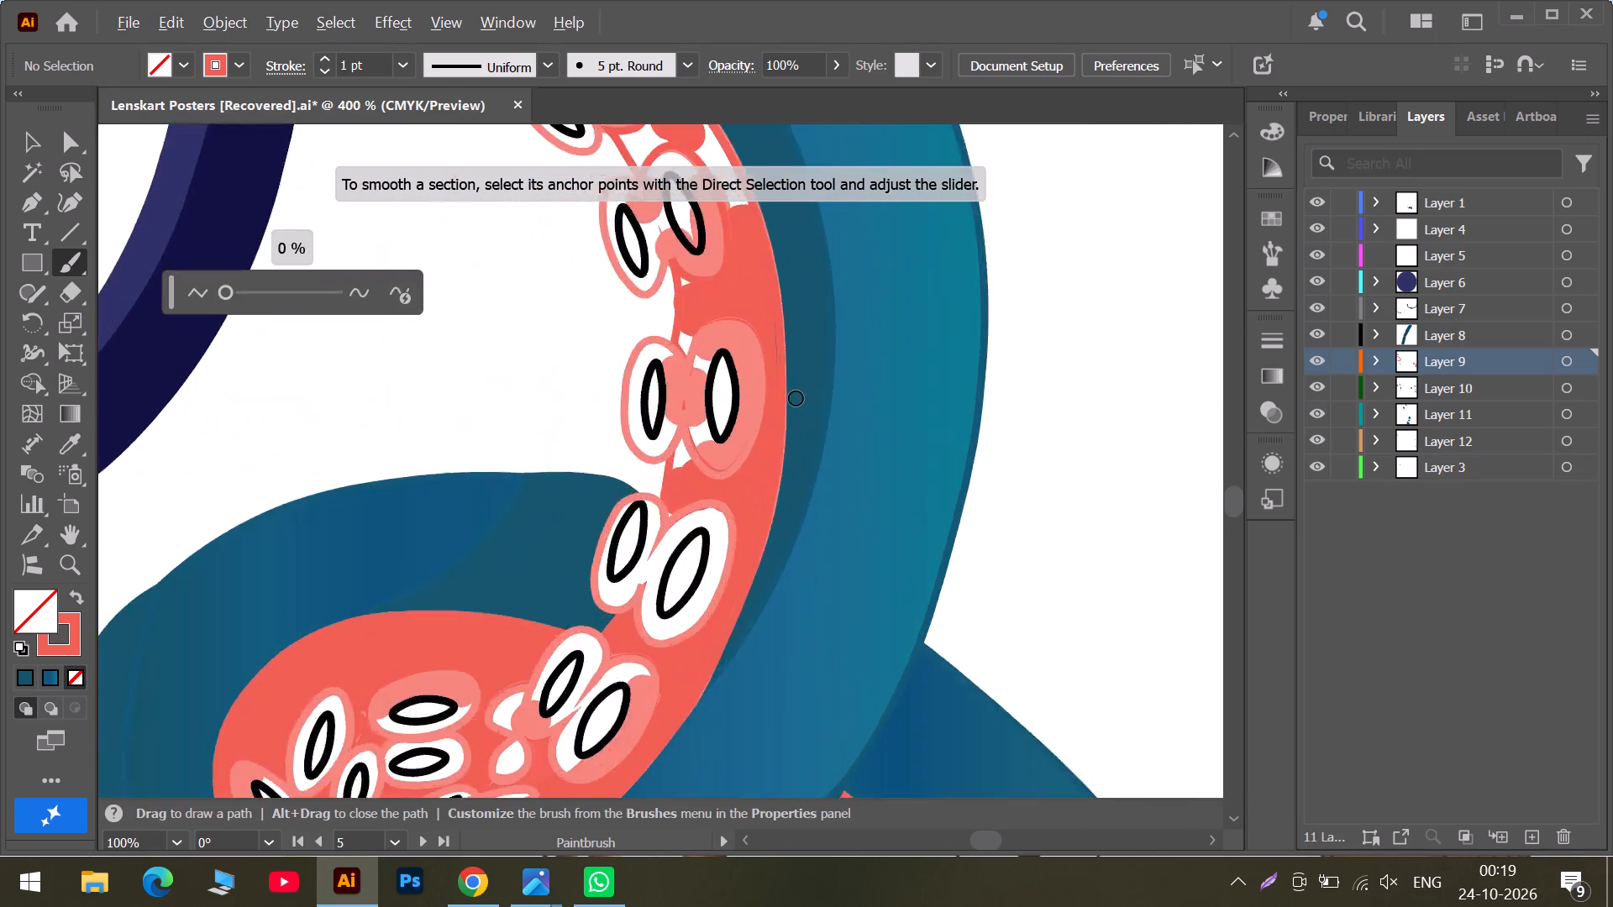
drag(577, 273, 568, 309)
drag(565, 280, 558, 297)
drag(577, 266, 573, 318)
click(581, 281)
drag(581, 287, 567, 295)
drag(565, 257, 565, 314)
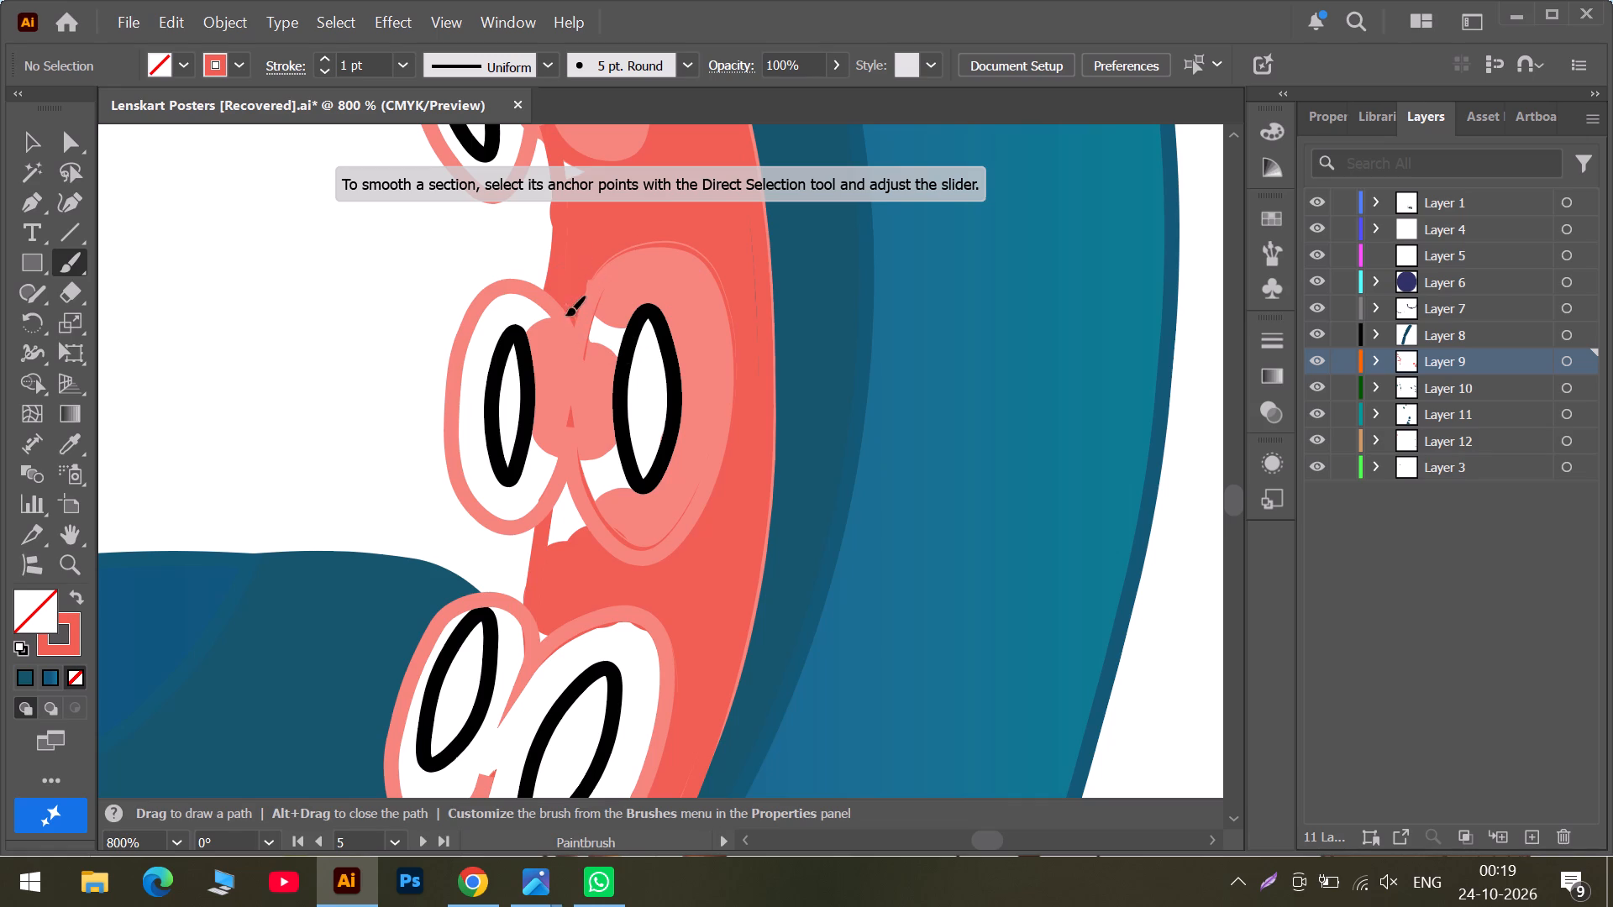
drag(565, 314, 566, 314)
drag(576, 270, 586, 328)
Fill the white triangular gap beneath the upright sucker pair, between their lower outlines, with coral.
alt+scroll(570, 572, up, 5)
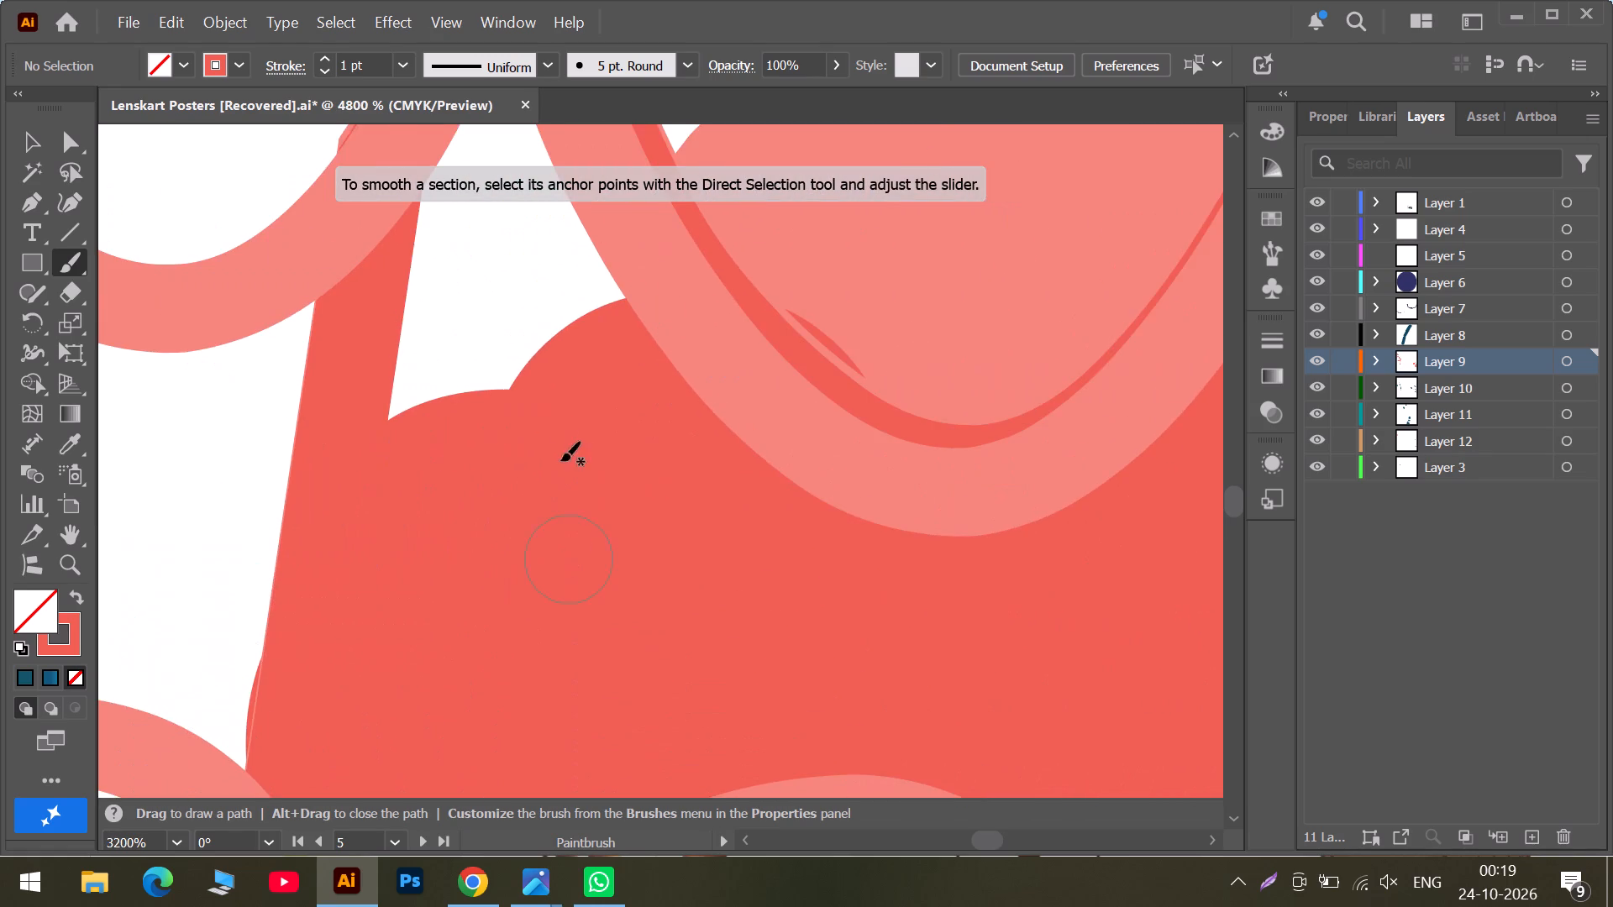
scroll(528, 329, up, 5)
drag(519, 468, 484, 616)
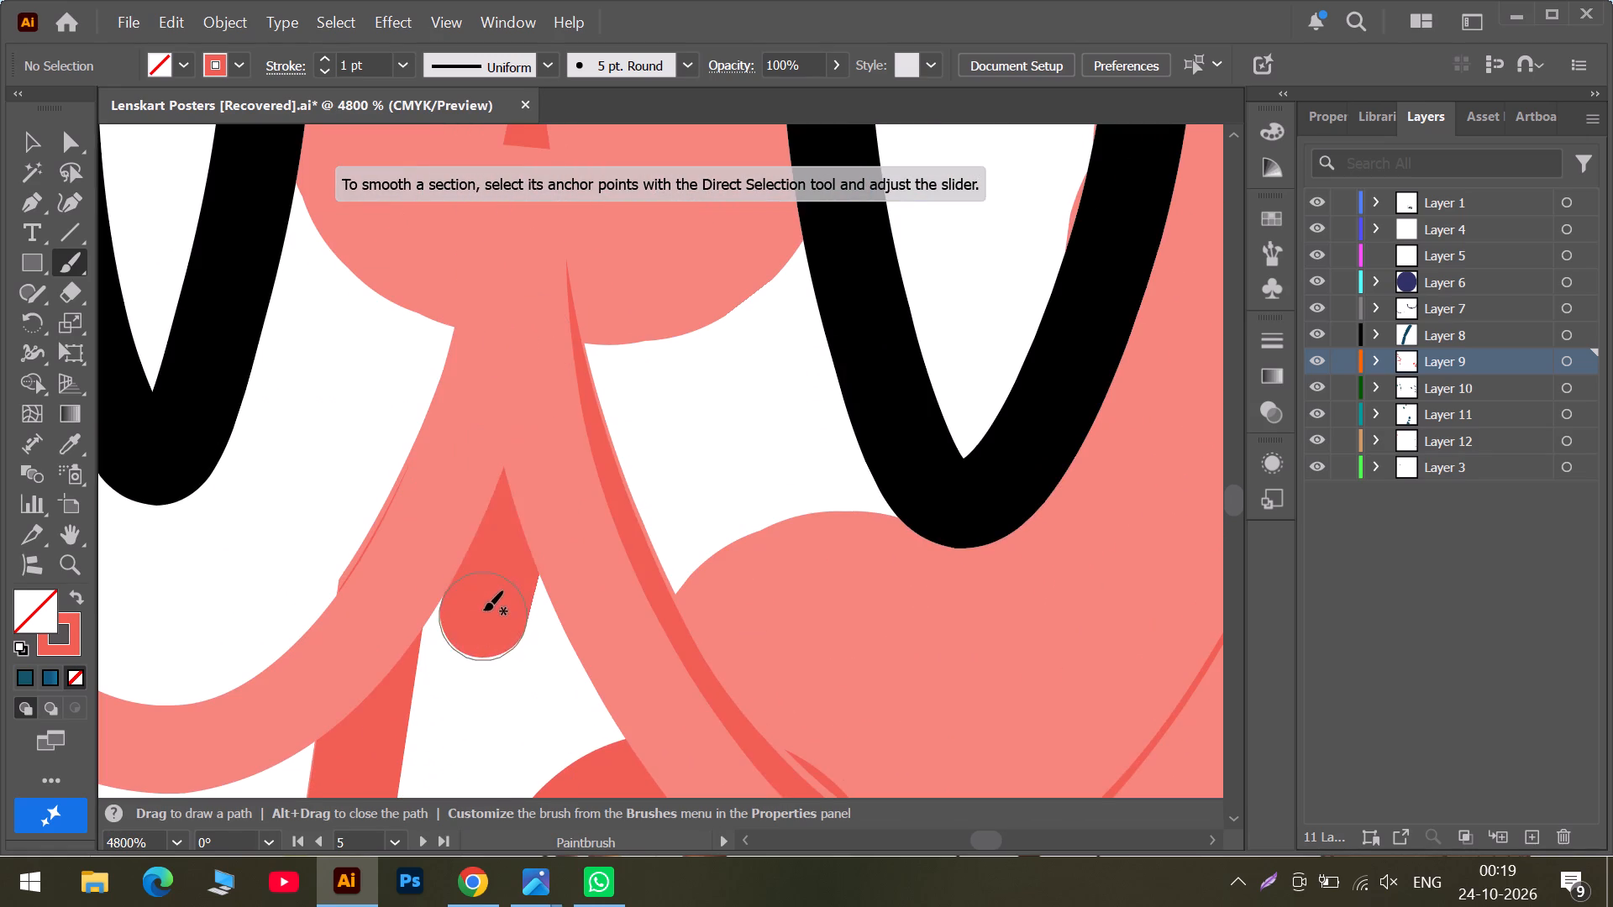
scroll(483, 595, down, 5)
scroll(465, 228, up, 2)
drag(460, 346, 445, 395)
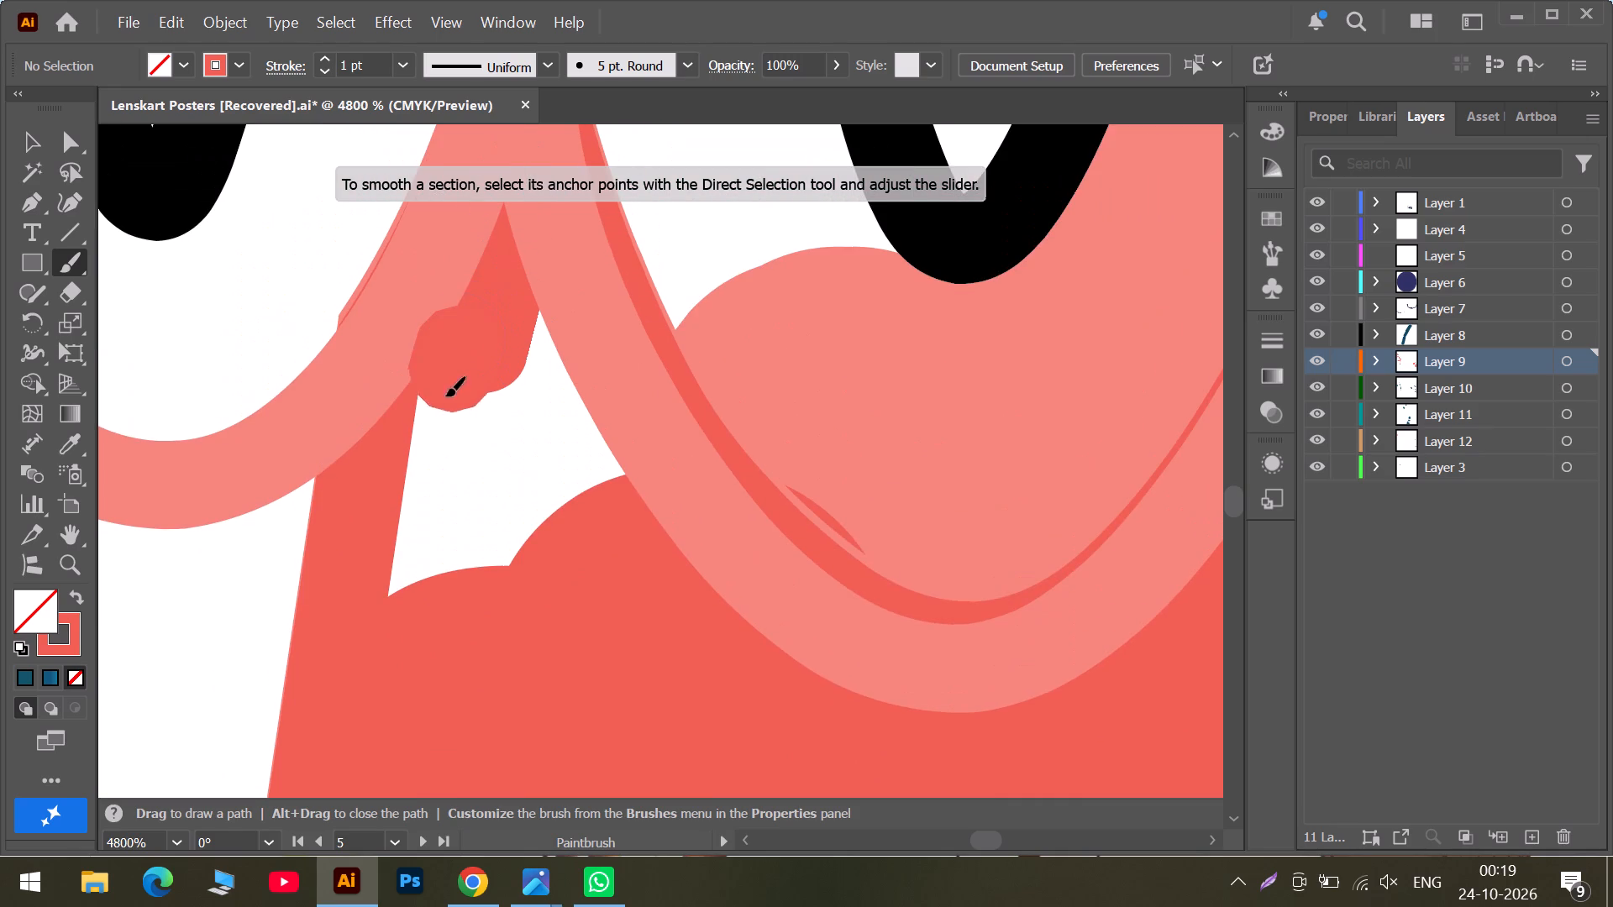
drag(445, 395, 415, 569)
drag(491, 403, 491, 569)
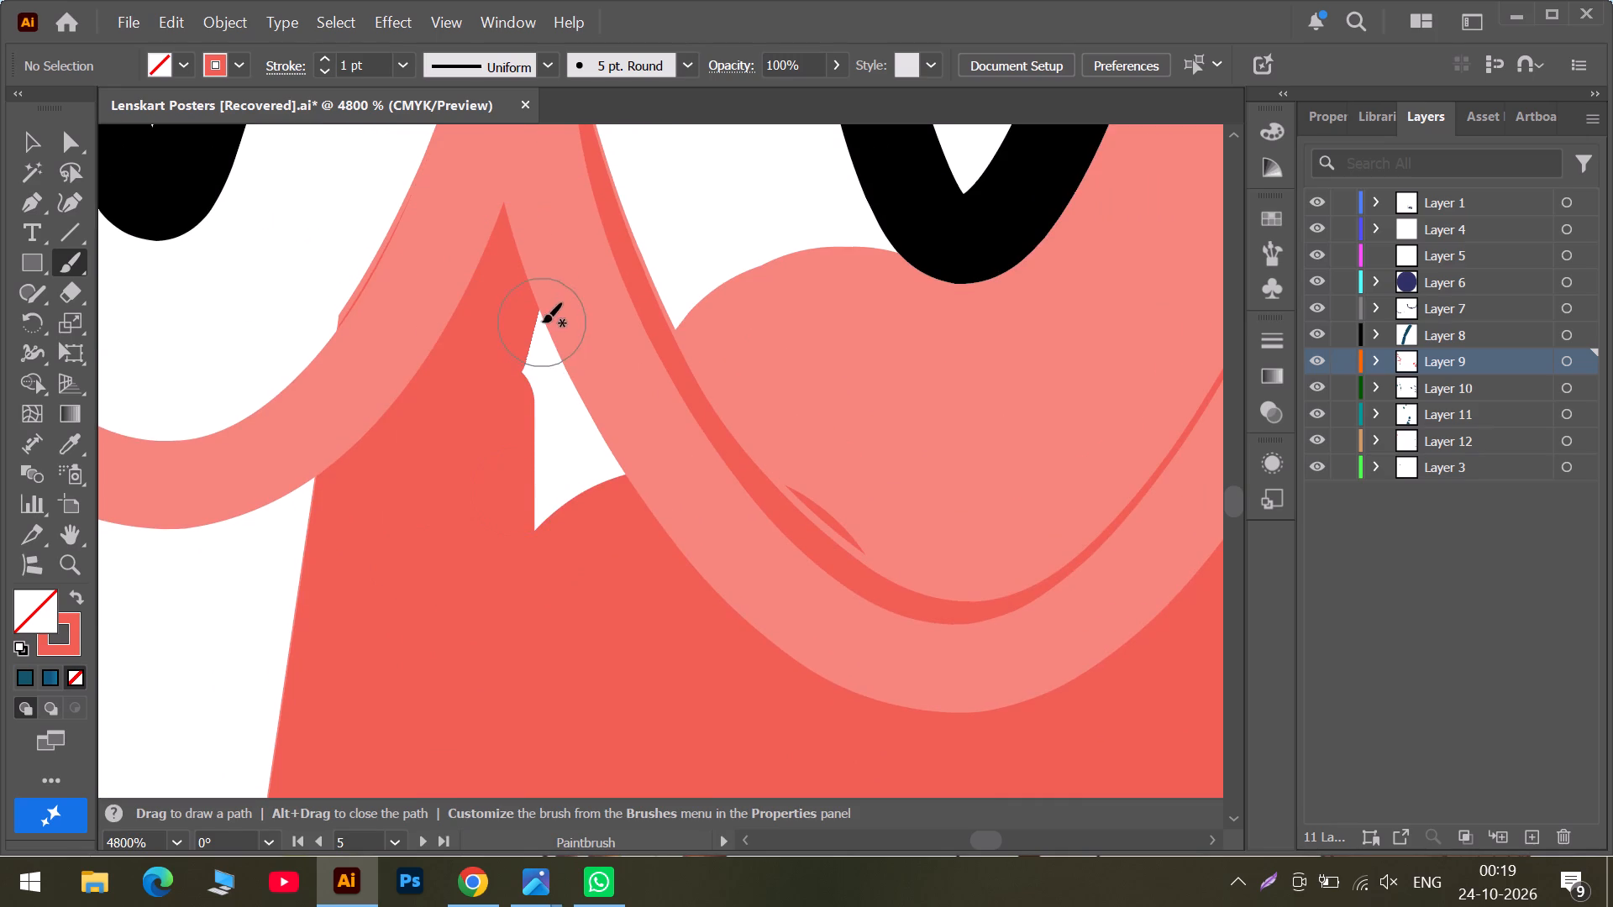
drag(541, 338, 575, 501)
drag(571, 514, 569, 529)
drag(600, 467, 605, 504)
Fill the small white corner where the outlines of the next sucker pair below meet with coral.
scroll(601, 507, down, 7)
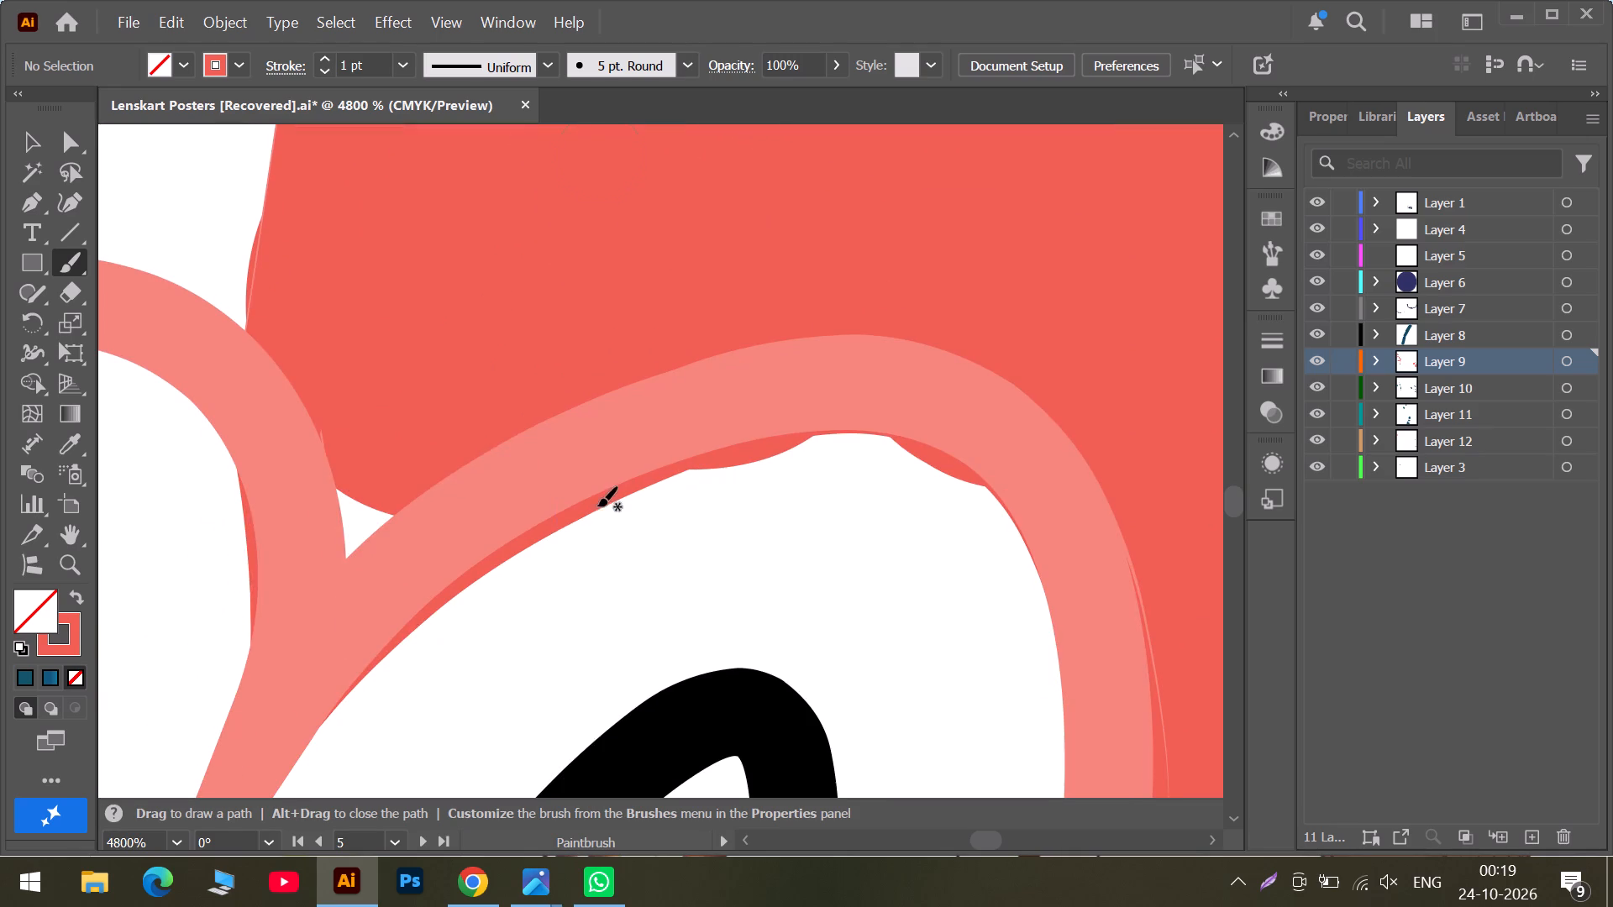
drag(362, 501, 351, 544)
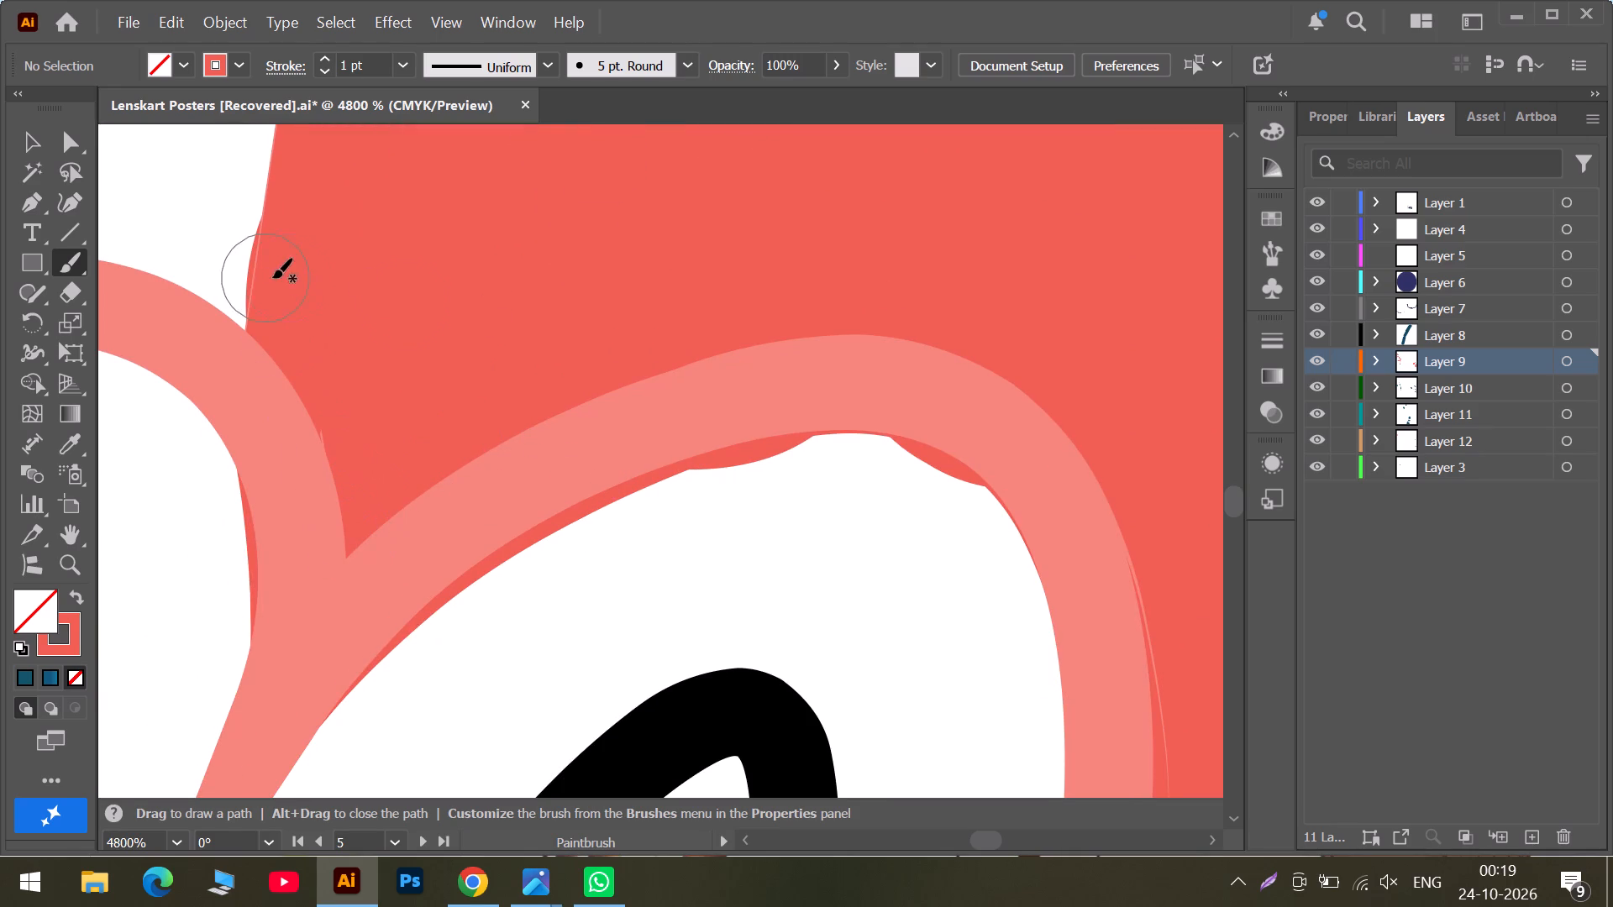
Cover the stray white specks between the two tilted sucker pairs and the pale bump beside the lower large sucker with coral.
alt+scroll(573, 347, down, 3)
scroll(631, 476, down, 7)
scroll(497, 490, down, 5)
scroll(356, 560, down, 5)
drag(356, 381, 355, 401)
drag(346, 354, 350, 414)
drag(471, 695, 462, 728)
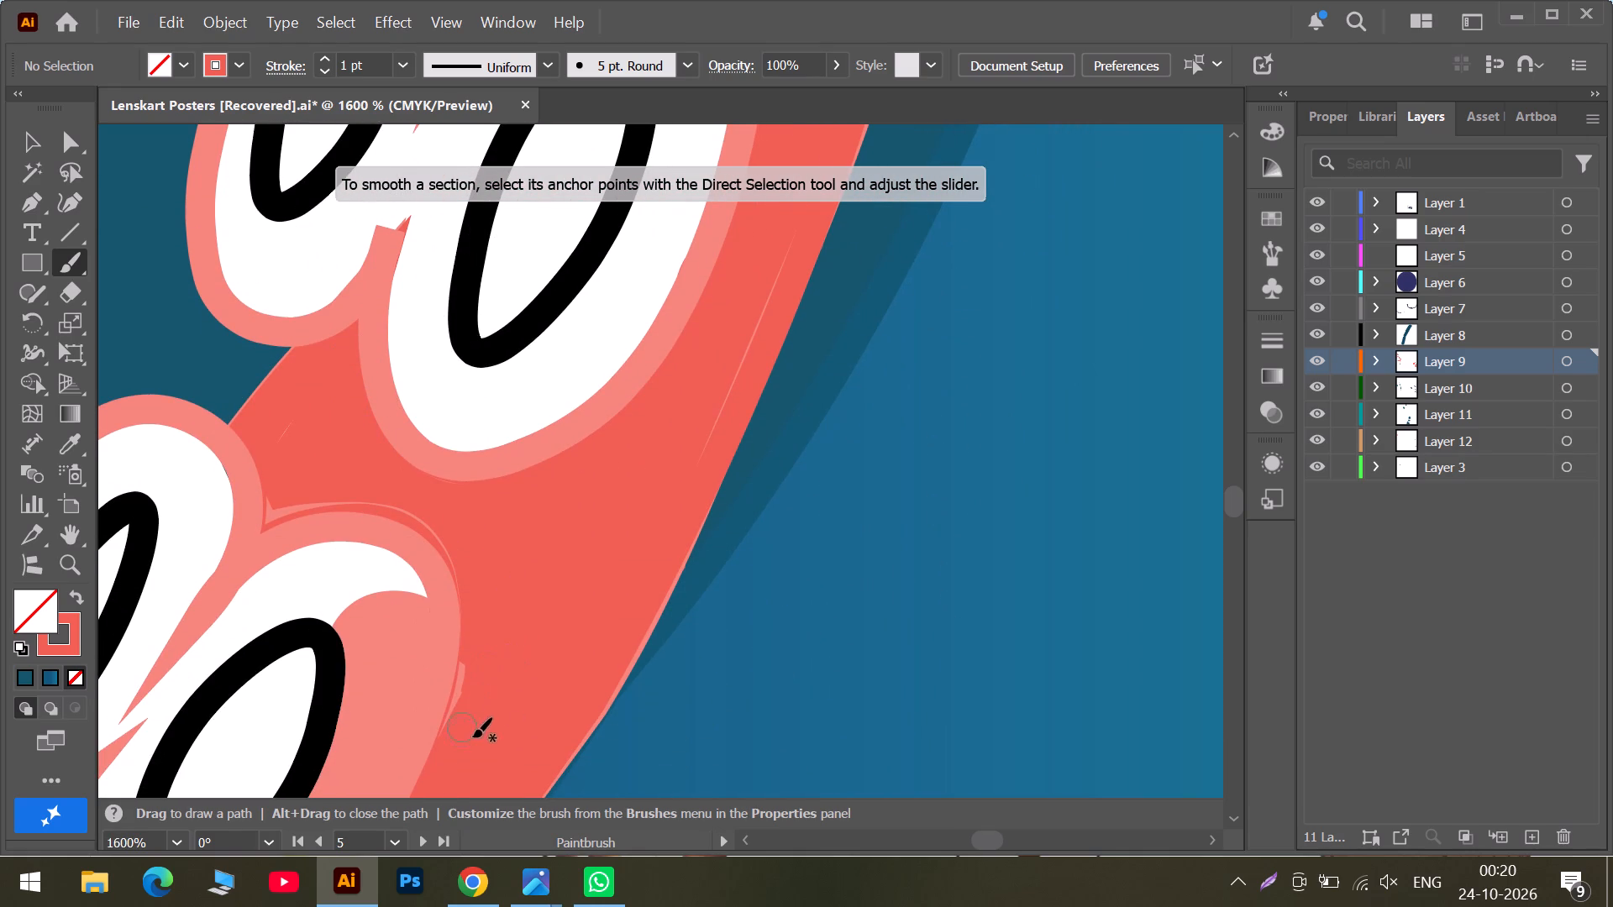
Fill the small white notch just below the tilted sucker pair above the upright ones with coral.
scroll(740, 307, up, 10)
scroll(756, 240, up, 14)
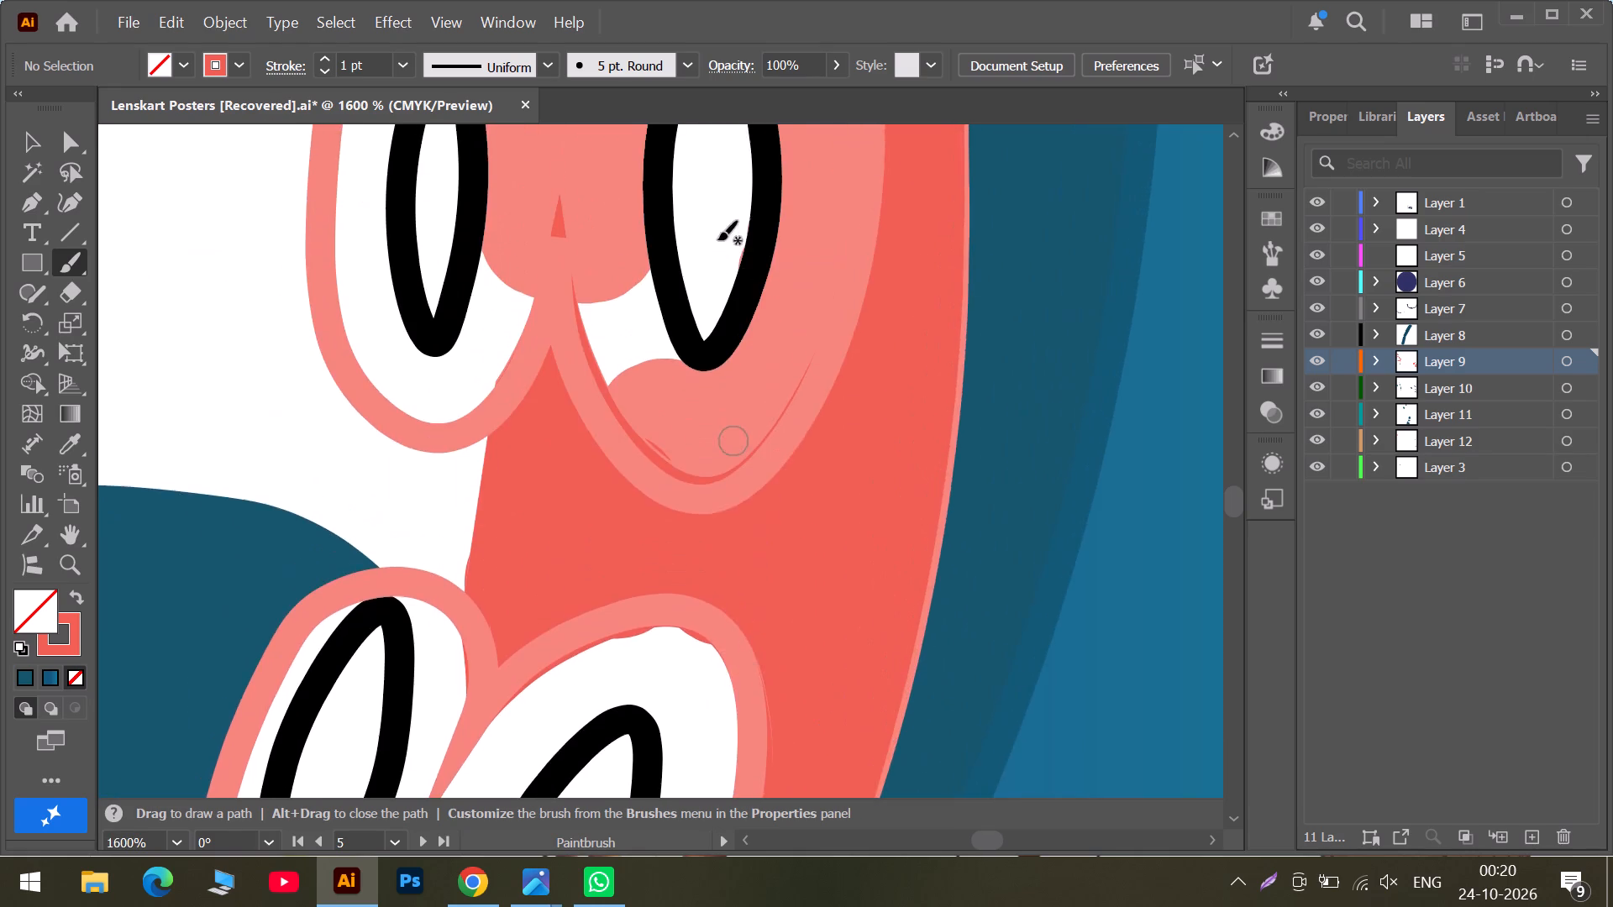
scroll(788, 254, up, 15)
scroll(655, 260, up, 7)
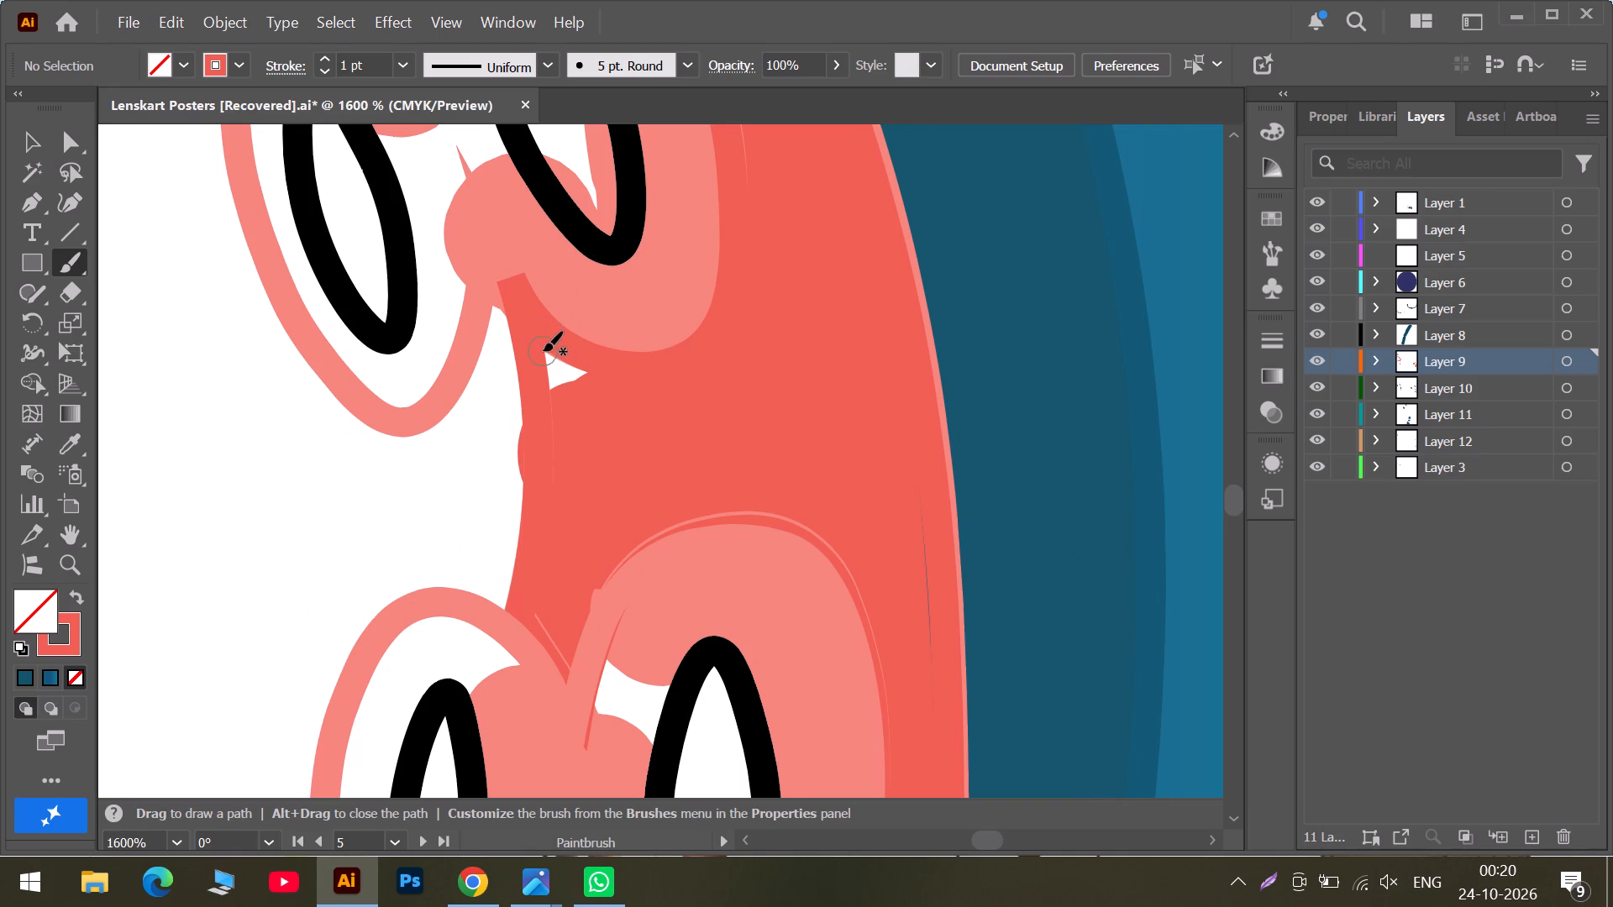
drag(544, 354, 552, 401)
drag(568, 378, 568, 402)
drag(544, 349, 558, 383)
drag(570, 375, 575, 386)
drag(575, 386, 580, 401)
drag(585, 368, 589, 395)
Paint coral over the narrow upper end of the white gap between the upper tilted sucker and the tentacle's outer edge.
scroll(591, 292, up, 12)
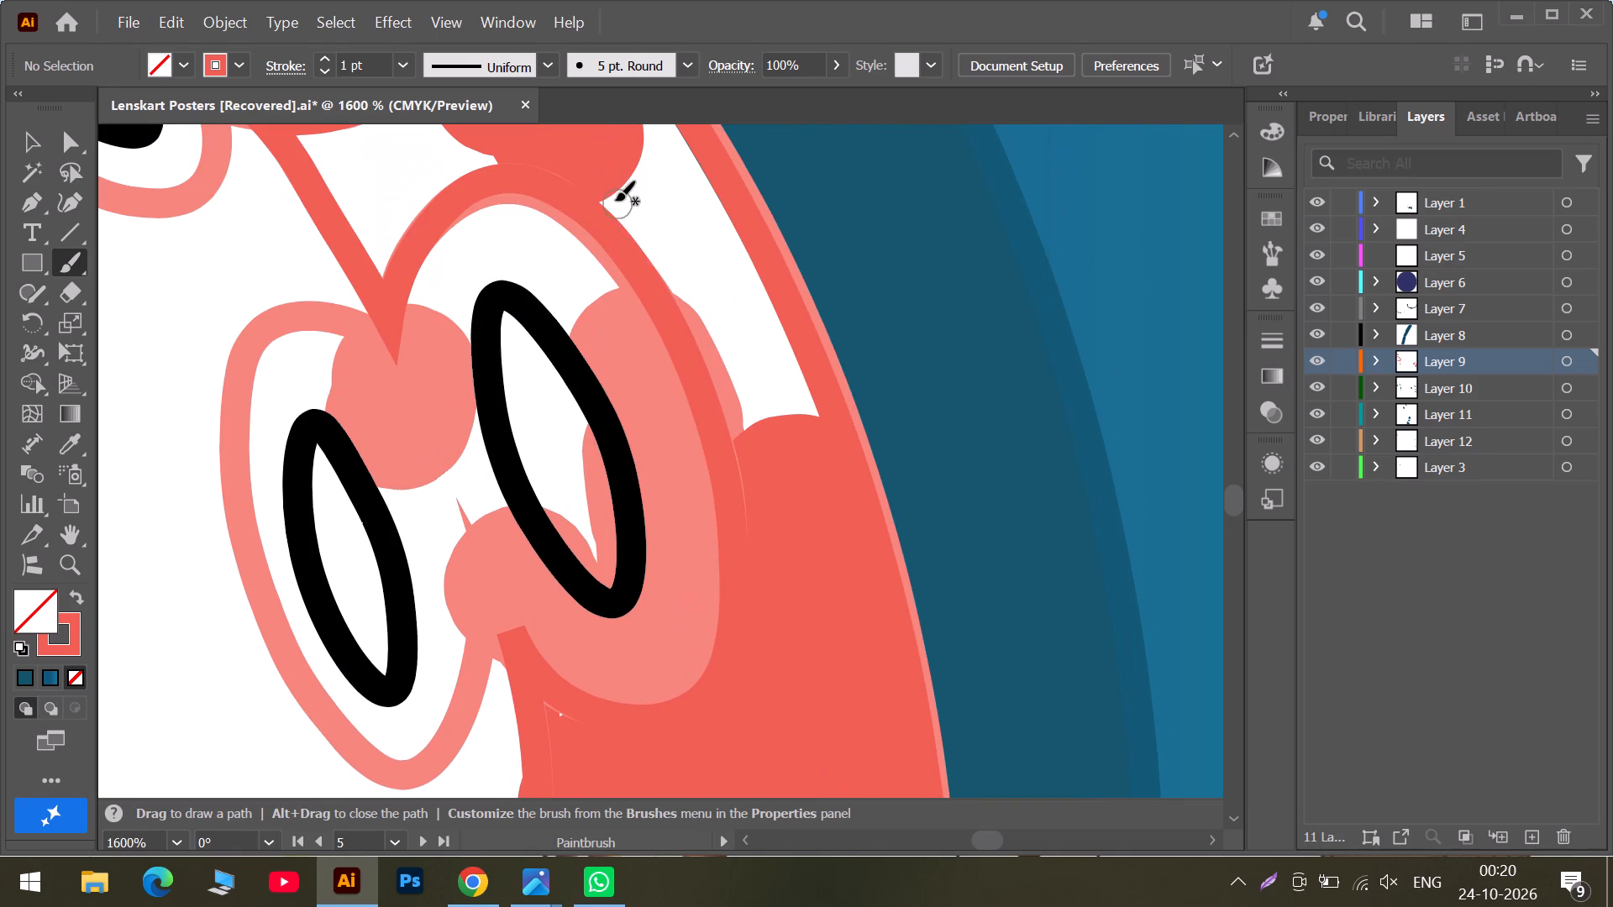
alt+scroll(628, 200, up, 5)
scroll(687, 302, up, 6)
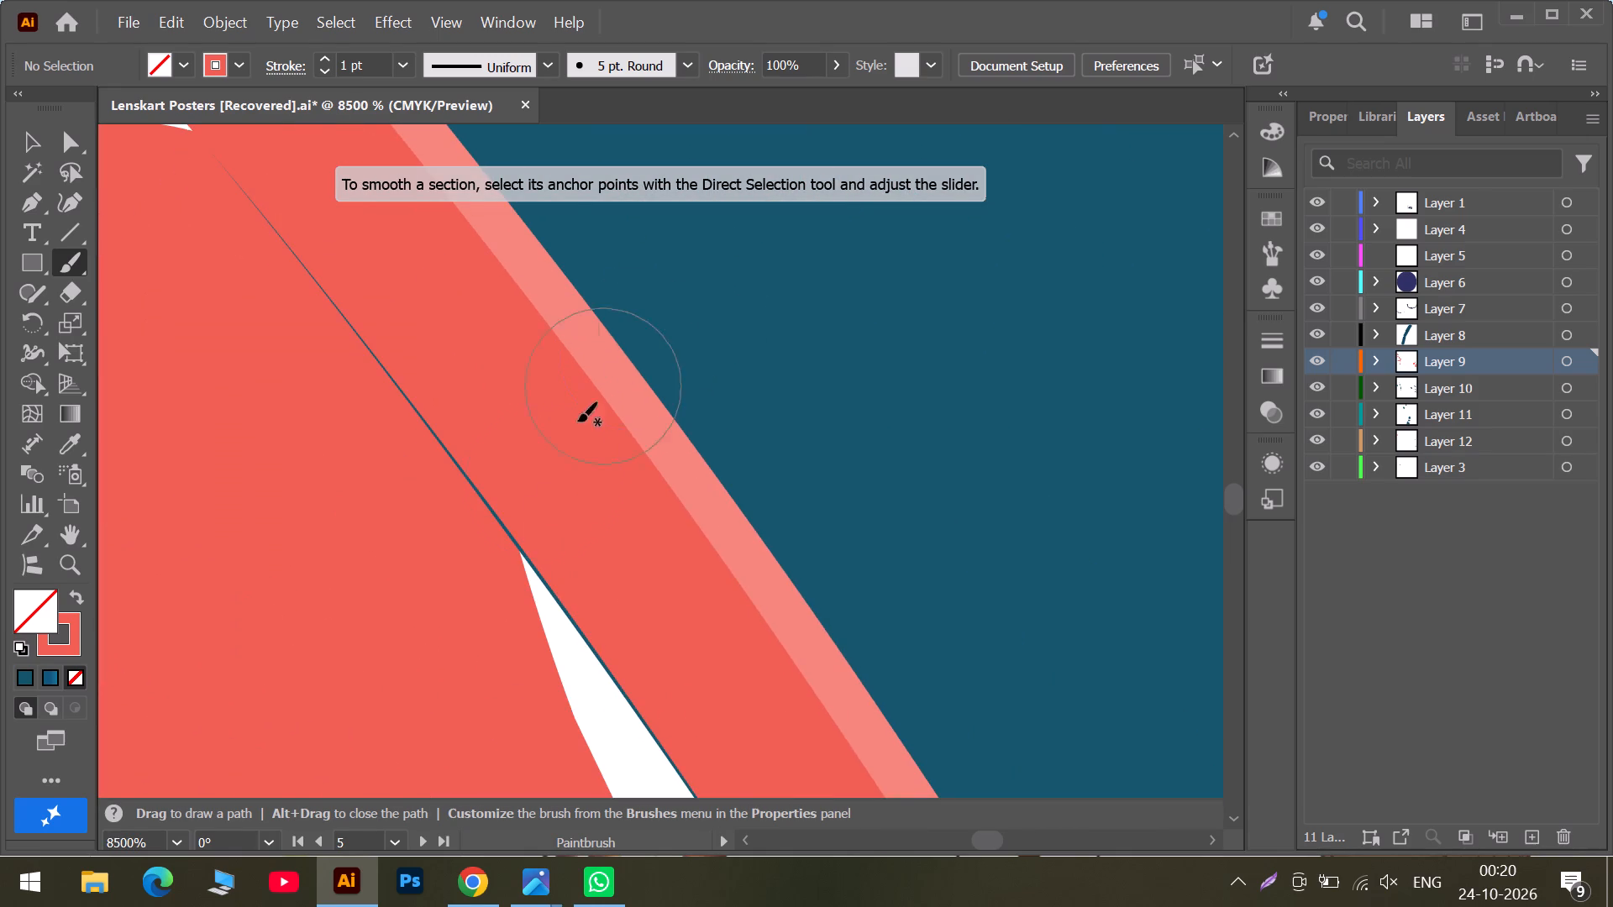
scroll(526, 532, down, 3)
drag(554, 167, 635, 284)
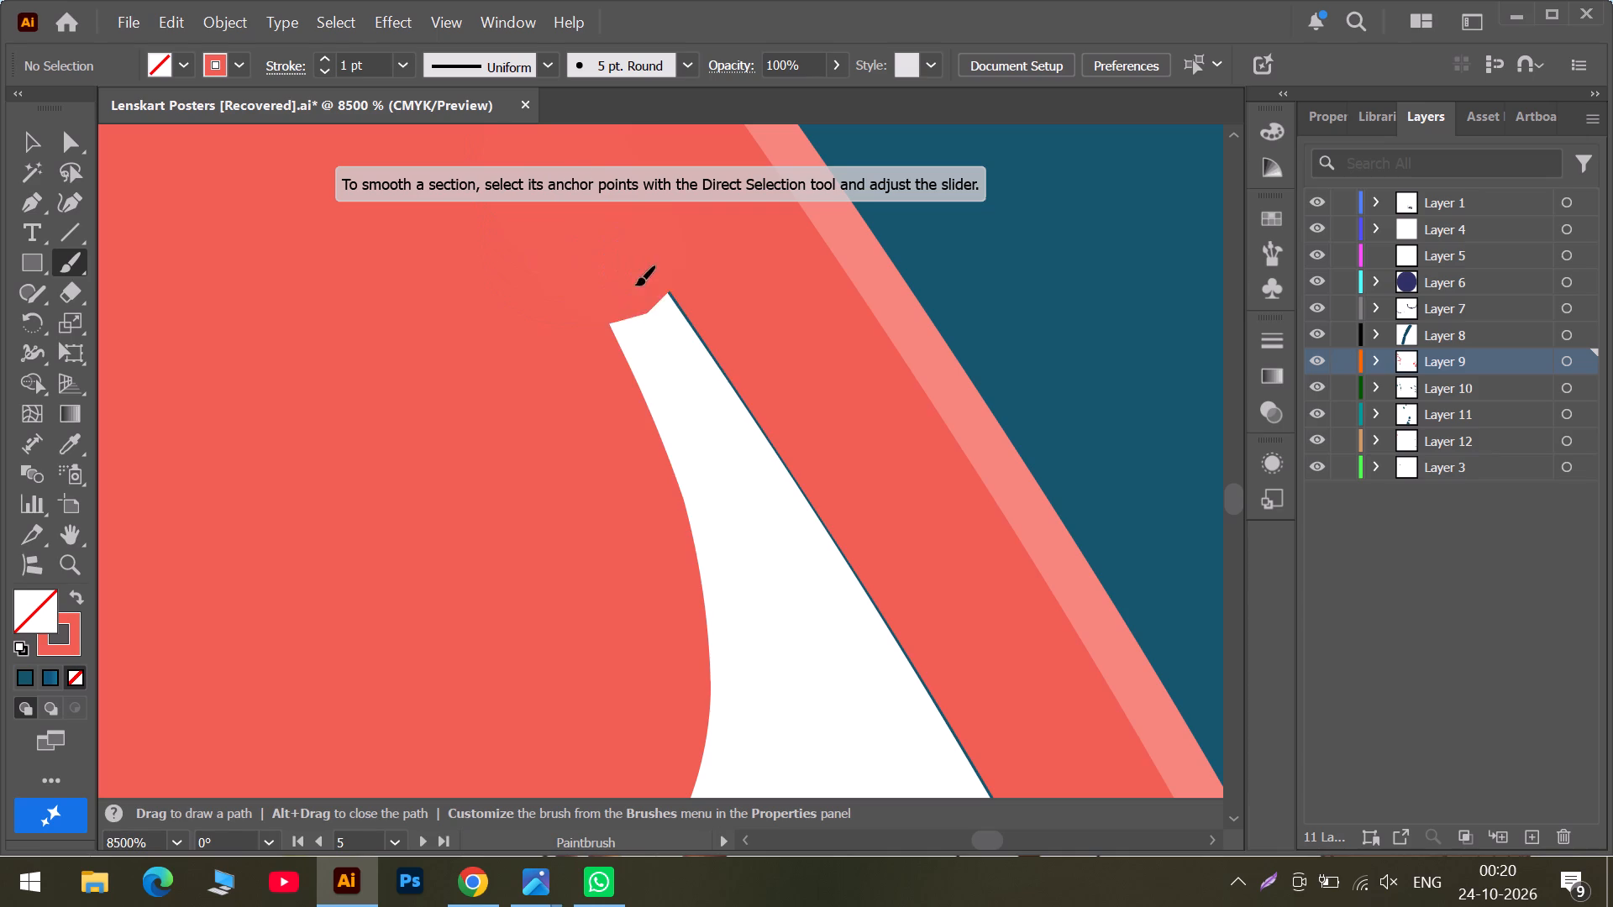
drag(635, 284, 787, 583)
scroll(788, 563, down, 4)
scroll(733, 248, up, 2)
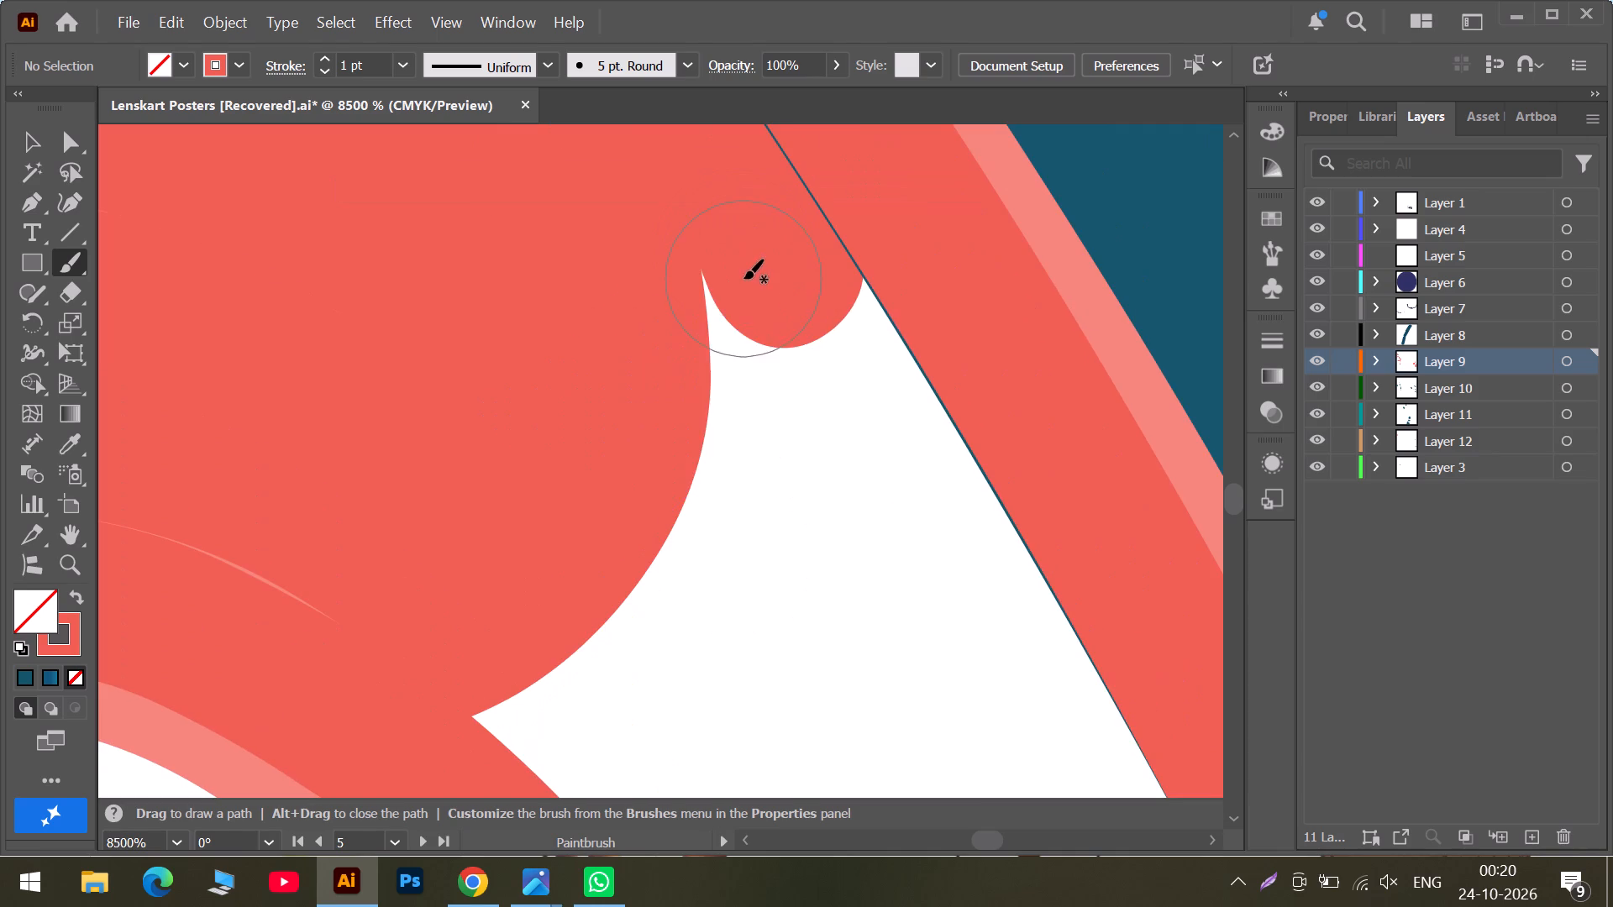
drag(743, 283, 882, 411)
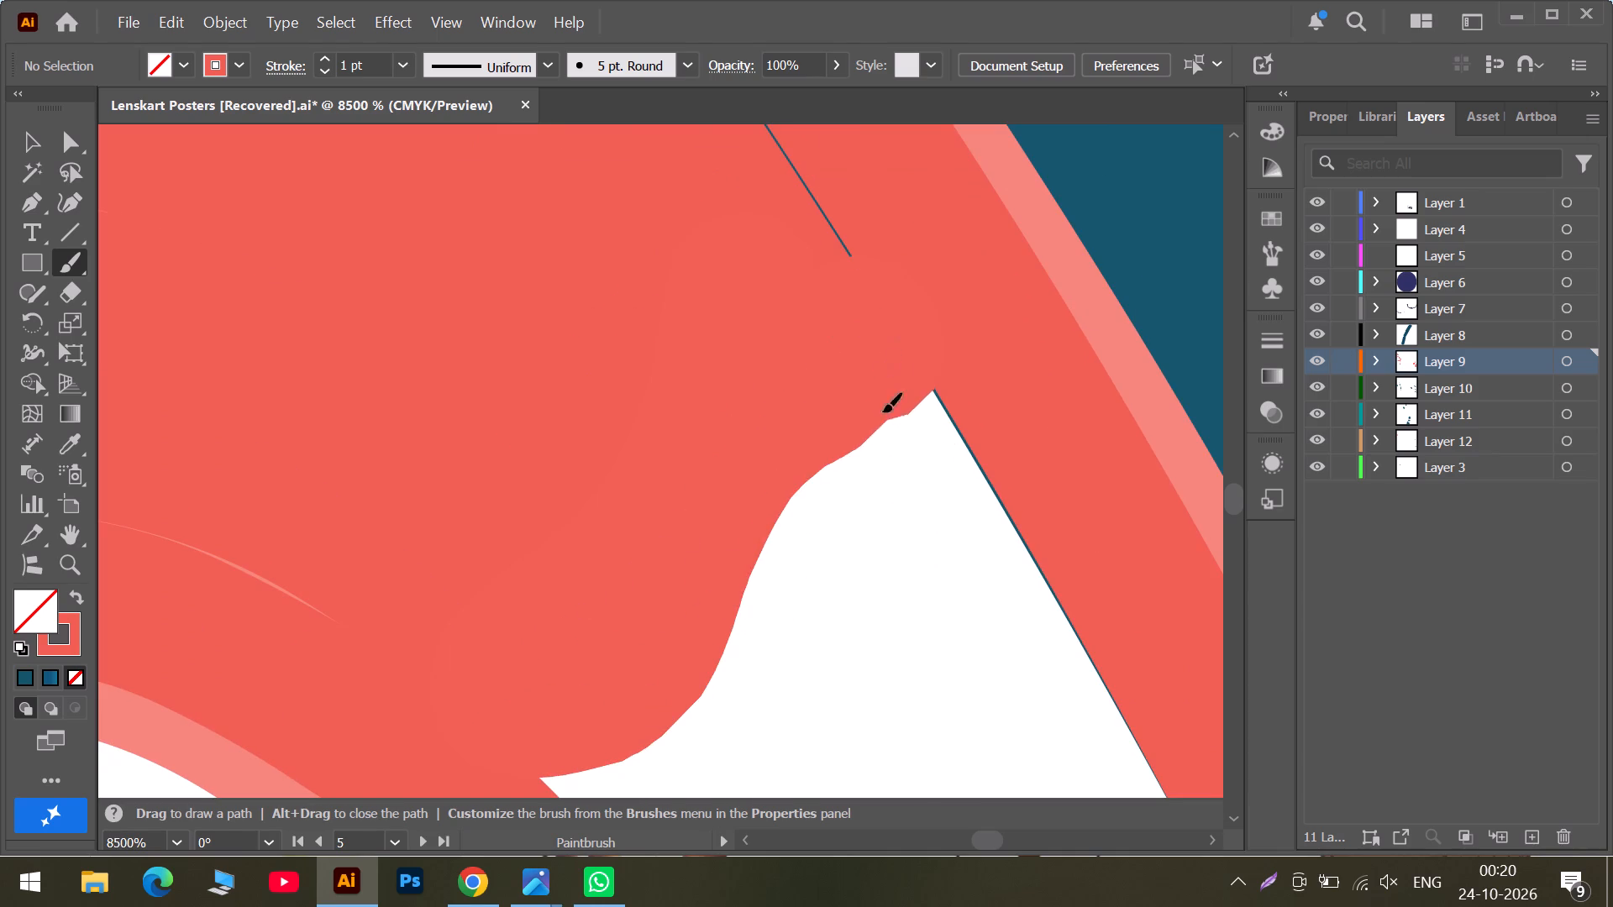
drag(882, 411, 597, 754)
Paint coral over the upper stretch of the white gap between the tilted large sucker and the tentacle's outer edge.
scroll(680, 577, down, 1)
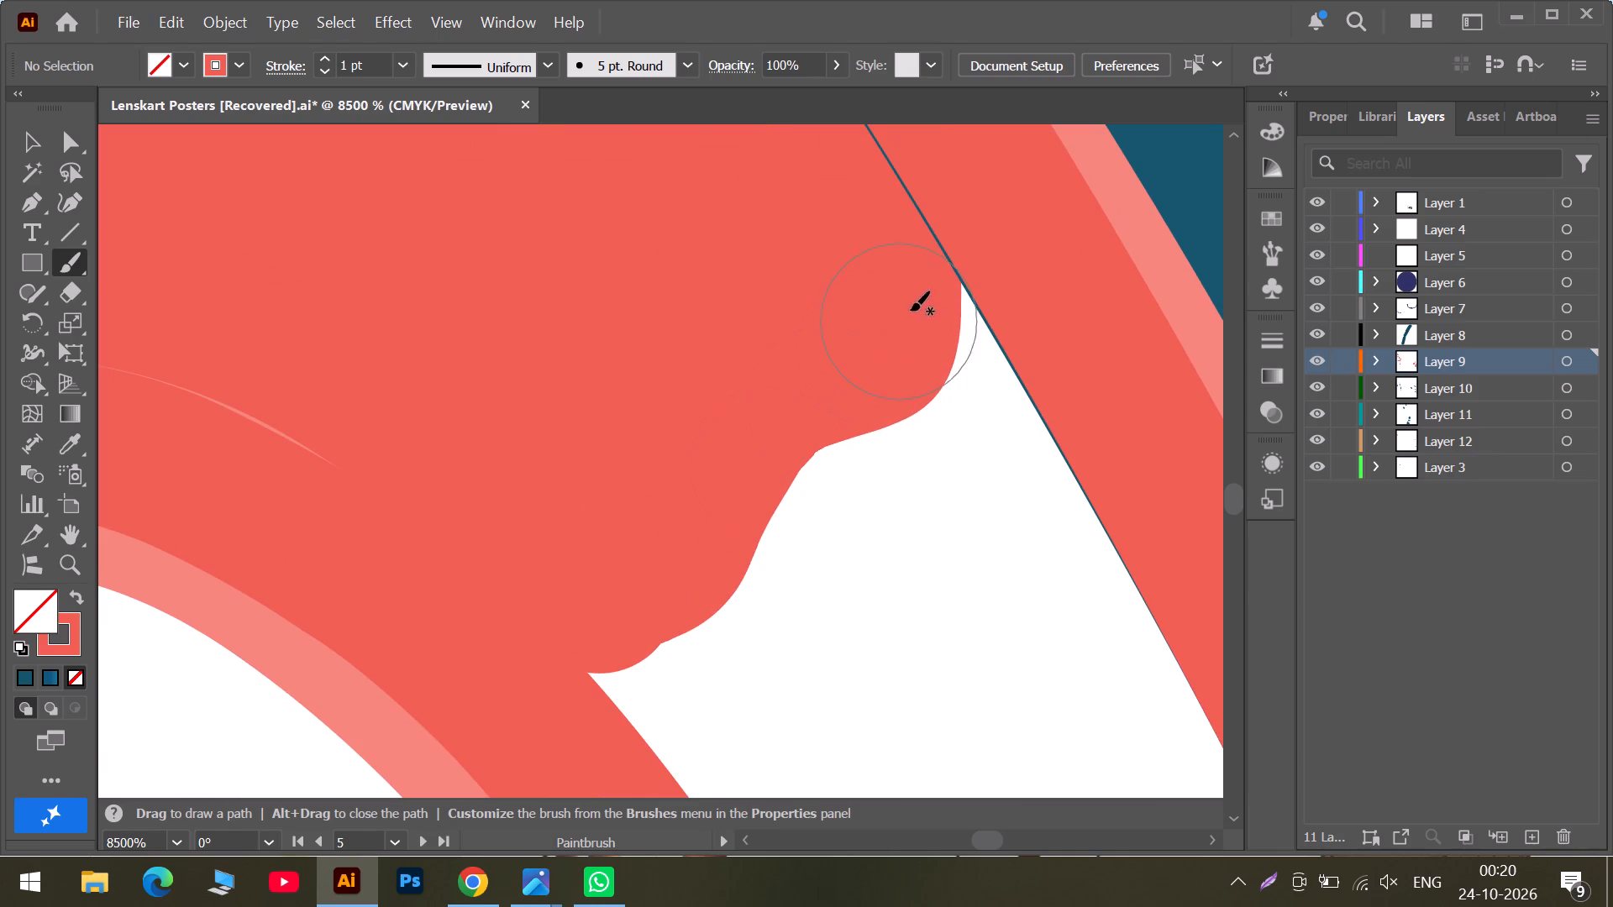
drag(924, 302, 605, 675)
drag(1020, 389, 1022, 455)
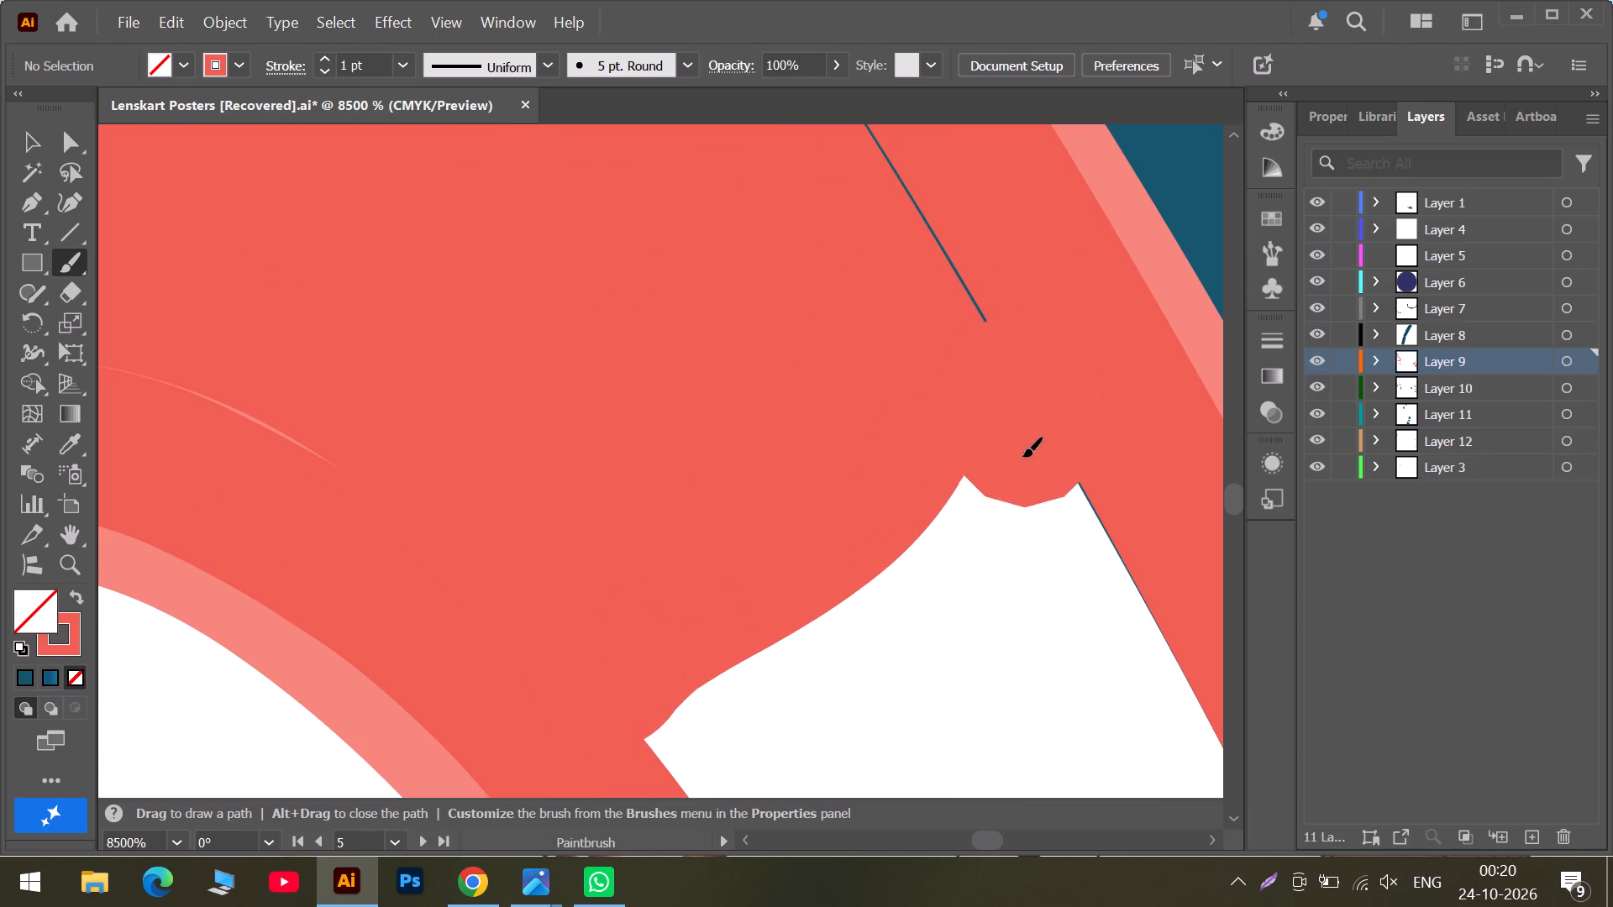
drag(1022, 455, 701, 703)
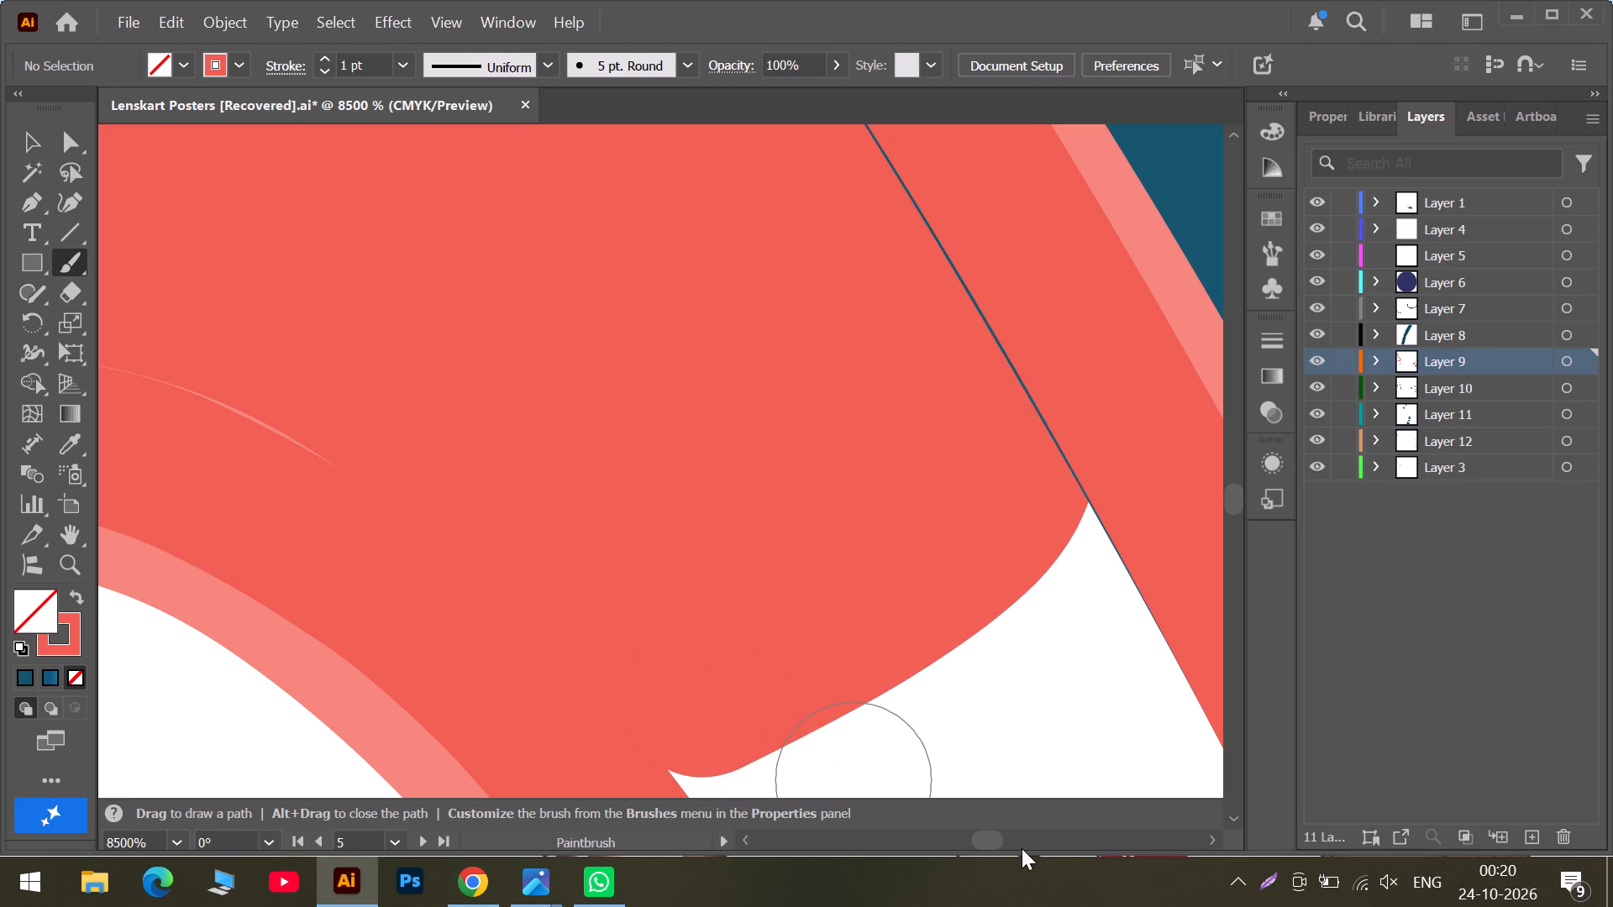
click(1021, 845)
scroll(563, 595, down, 3)
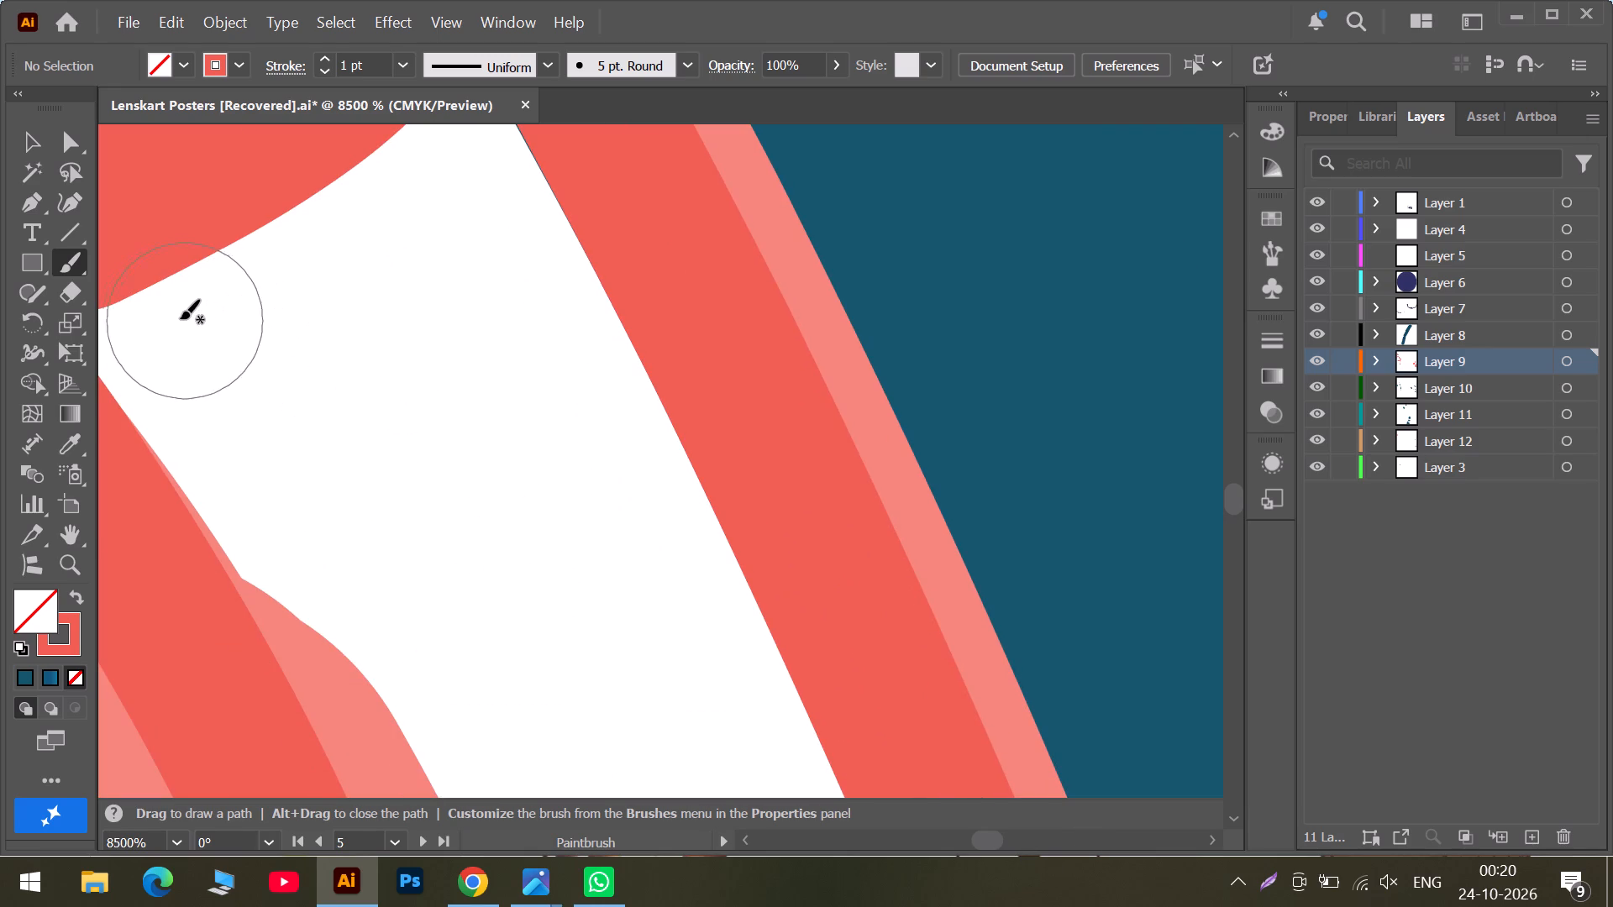
drag(150, 322, 490, 128)
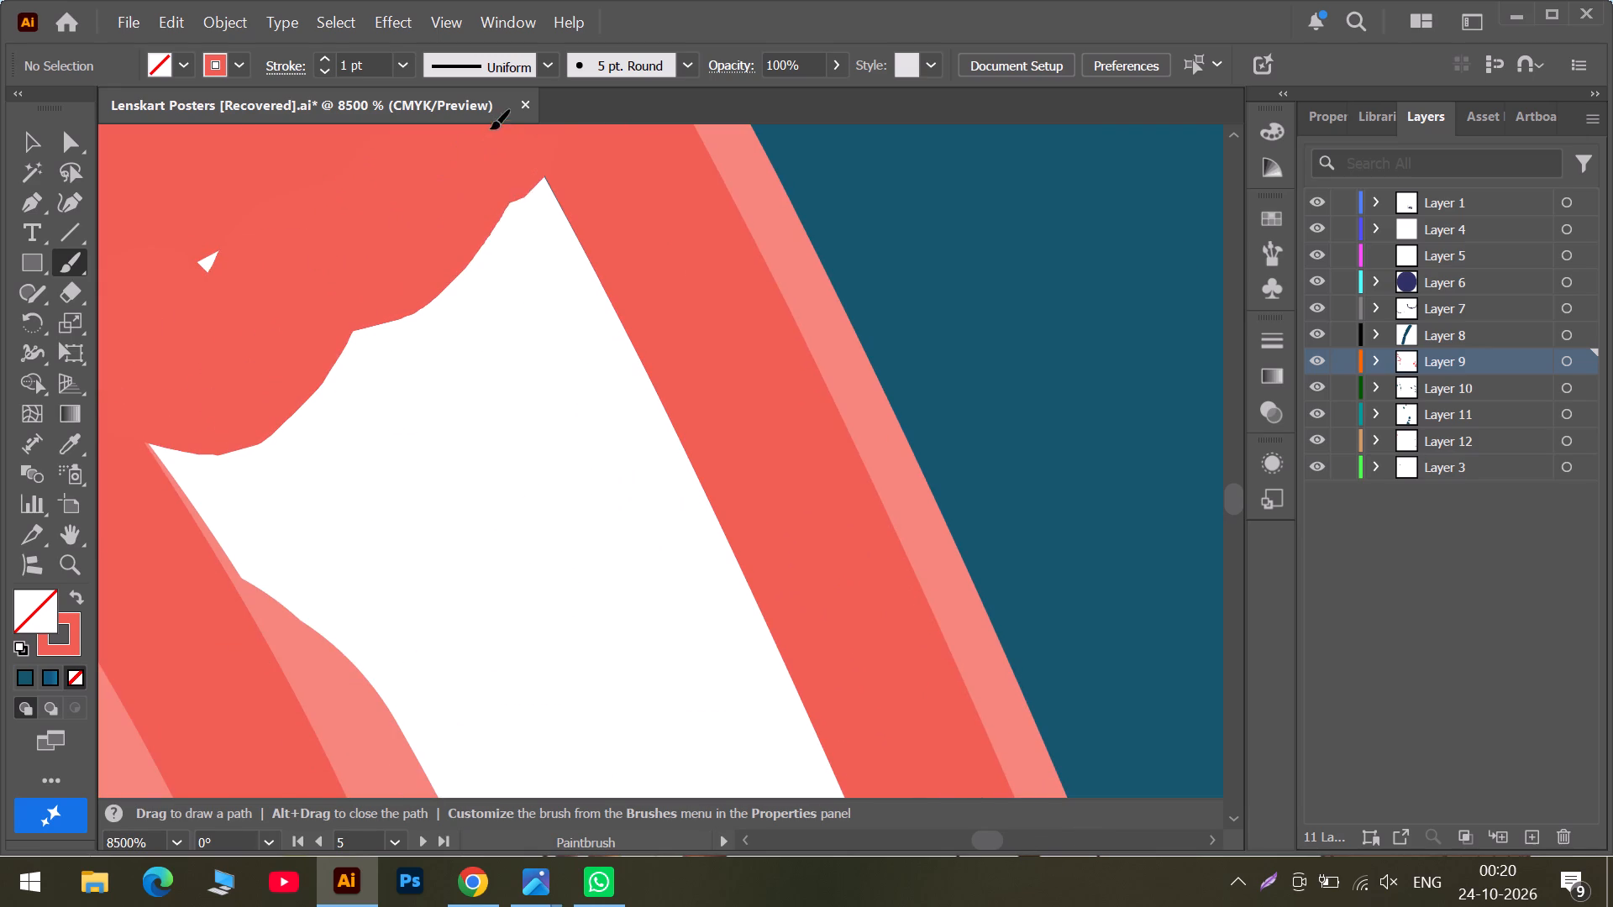
drag(490, 128, 289, 495)
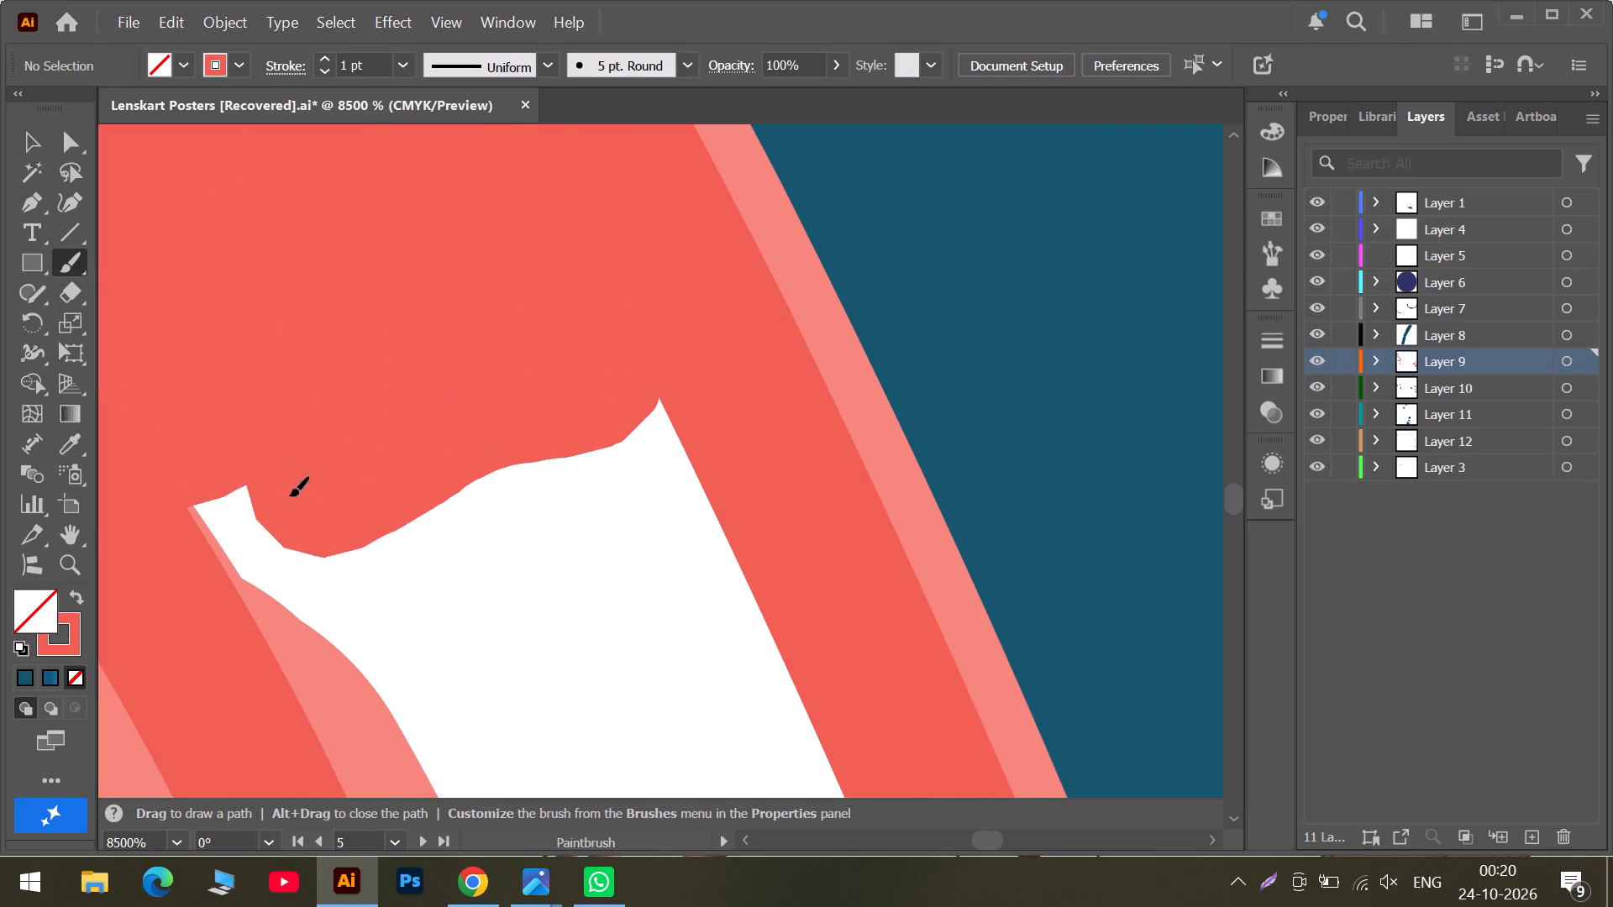
drag(289, 495, 511, 527)
Fill the remaining lower stretch of that white gap beside the tilted sucker with coral, down to the already filled area.
scroll(507, 503, down, 2)
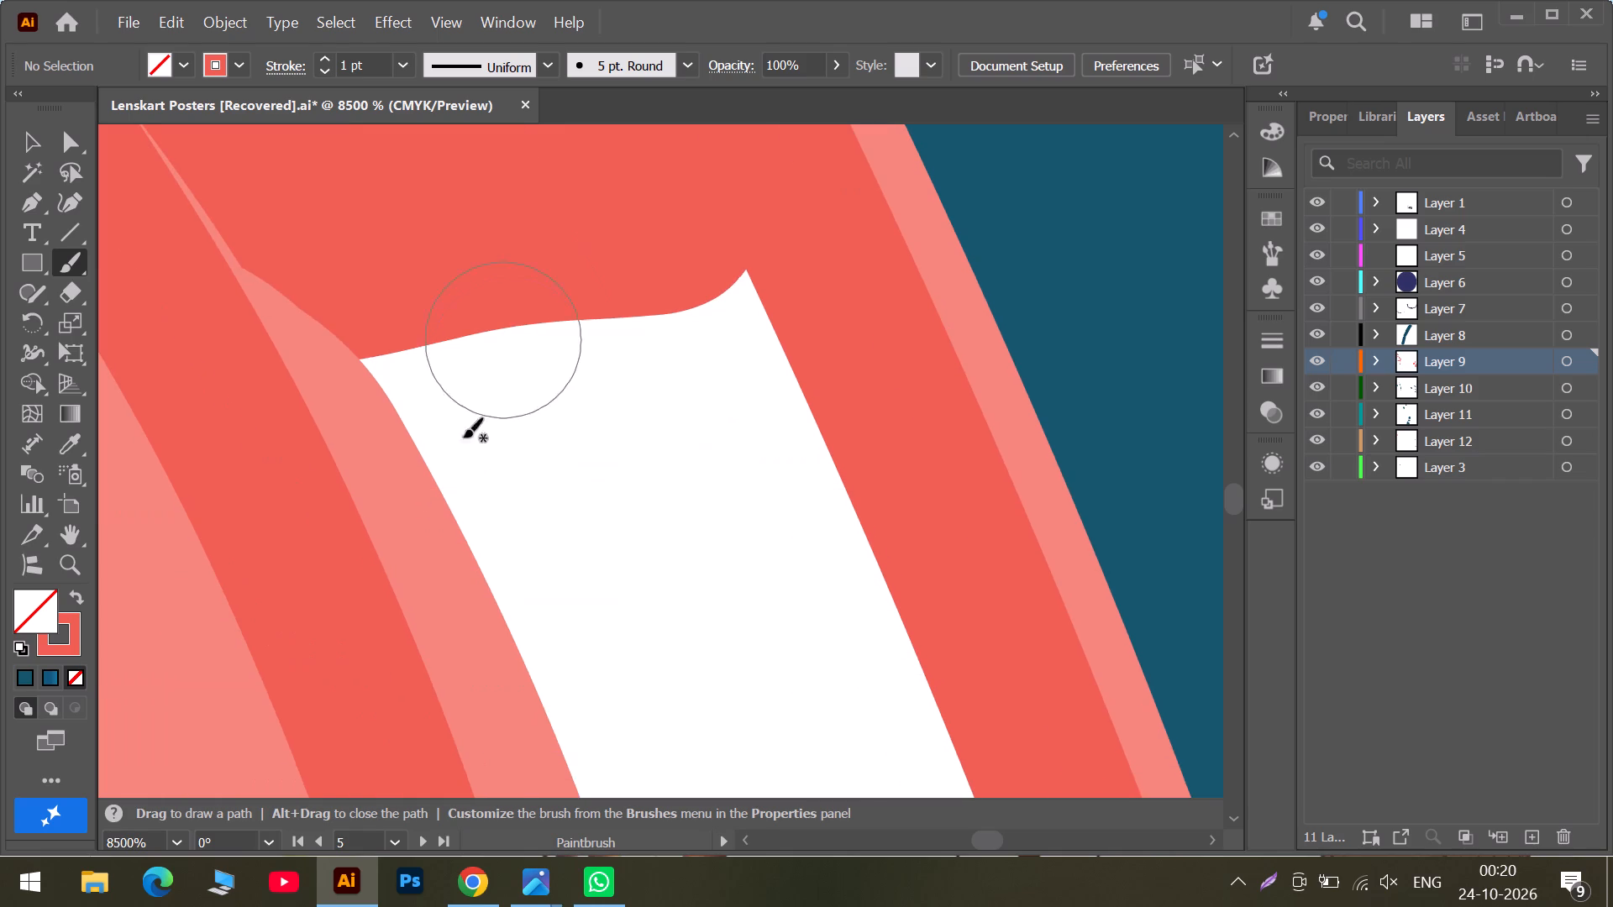
drag(349, 328, 359, 475)
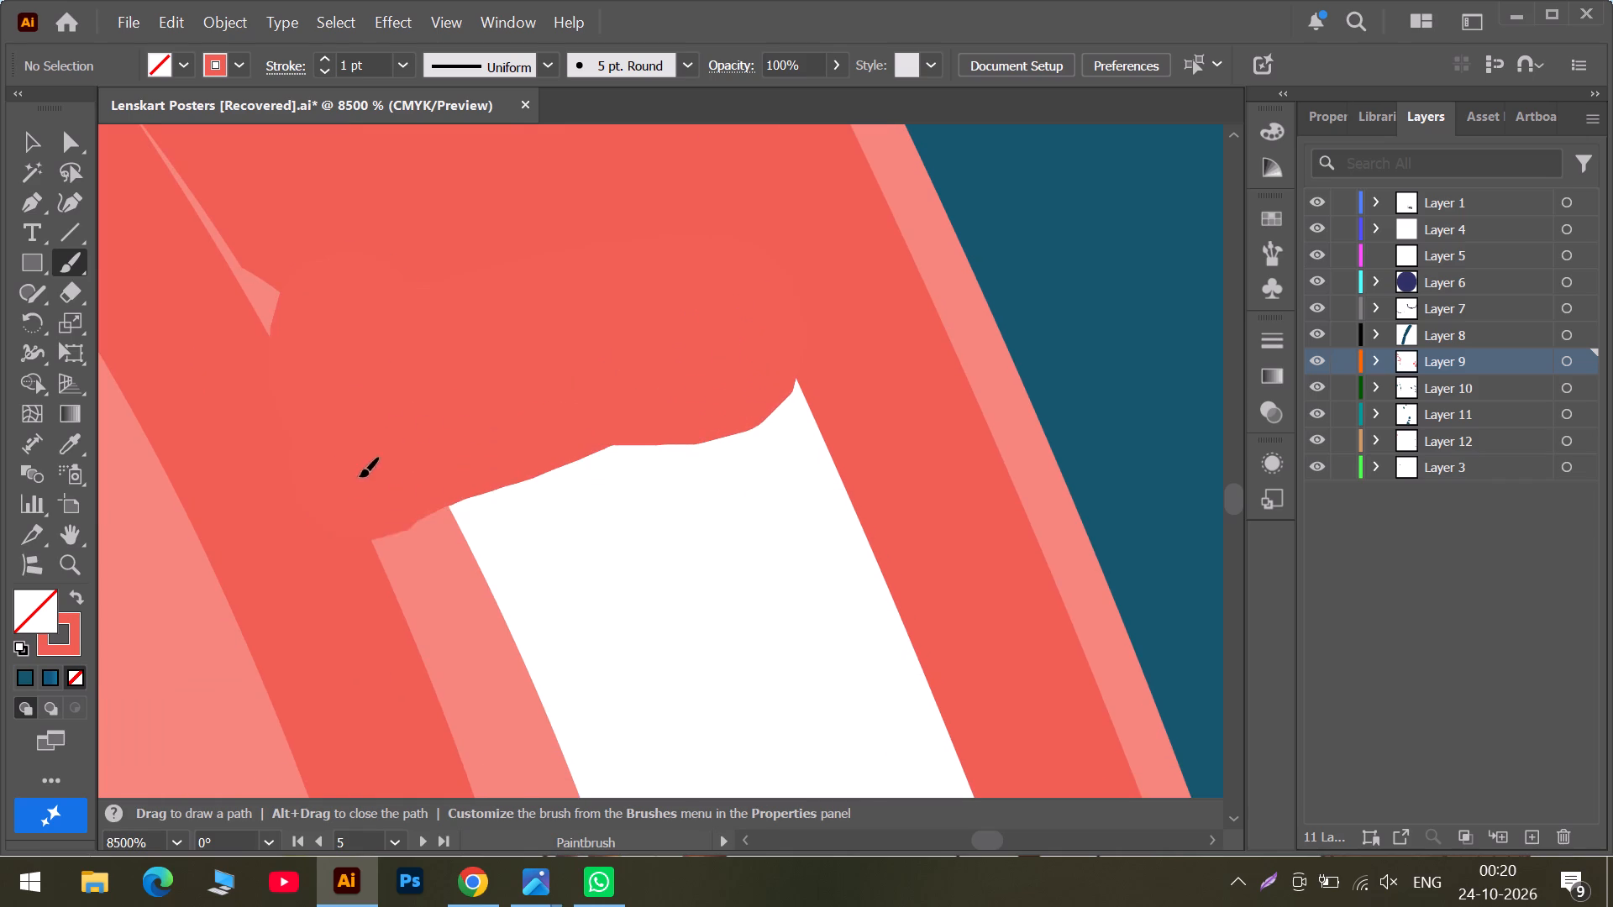
drag(359, 475, 426, 600)
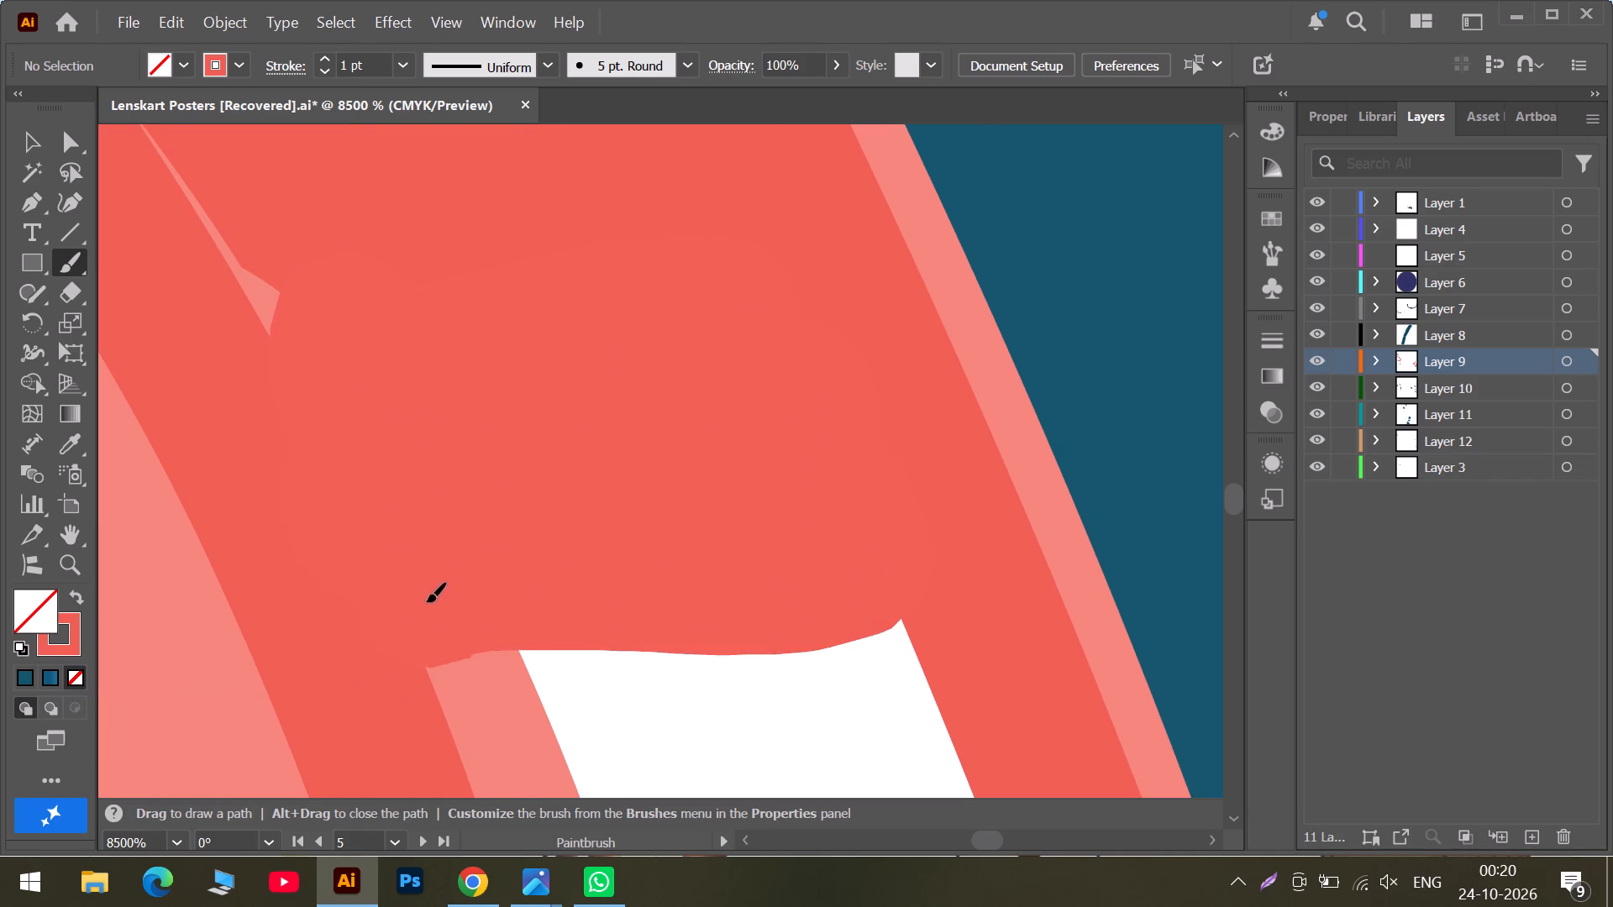
drag(426, 600, 470, 637)
scroll(471, 569, down, 2)
drag(518, 370, 944, 404)
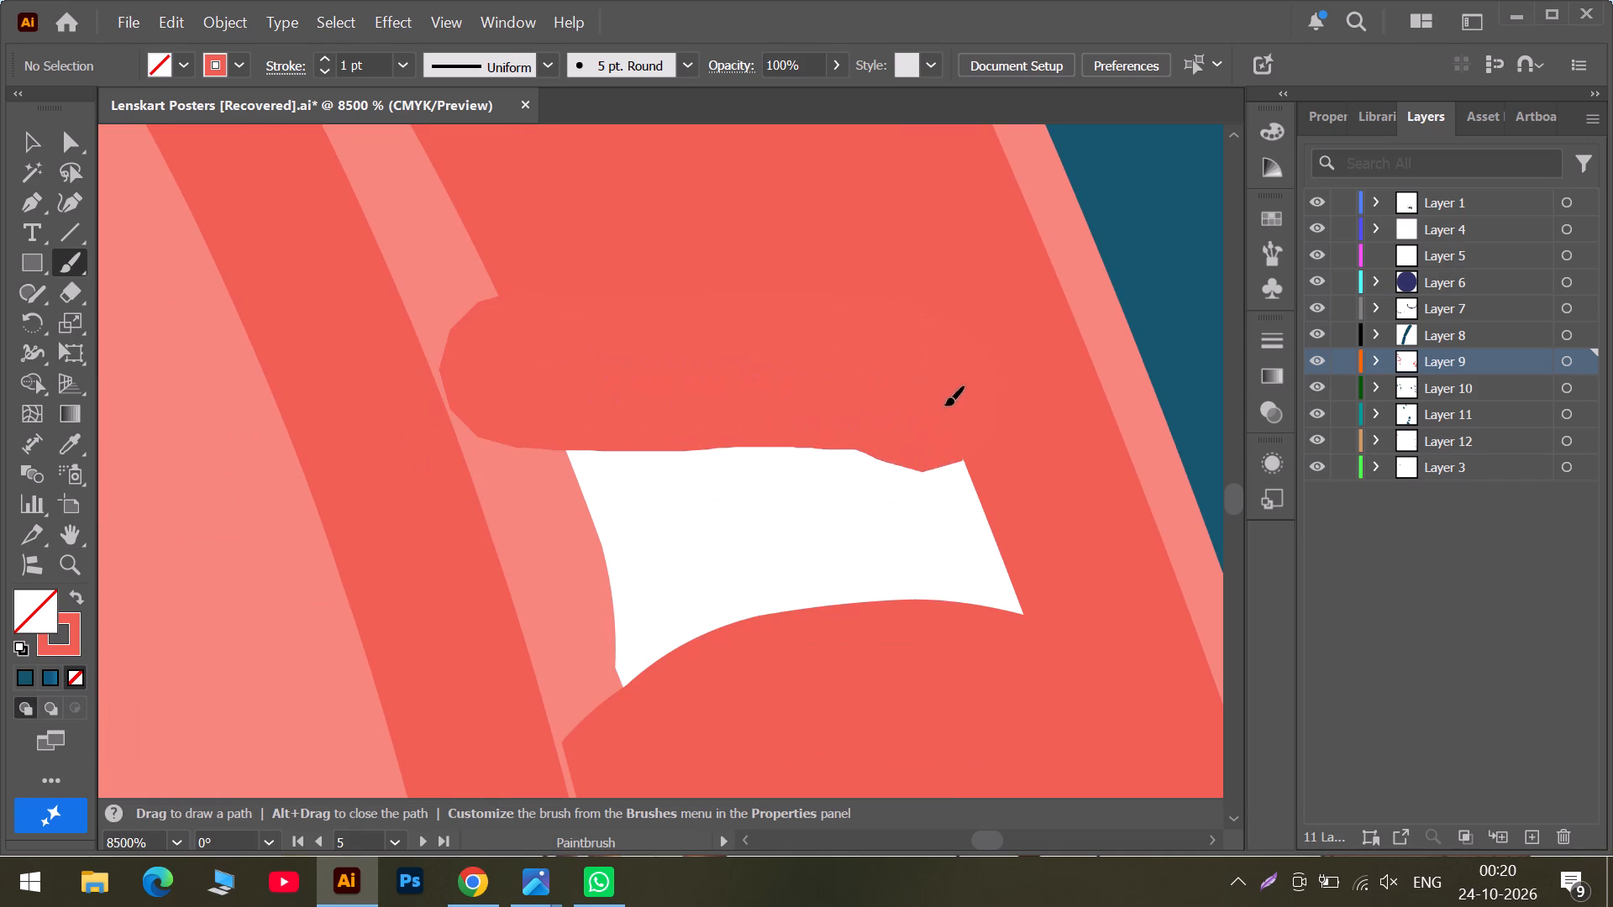
drag(944, 404, 623, 663)
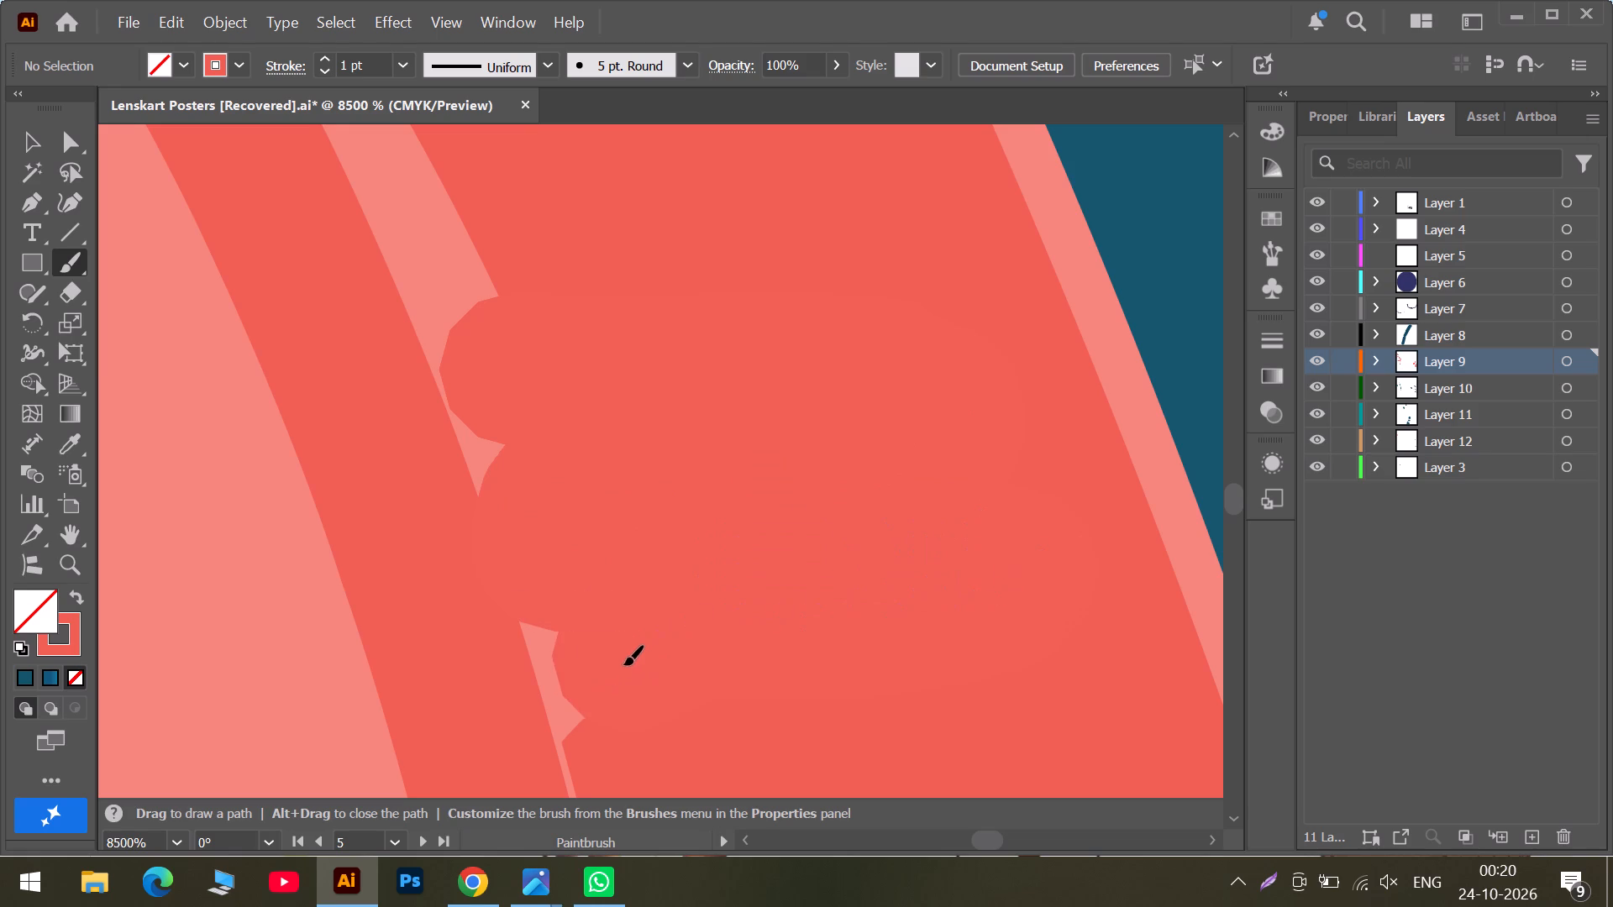
drag(623, 663, 615, 687)
Cover the two stray white specks above and beside the tilted large sucker with coral.
alt+scroll(620, 650, down, 4)
scroll(623, 595, down, 1)
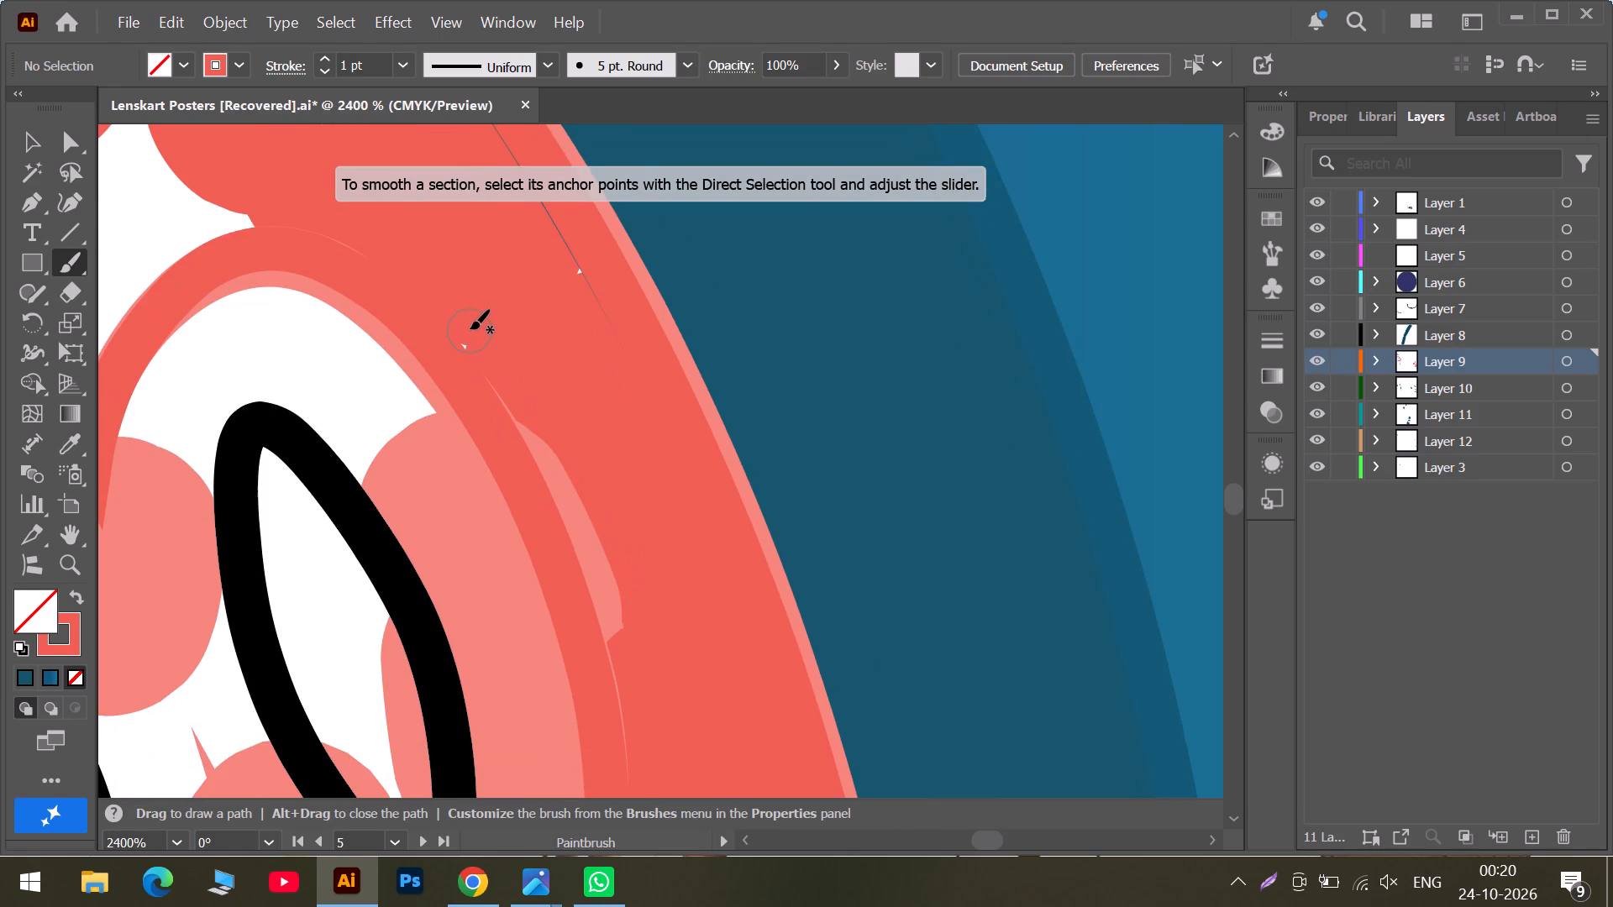
drag(470, 329, 482, 351)
drag(573, 267, 578, 301)
Examine the tentacle from the tilted sucker pairs down to the lower pairs for remaining white gaps.
alt+scroll(525, 303, down, 3)
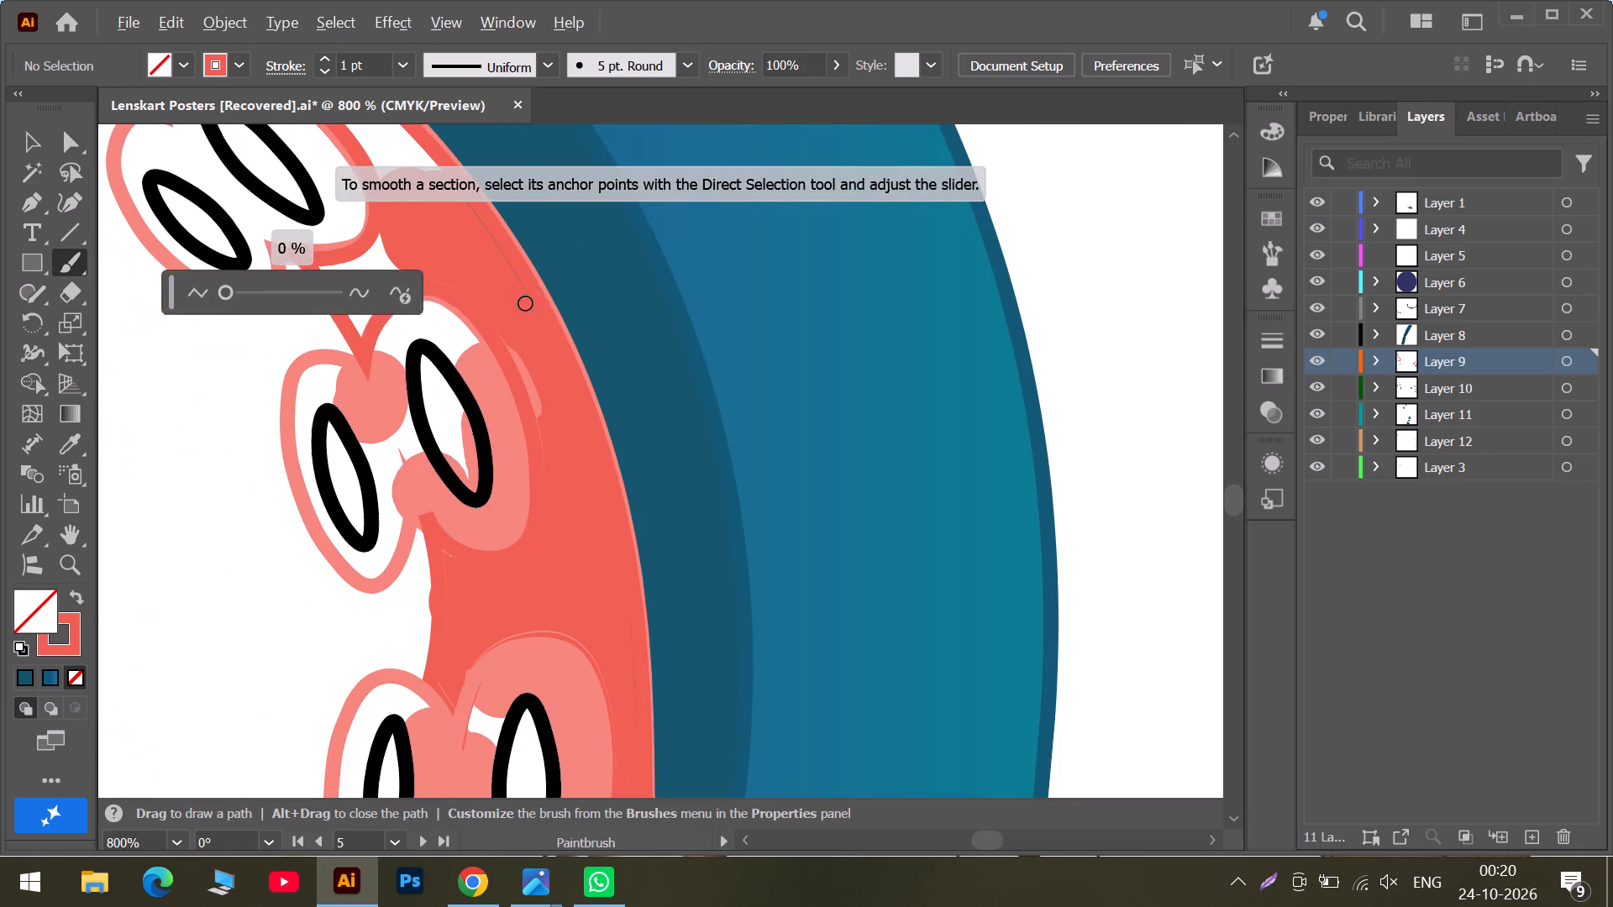
scroll(464, 489, down, 4)
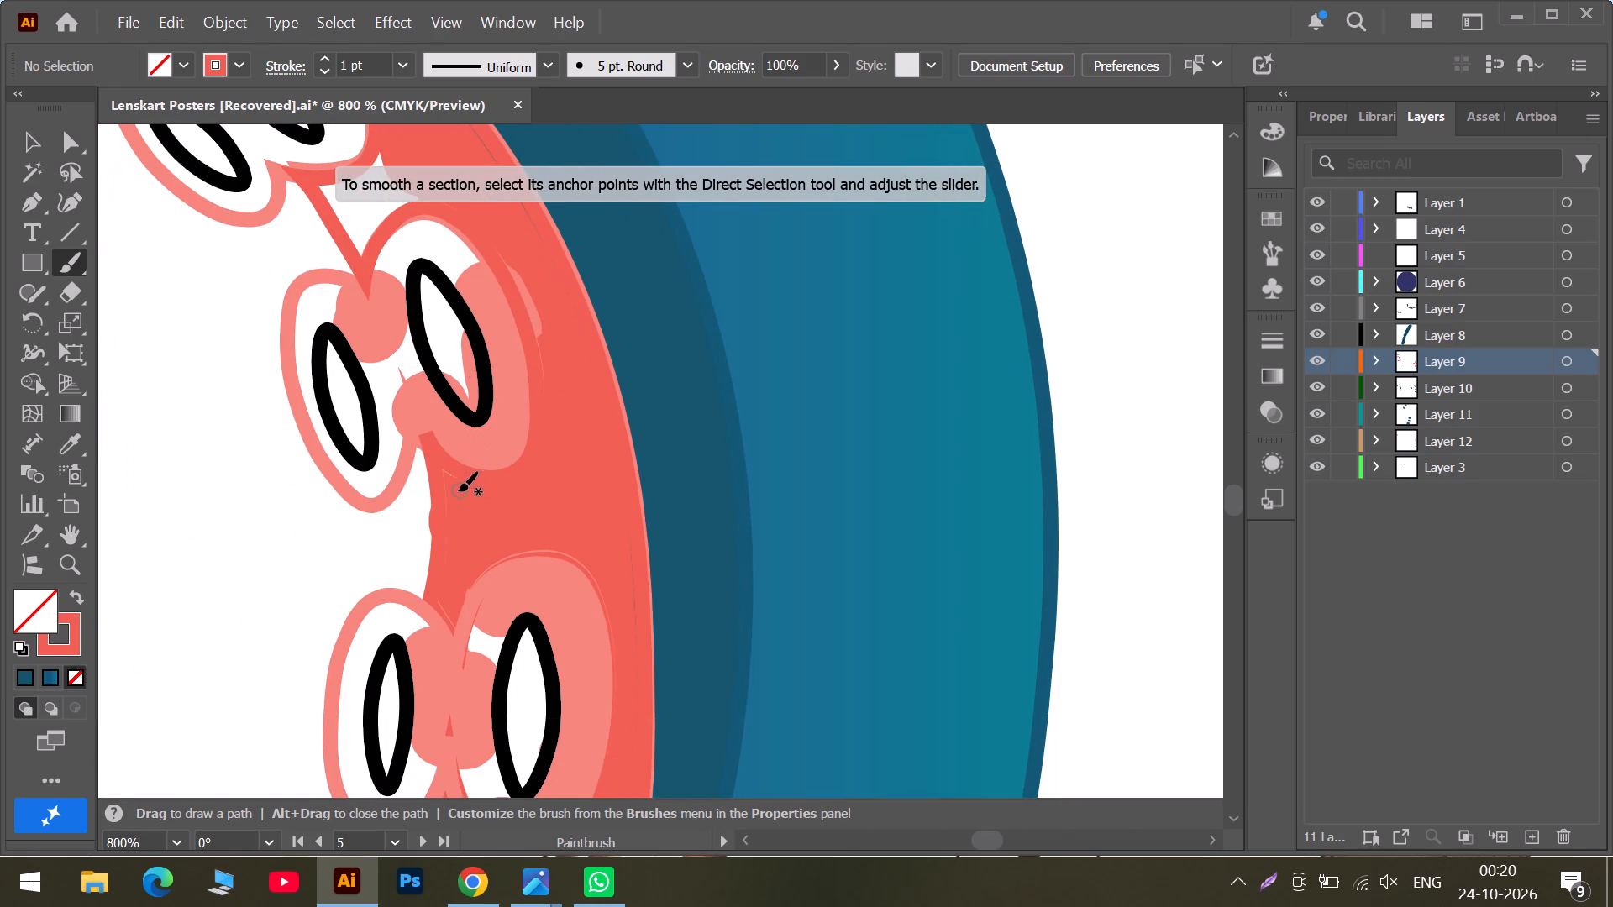
scroll(460, 523, down, 6)
scroll(511, 459, down, 13)
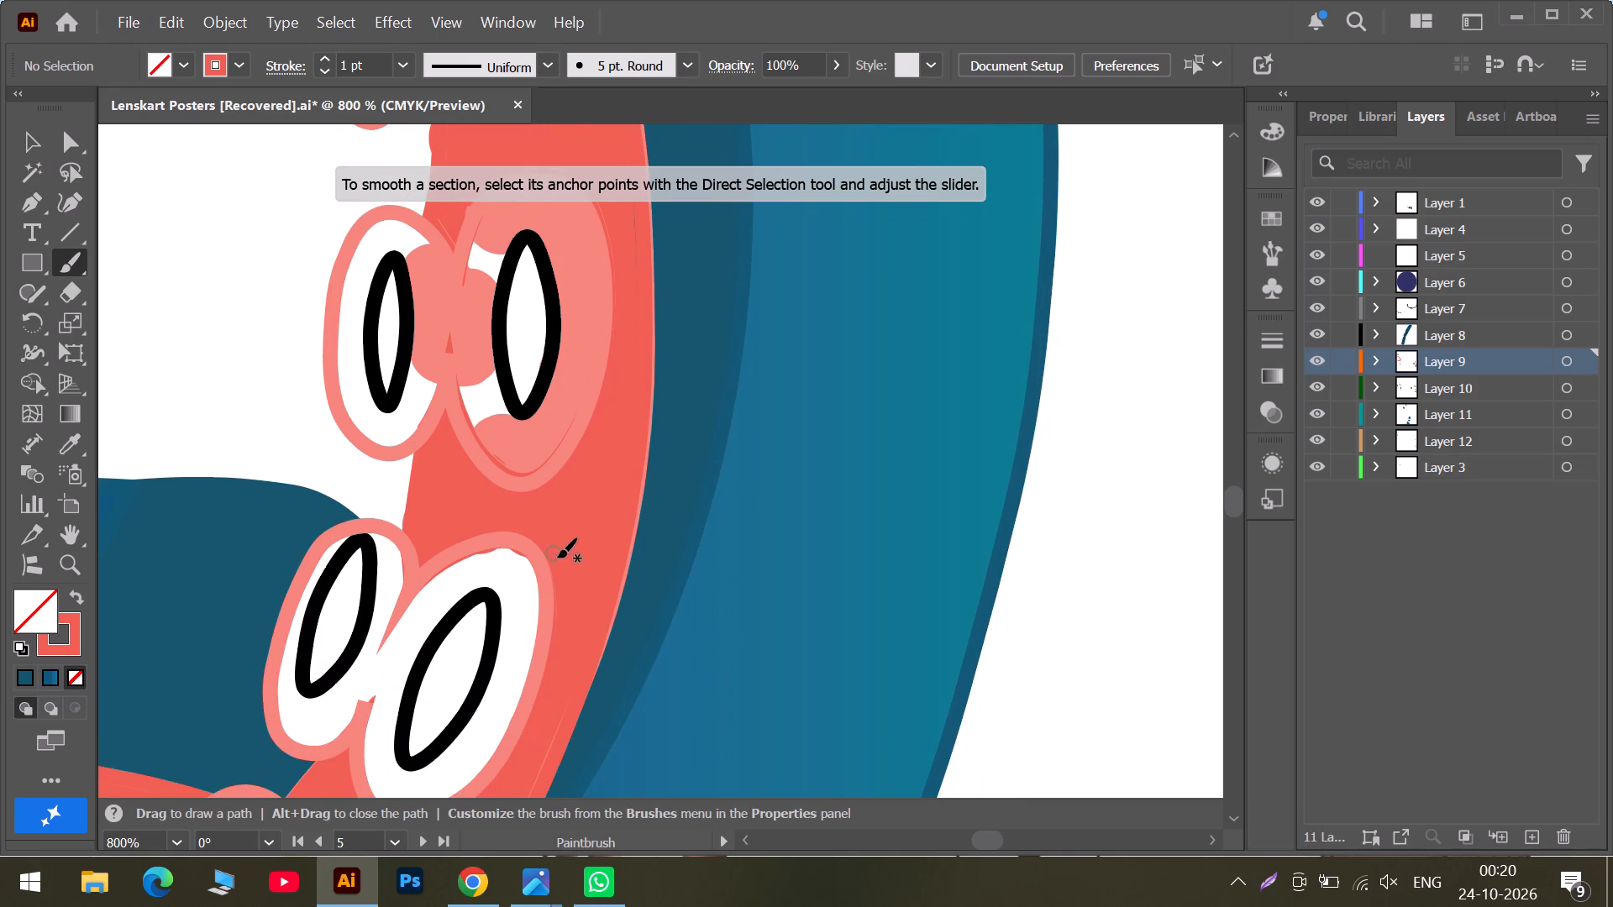
scroll(446, 325, up, 14)
scroll(412, 260, up, 8)
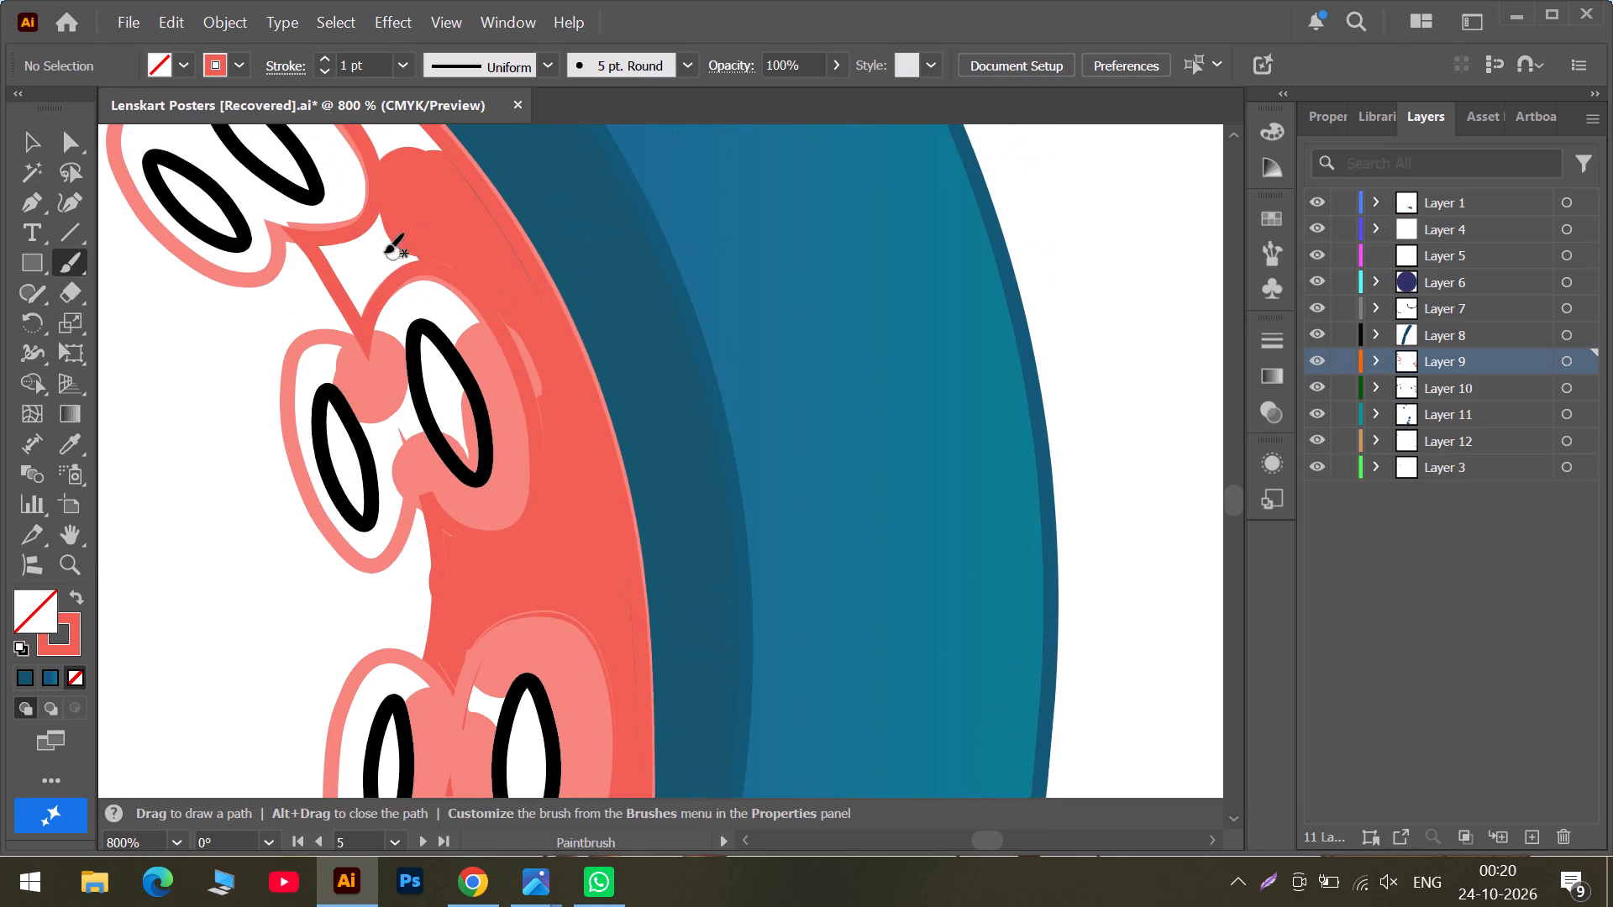
Fill the white gap between the two tilted sucker pairs with coral, down to the corner where their outlines meet.
scroll(351, 257, up, 5)
drag(250, 221, 276, 254)
scroll(299, 246, up, 3)
drag(275, 397, 380, 375)
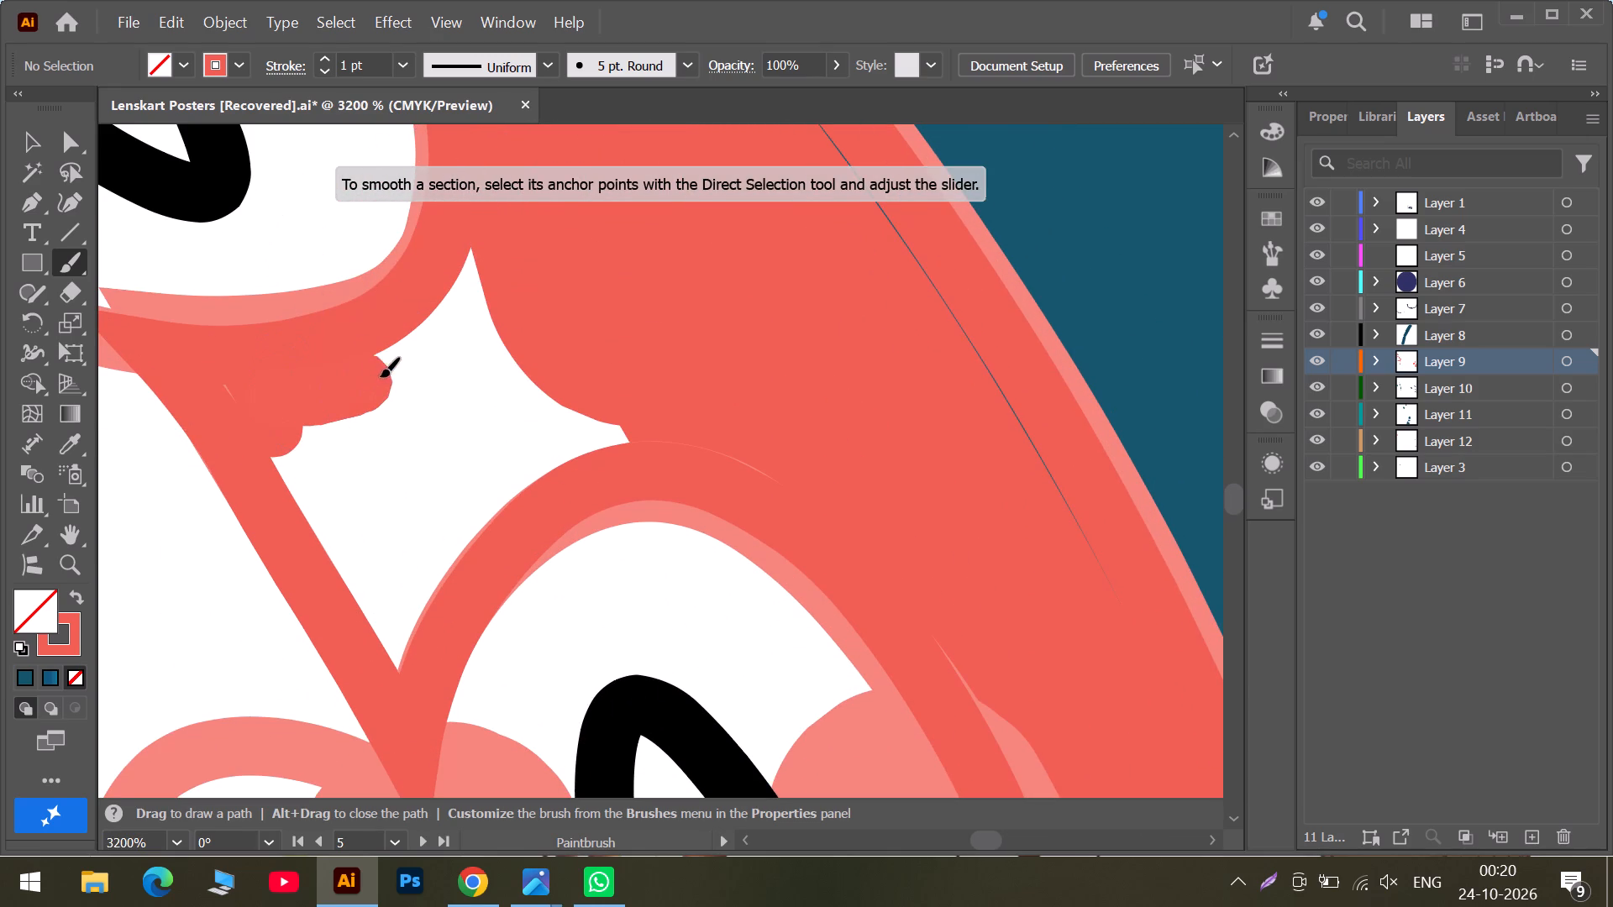
drag(380, 375, 309, 460)
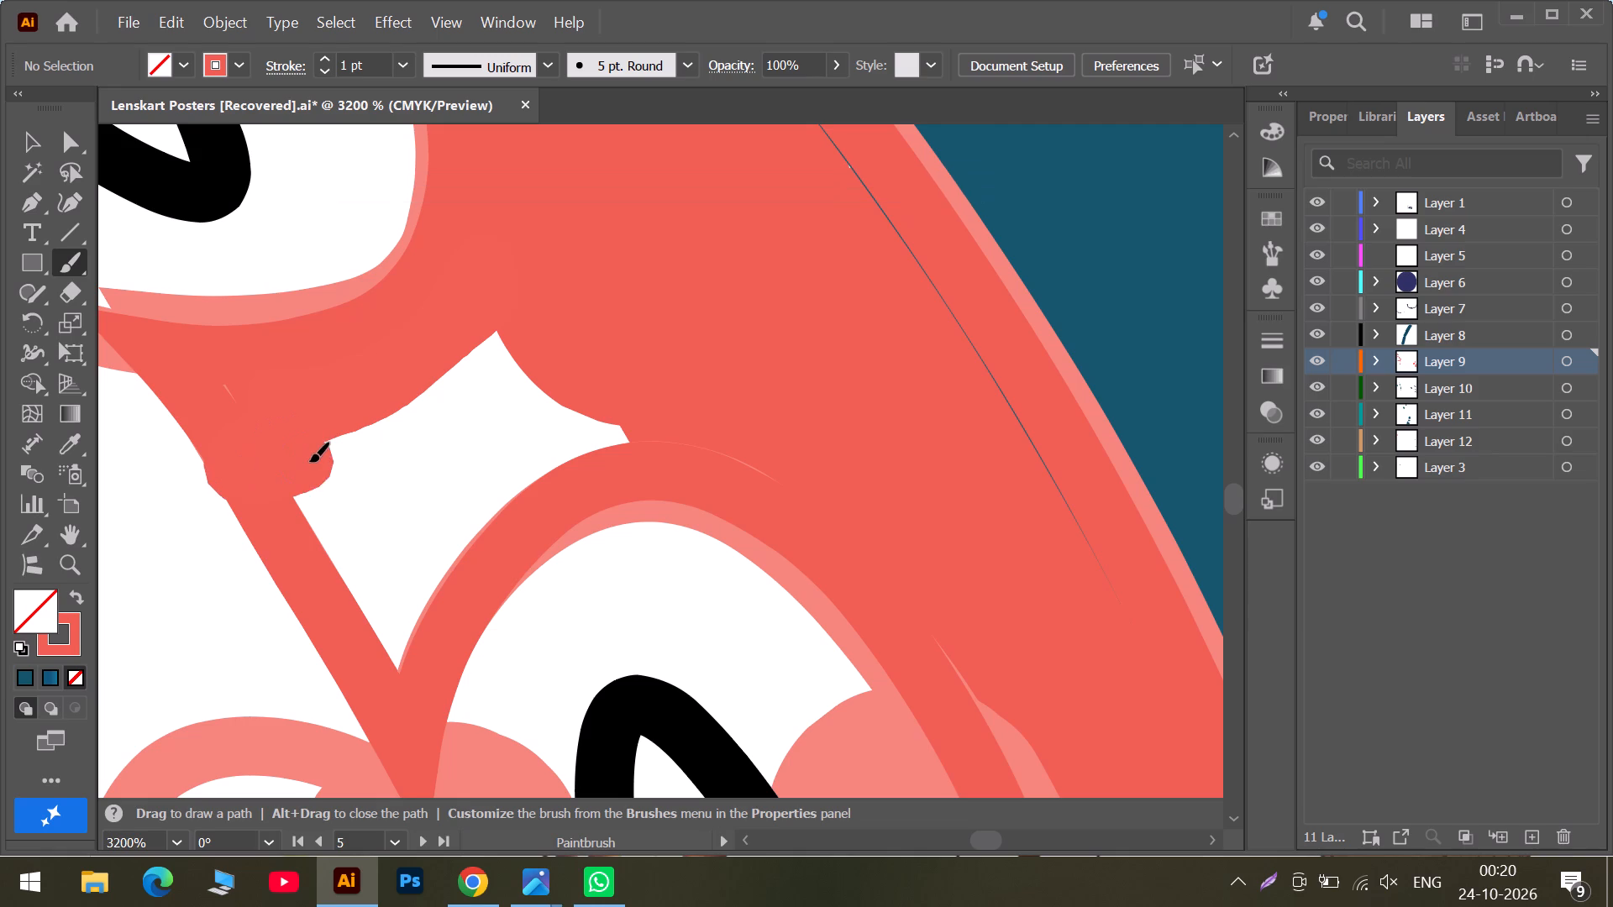
key(ctrl+z)
ctrl+click(309, 460)
drag(259, 398, 483, 273)
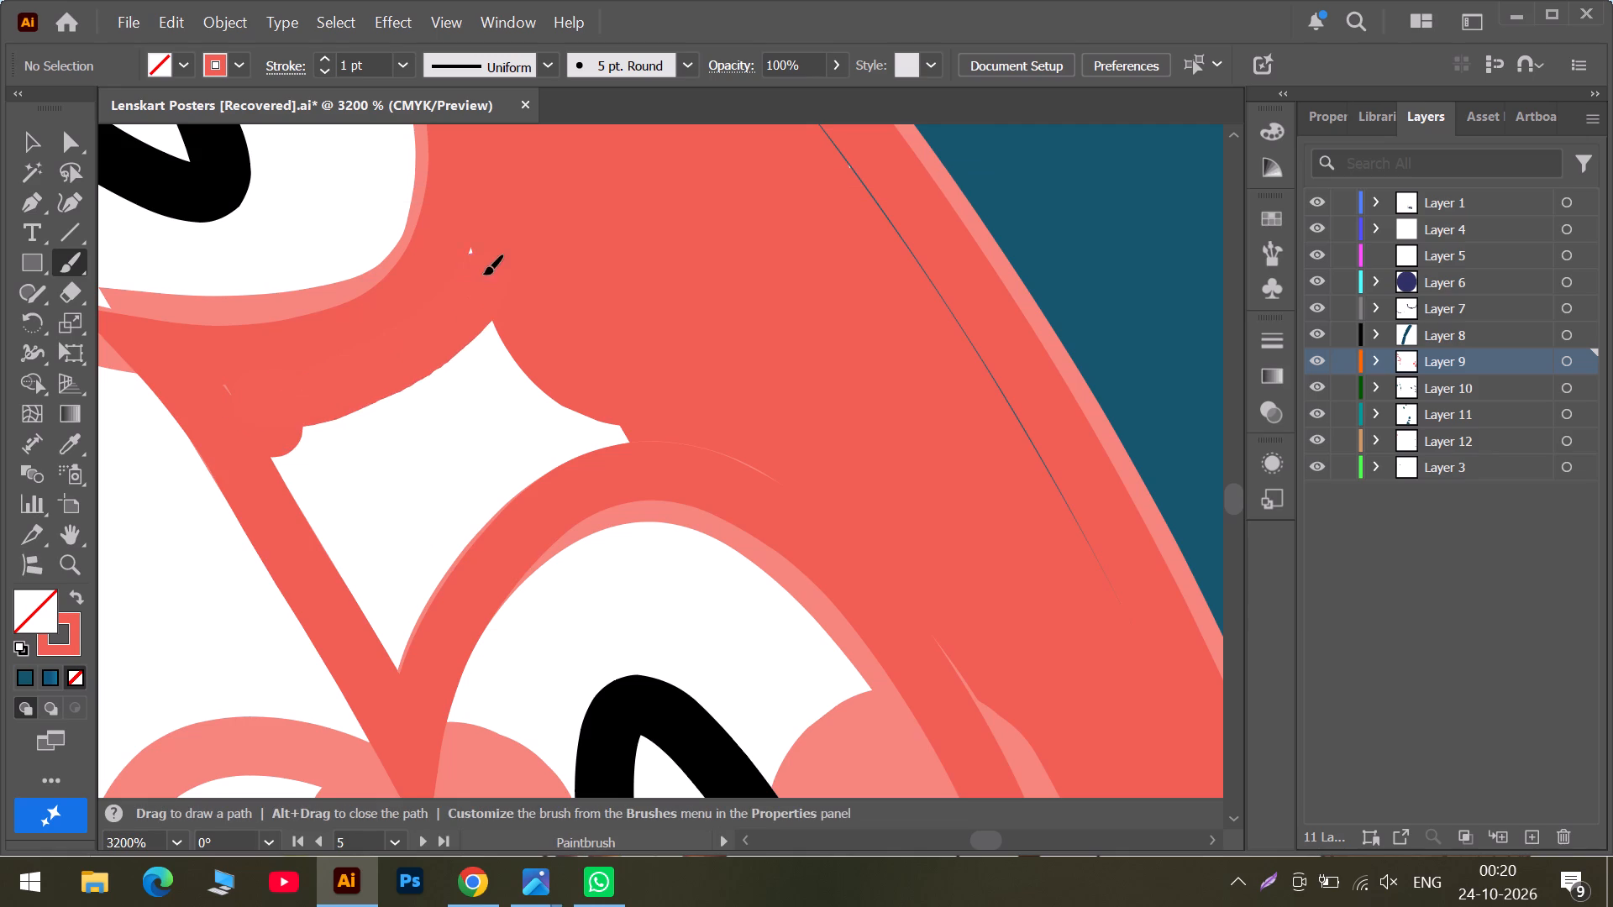
drag(483, 273, 436, 415)
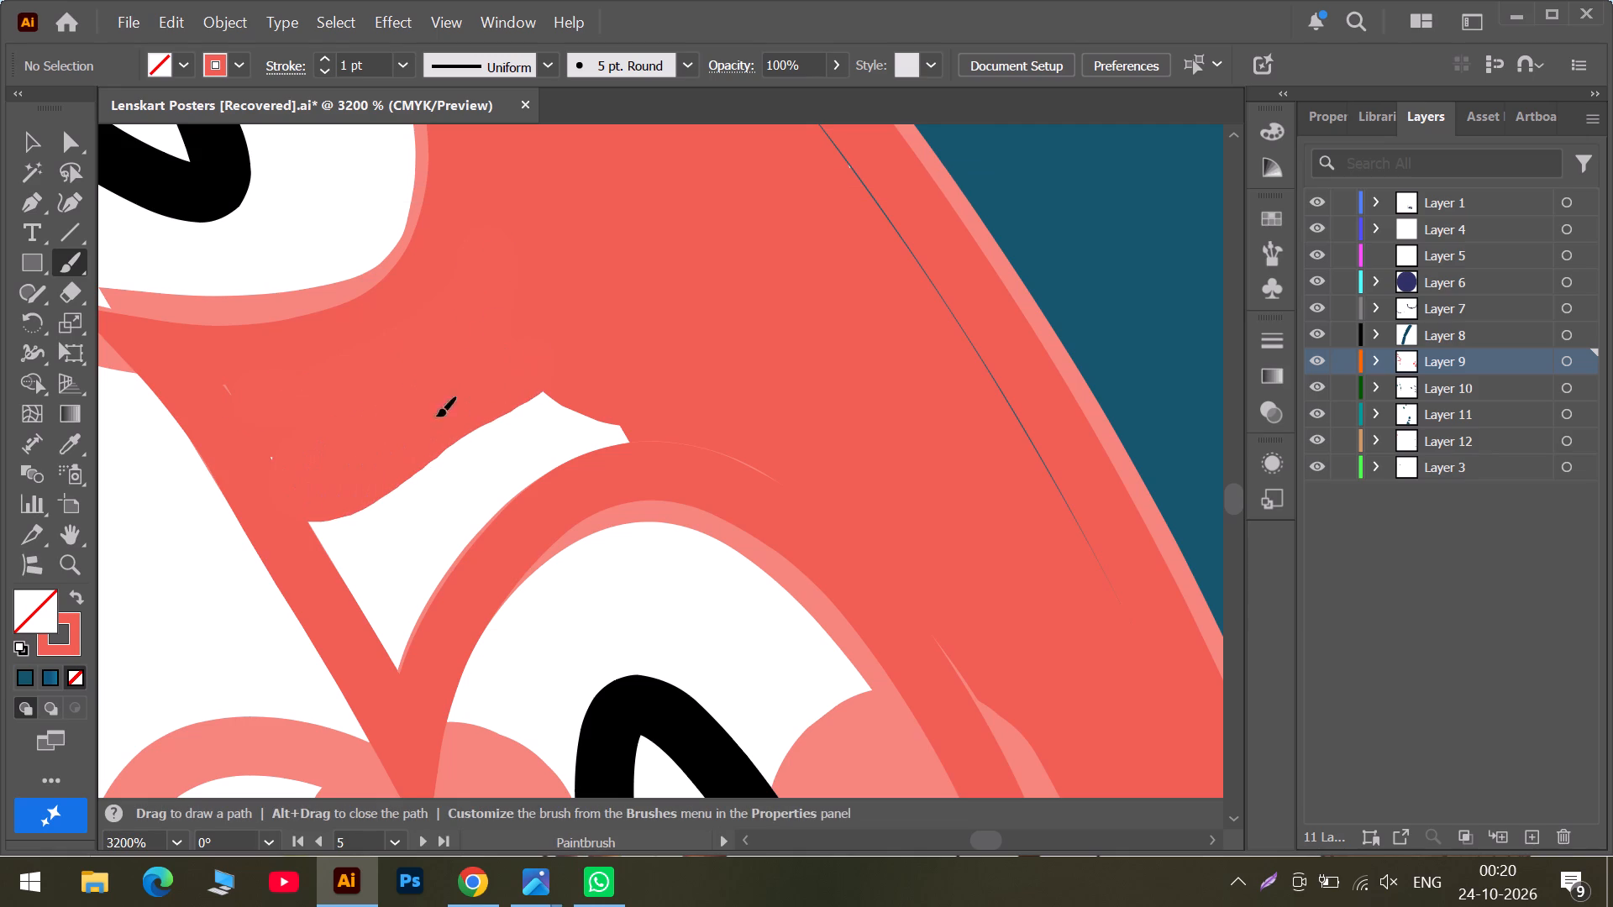
drag(436, 415, 617, 399)
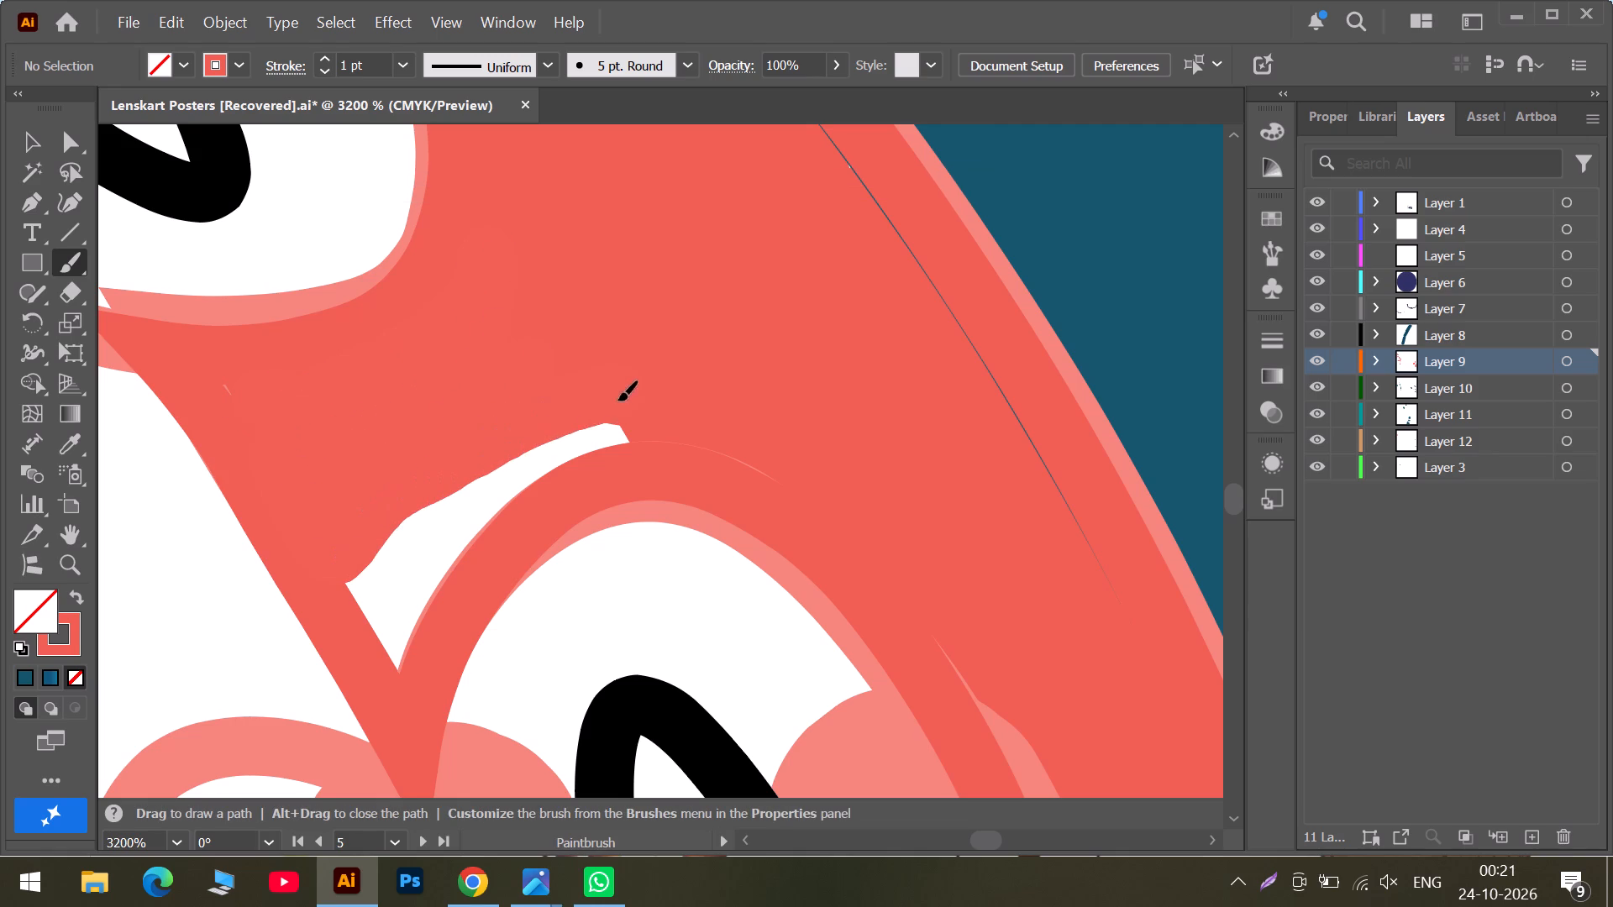
drag(617, 399, 493, 554)
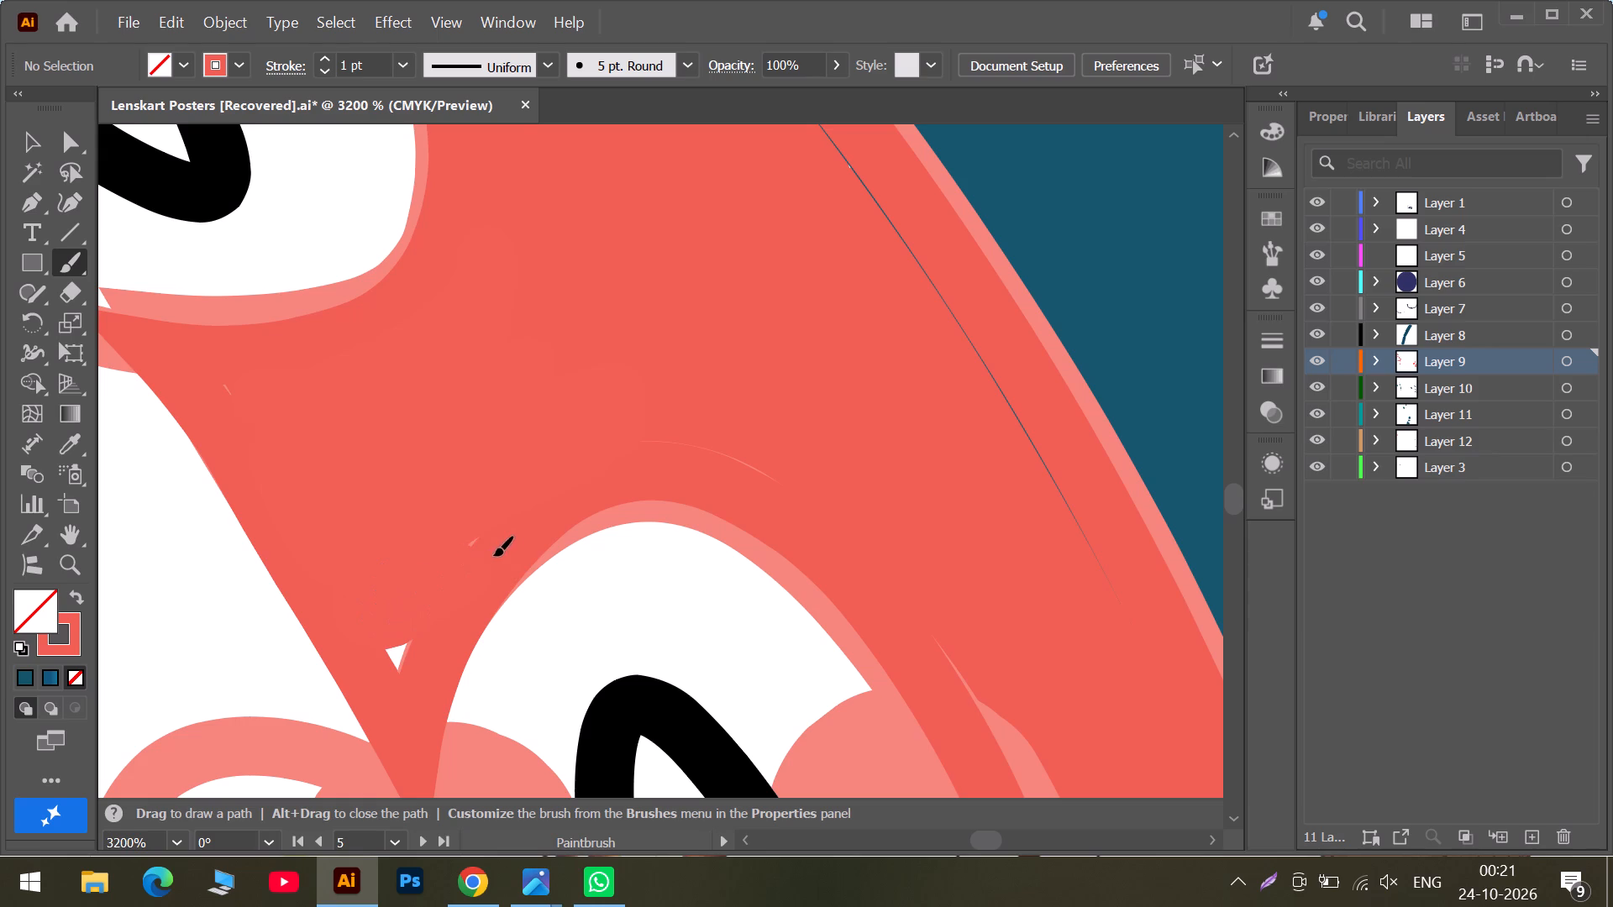
drag(493, 554, 386, 655)
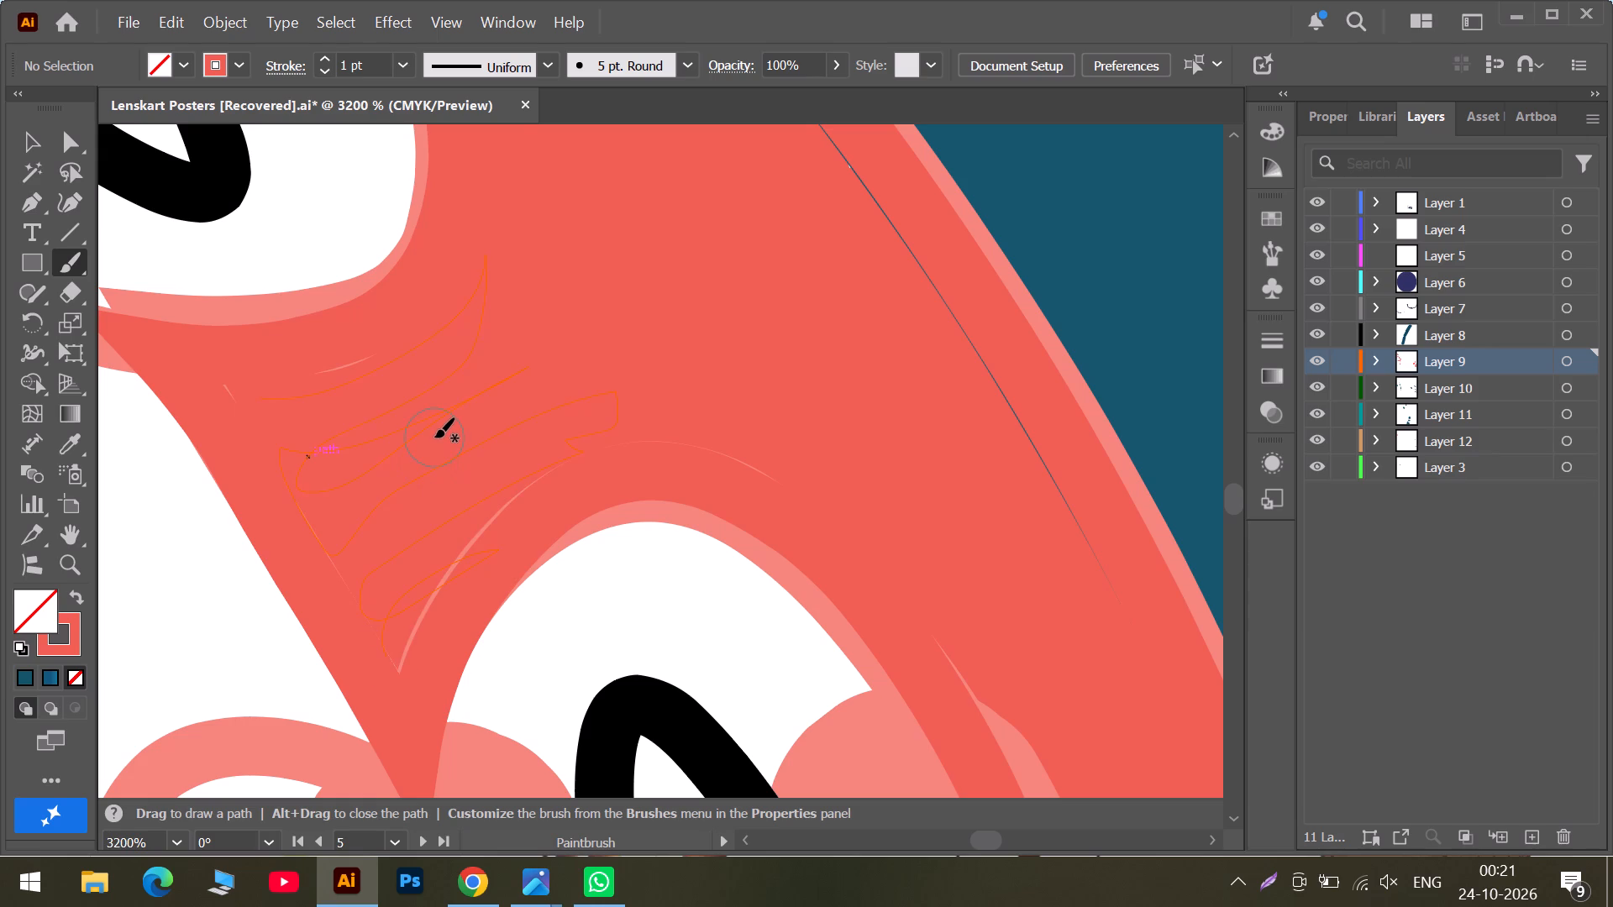
Try to cover the thin pale slivers in the filled area between the two tilted sucker pairs with more coral strokes.
drag(376, 431, 349, 453)
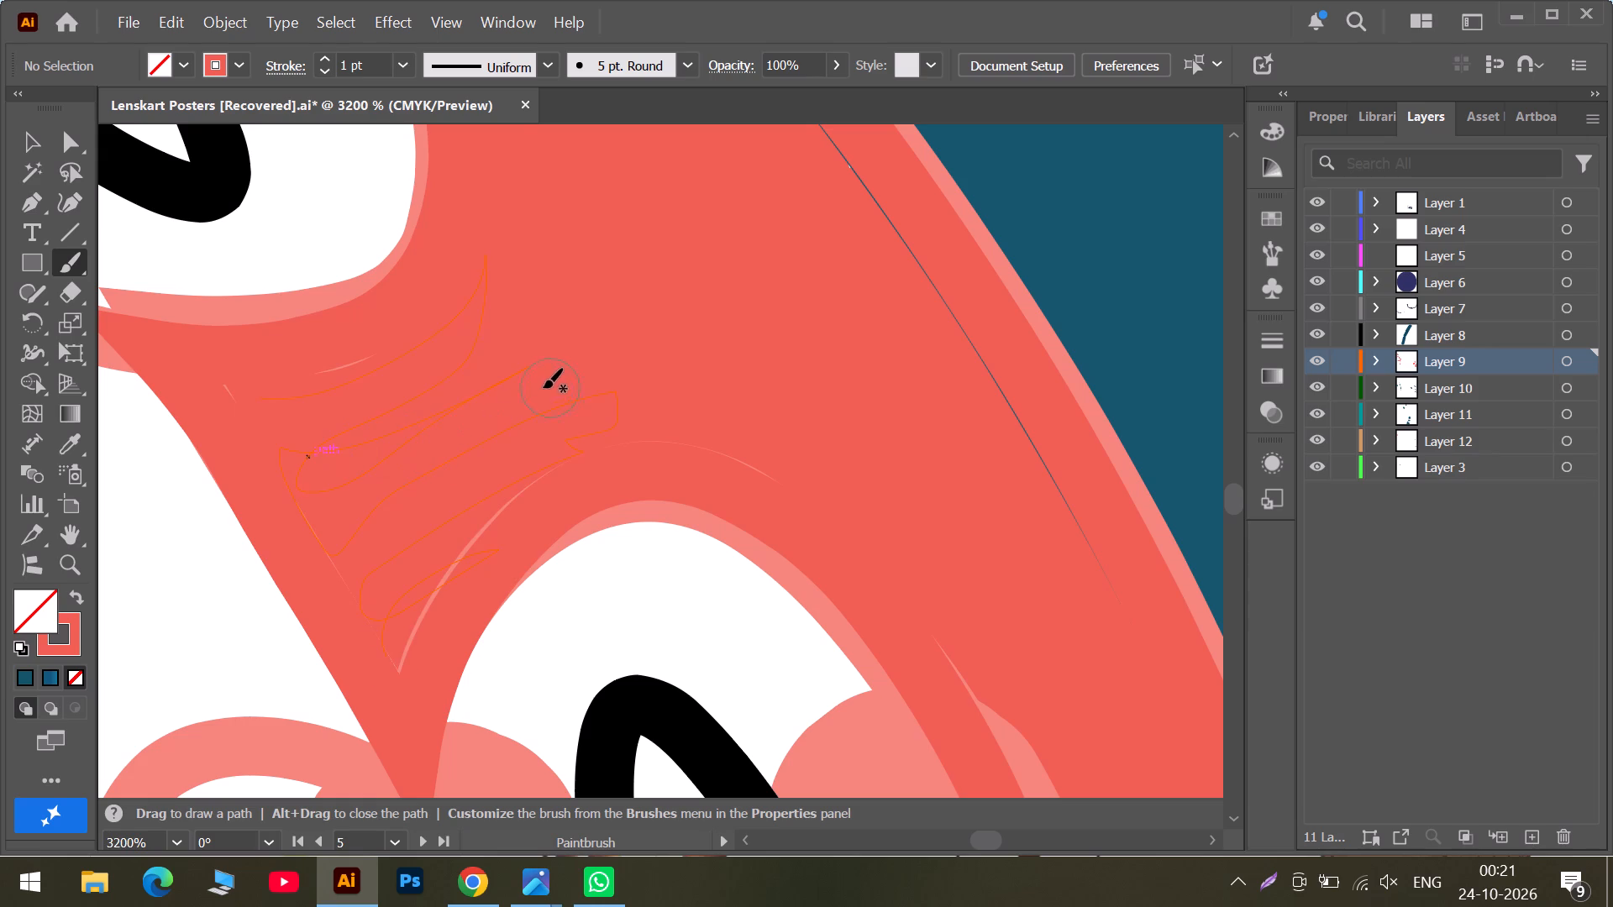
drag(530, 388, 340, 449)
drag(489, 352, 372, 372)
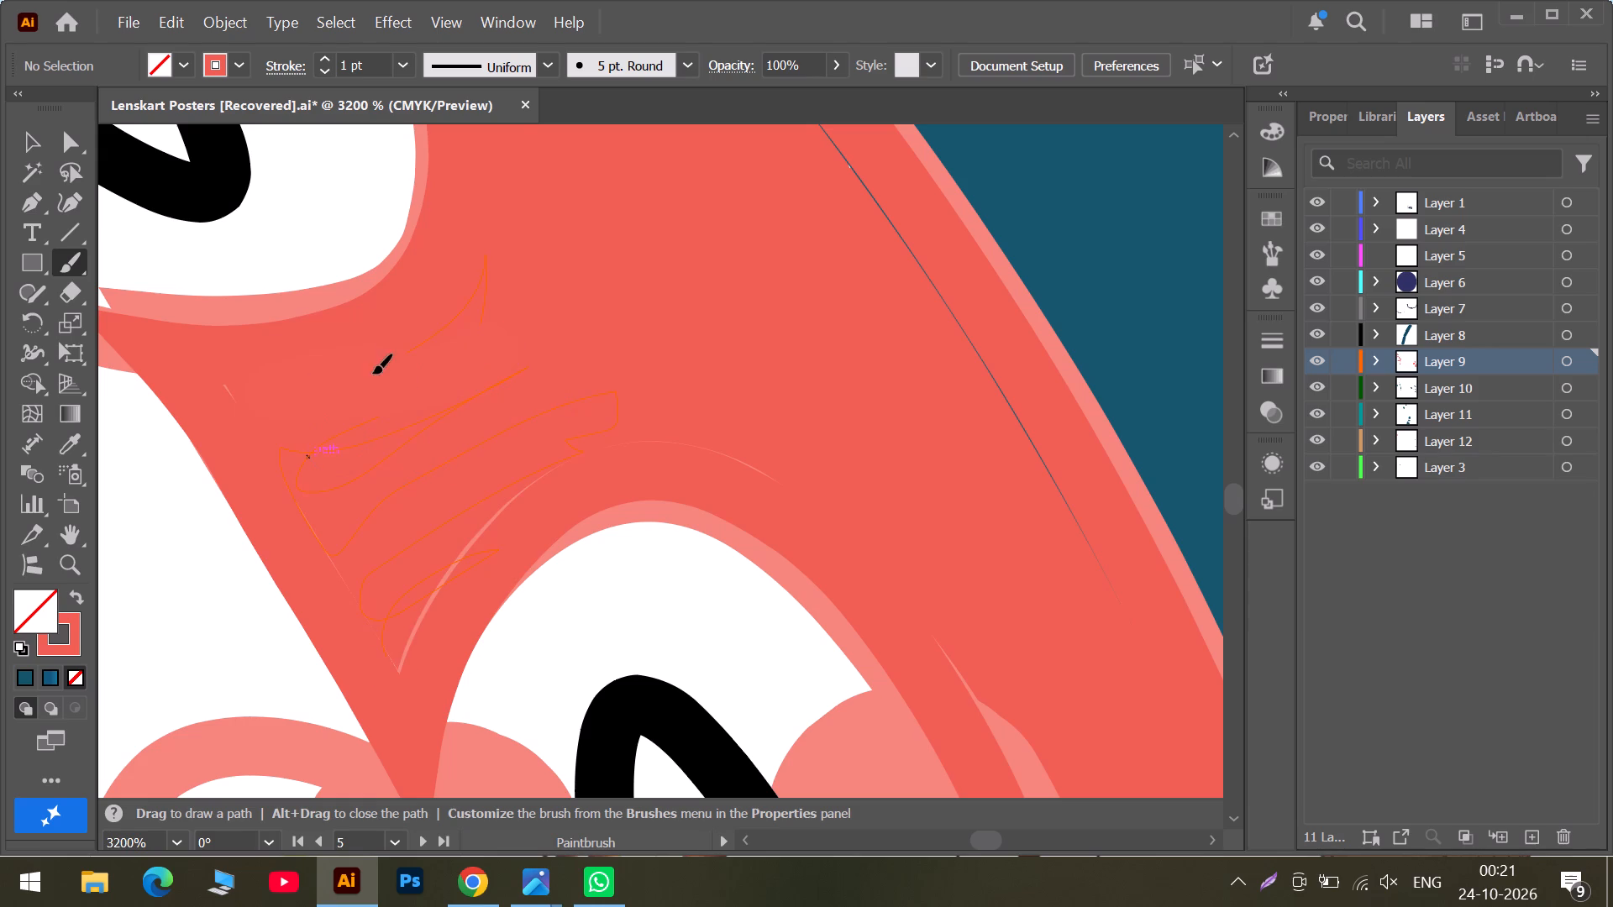
drag(372, 372, 446, 541)
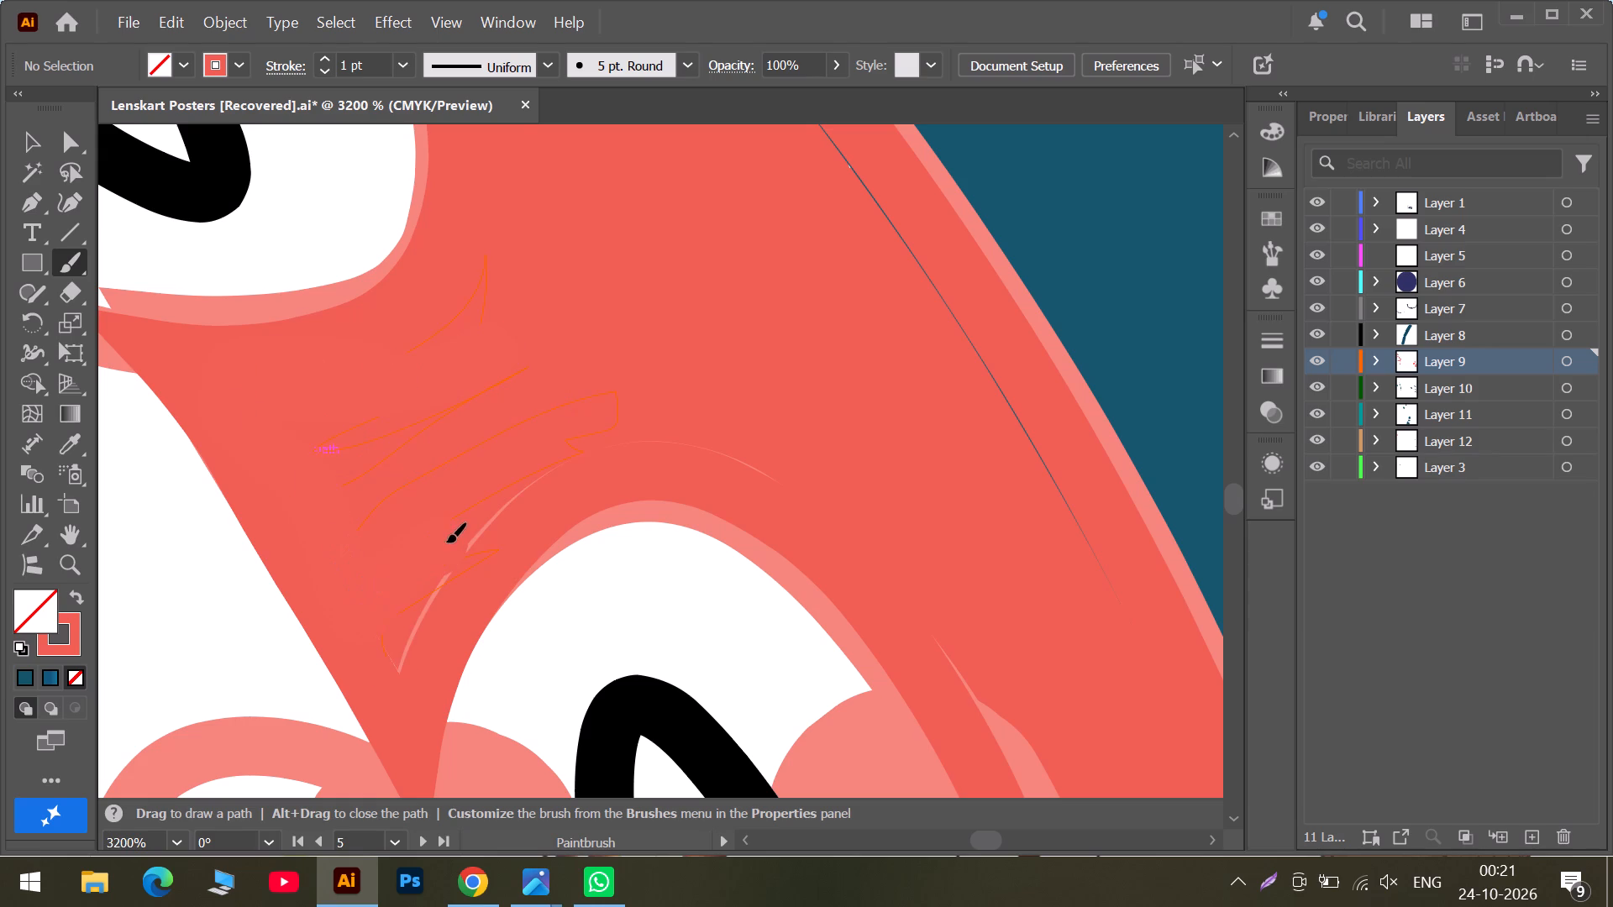
drag(446, 541, 587, 467)
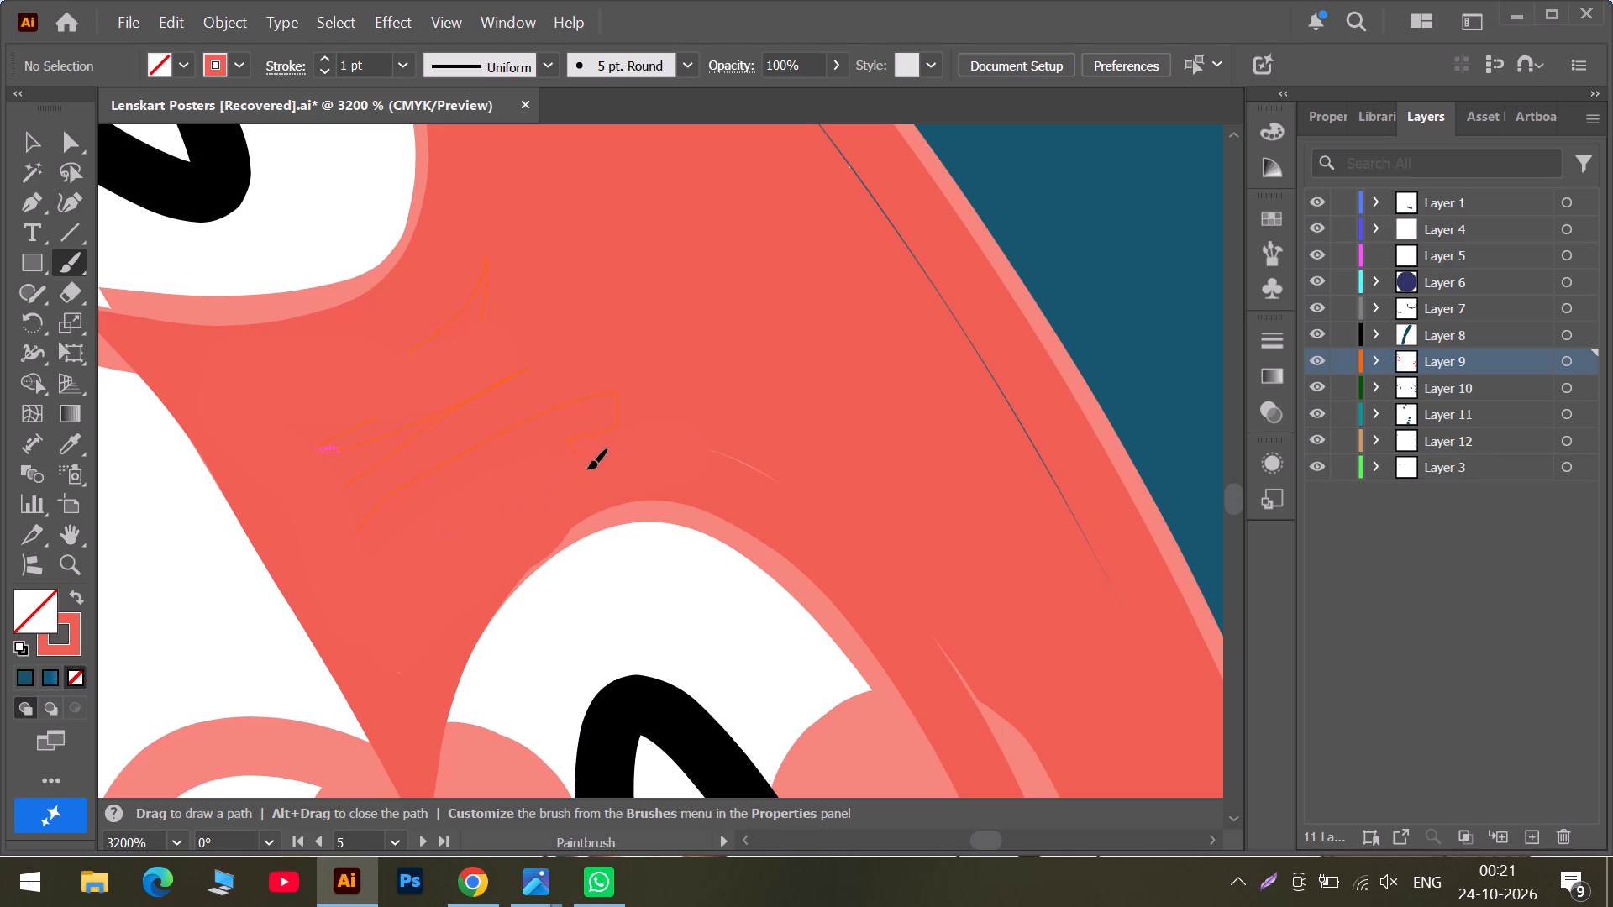
drag(587, 467, 717, 453)
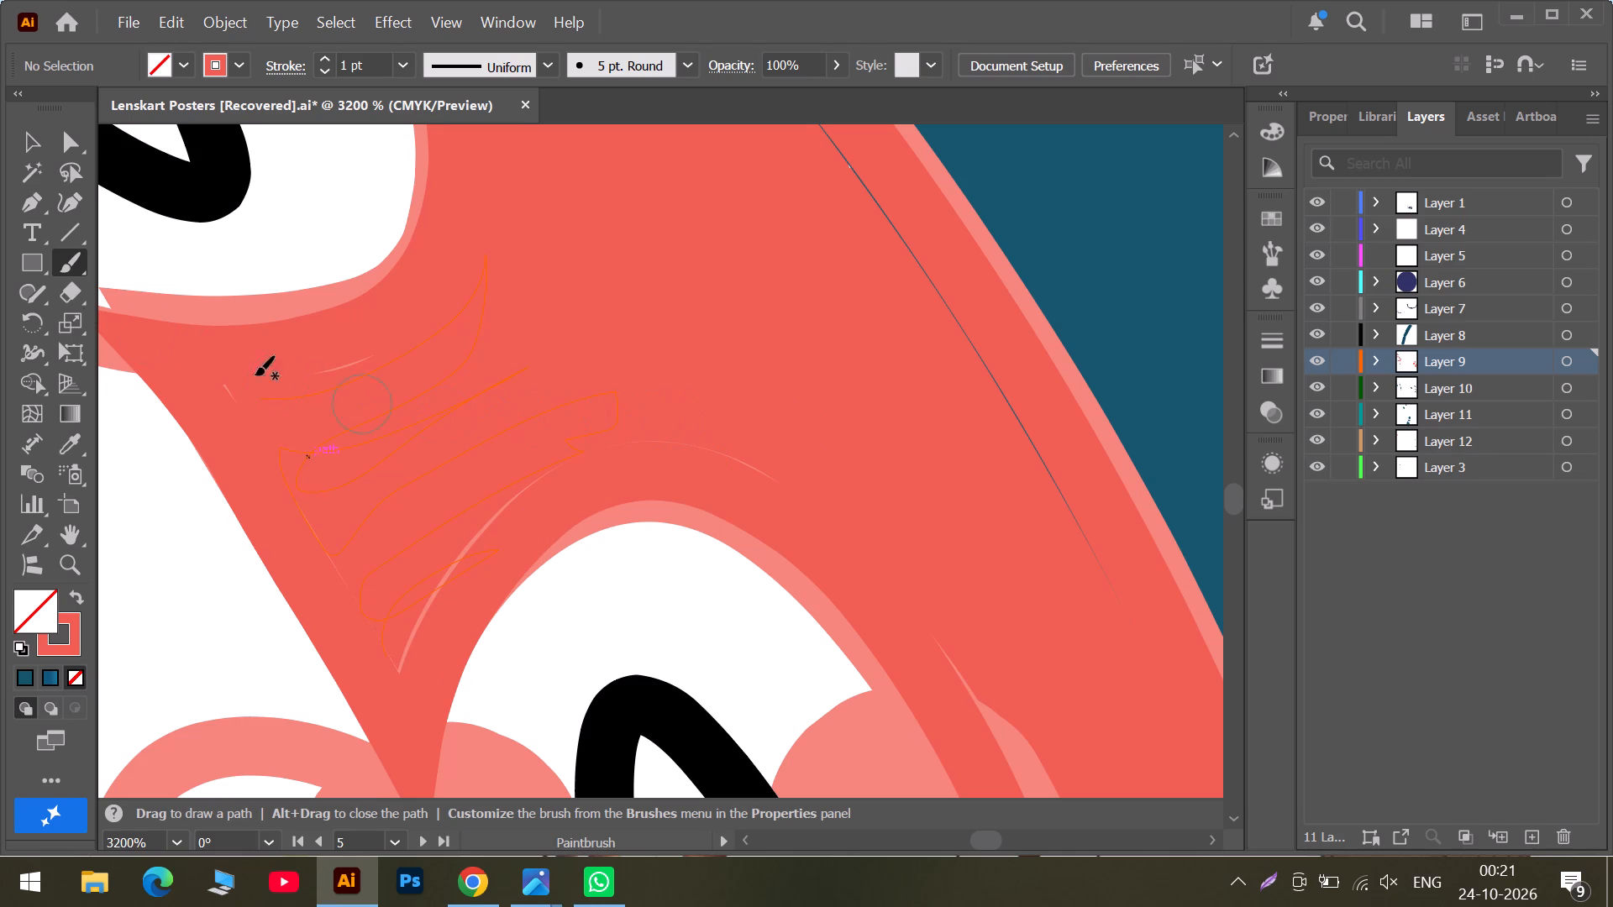
click(19, 133)
click(161, 536)
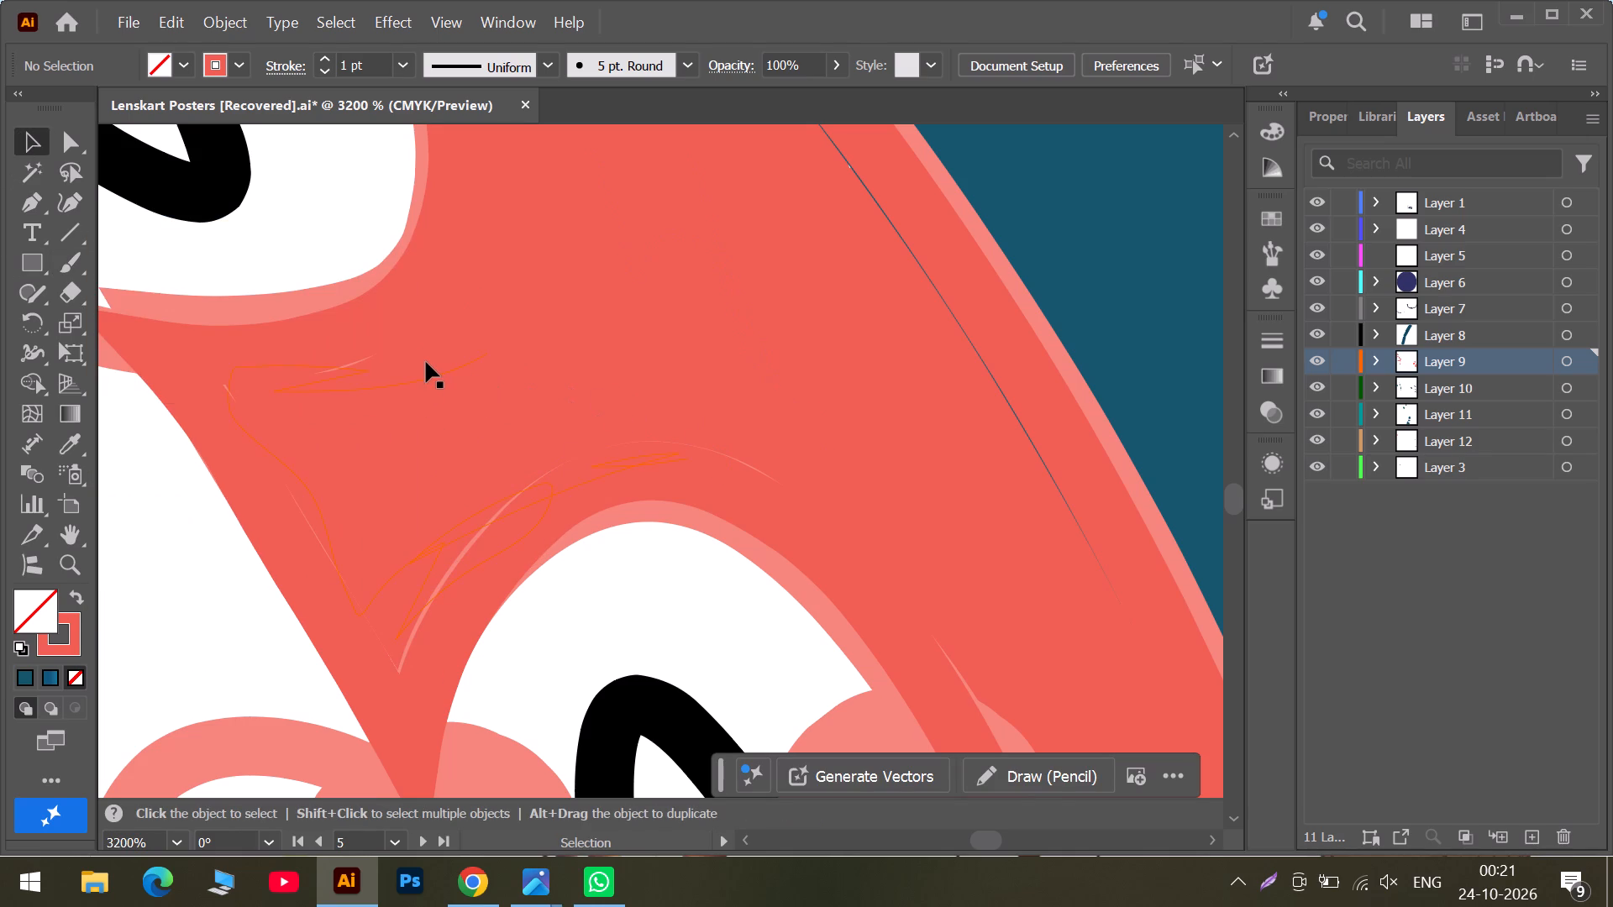
Sample the tentacle's coral and brush over the upper tip of the white gap between the tilted large sucker and the tentacle's outer edge.
alt+scroll(430, 358, down, 5)
scroll(297, 251, up, 4)
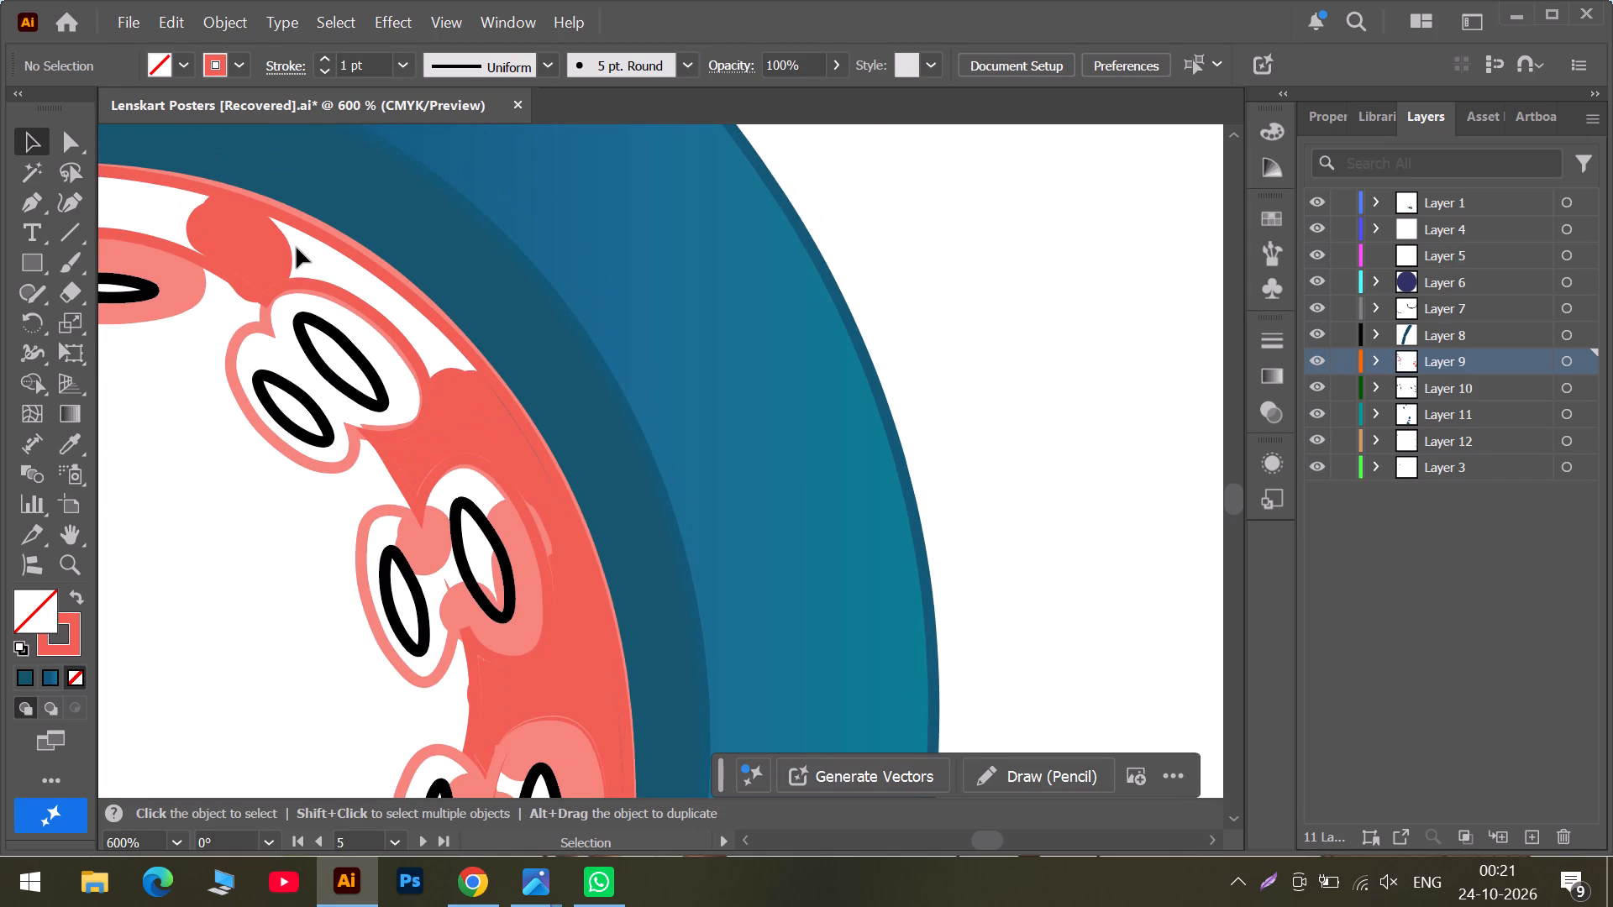
scroll(283, 254, up, 5)
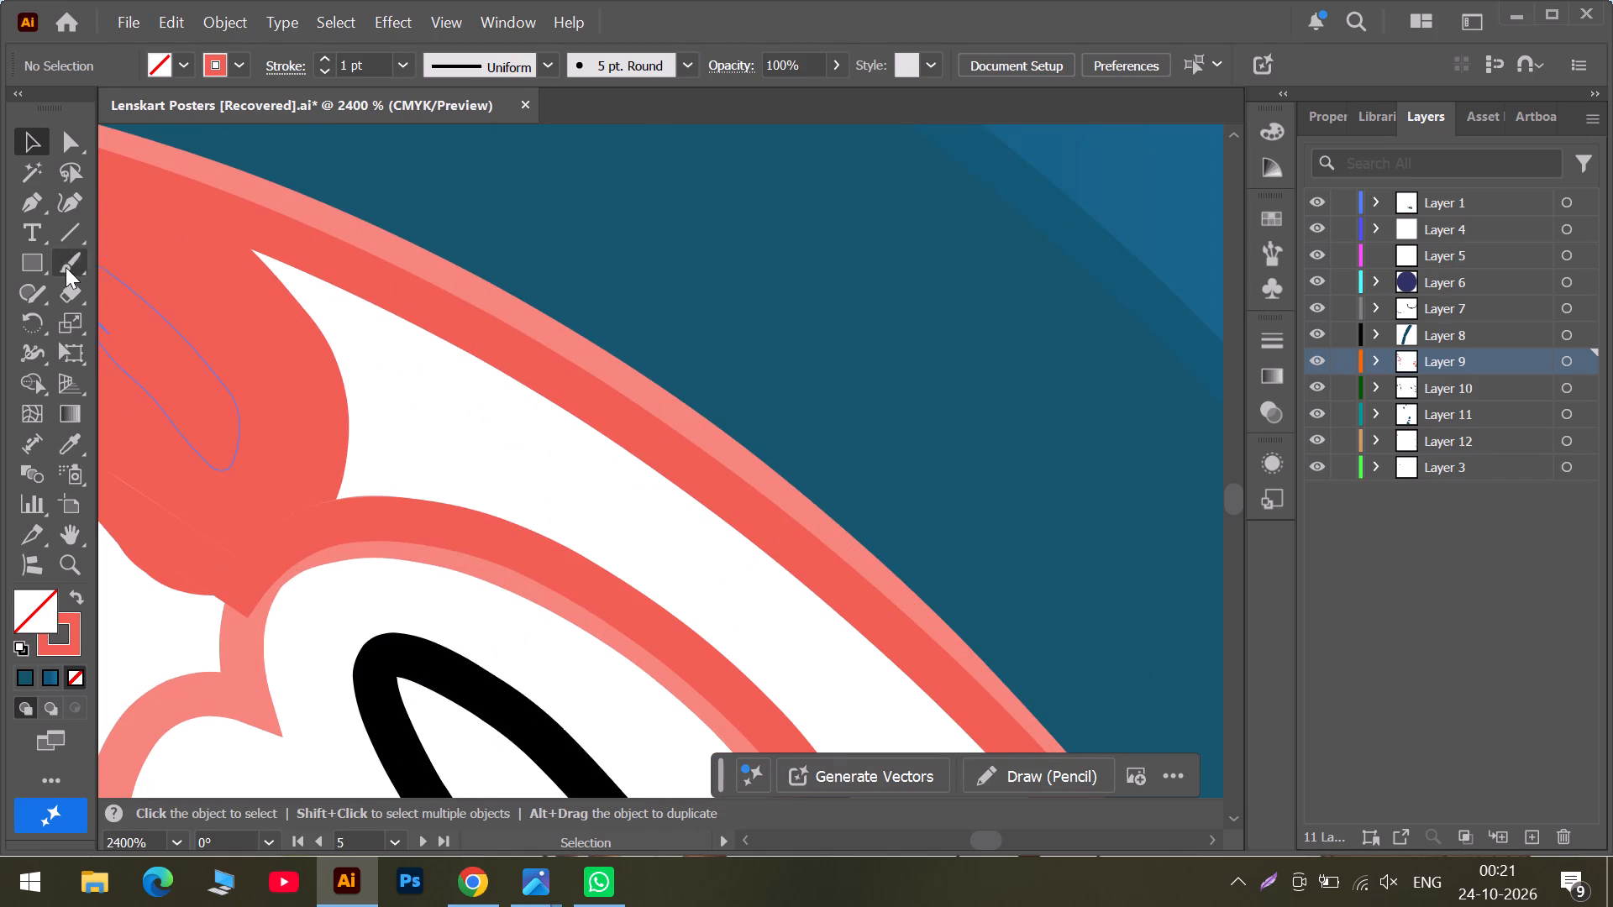
click(74, 447)
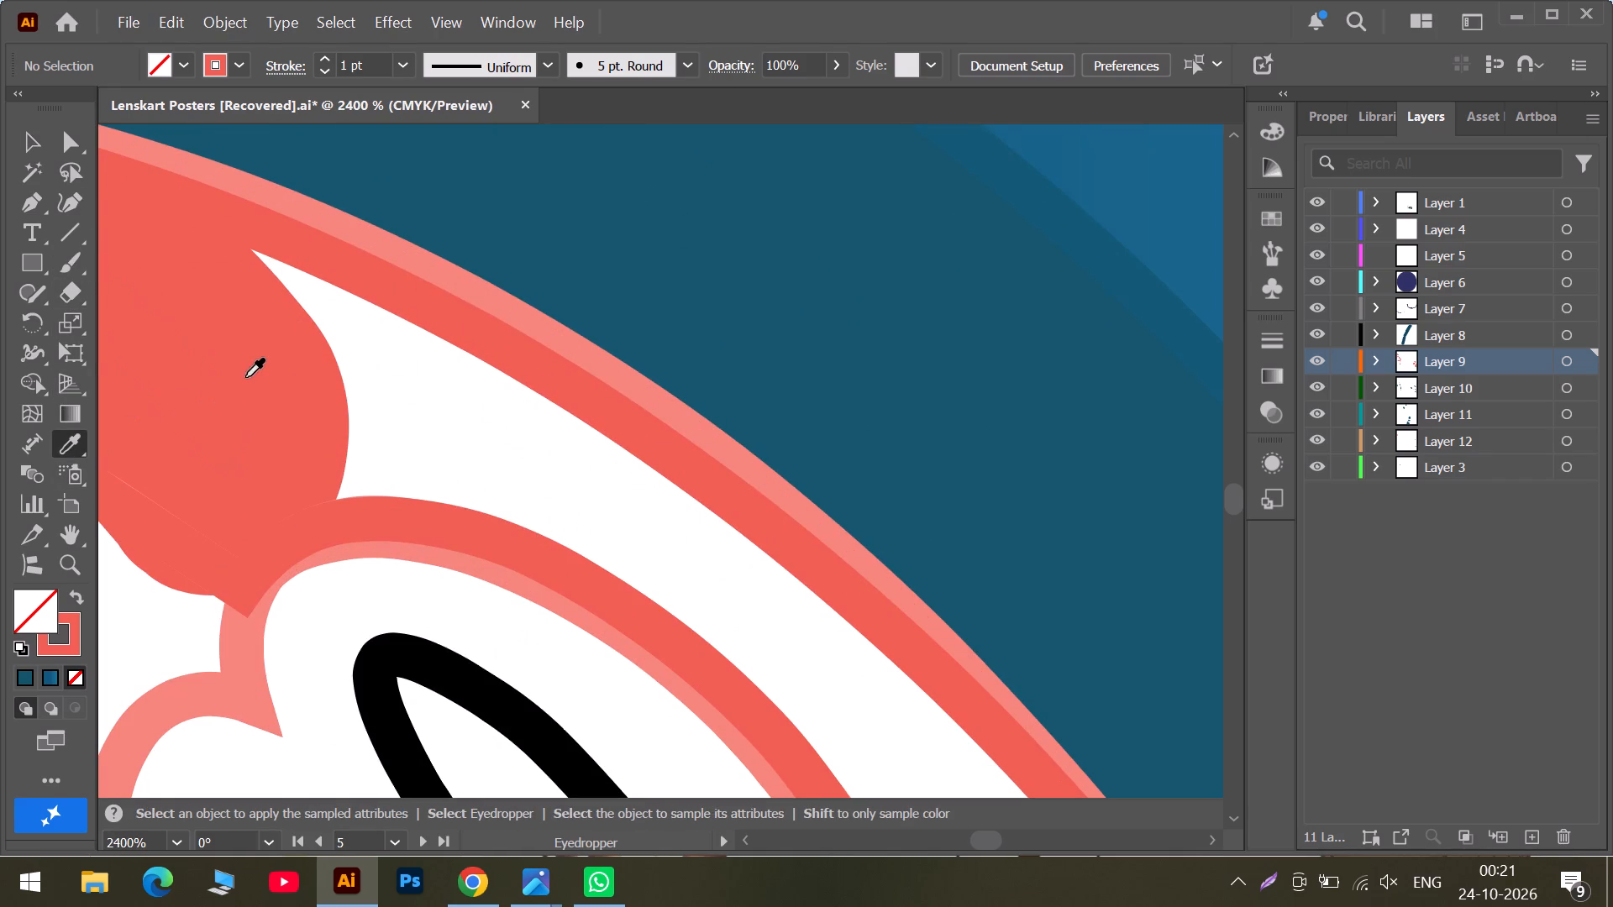
click(245, 377)
key(b)
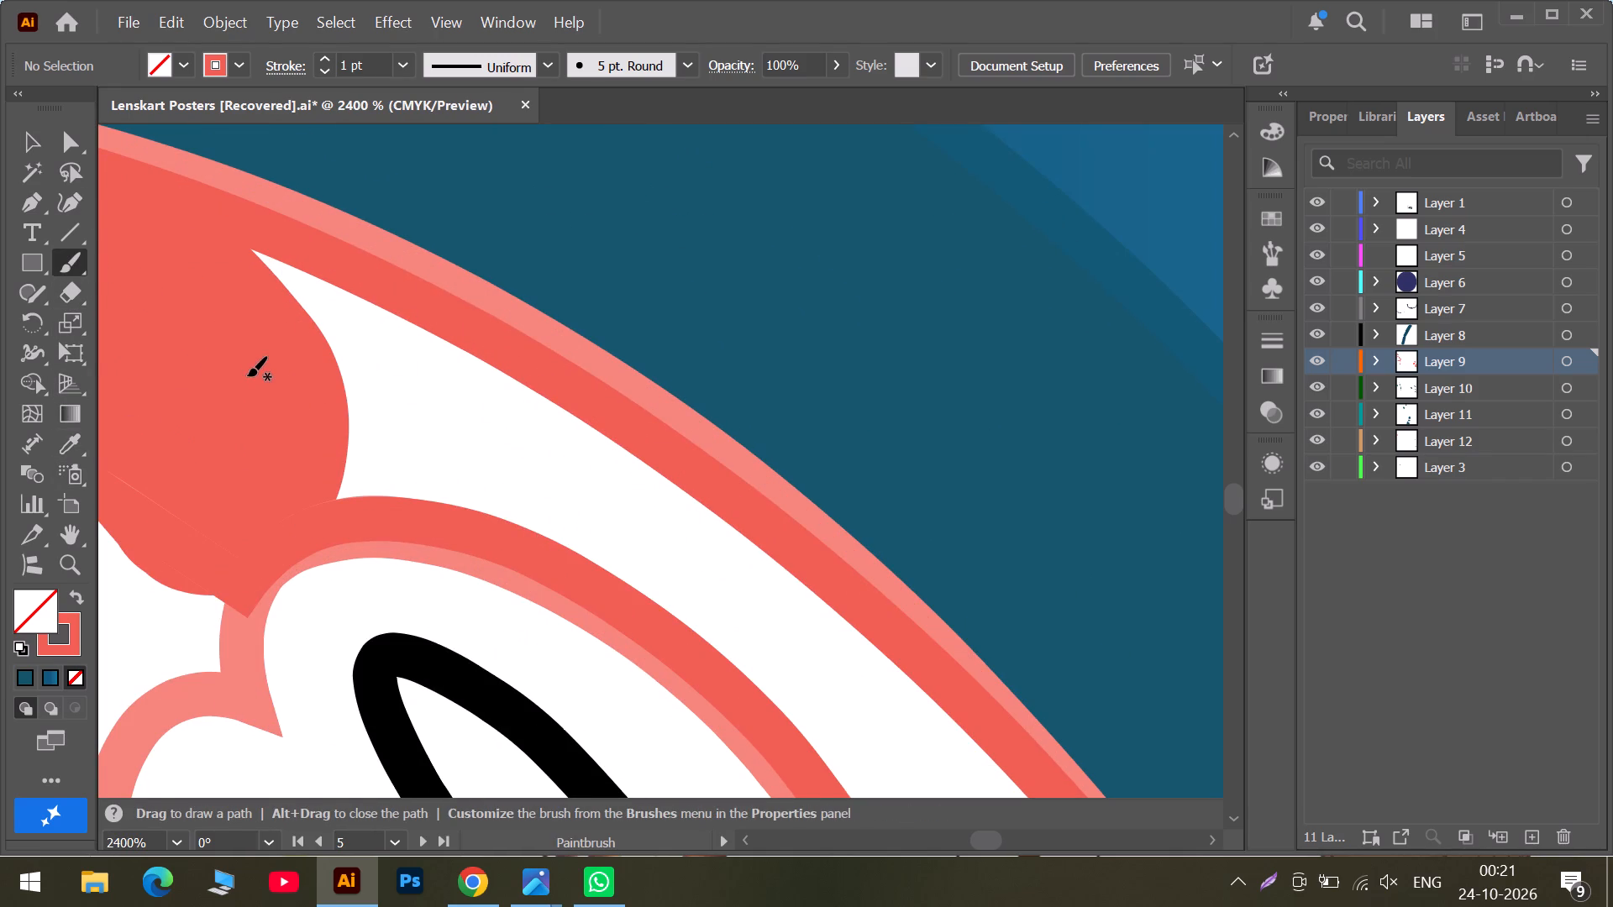
drag(255, 250, 276, 263)
drag(276, 263, 455, 331)
drag(276, 309, 368, 322)
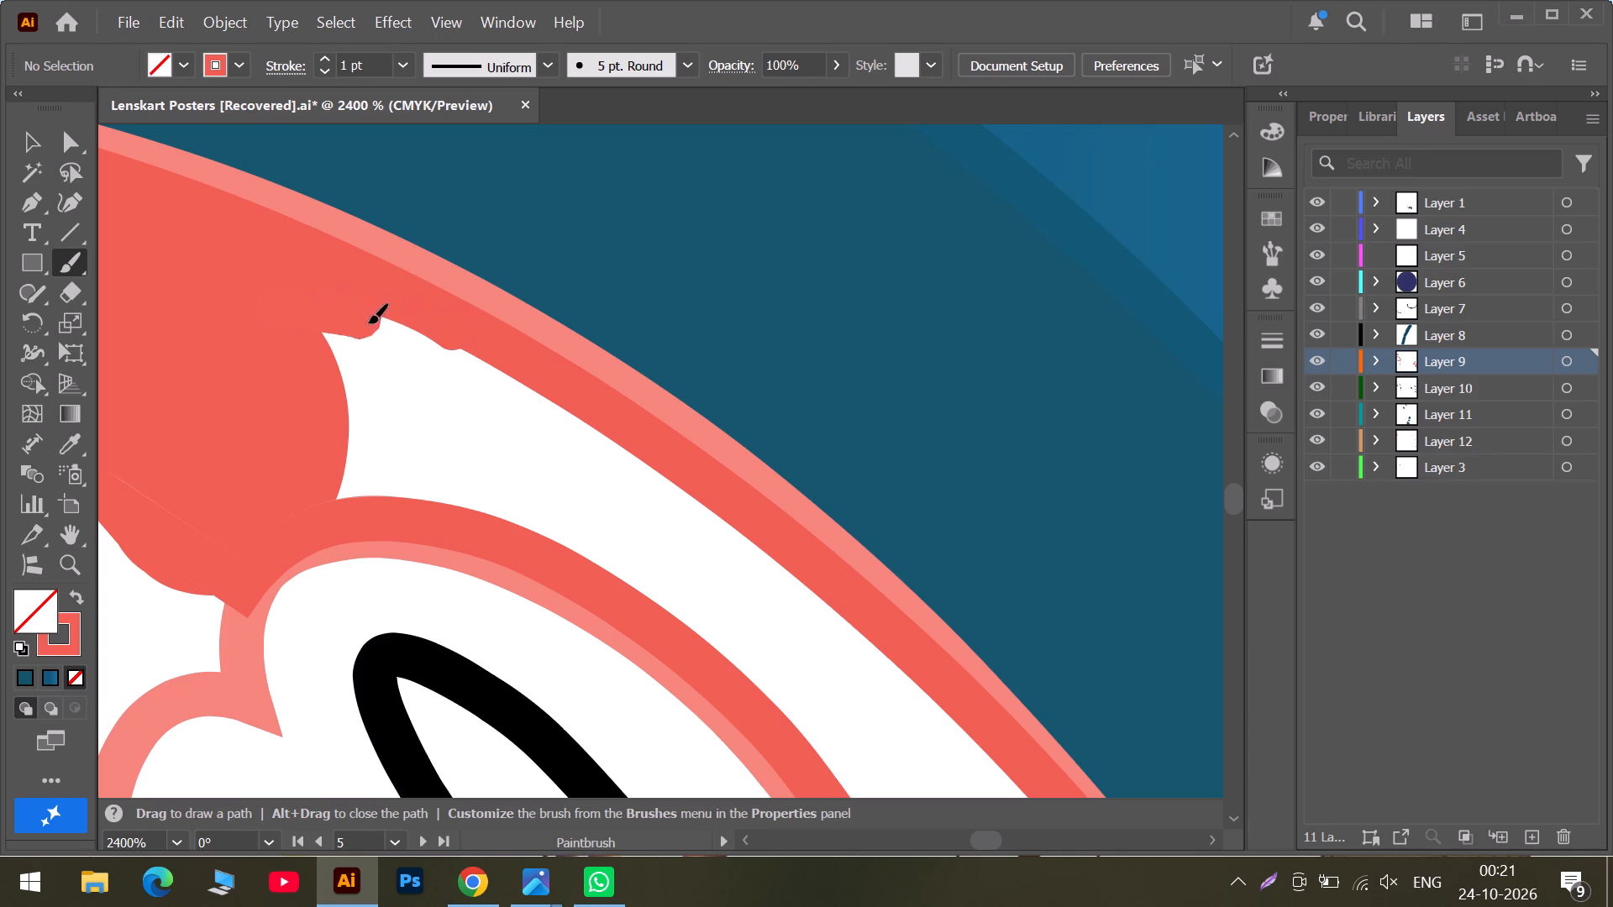
drag(368, 322, 421, 357)
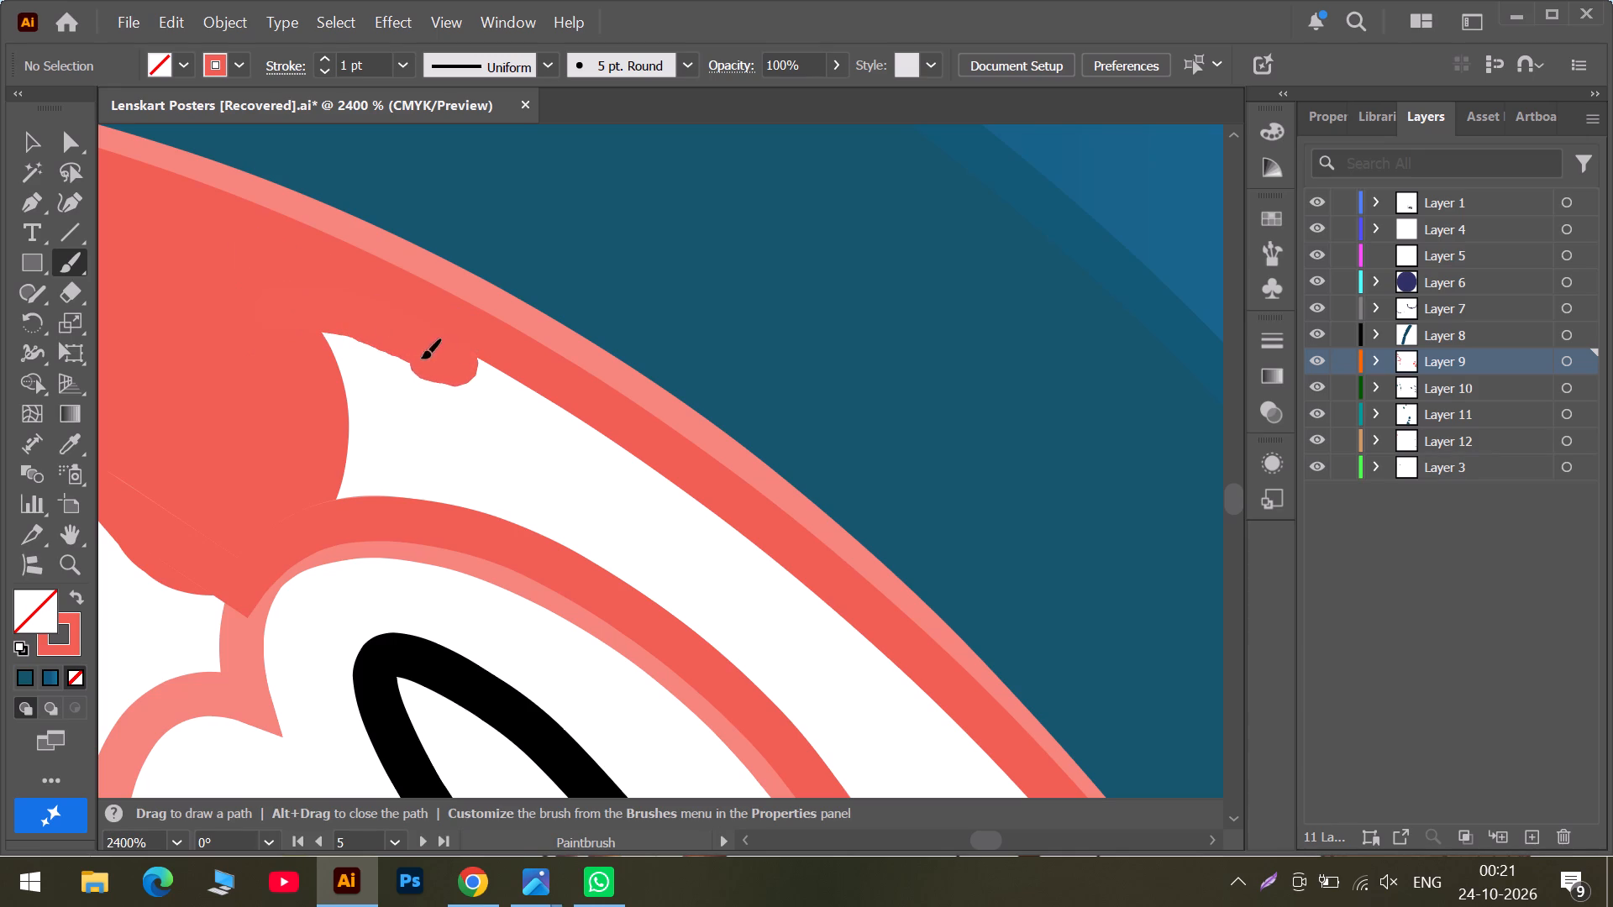
drag(421, 357, 419, 389)
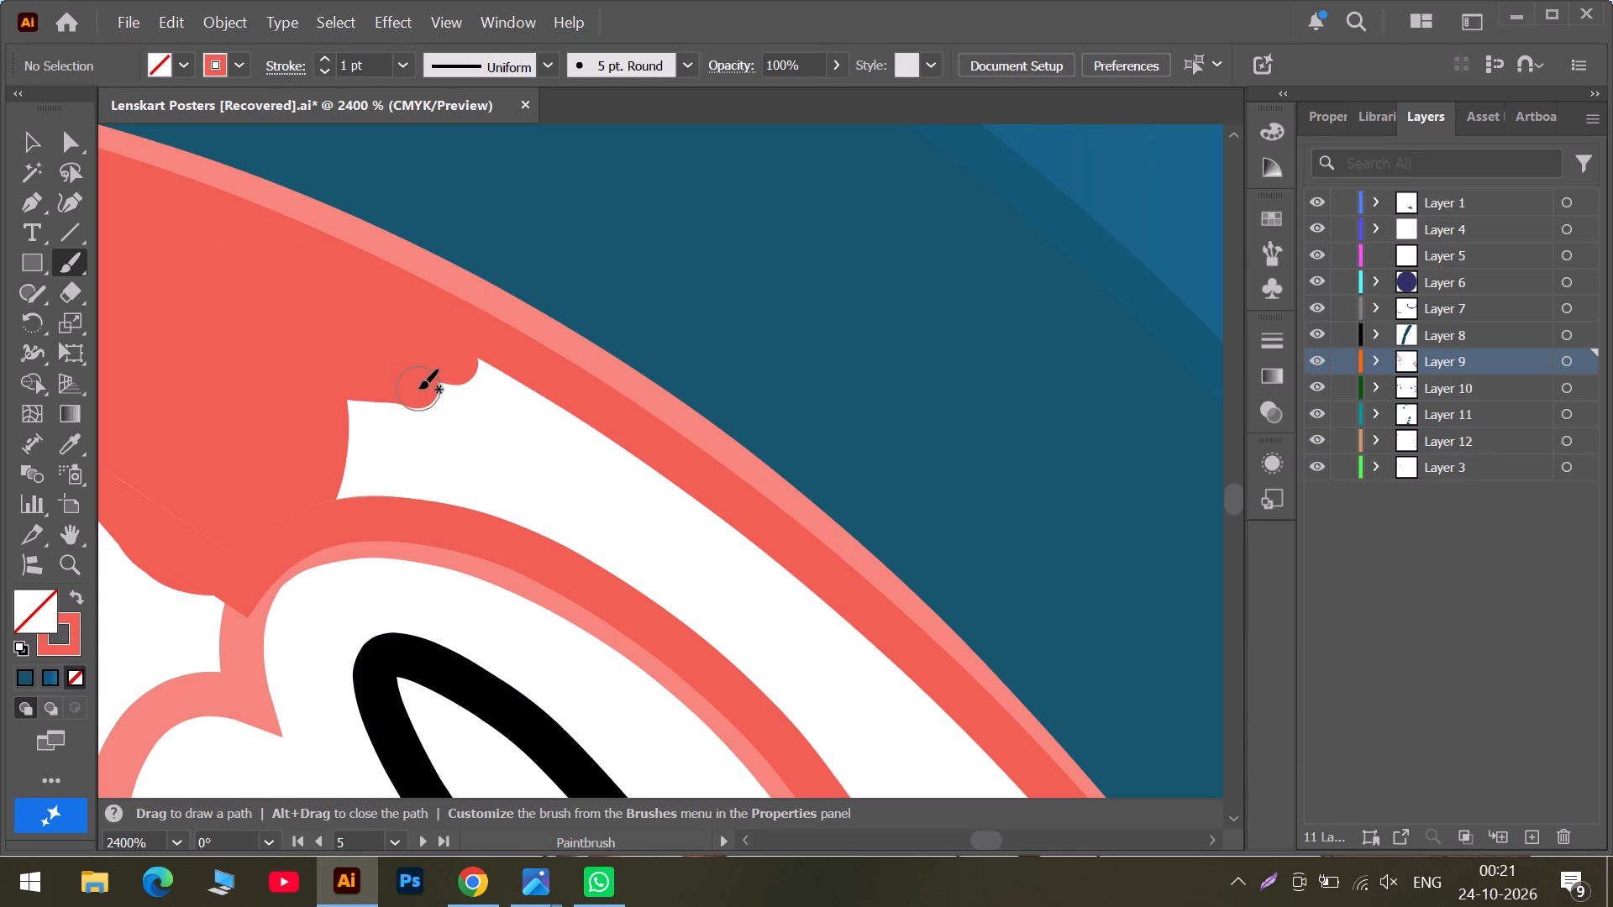
Fill the wide upper end of that gap with coral down to the top of the tilted large sucker's outline.
alt+scroll(416, 387, up, 4)
drag(273, 415, 680, 326)
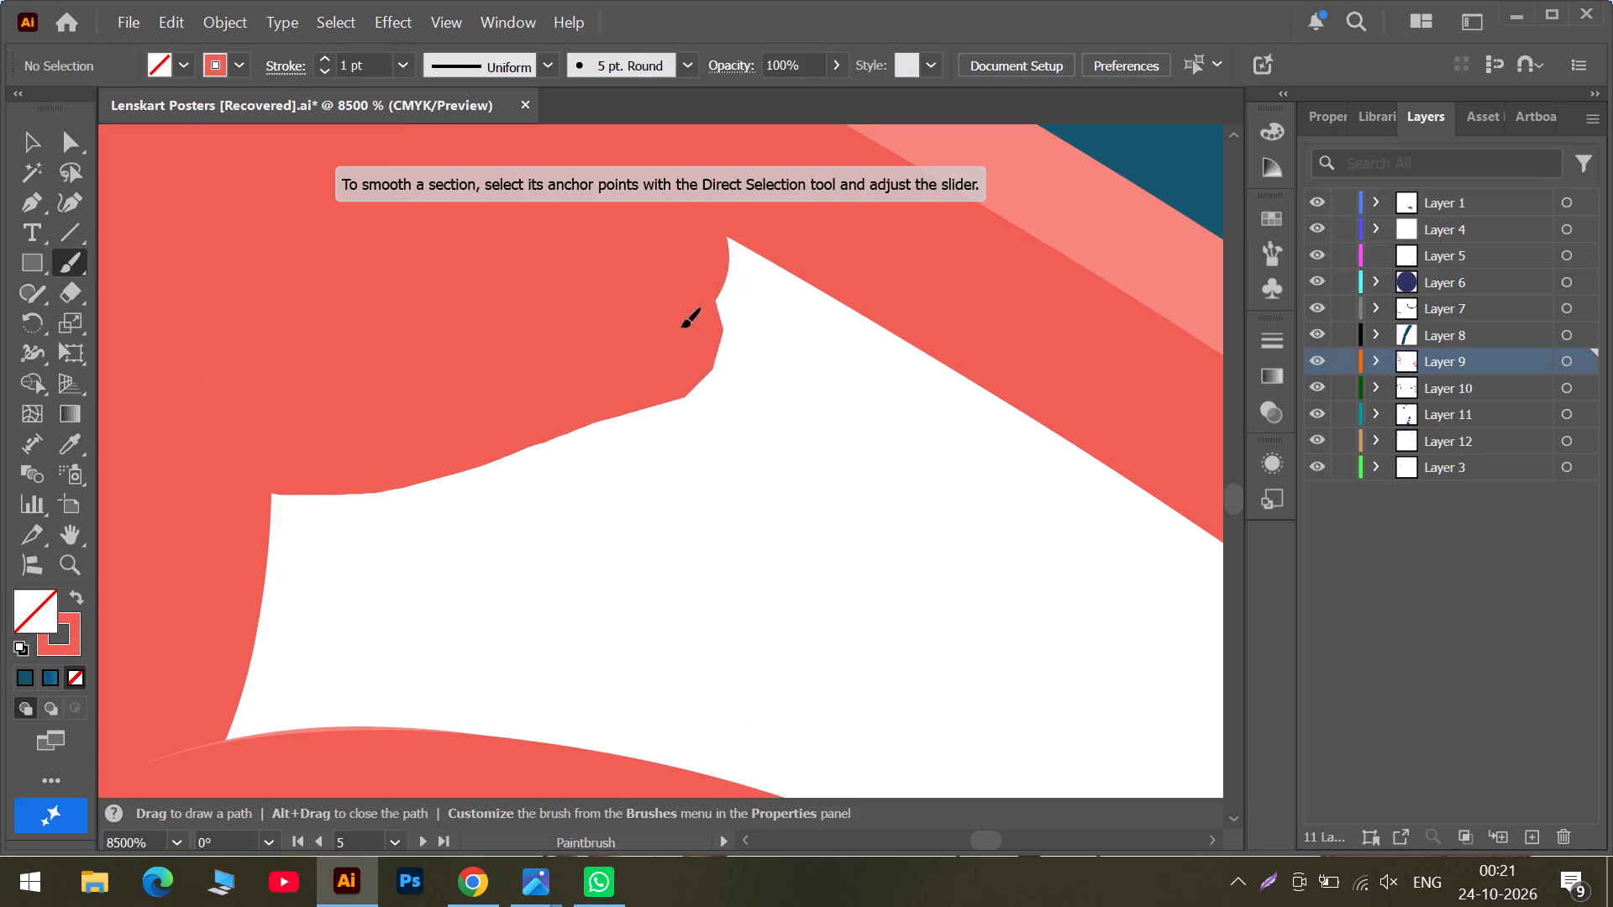
drag(680, 326, 771, 480)
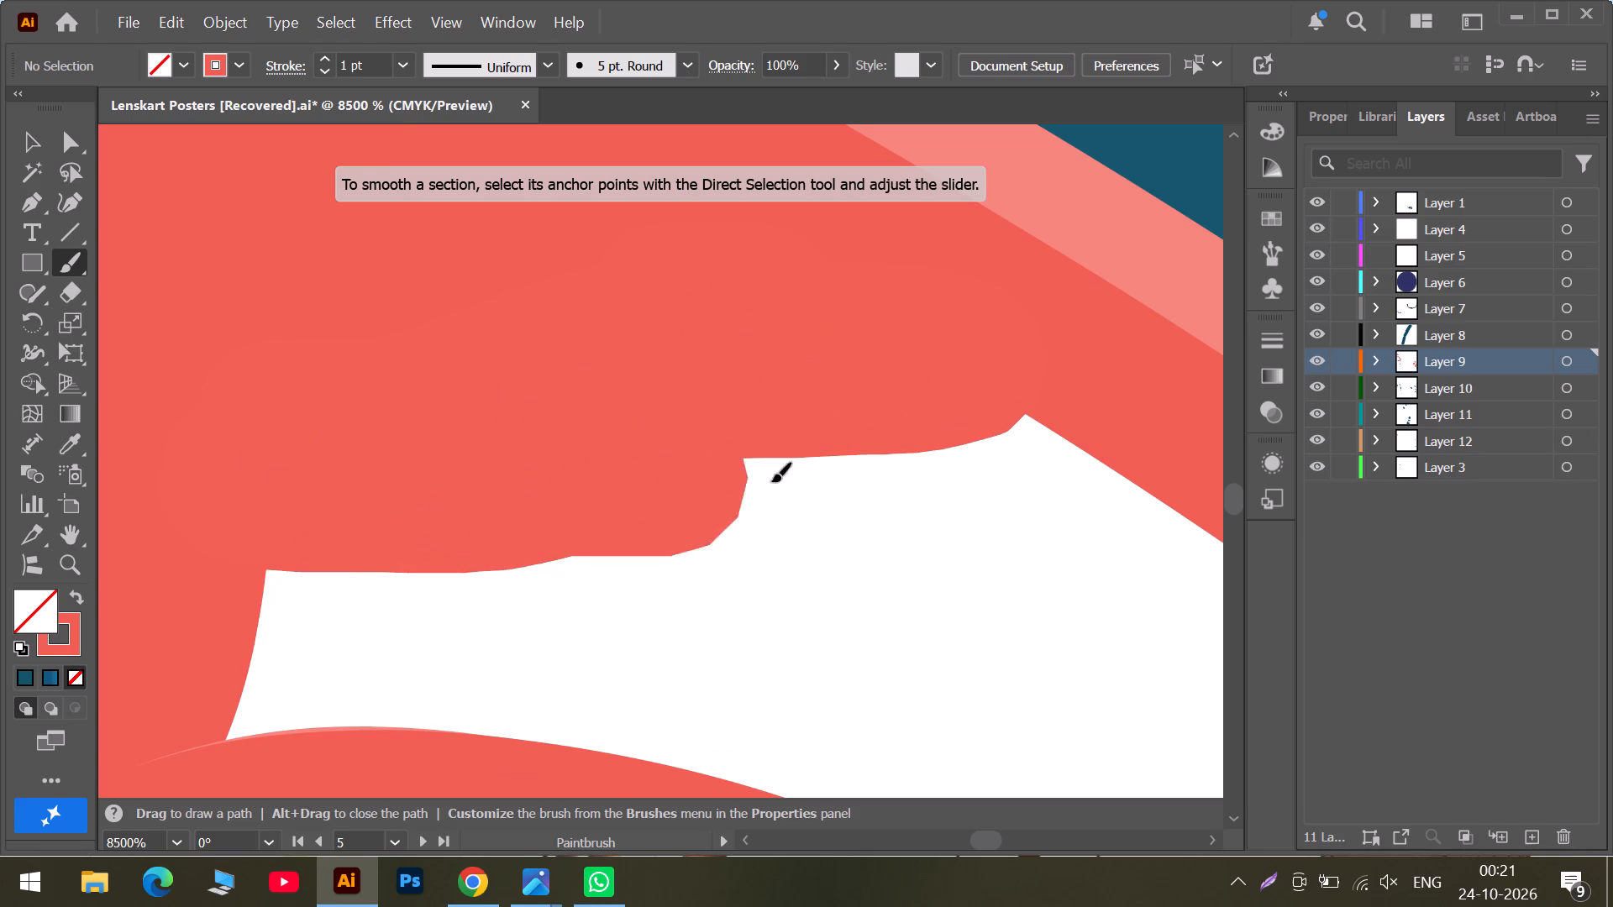
drag(771, 480, 272, 651)
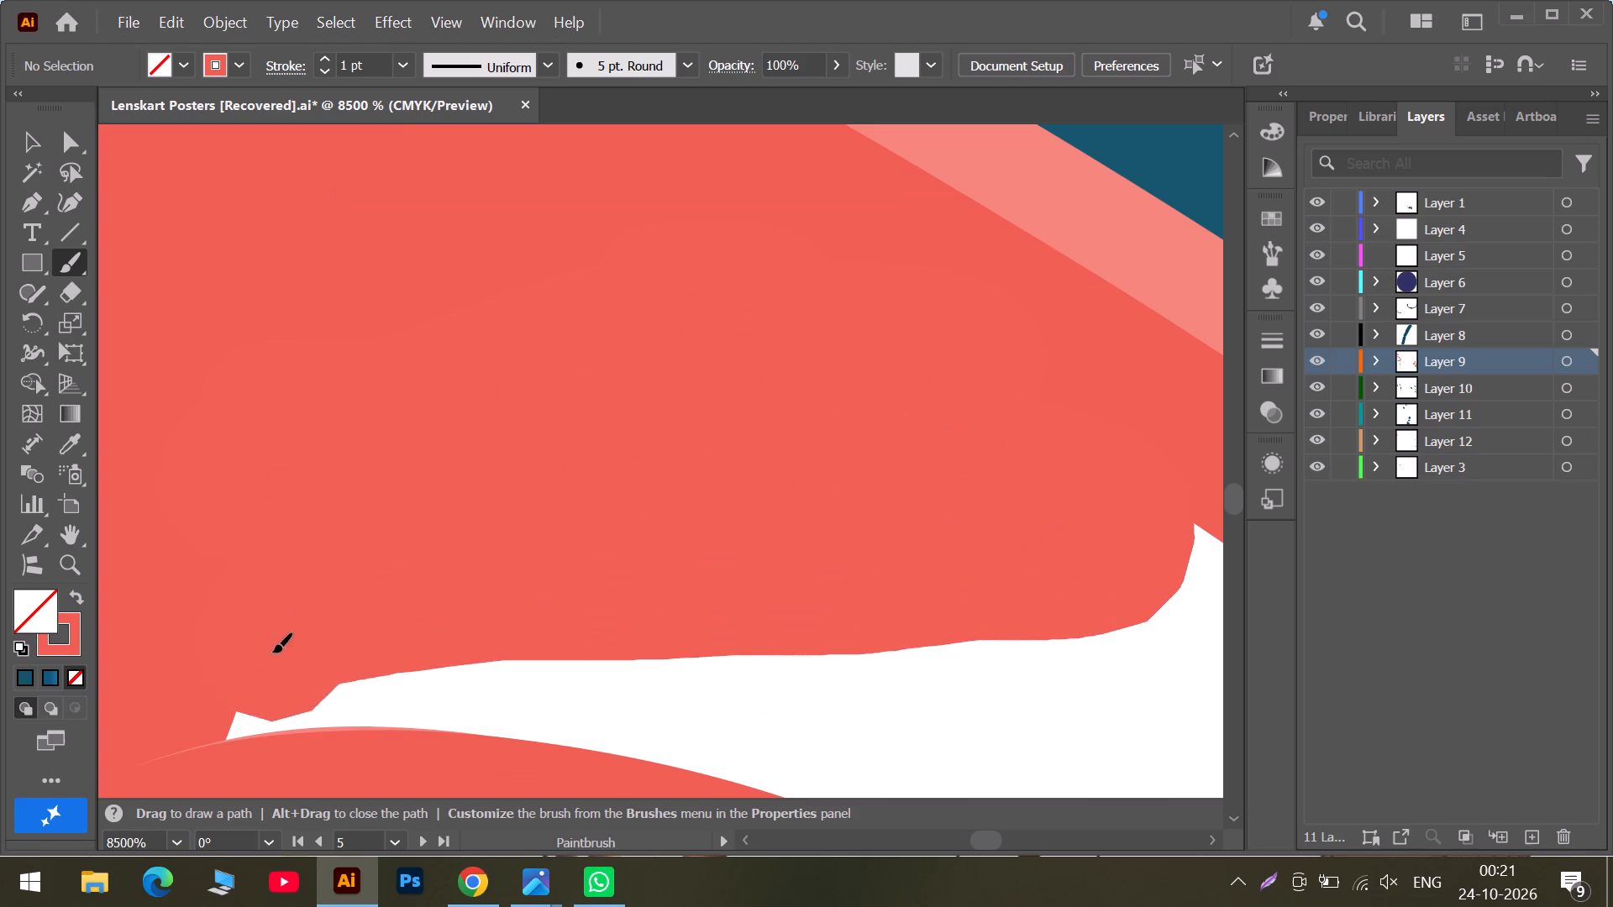
drag(272, 651, 813, 672)
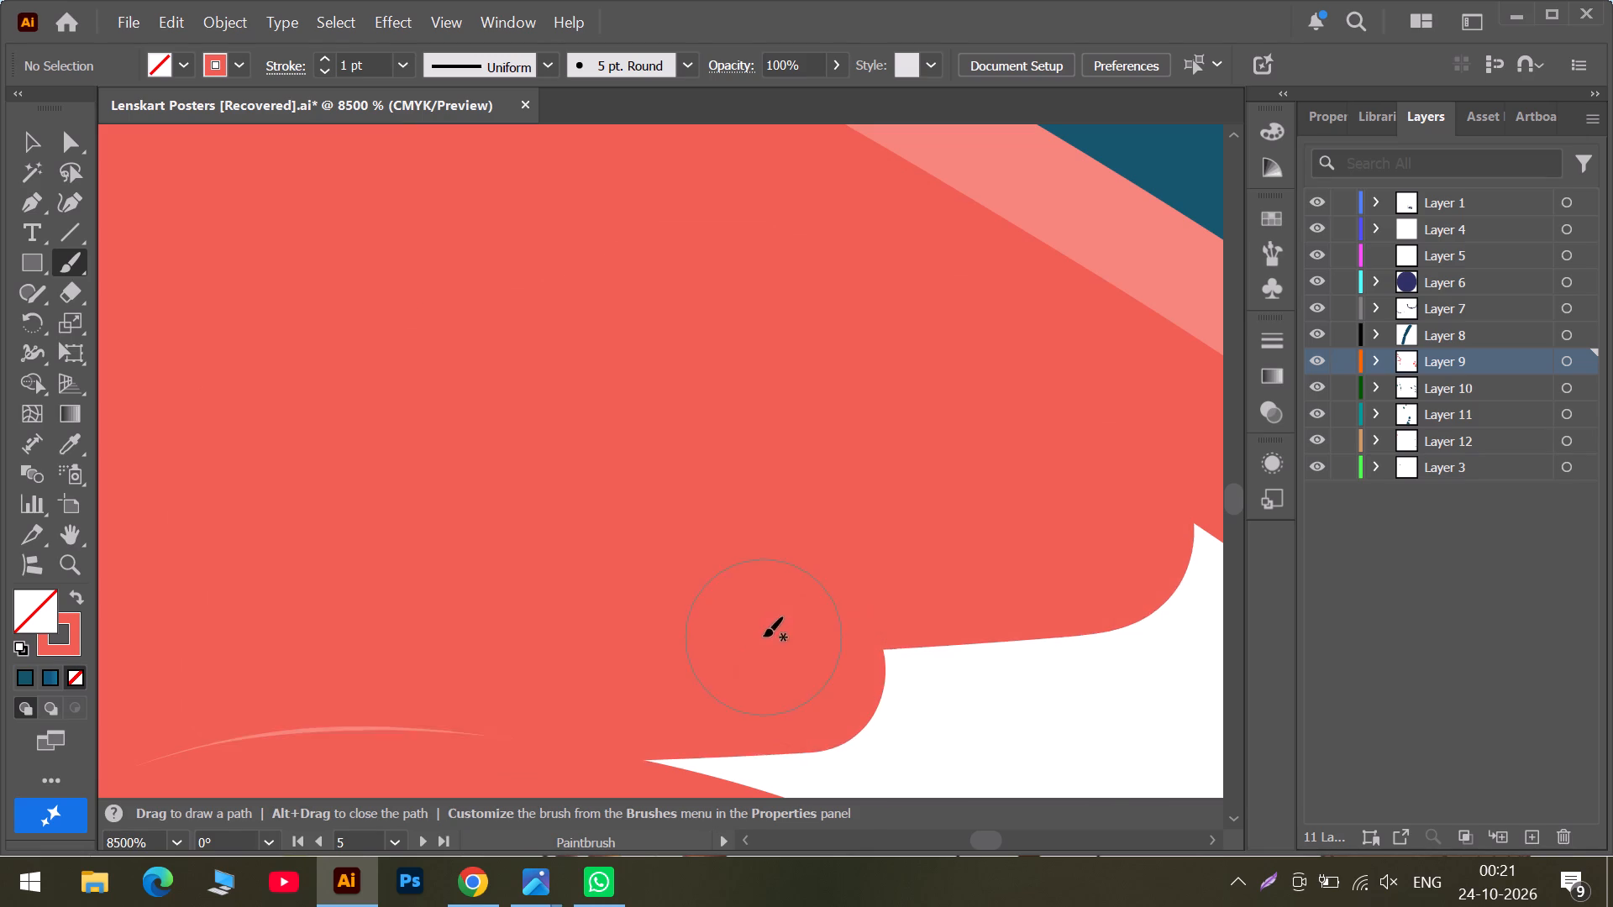
scroll(757, 622, down, 1)
drag(679, 561, 1161, 427)
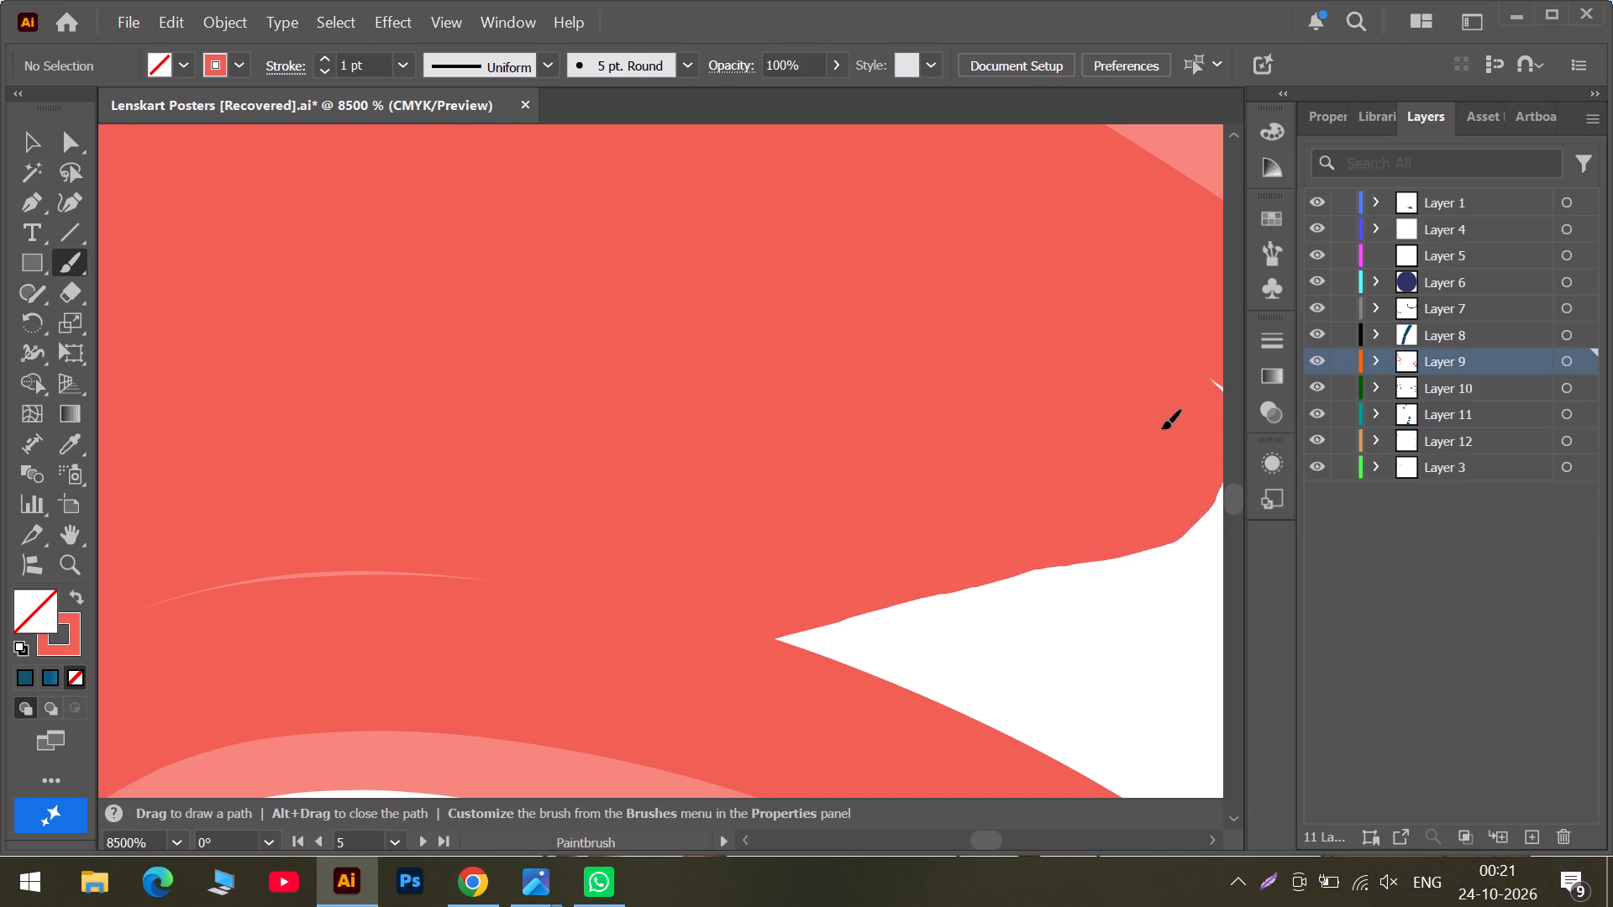
drag(1161, 427, 825, 605)
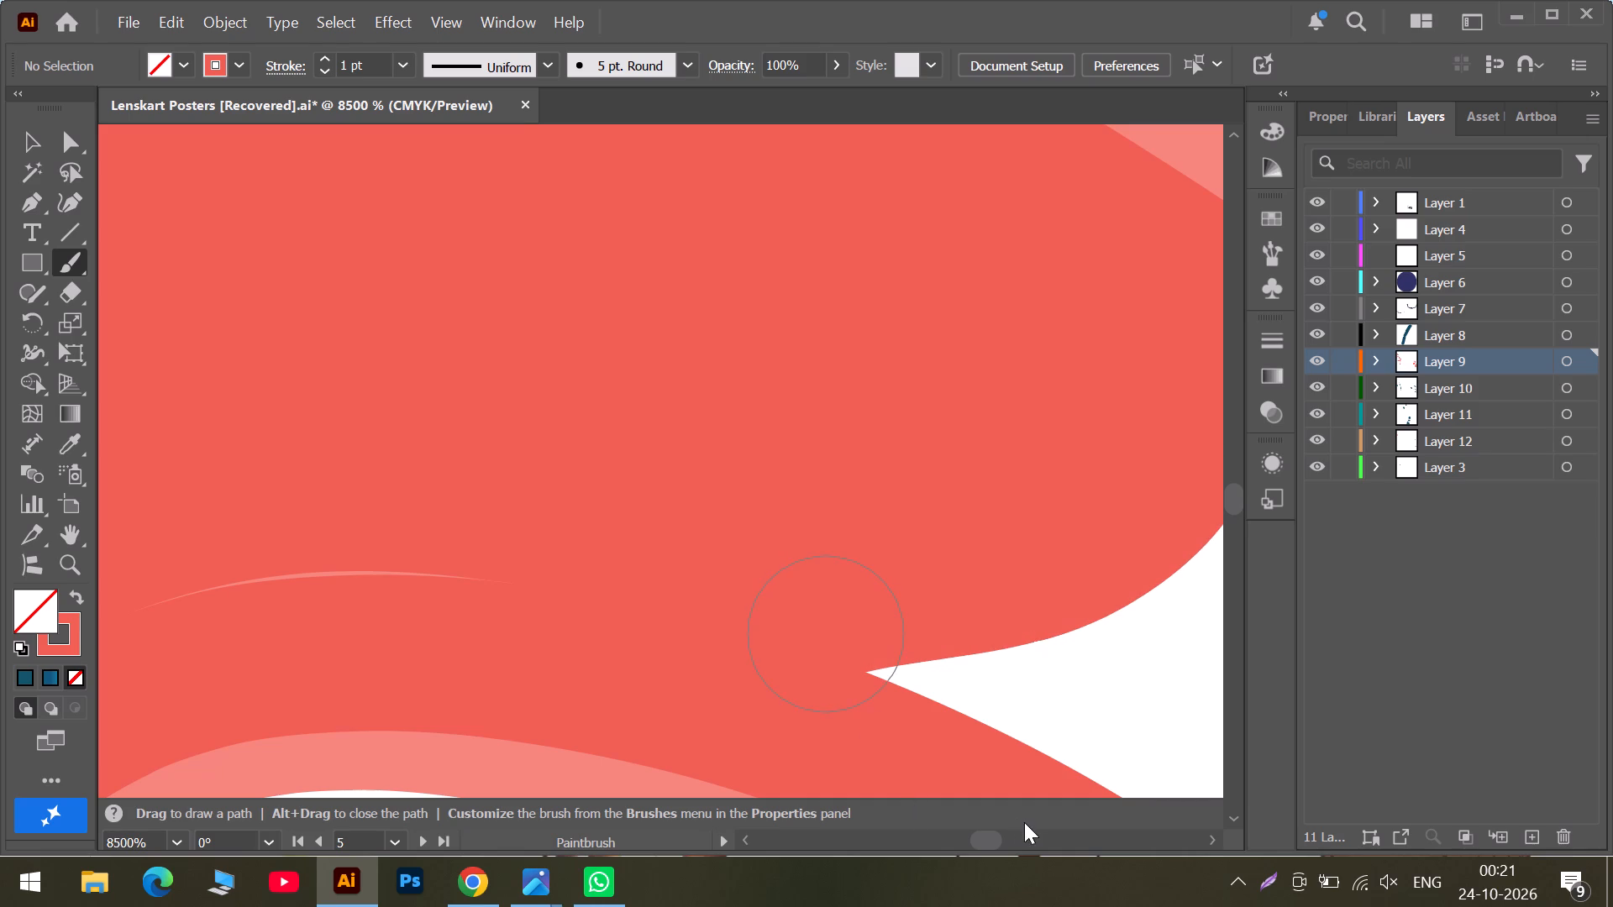
Extend the coral fill along the white band between the top of the tilted large sucker and the outer edge.
click(1024, 835)
drag(292, 694, 655, 451)
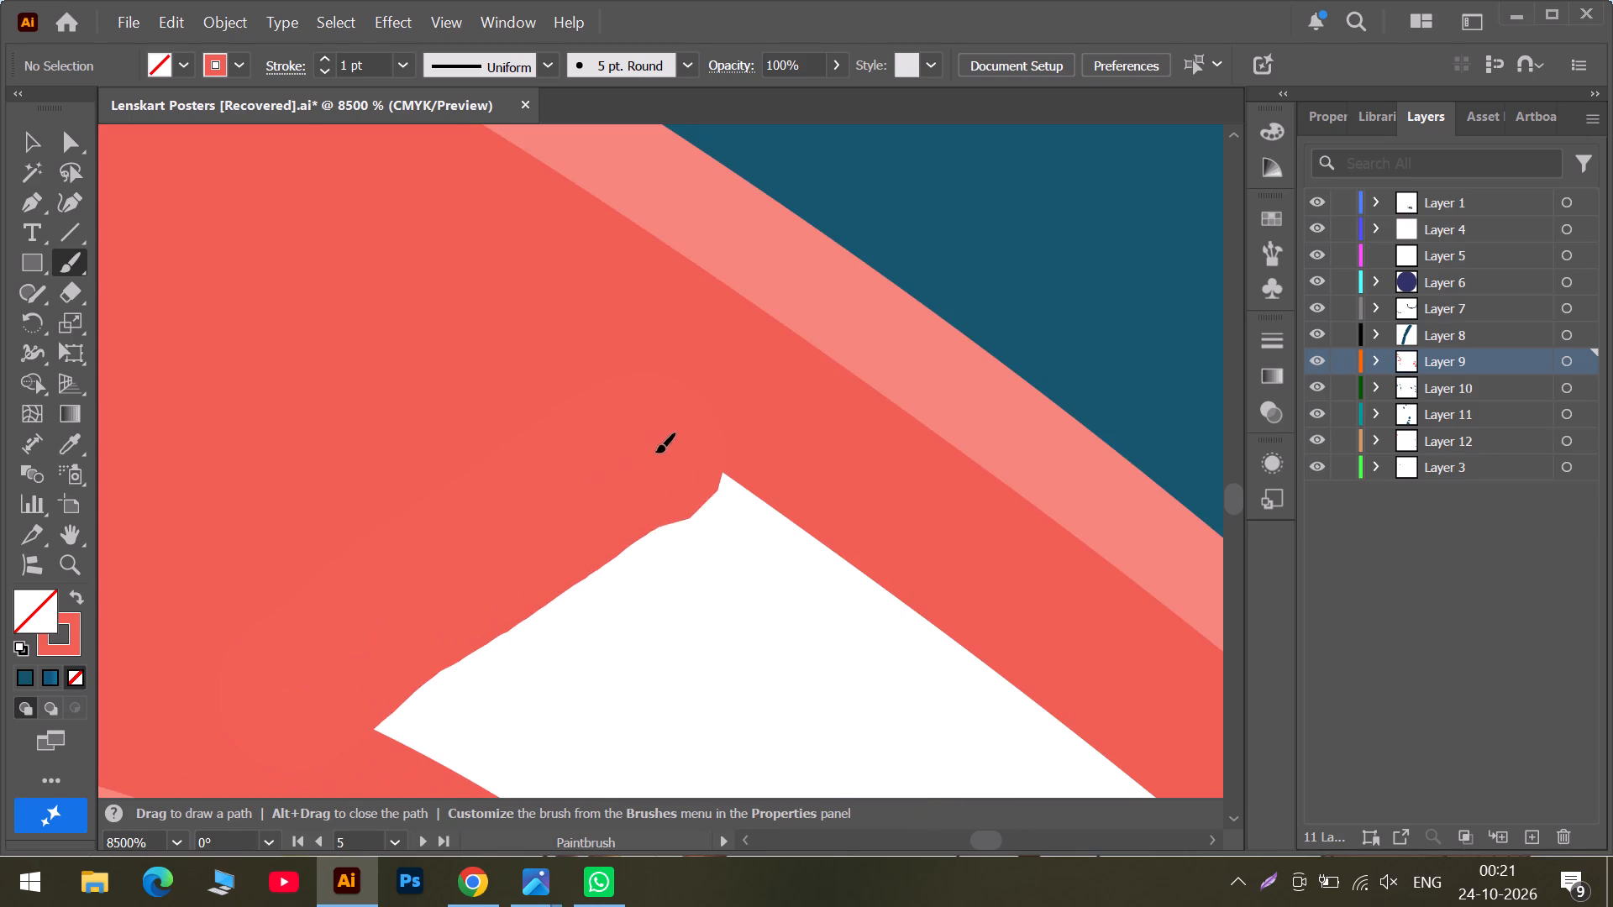
drag(655, 451, 418, 721)
drag(598, 632, 467, 752)
scroll(485, 699, down, 4)
scroll(568, 222, up, 2)
drag(530, 442, 618, 427)
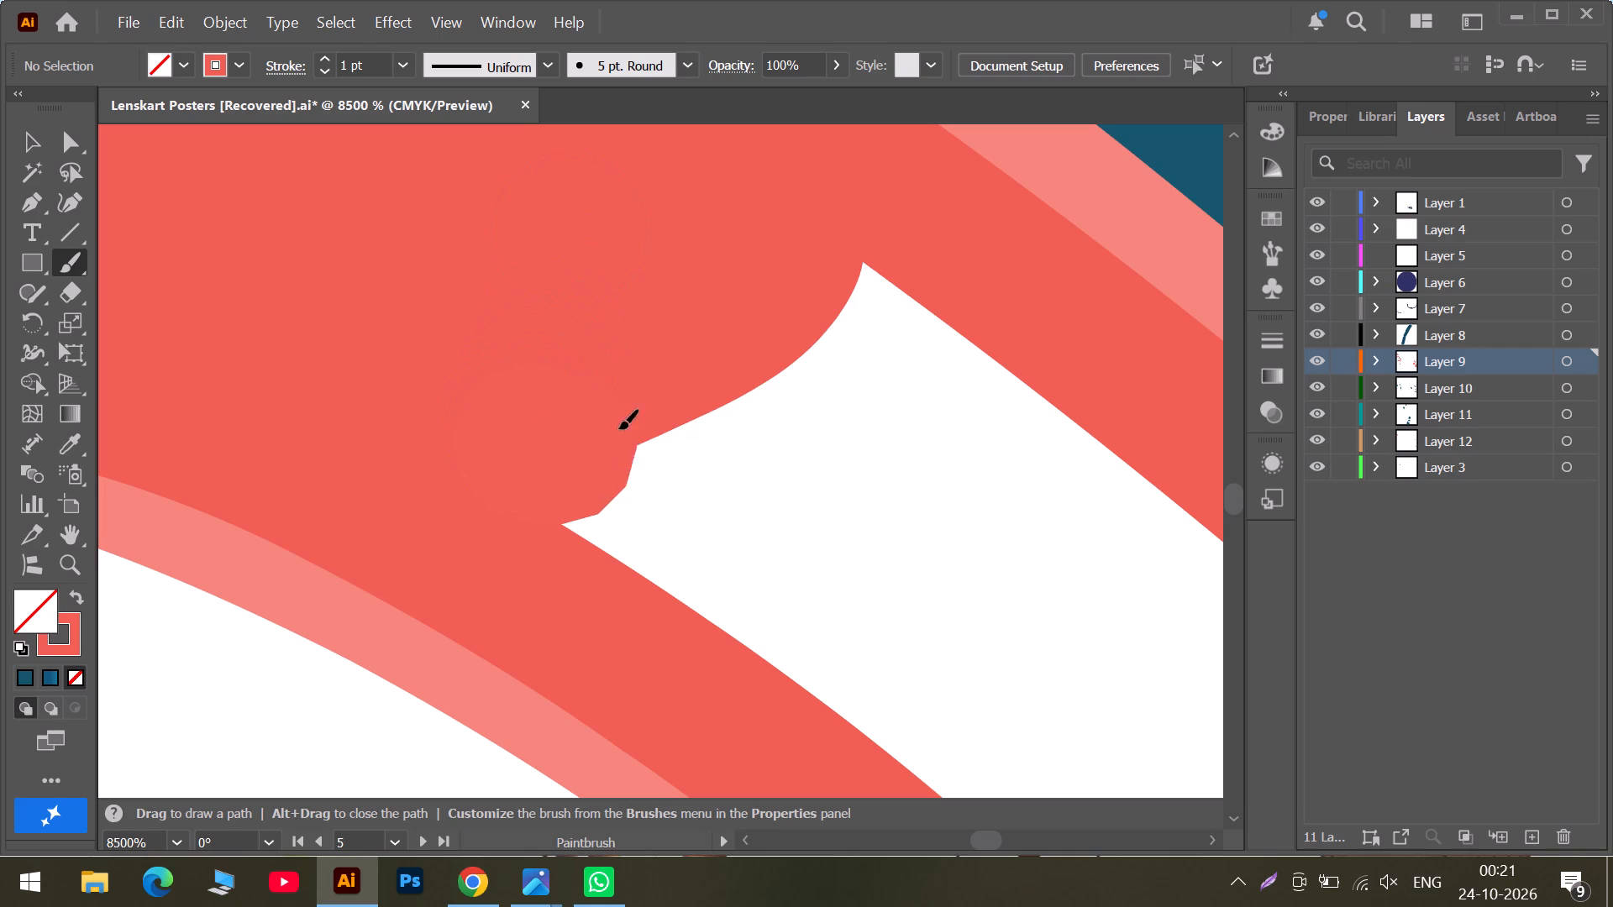
drag(618, 427, 780, 617)
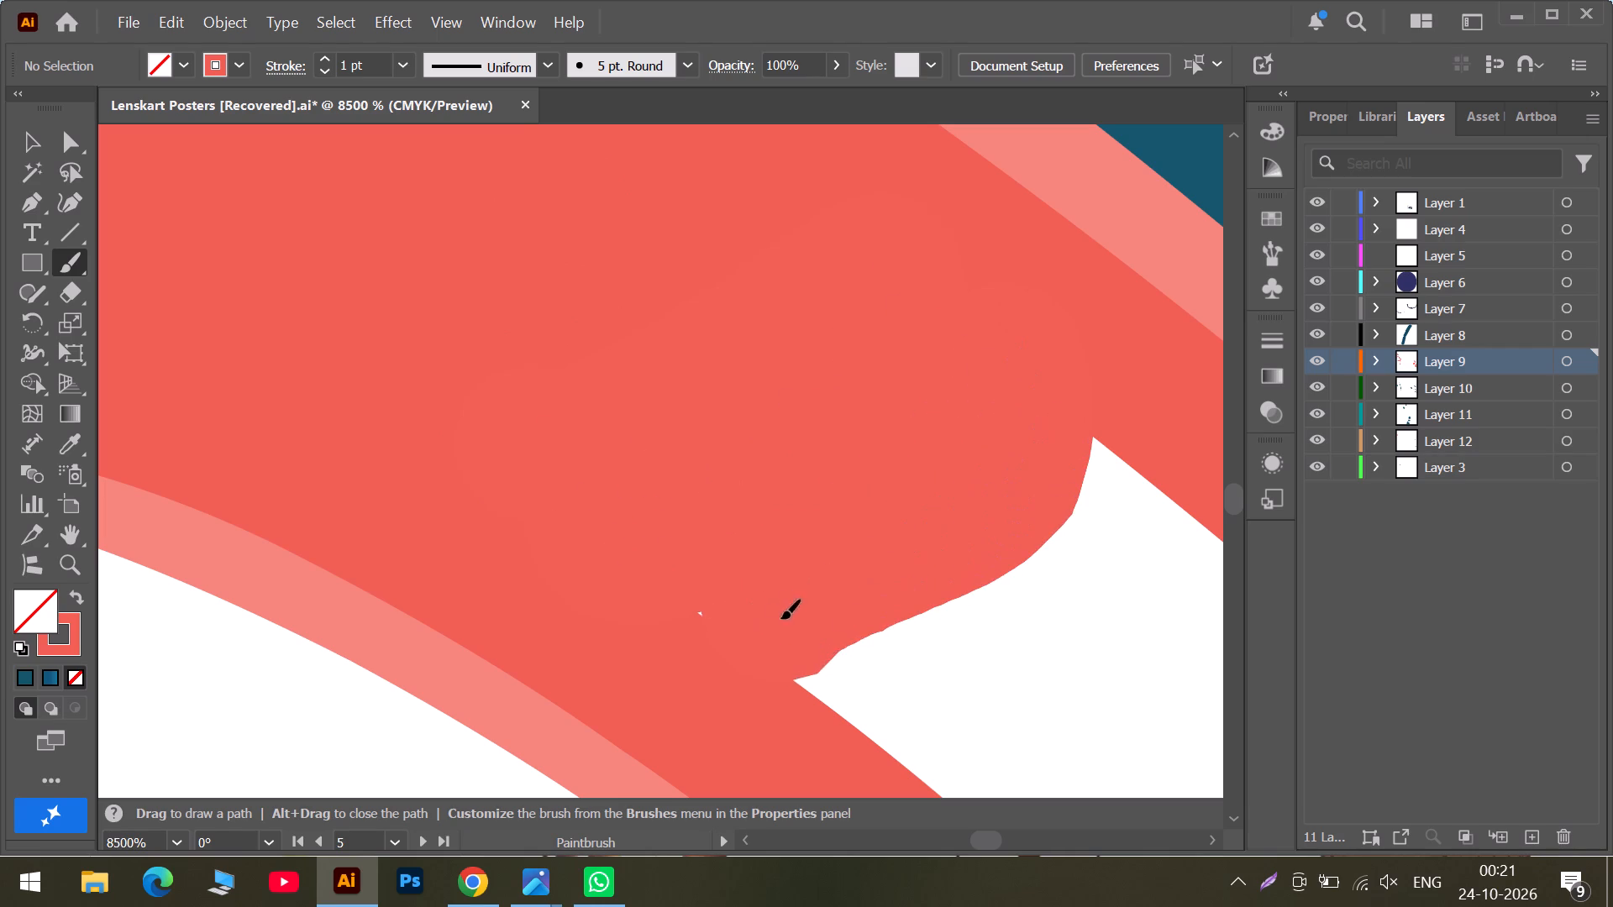
drag(780, 617, 670, 615)
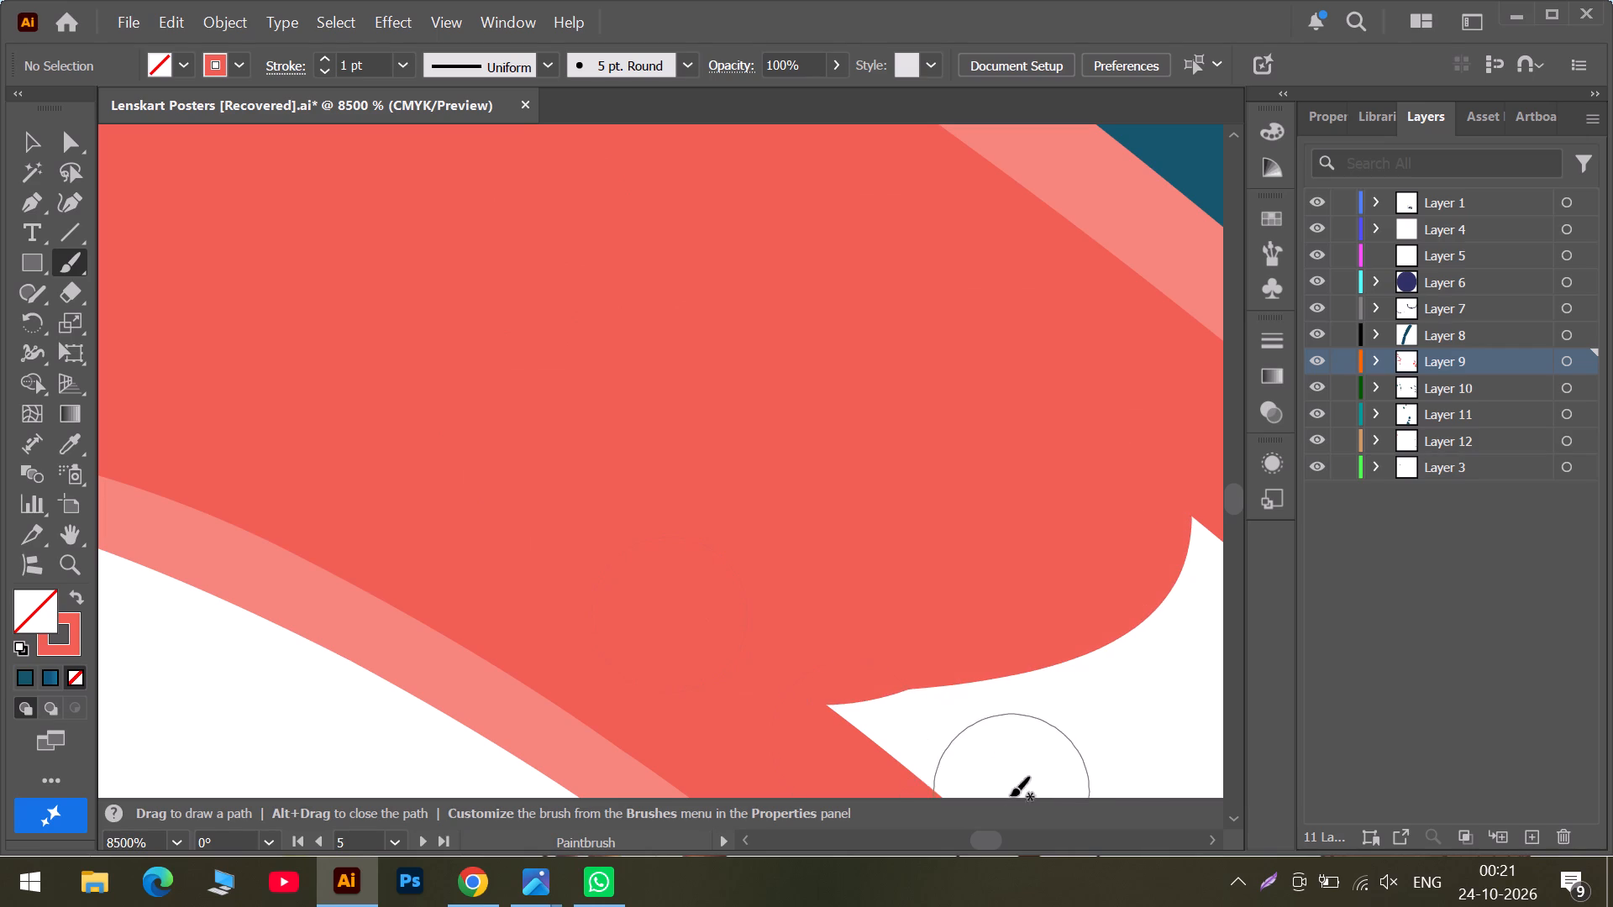
Continue the coral fill down the white band beside the outer flank of the tilted large sucker.
drag(1011, 841, 964, 820)
scroll(124, 679, down, 2)
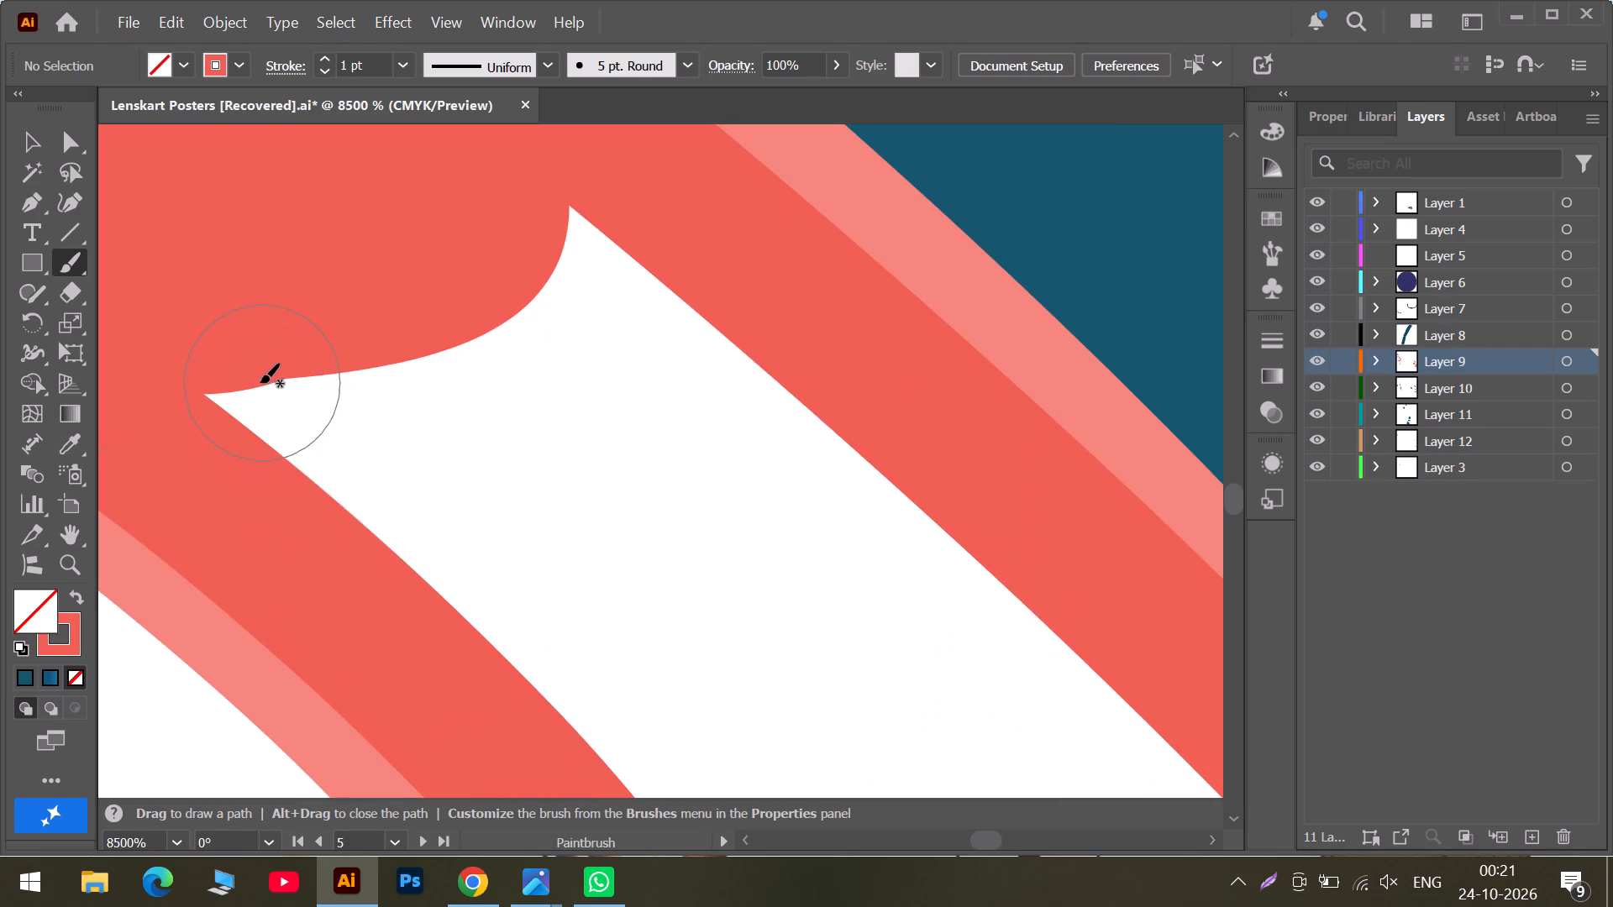
drag(260, 383, 350, 519)
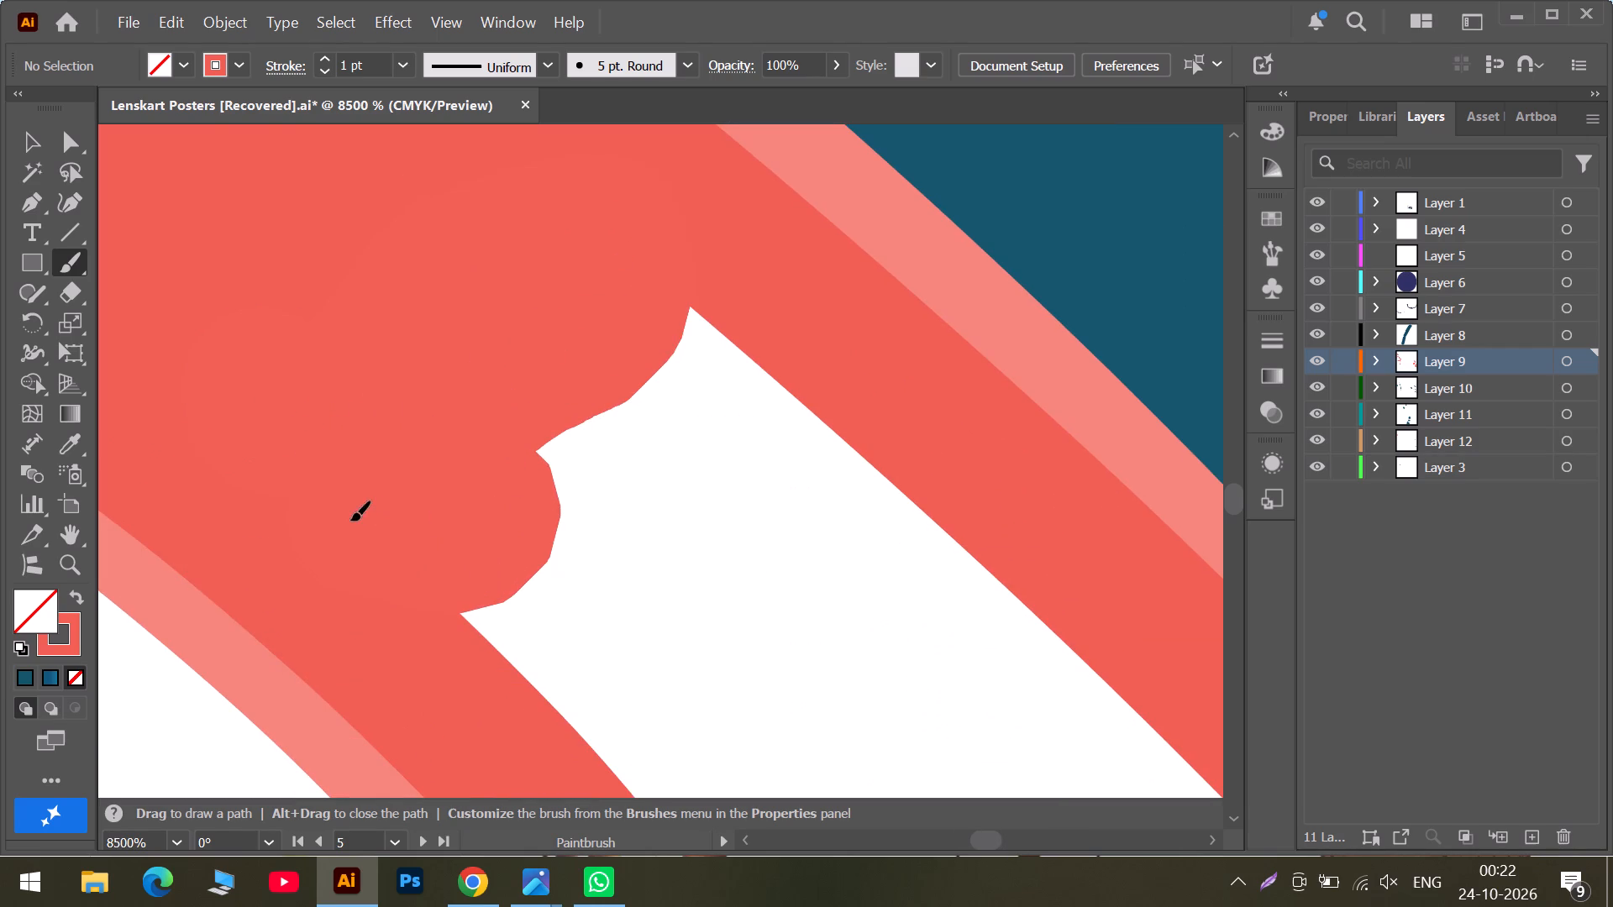
drag(350, 519, 835, 506)
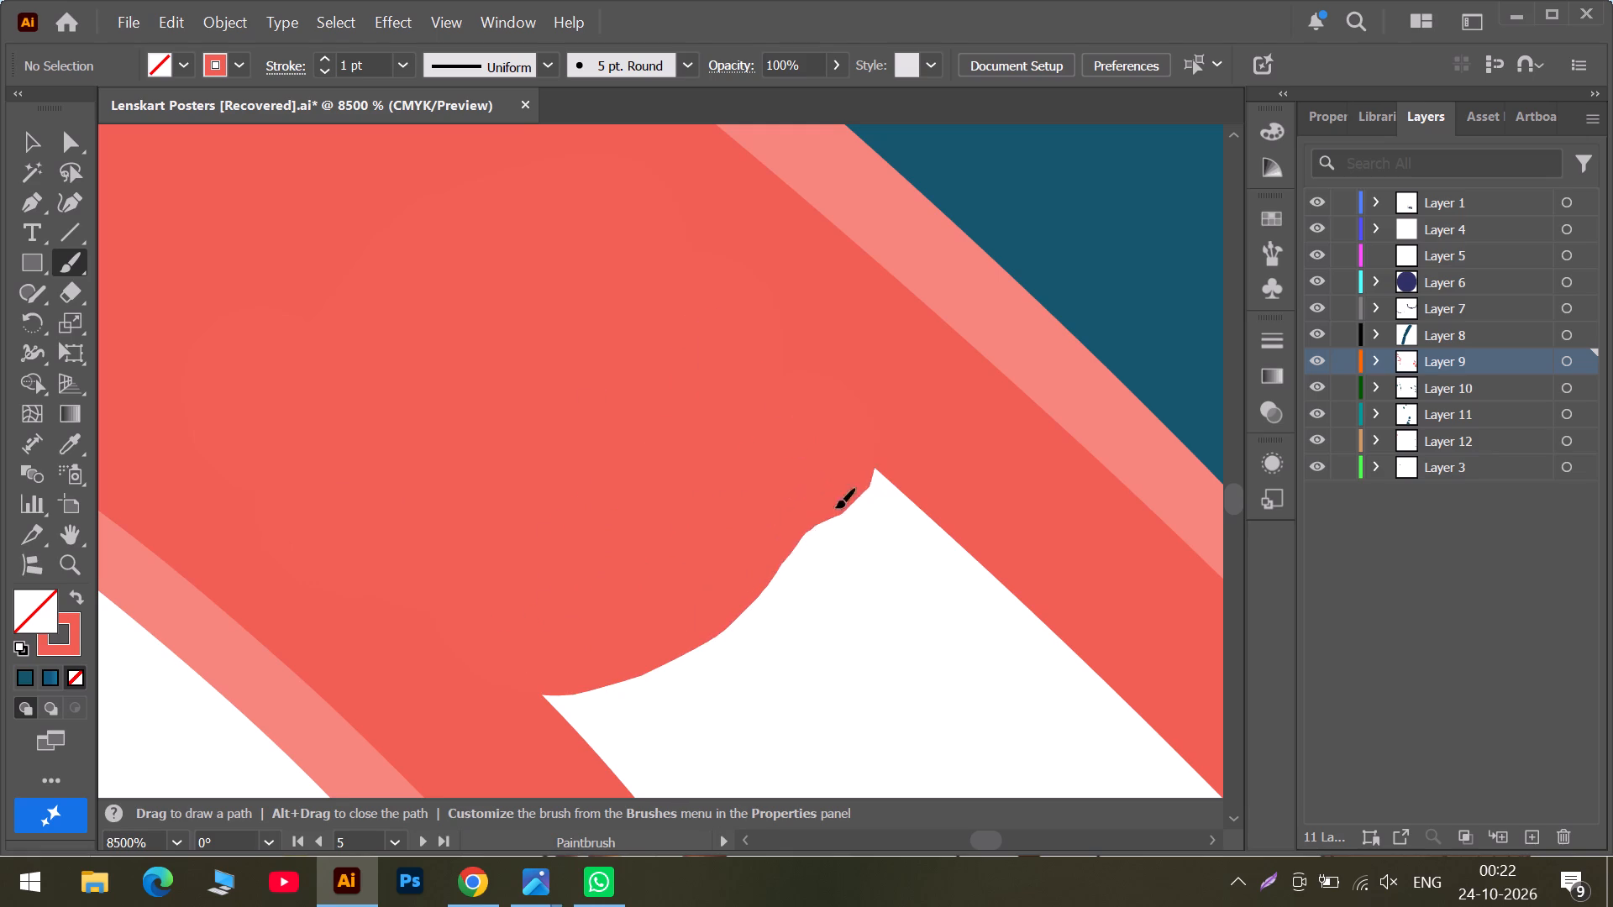
drag(835, 506, 943, 564)
scroll(922, 539, down, 3)
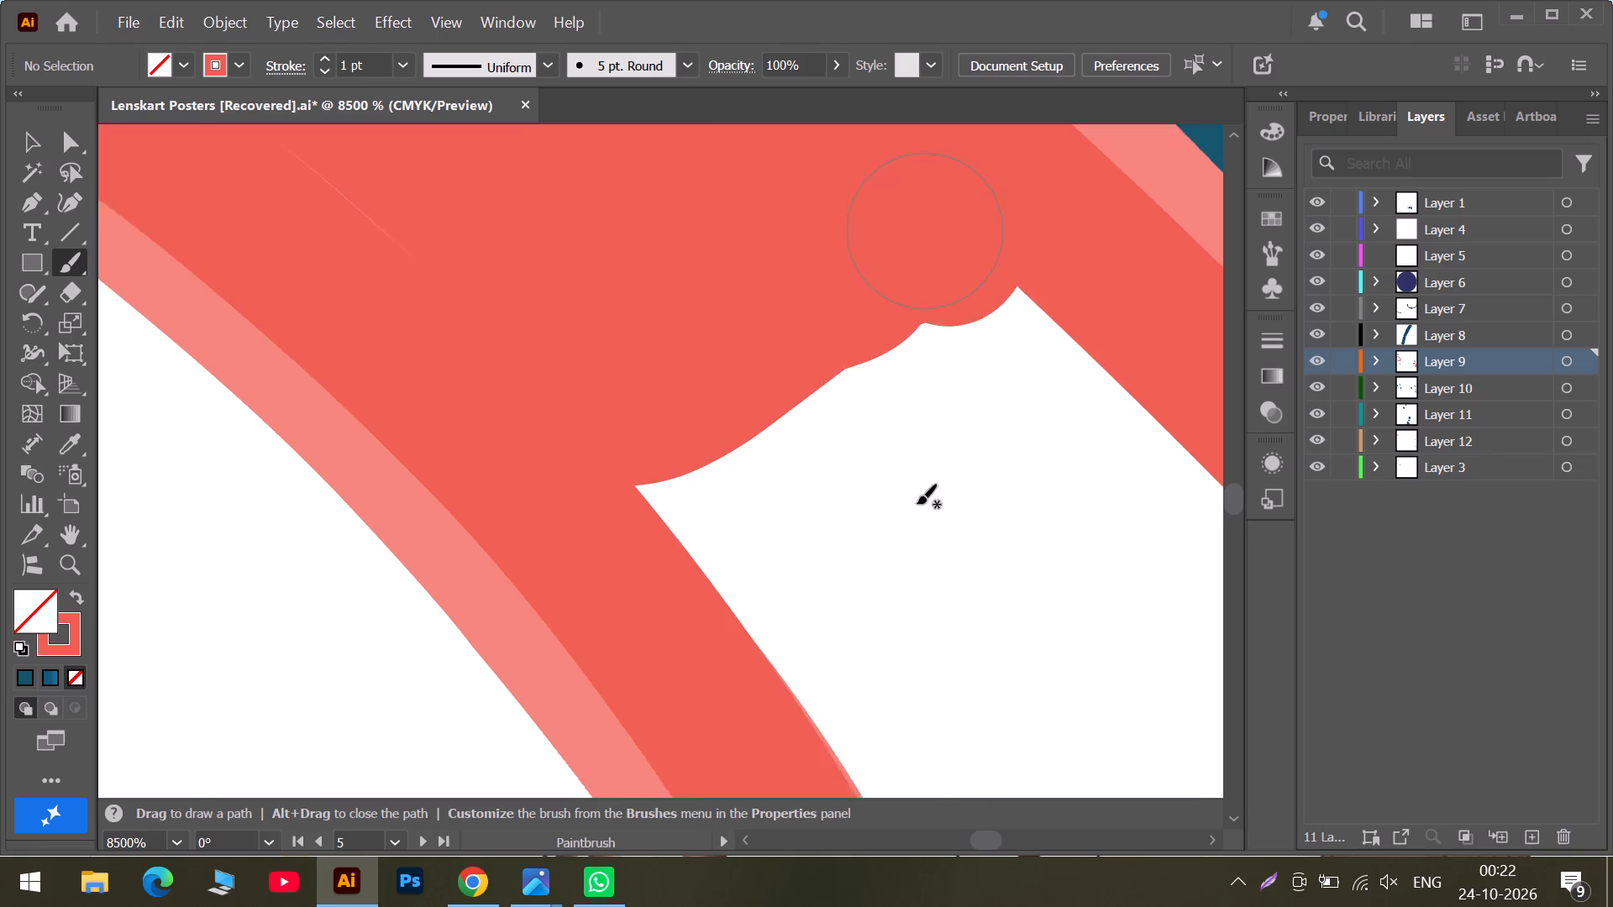
drag(1027, 170, 1012, 270)
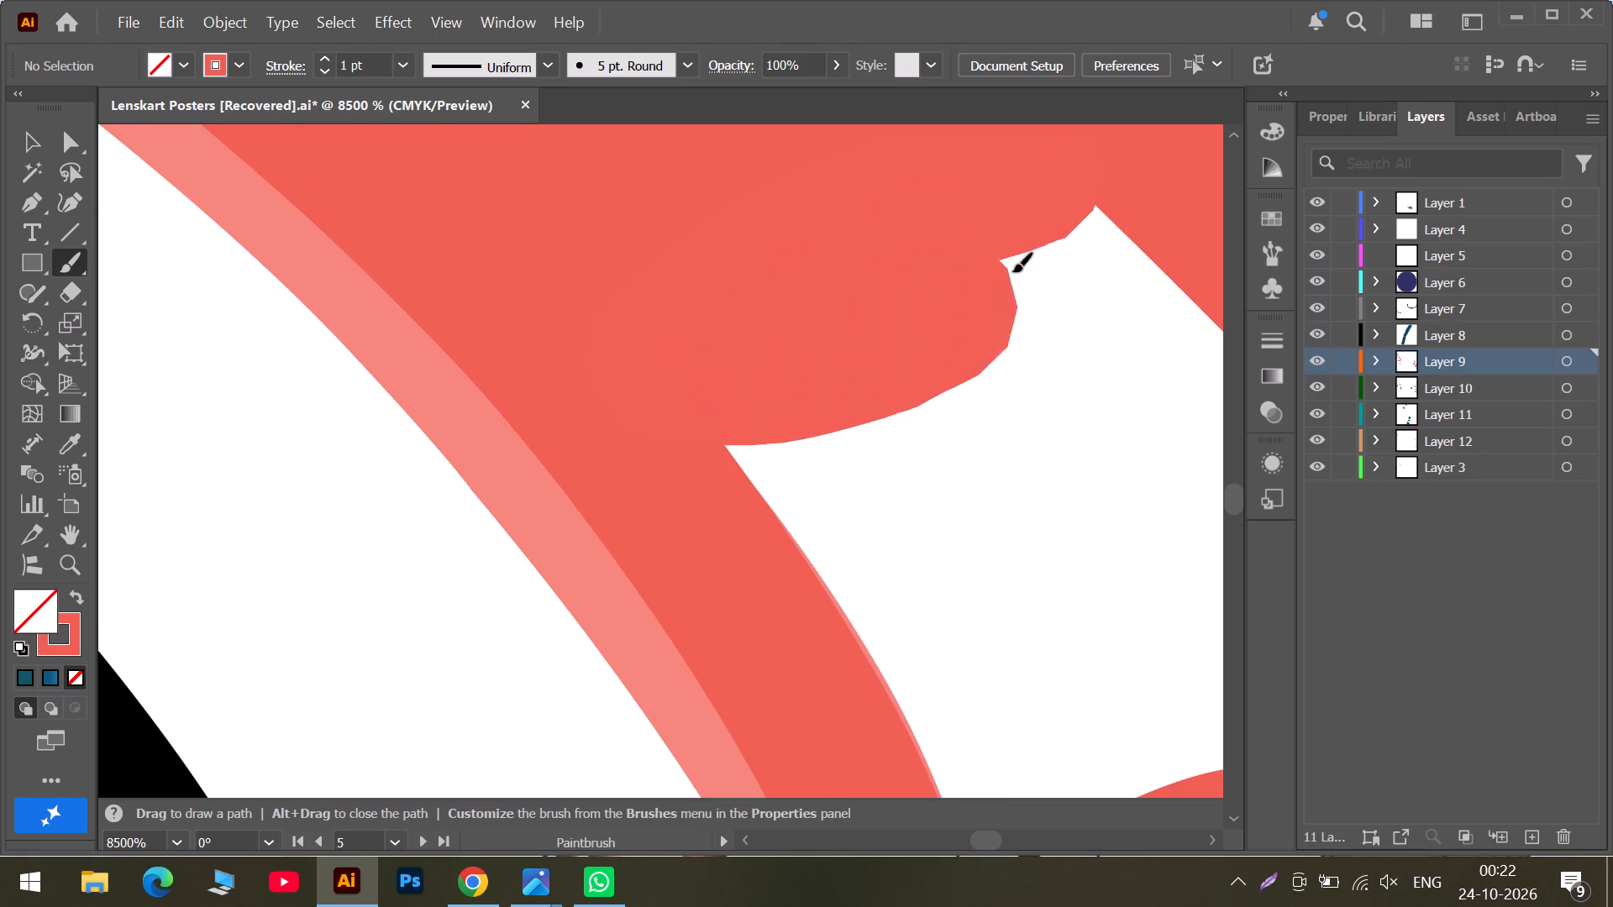
drag(1012, 270, 901, 606)
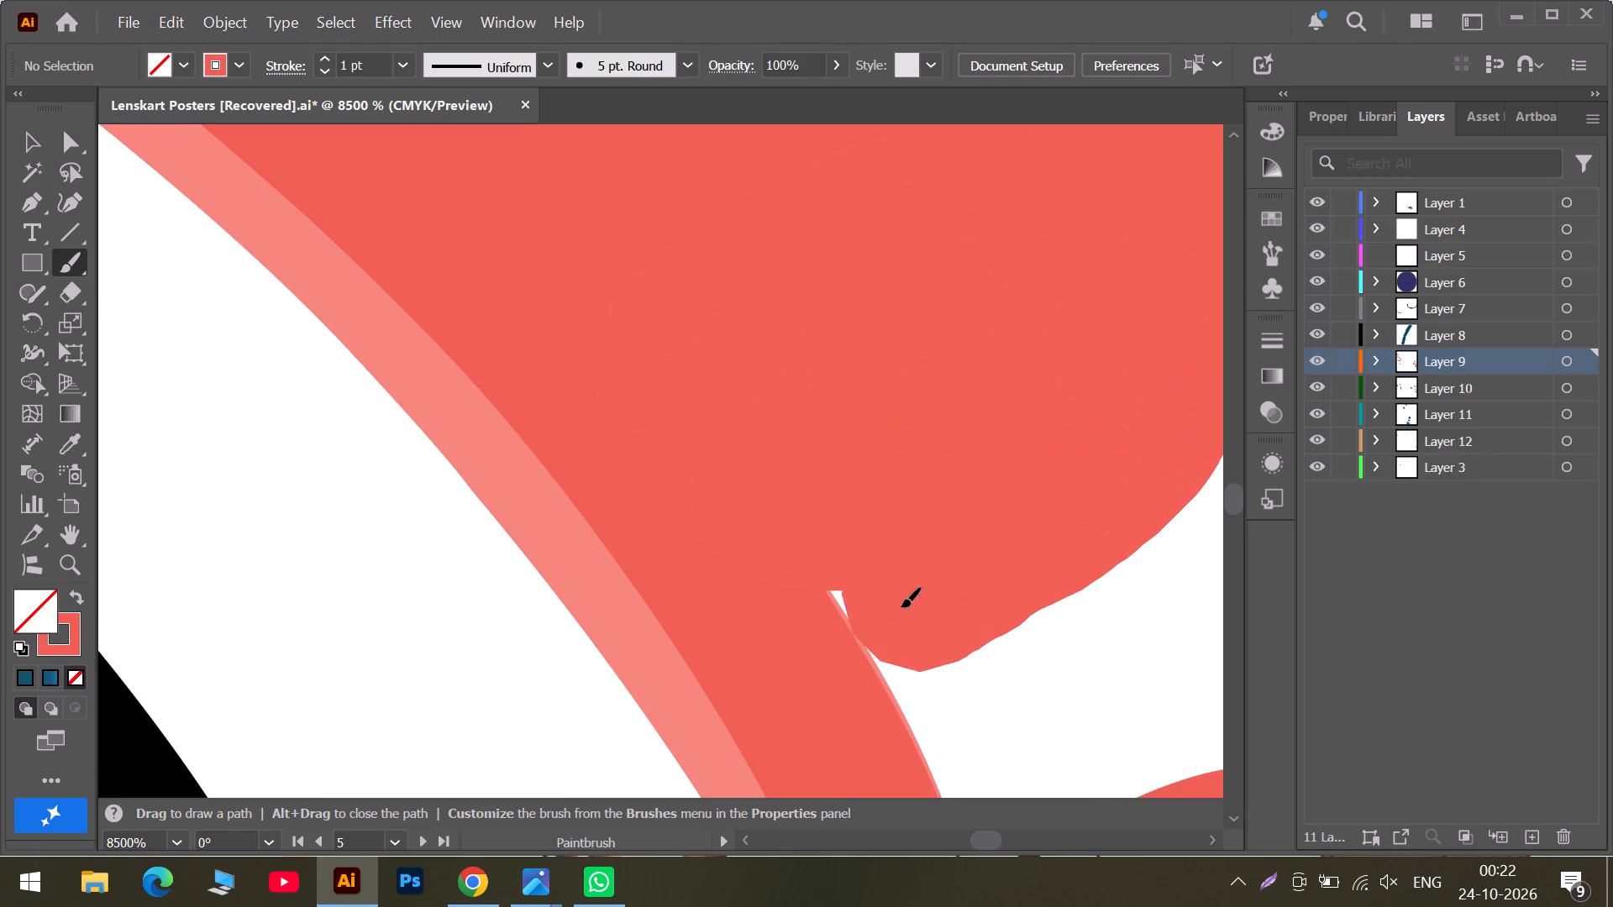
drag(901, 606, 886, 622)
Close the last white part of the band with coral, joining it to the filled area between the two tilted sucker pairs.
click(1013, 837)
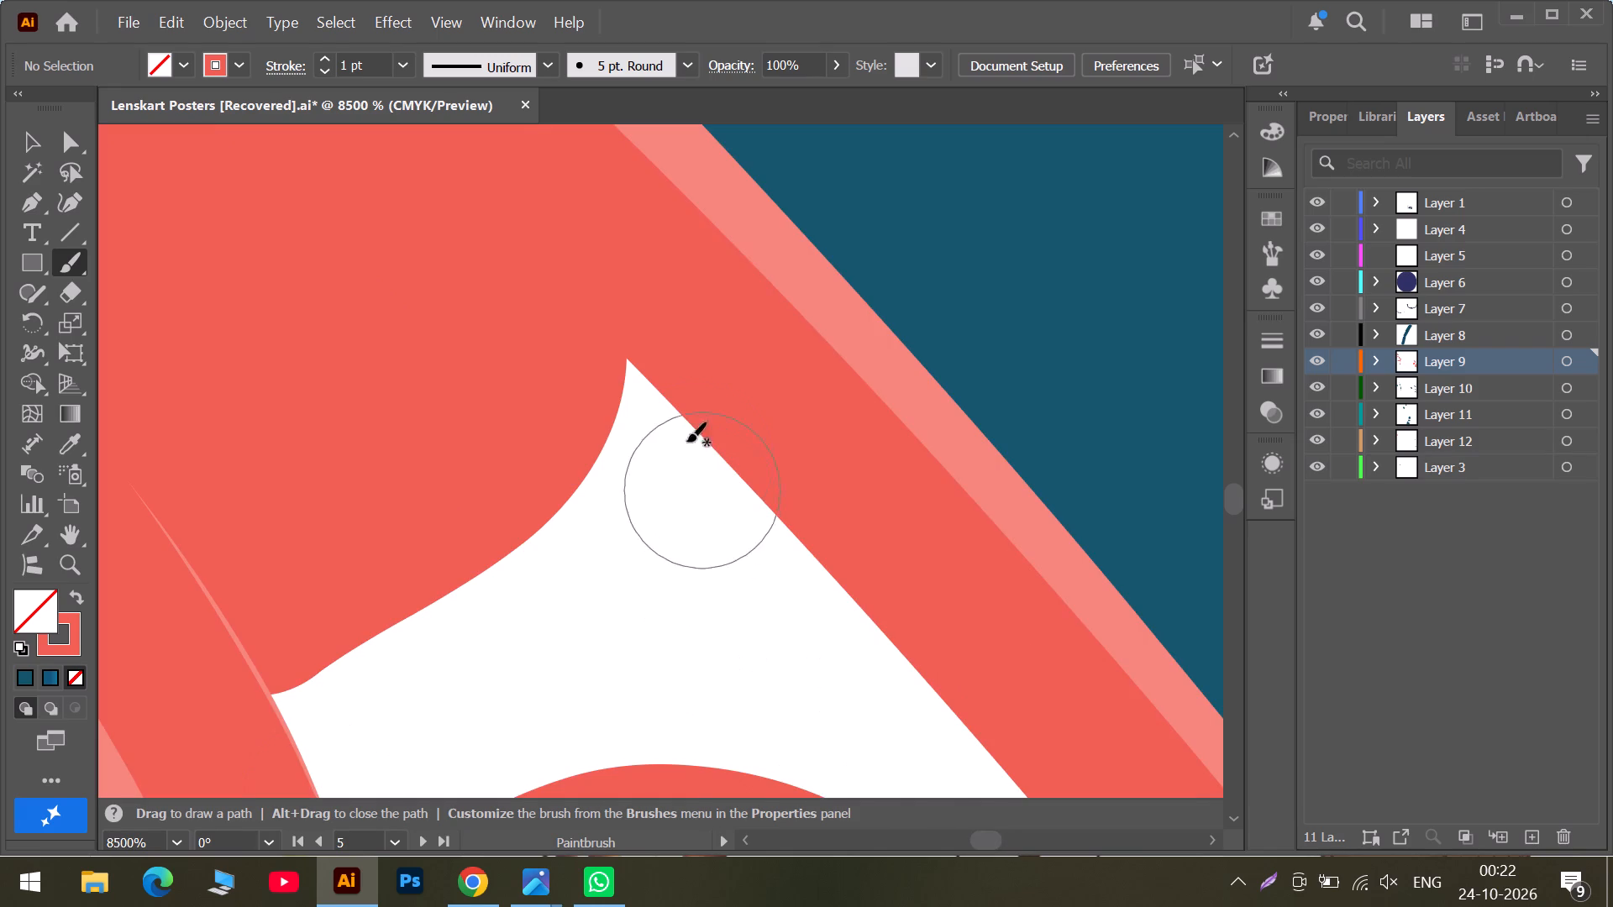
drag(648, 381, 780, 557)
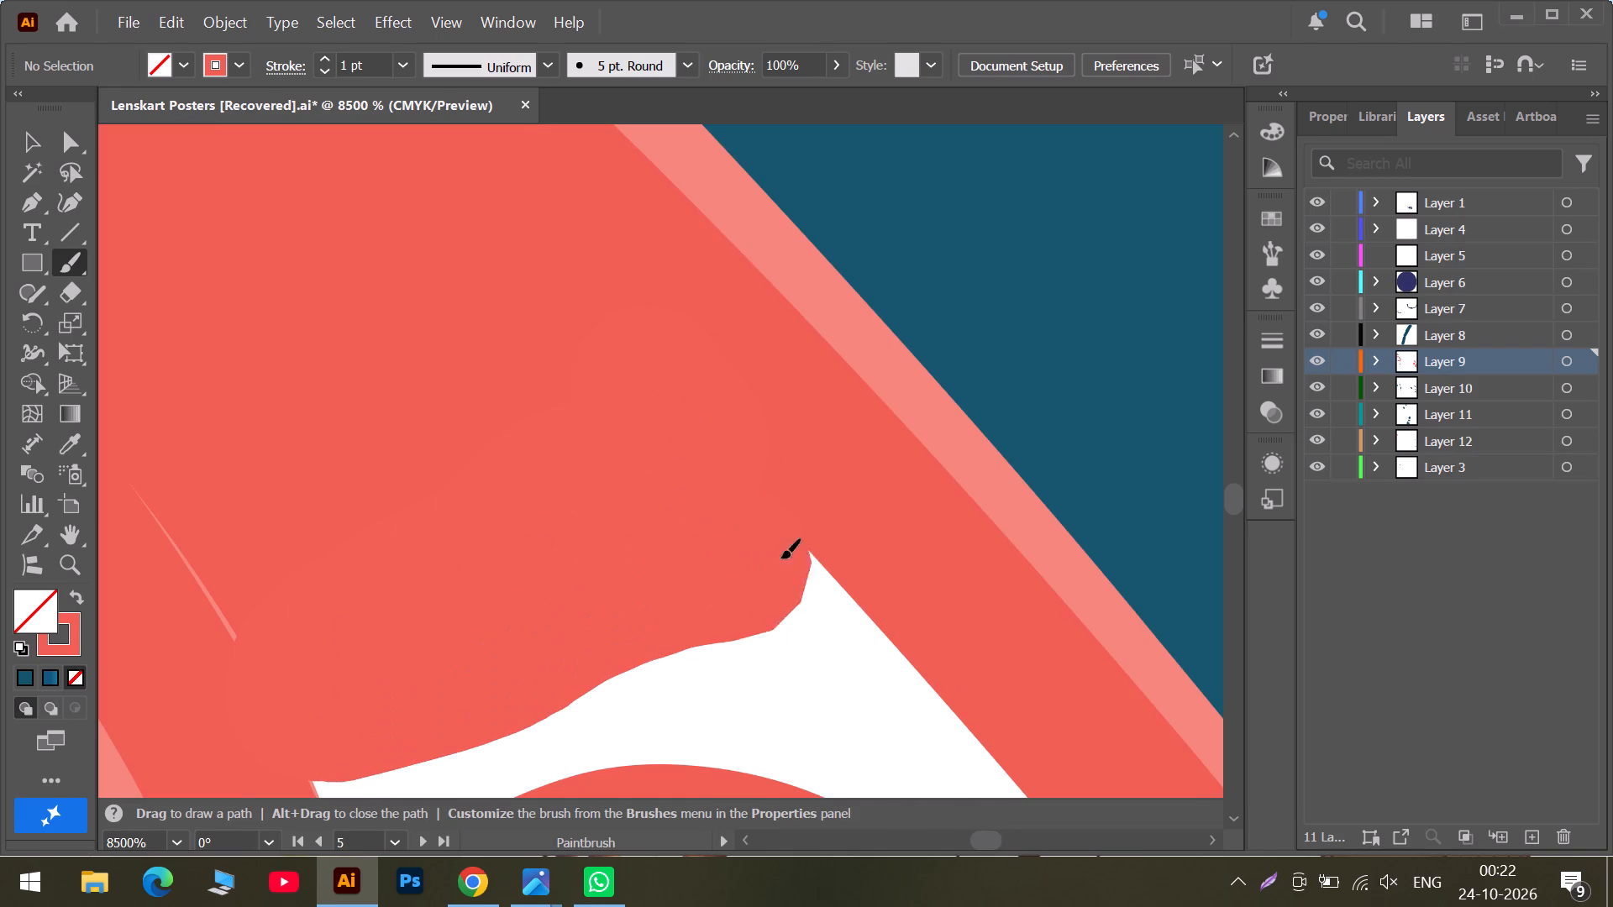
drag(780, 557, 829, 588)
scroll(758, 560, down, 2)
drag(383, 466, 492, 444)
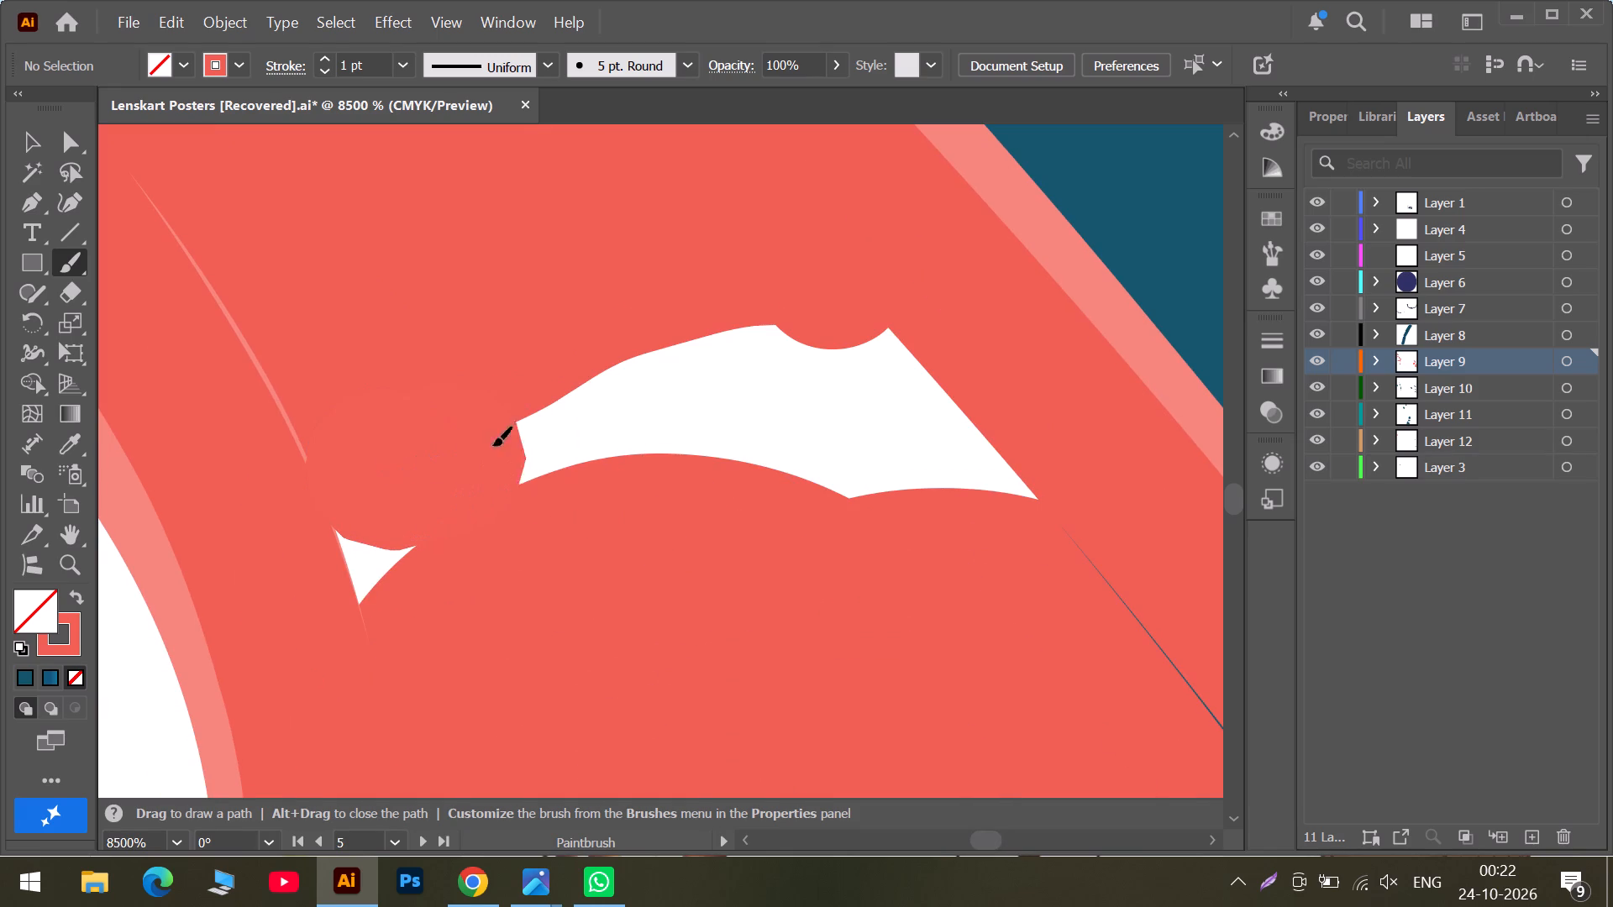
drag(492, 444, 345, 583)
Fill the white gap between the upper tilted sucker pair and the near end of the horizontal oval sucker with coral.
alt+scroll(353, 545, down, 6)
scroll(362, 585, down, 4)
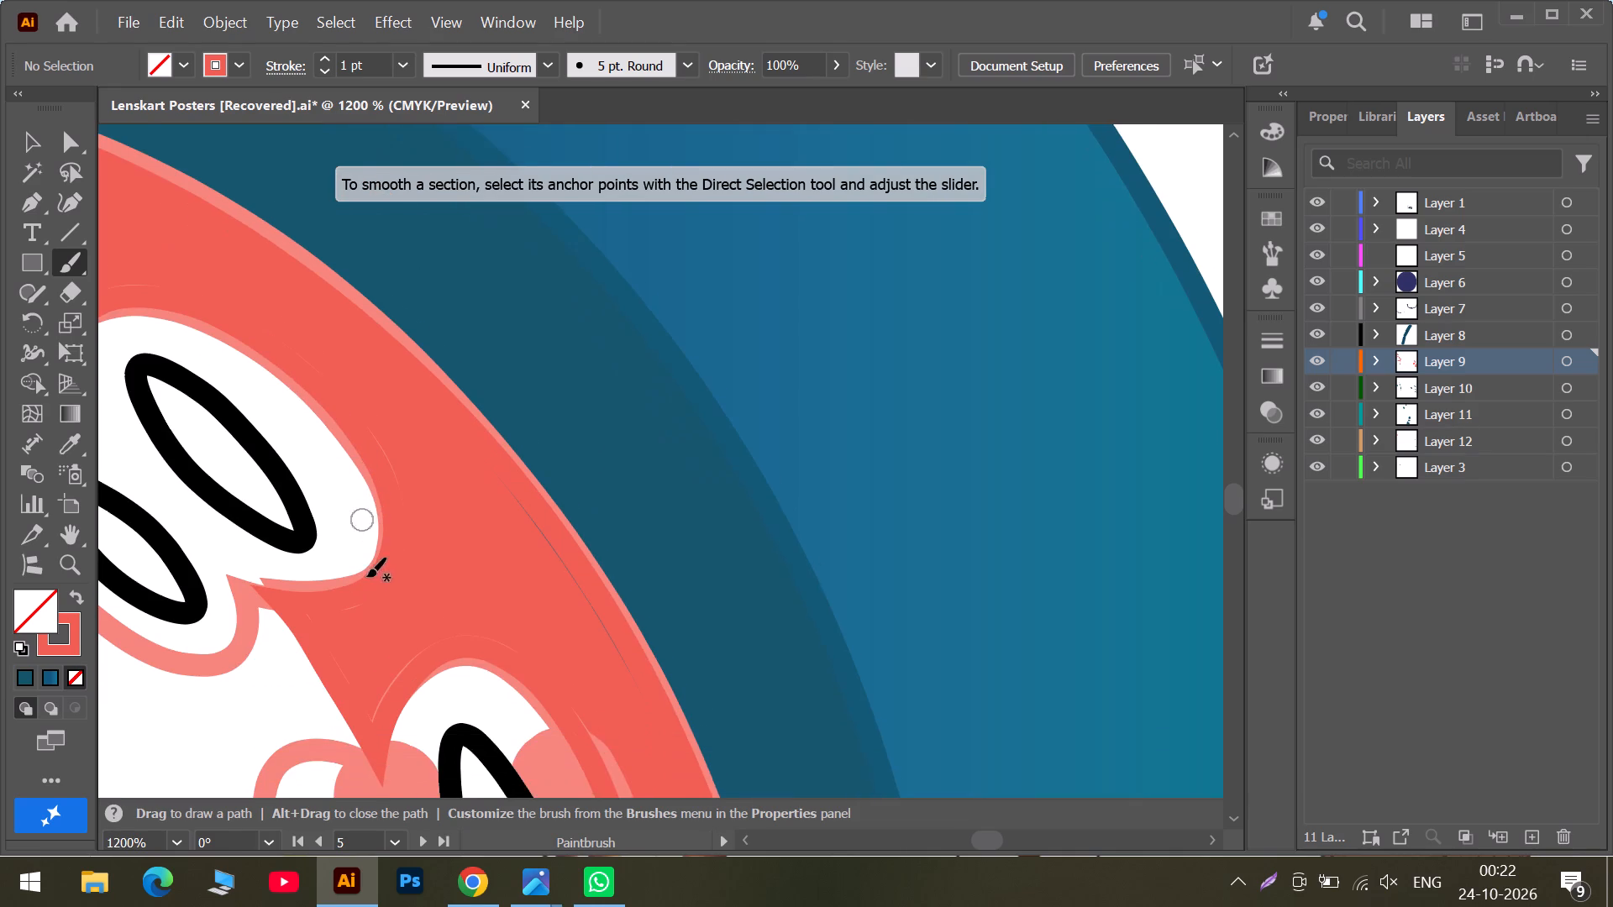
scroll(459, 570, down, 5)
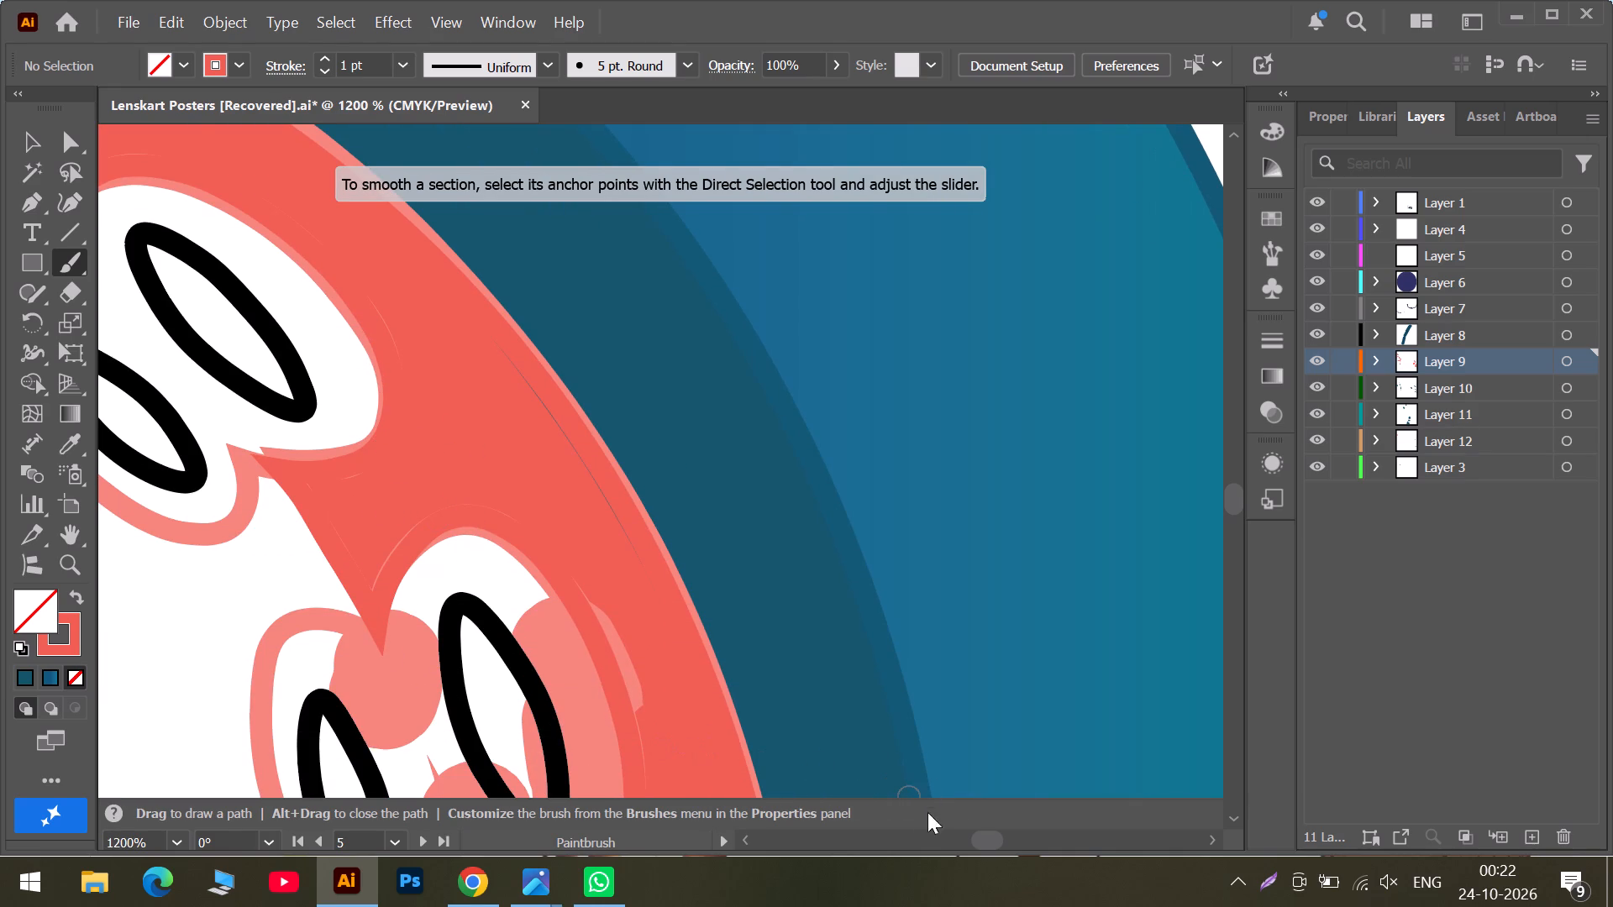
click(941, 841)
scroll(503, 299, up, 5)
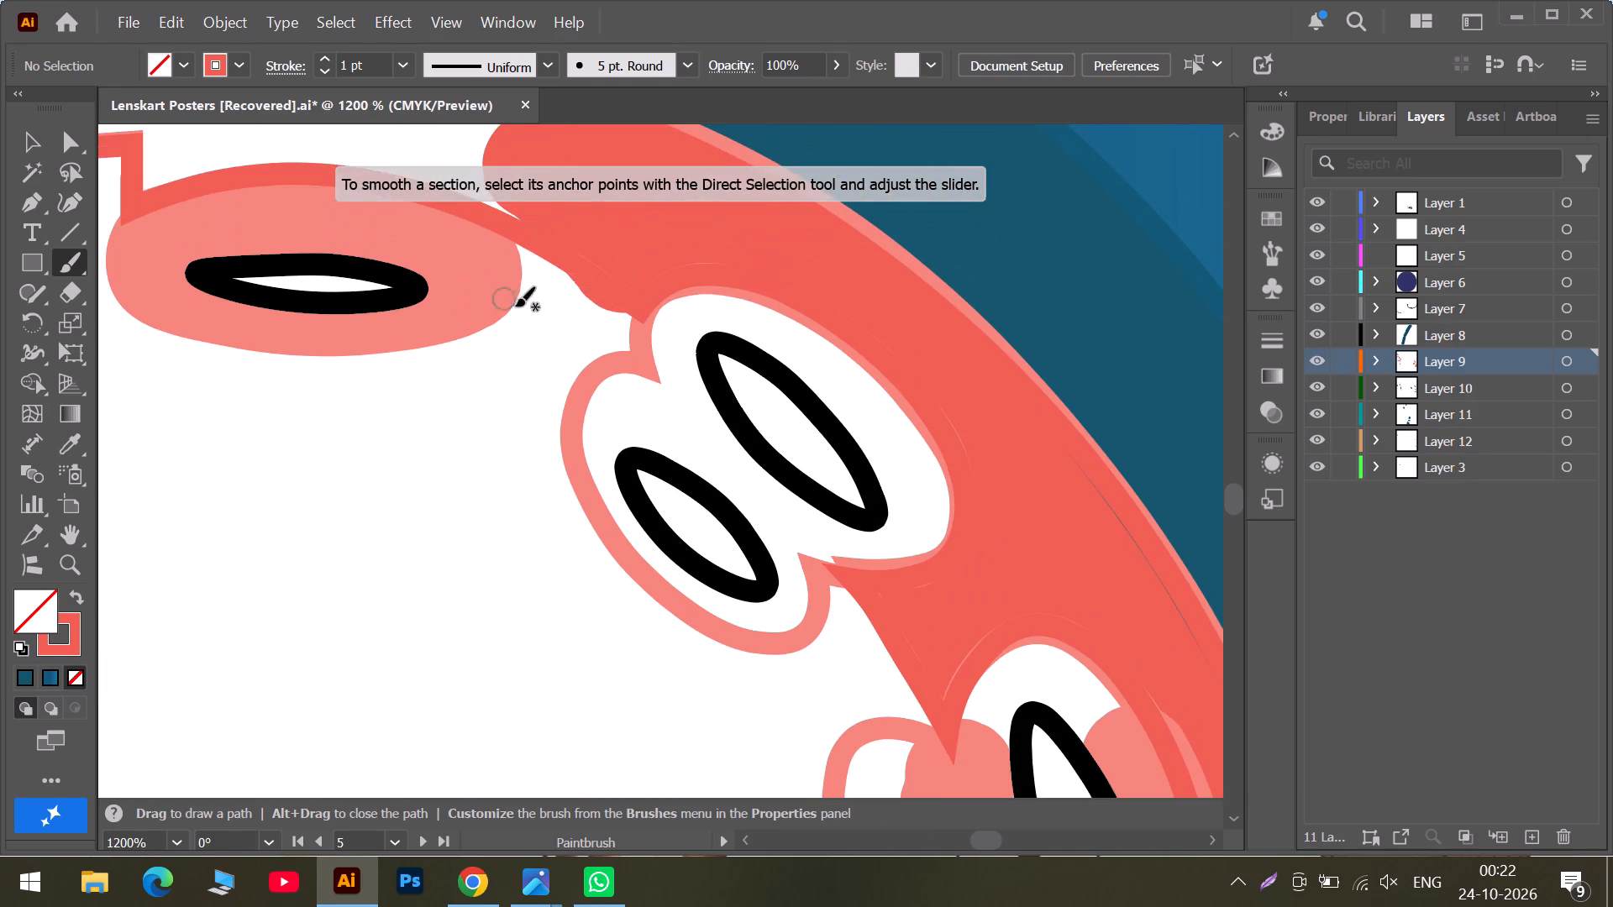
scroll(544, 317, up, 5)
scroll(413, 278, up, 5)
alt+scroll(330, 347, up, 4)
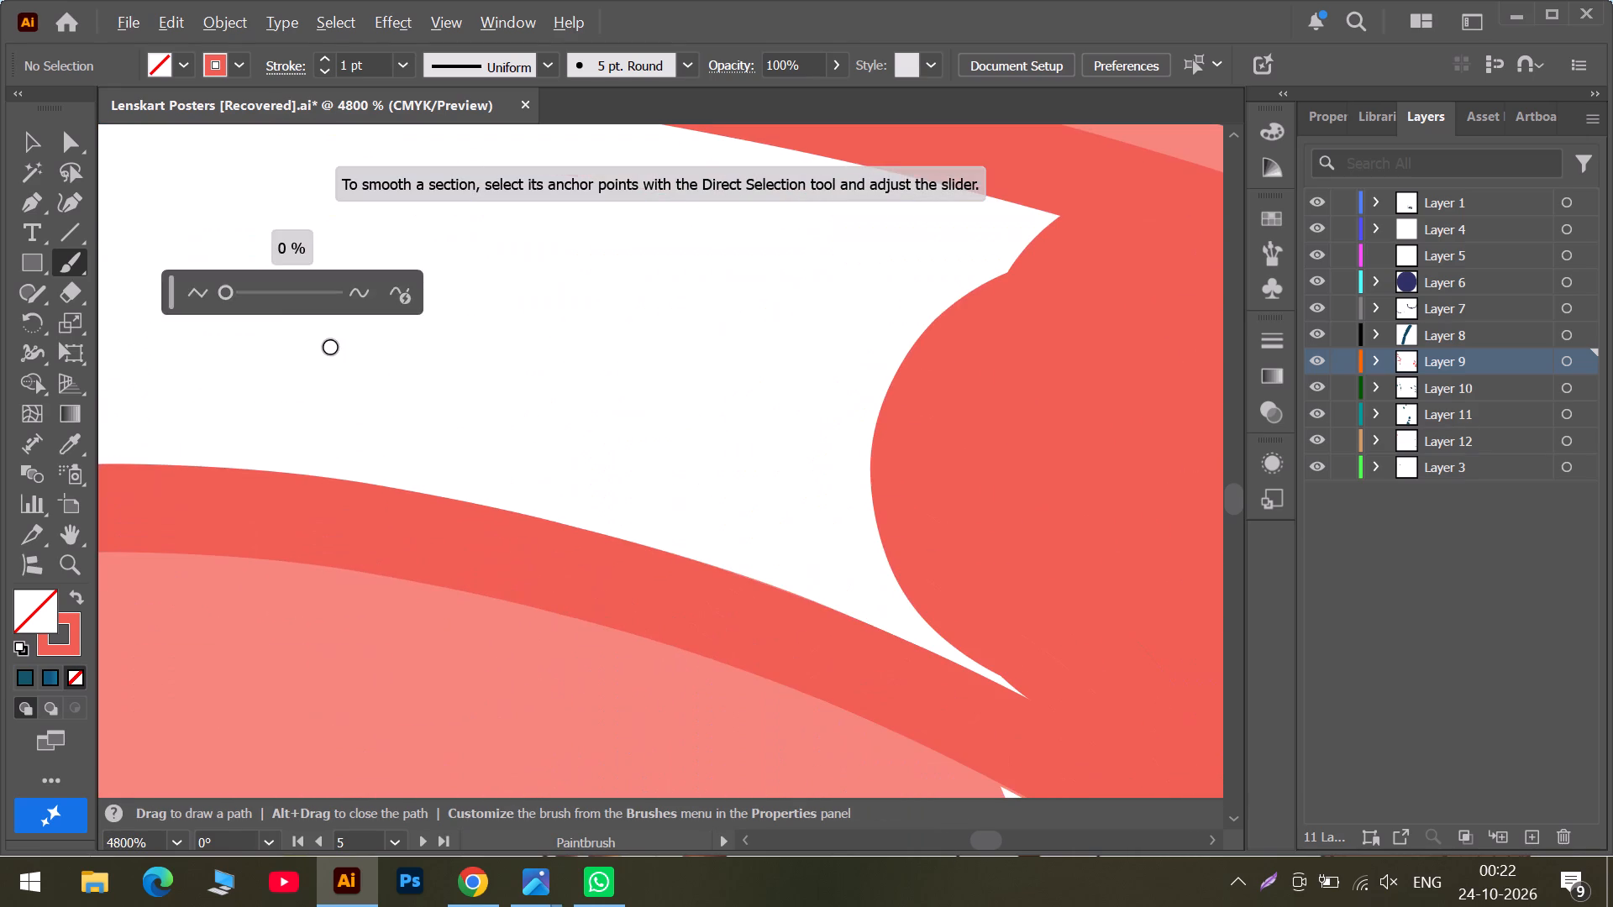
drag(1064, 227, 866, 589)
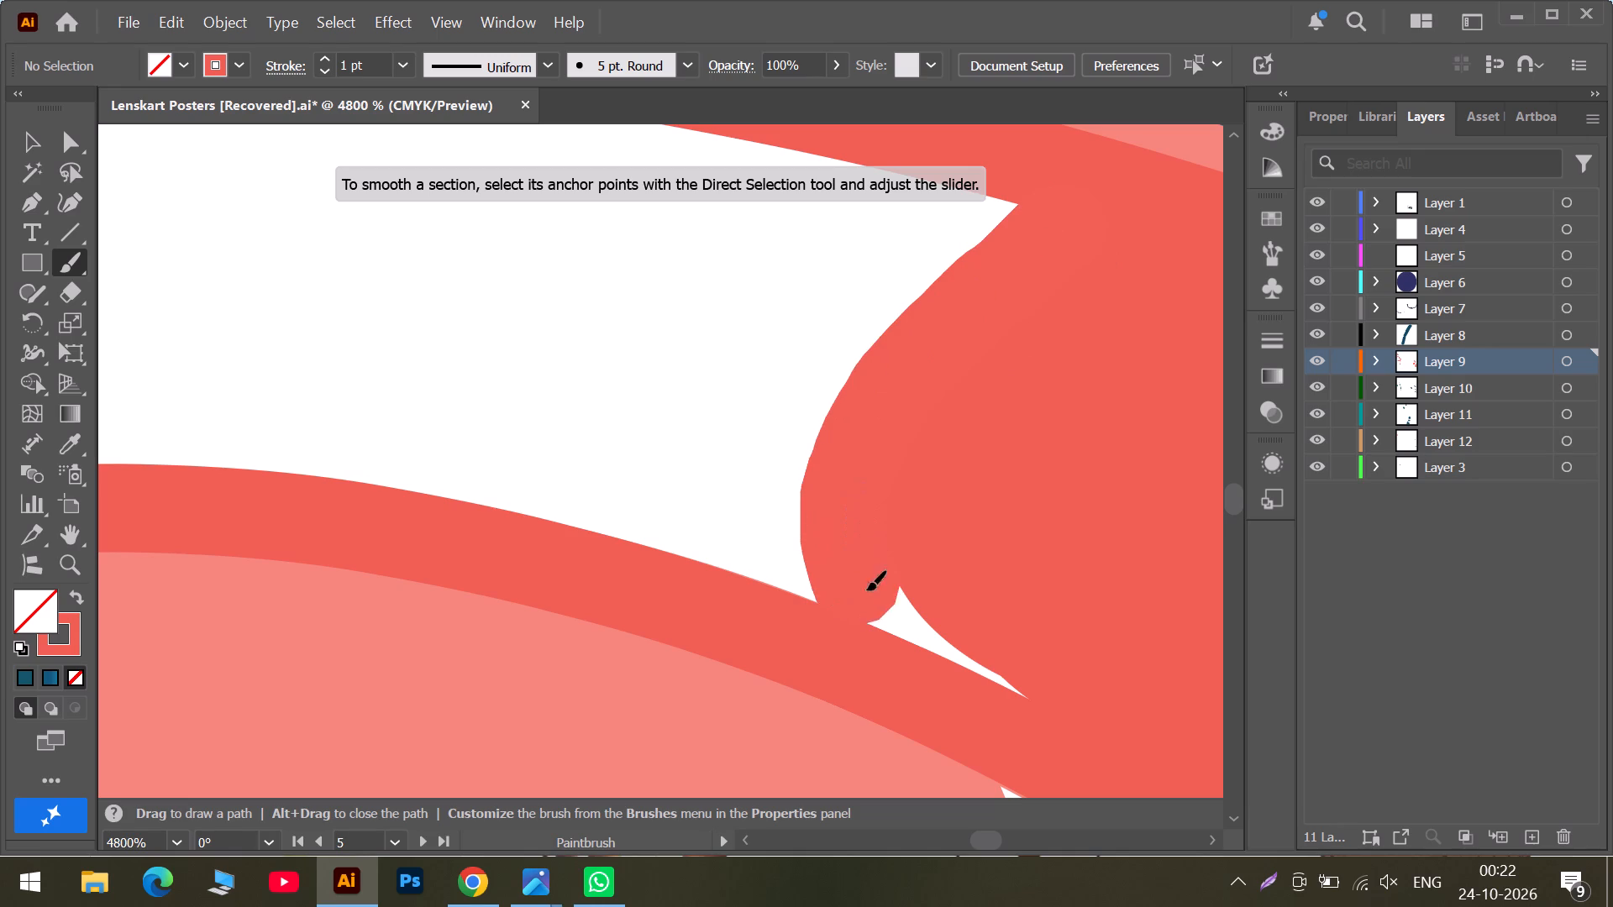
drag(866, 589, 614, 533)
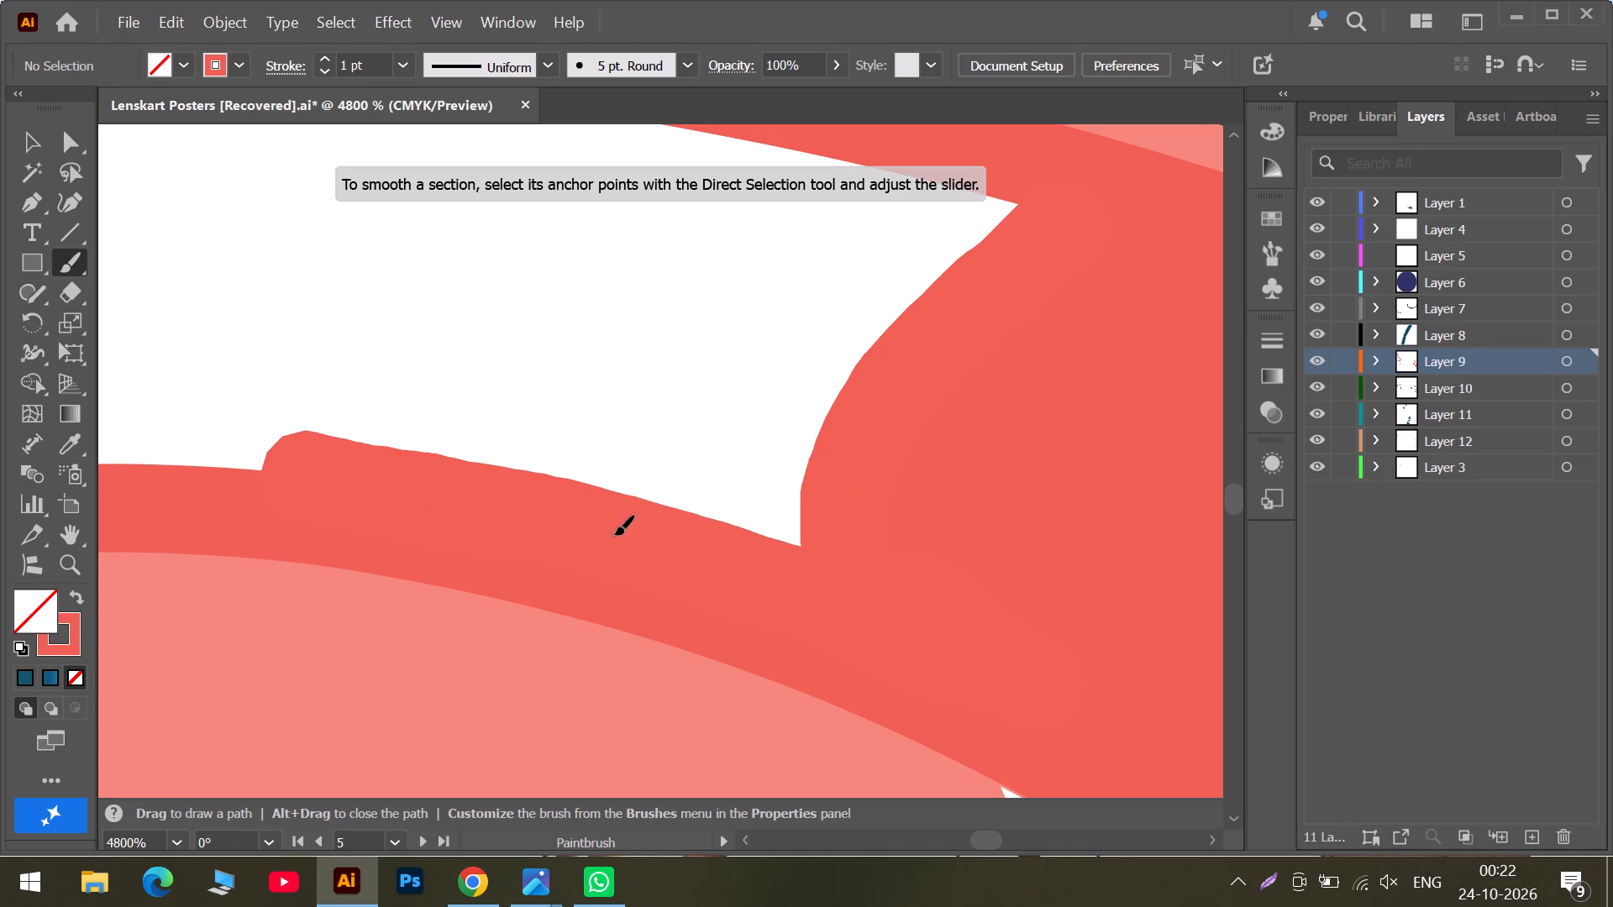
drag(614, 533, 395, 391)
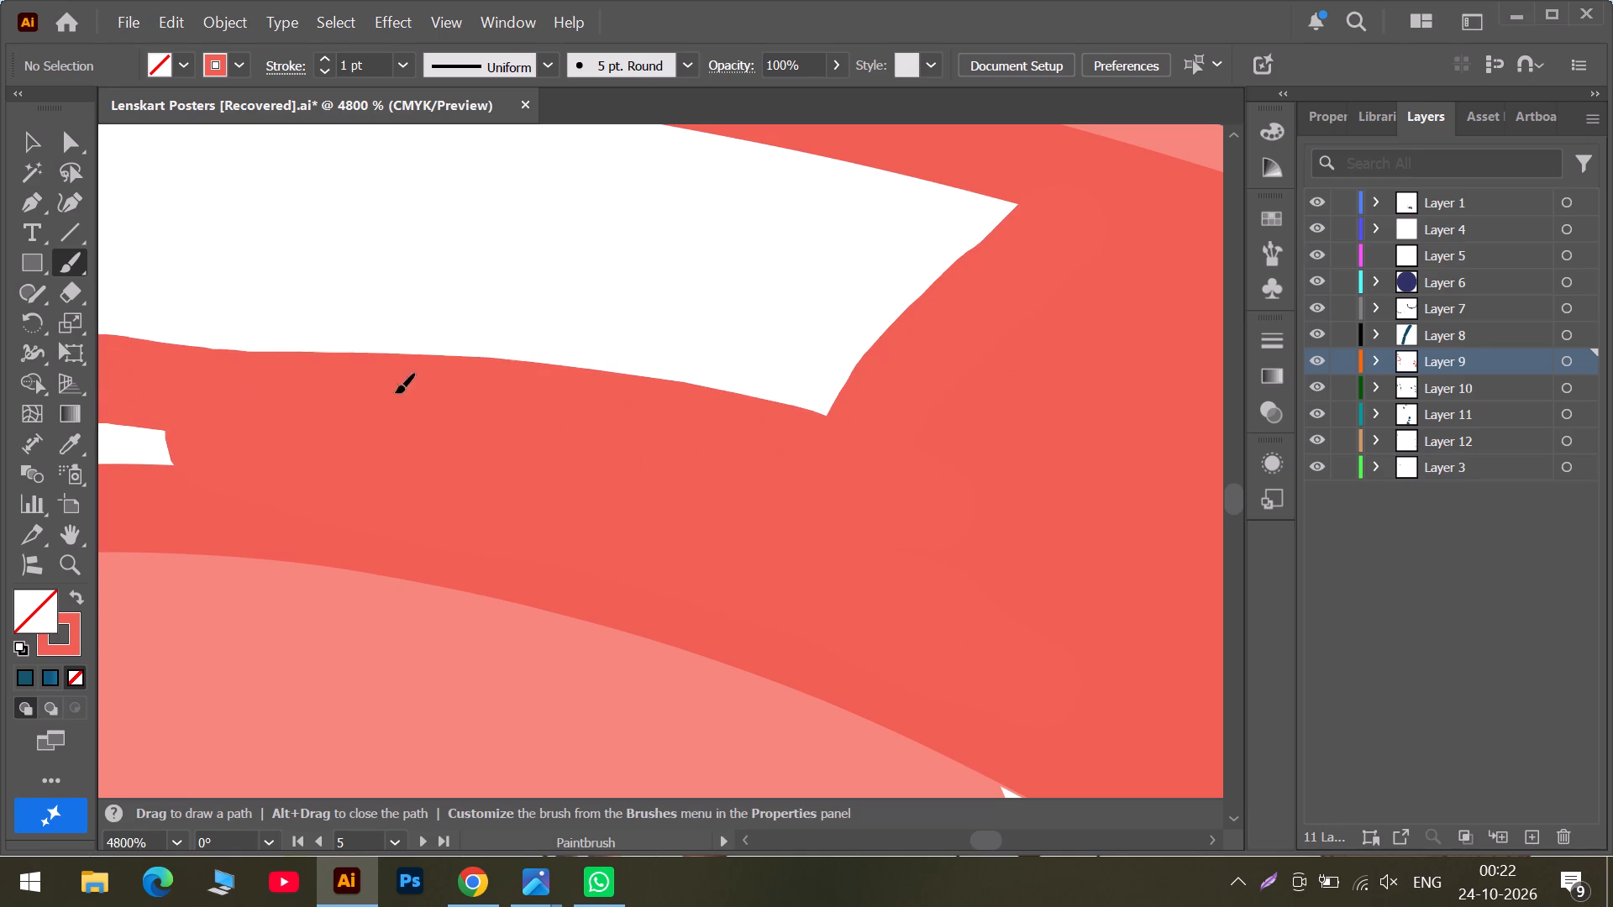
drag(395, 391, 1149, 270)
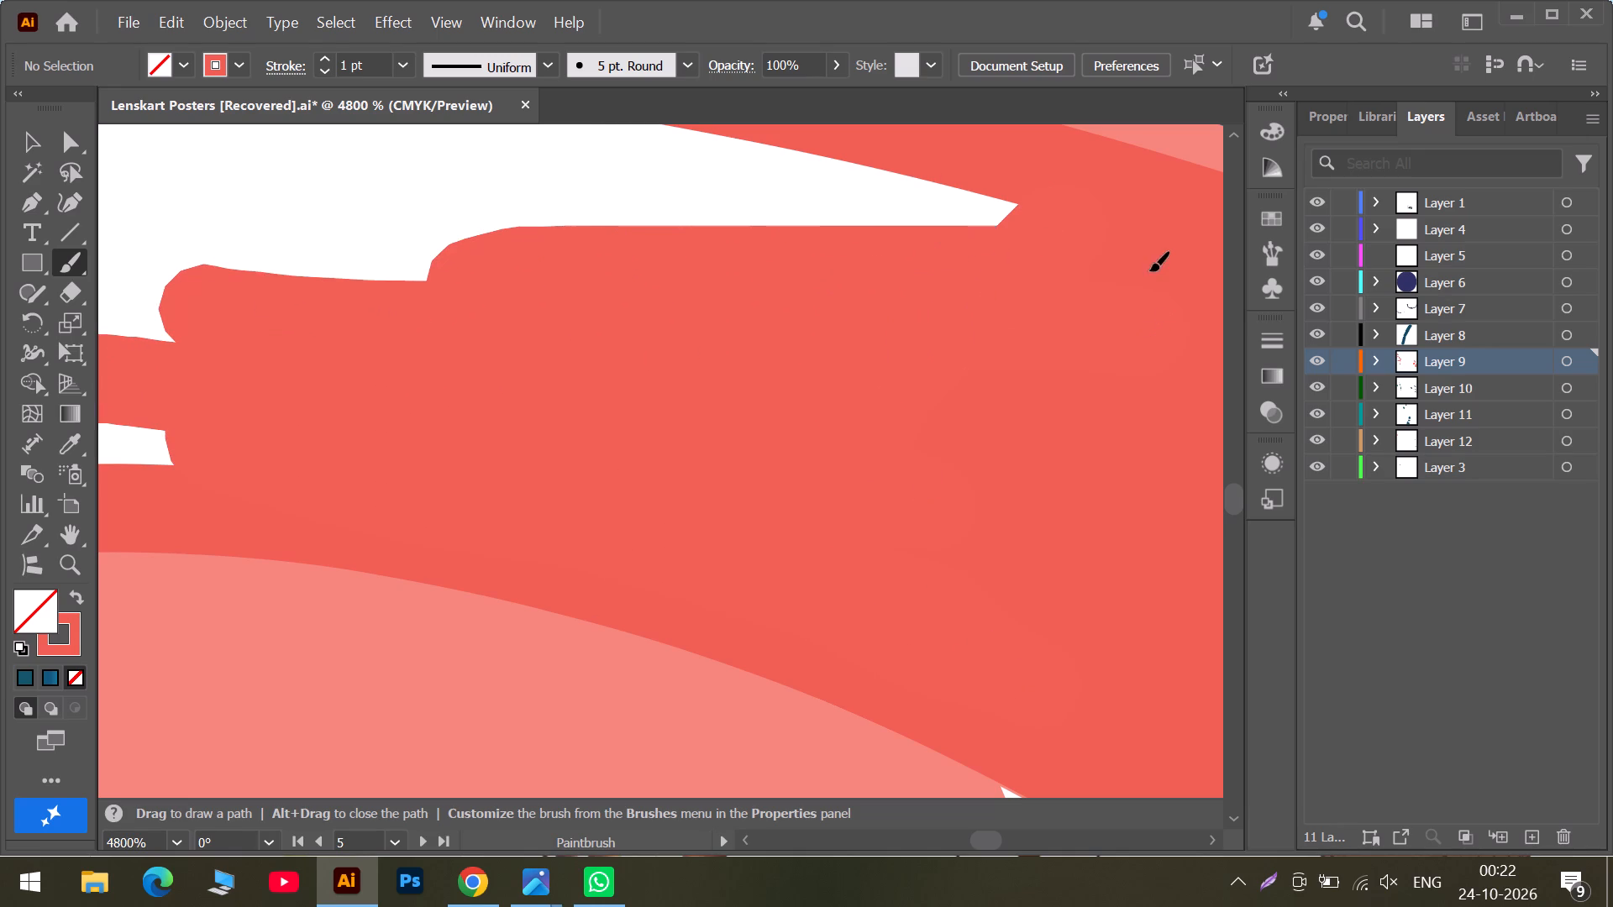
drag(1149, 270, 680, 163)
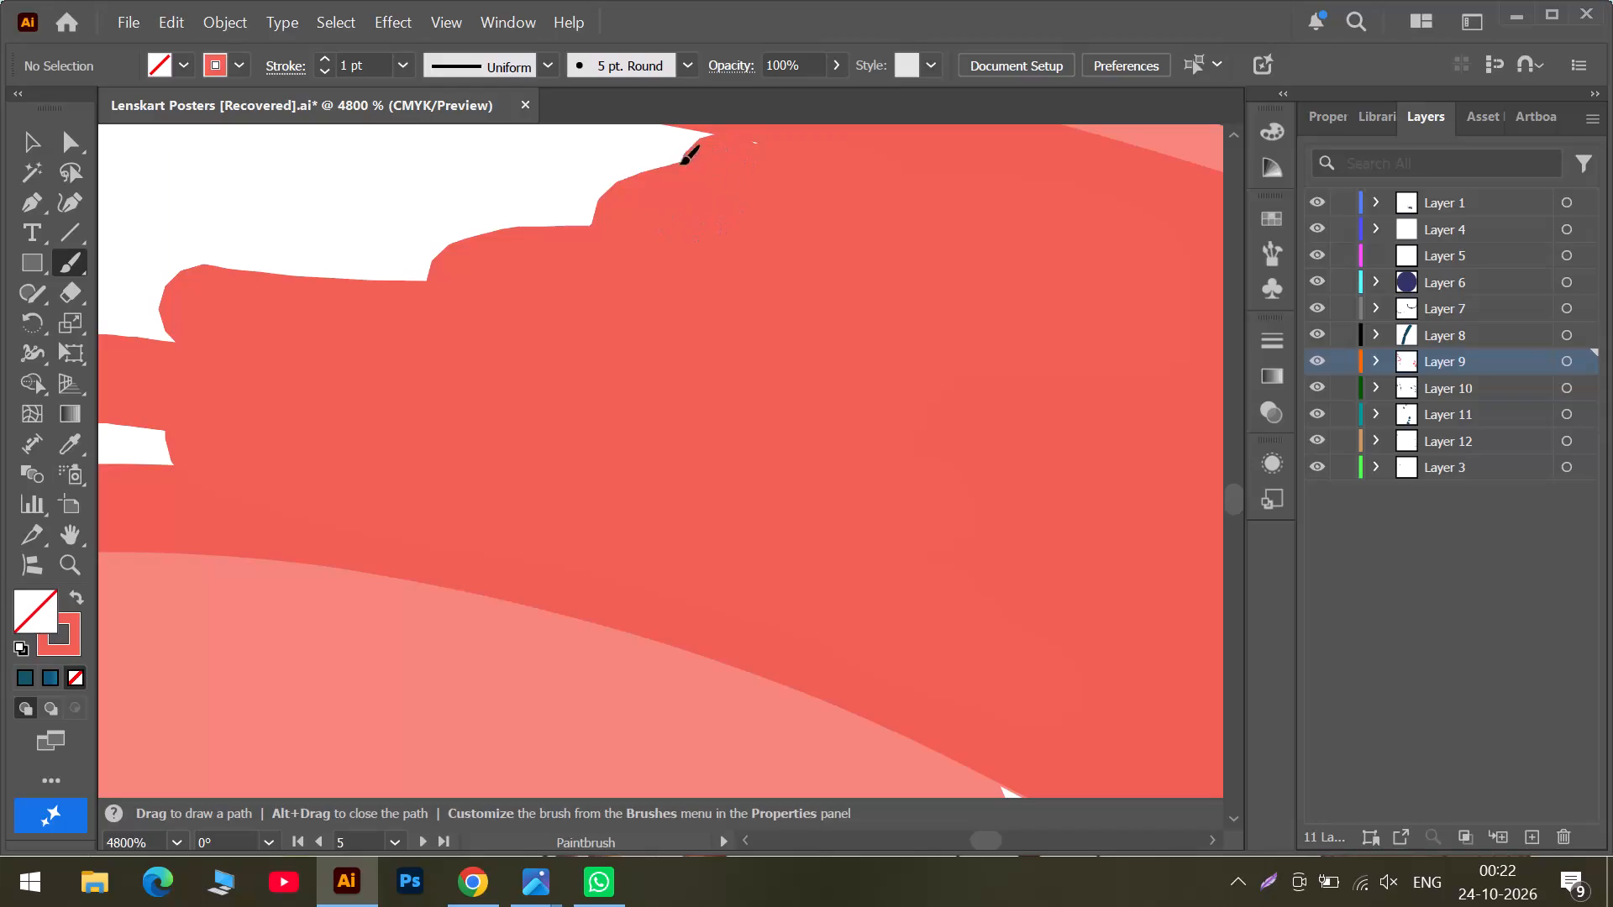
drag(680, 163, 419, 281)
Fill the white wedge under the tentacle's outer edge, above the near end of the horizontal oval sucker, with coral.
scroll(419, 281, up, 3)
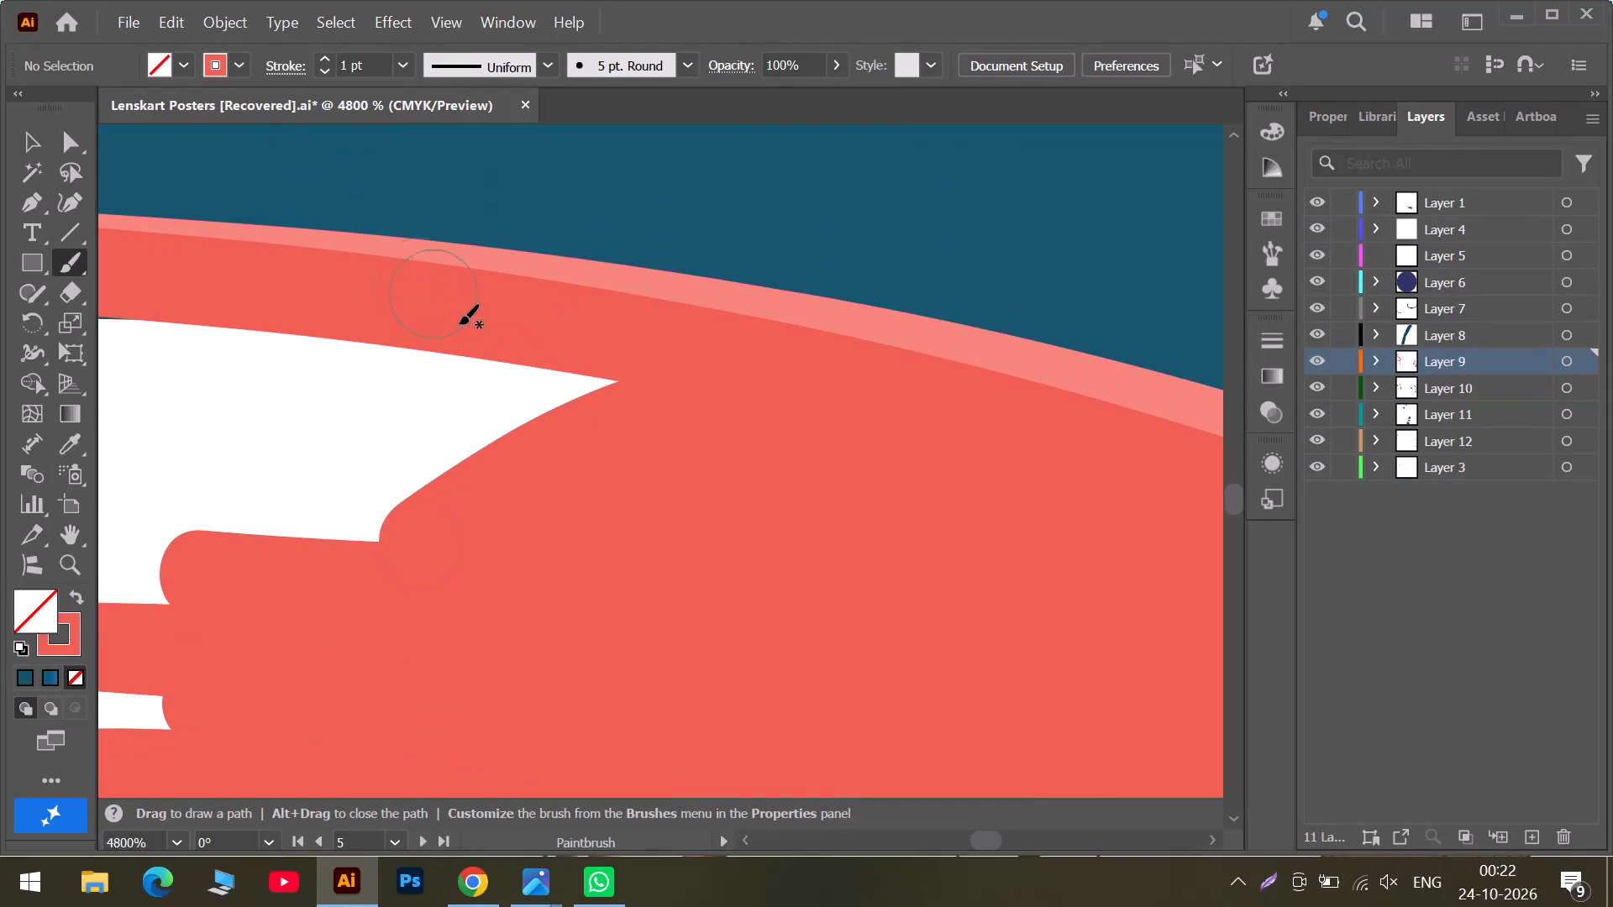
drag(591, 388, 359, 417)
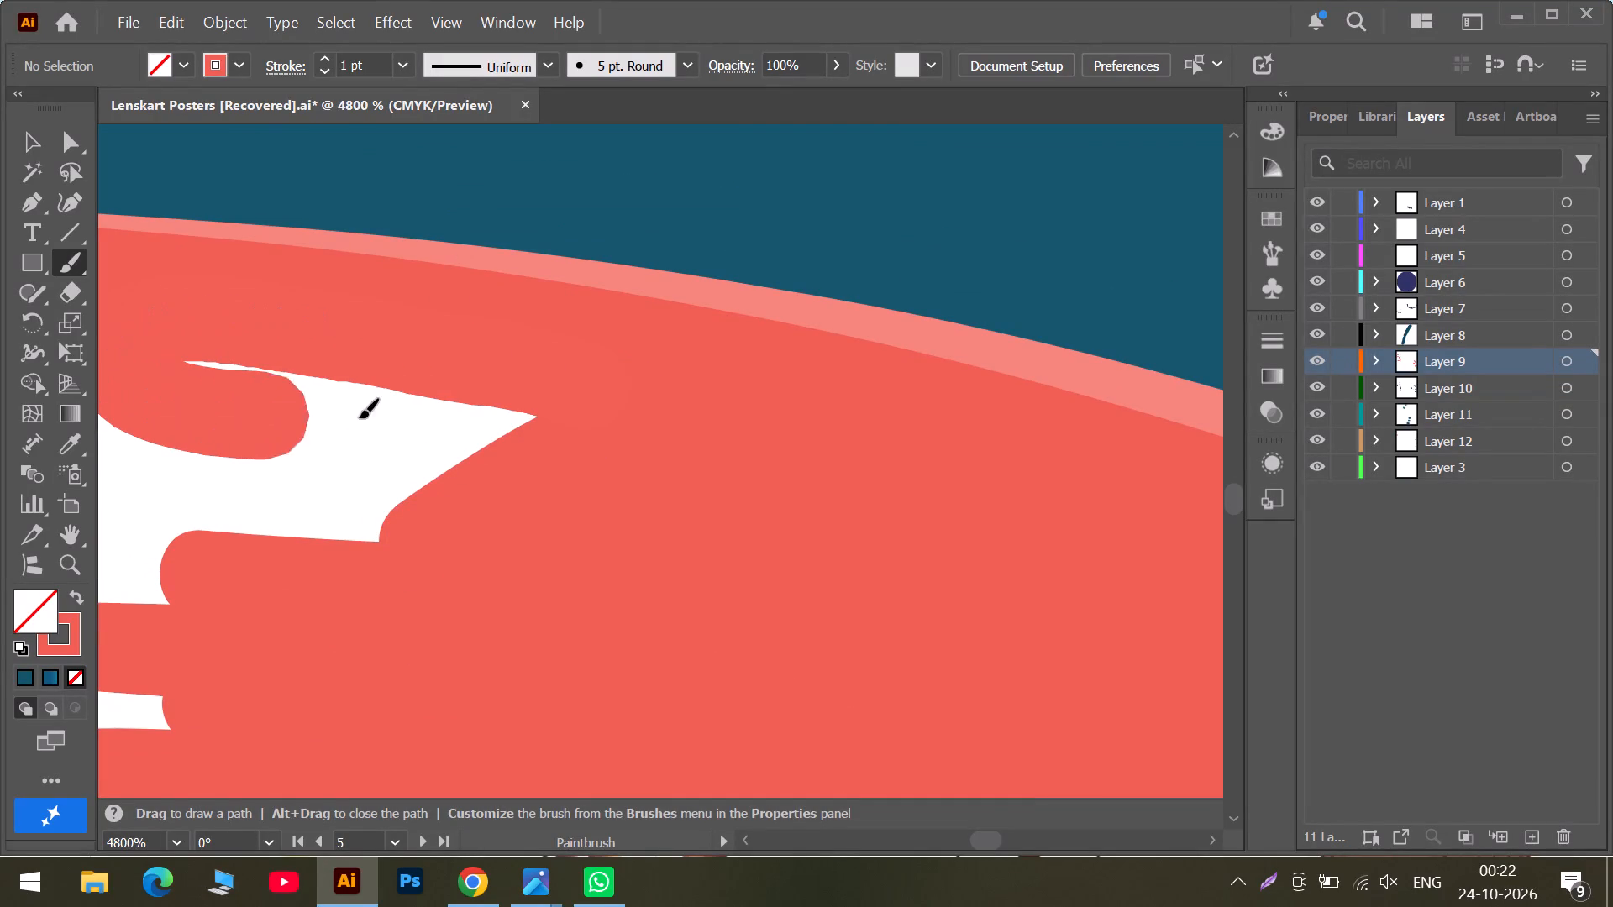
drag(359, 417, 125, 534)
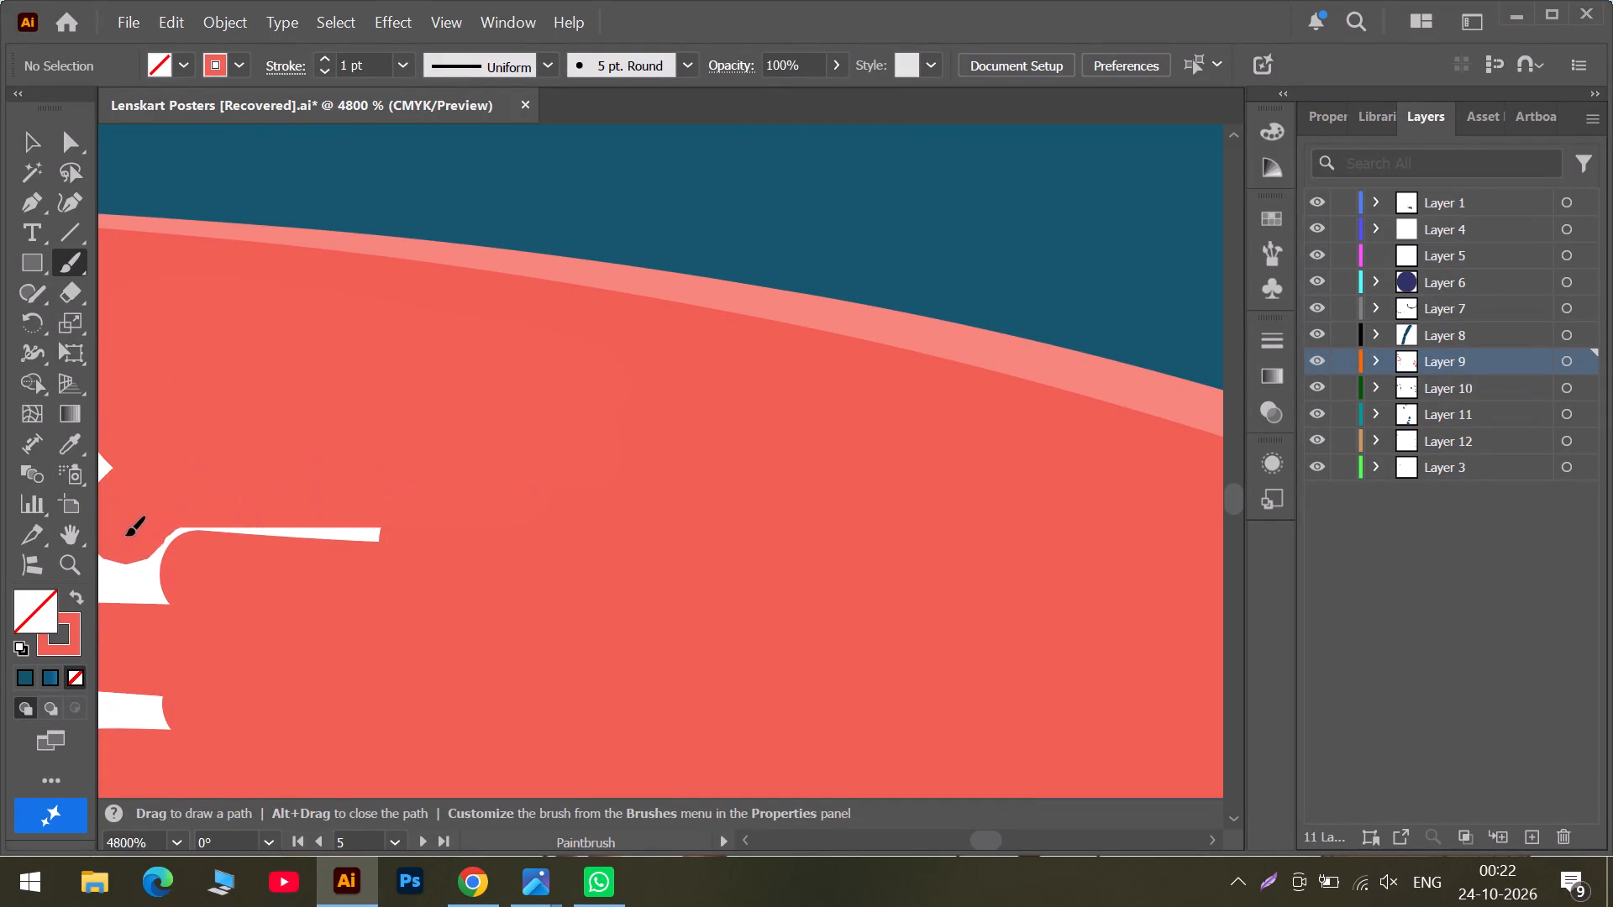
drag(125, 534, 173, 548)
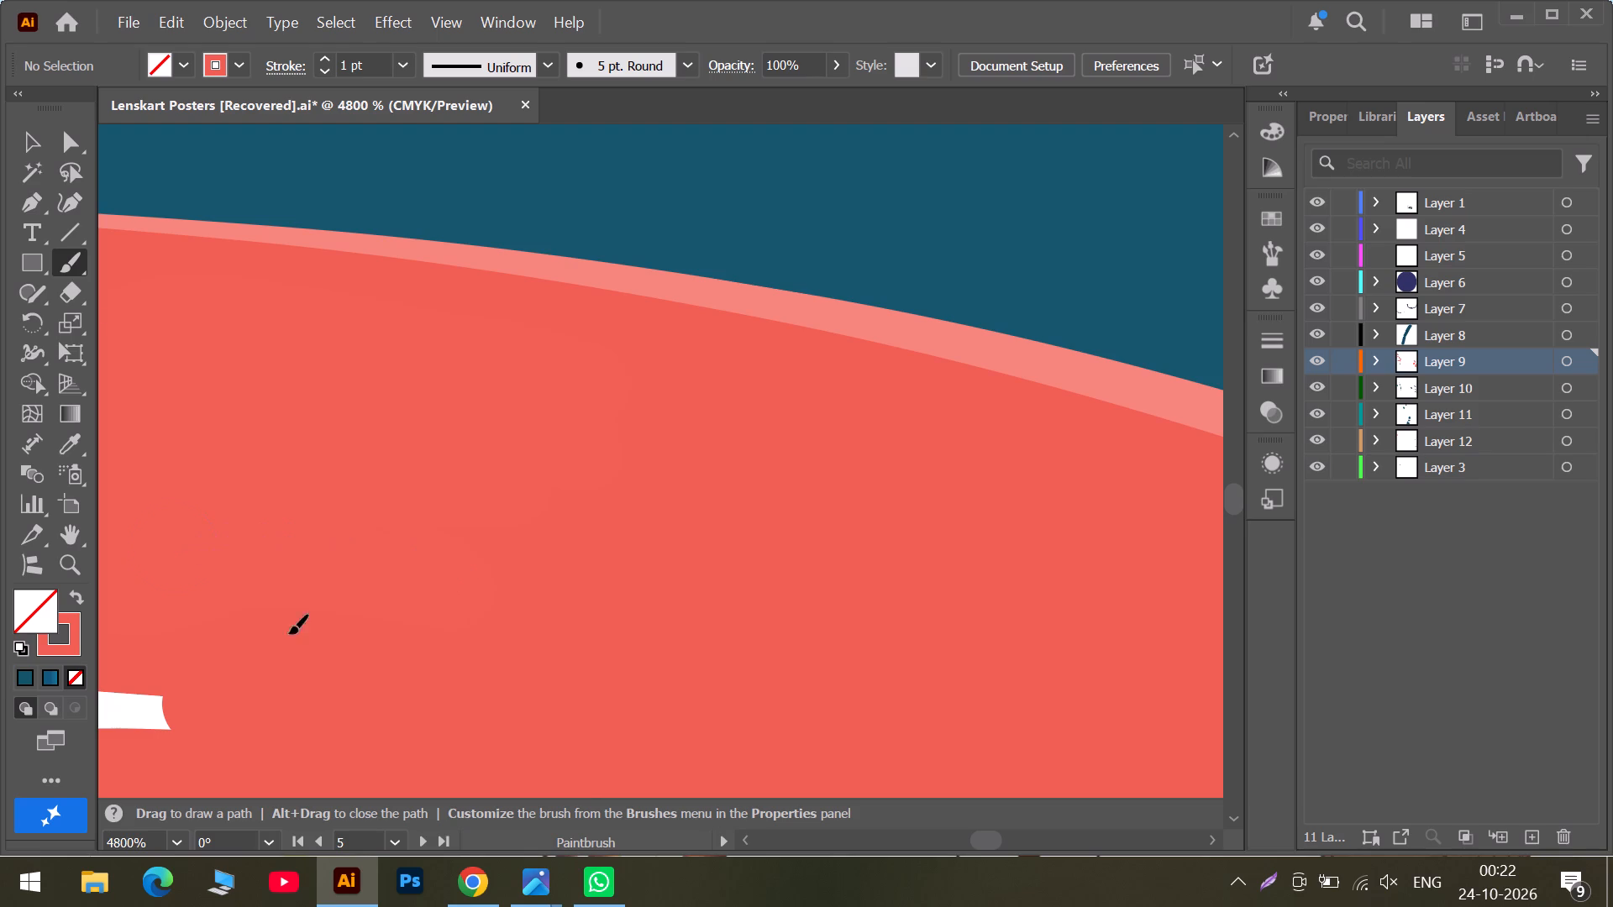
Fill the white band over the crown of the horizontal oval sucker with coral, from its outline up to the outer edge.
click(943, 841)
scroll(687, 520, down, 3)
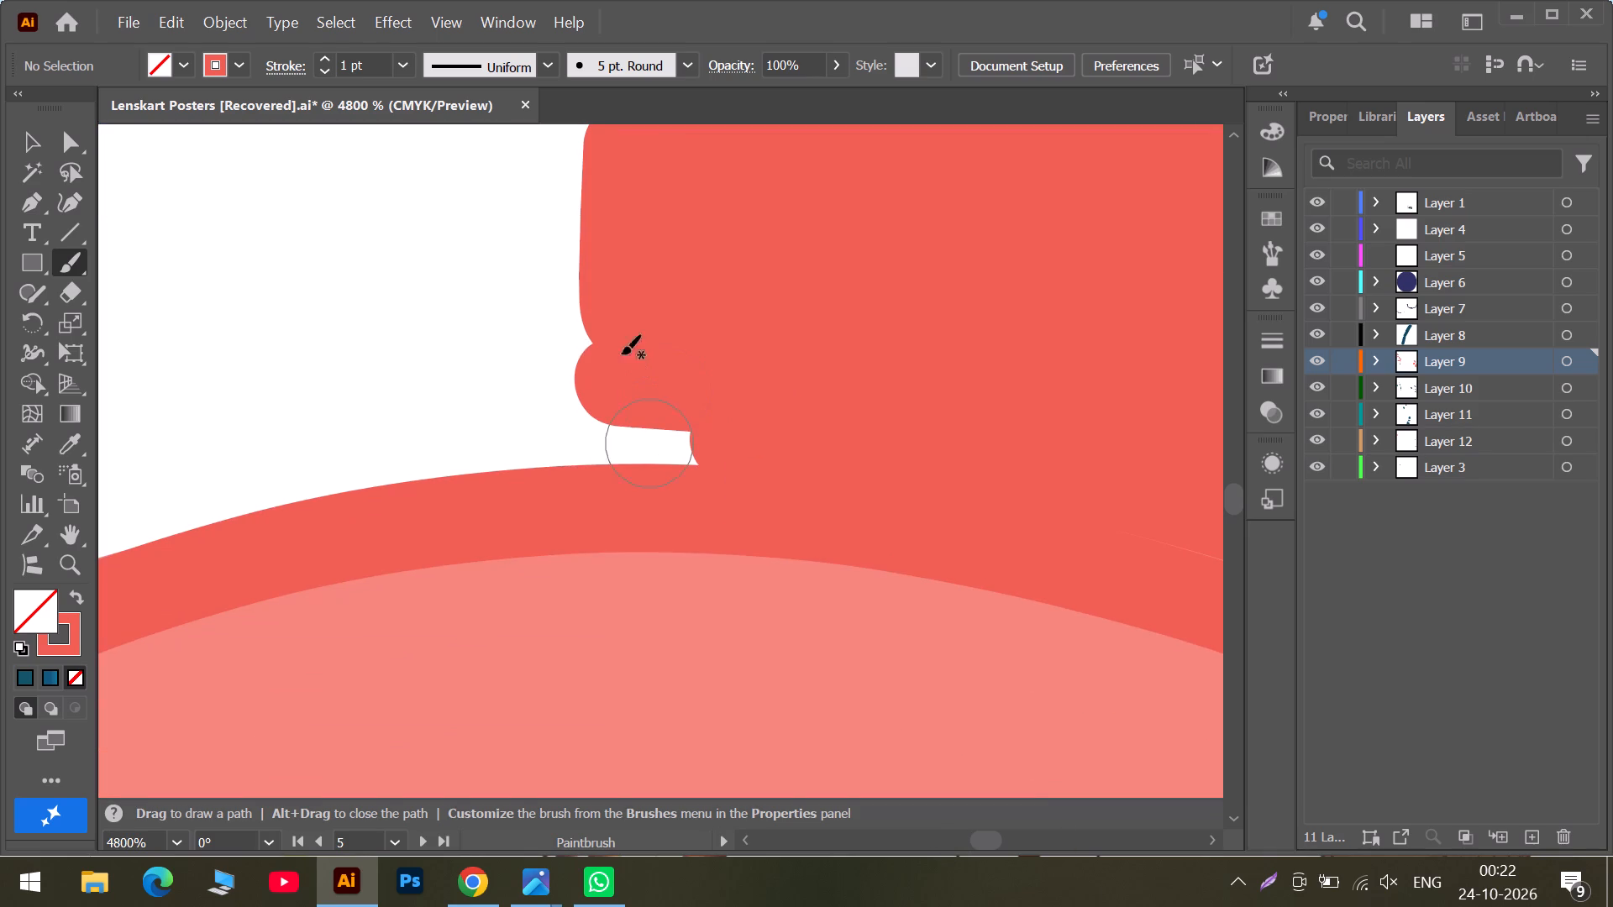
drag(707, 438, 83, 536)
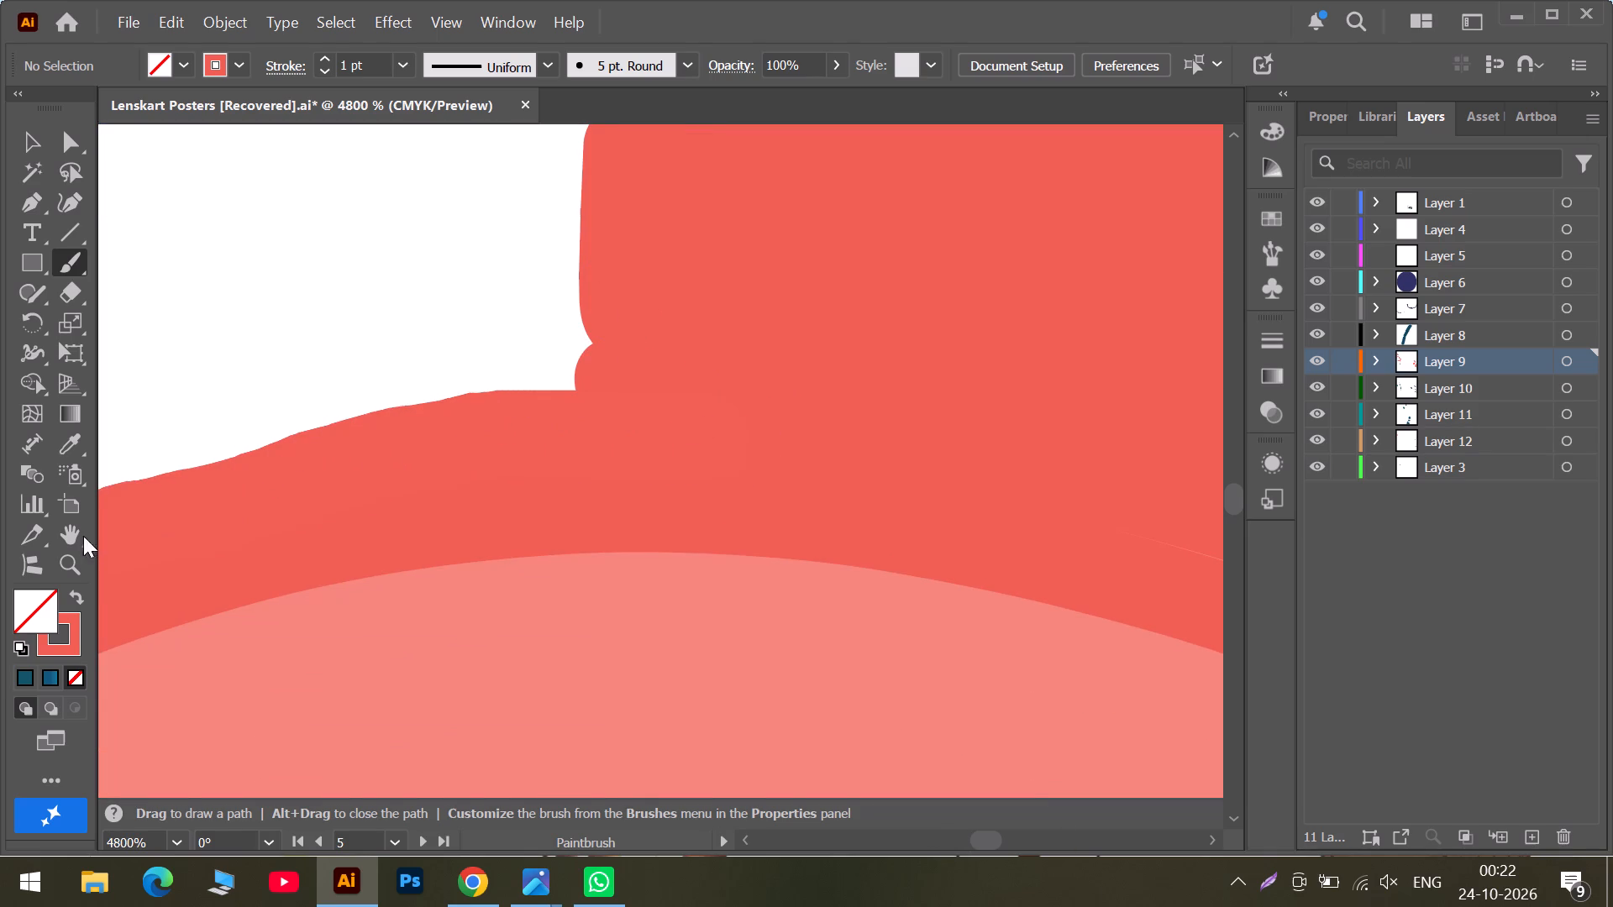
drag(83, 536, 134, 453)
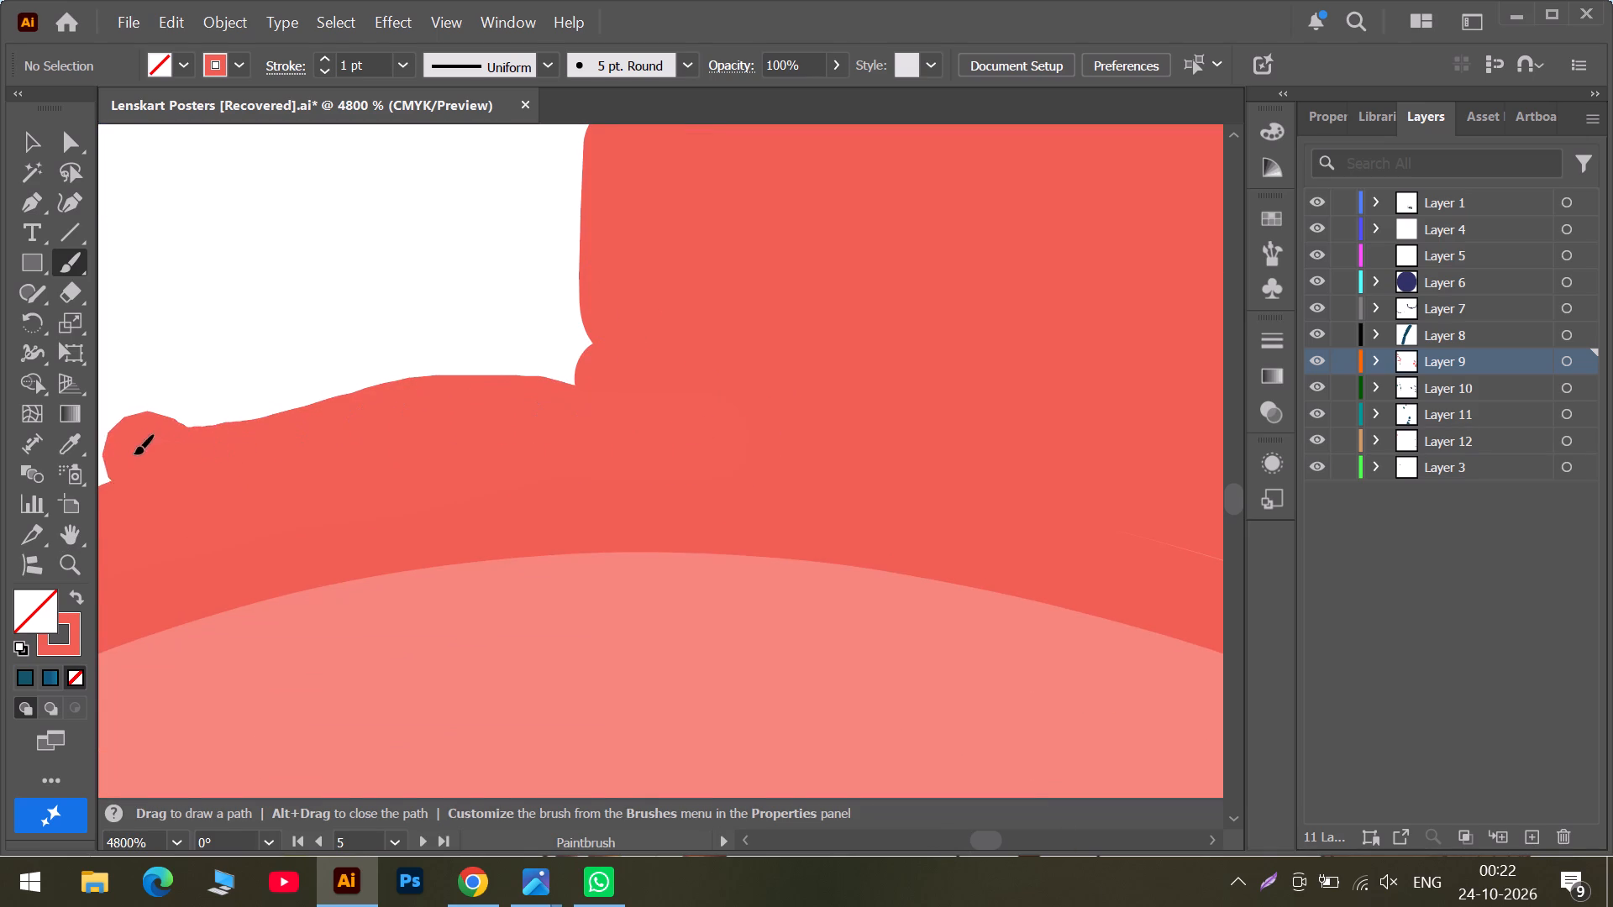
drag(134, 453, 113, 408)
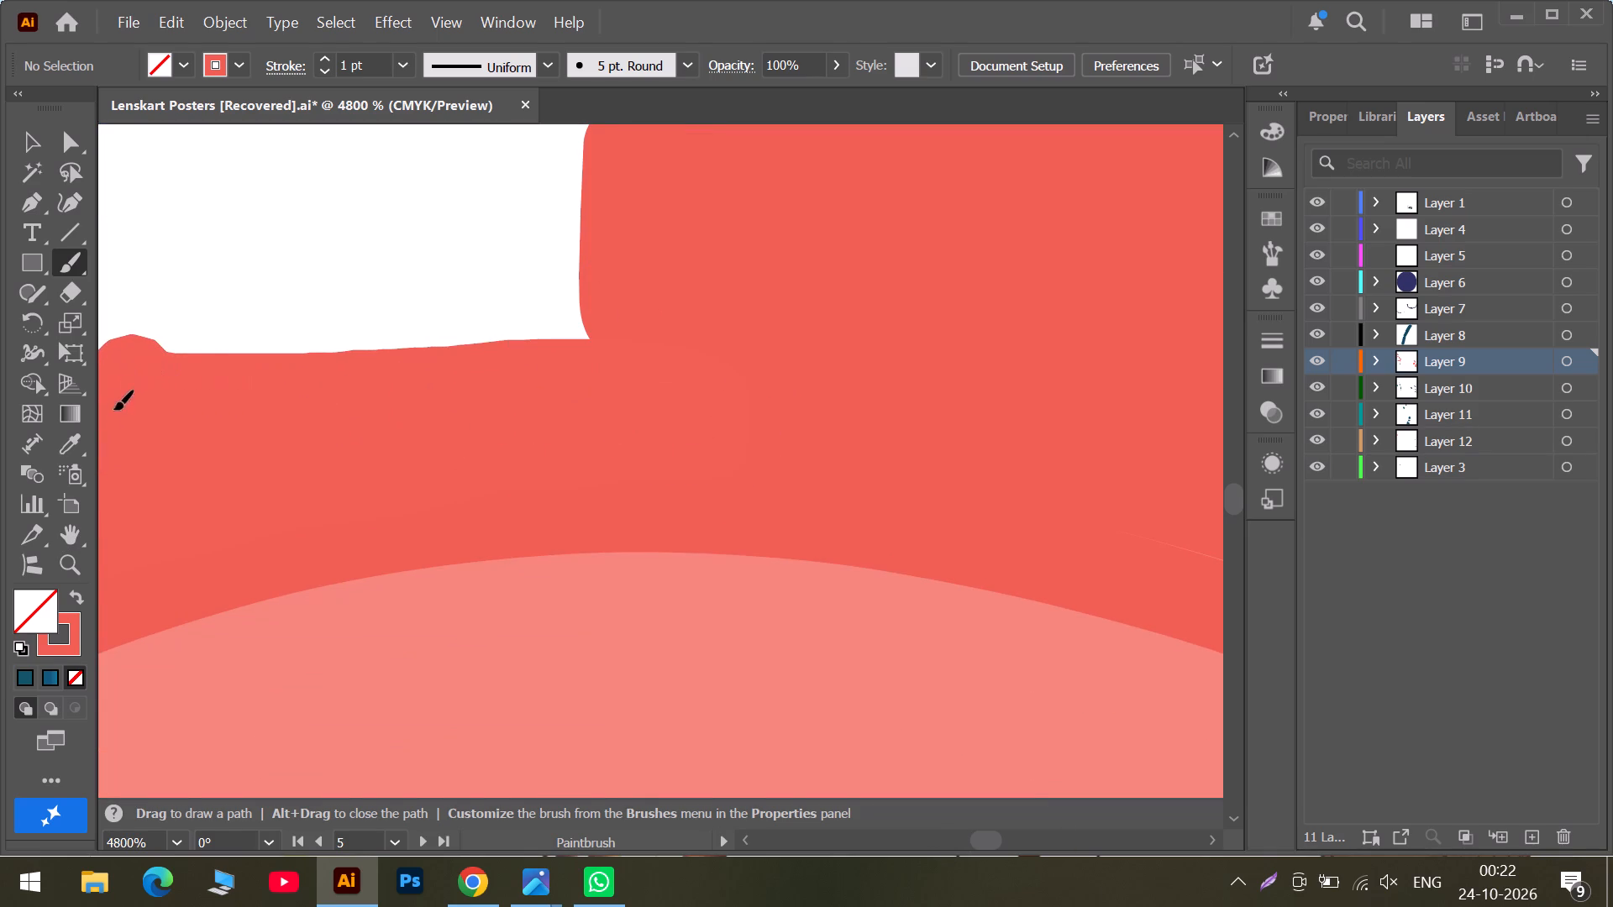
drag(113, 408, 118, 307)
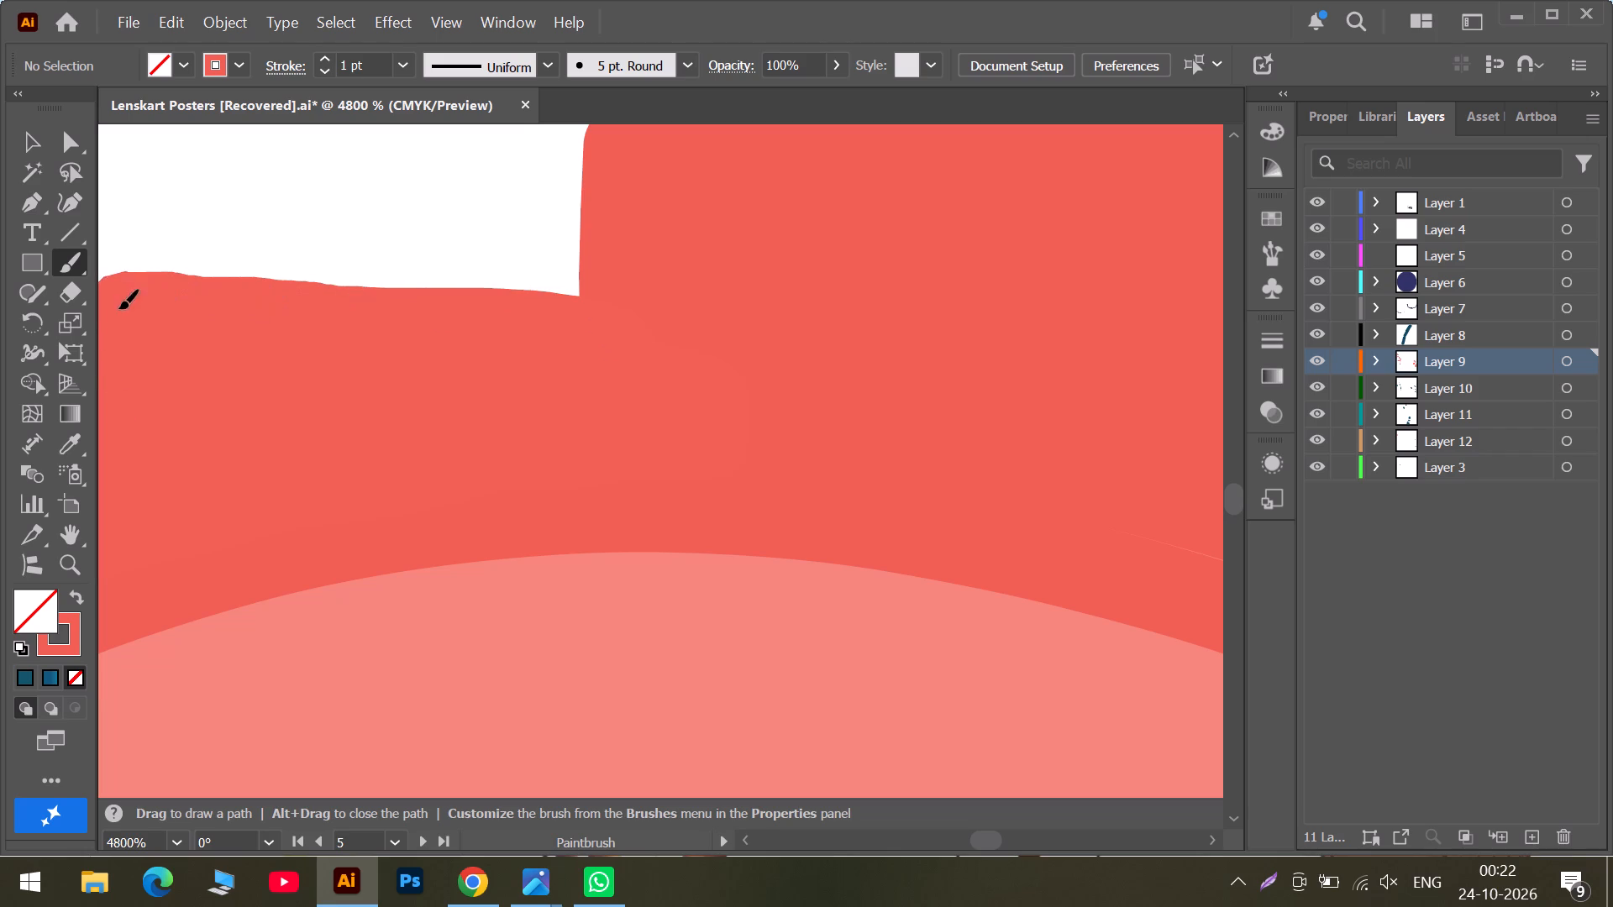
drag(118, 307, 108, 134)
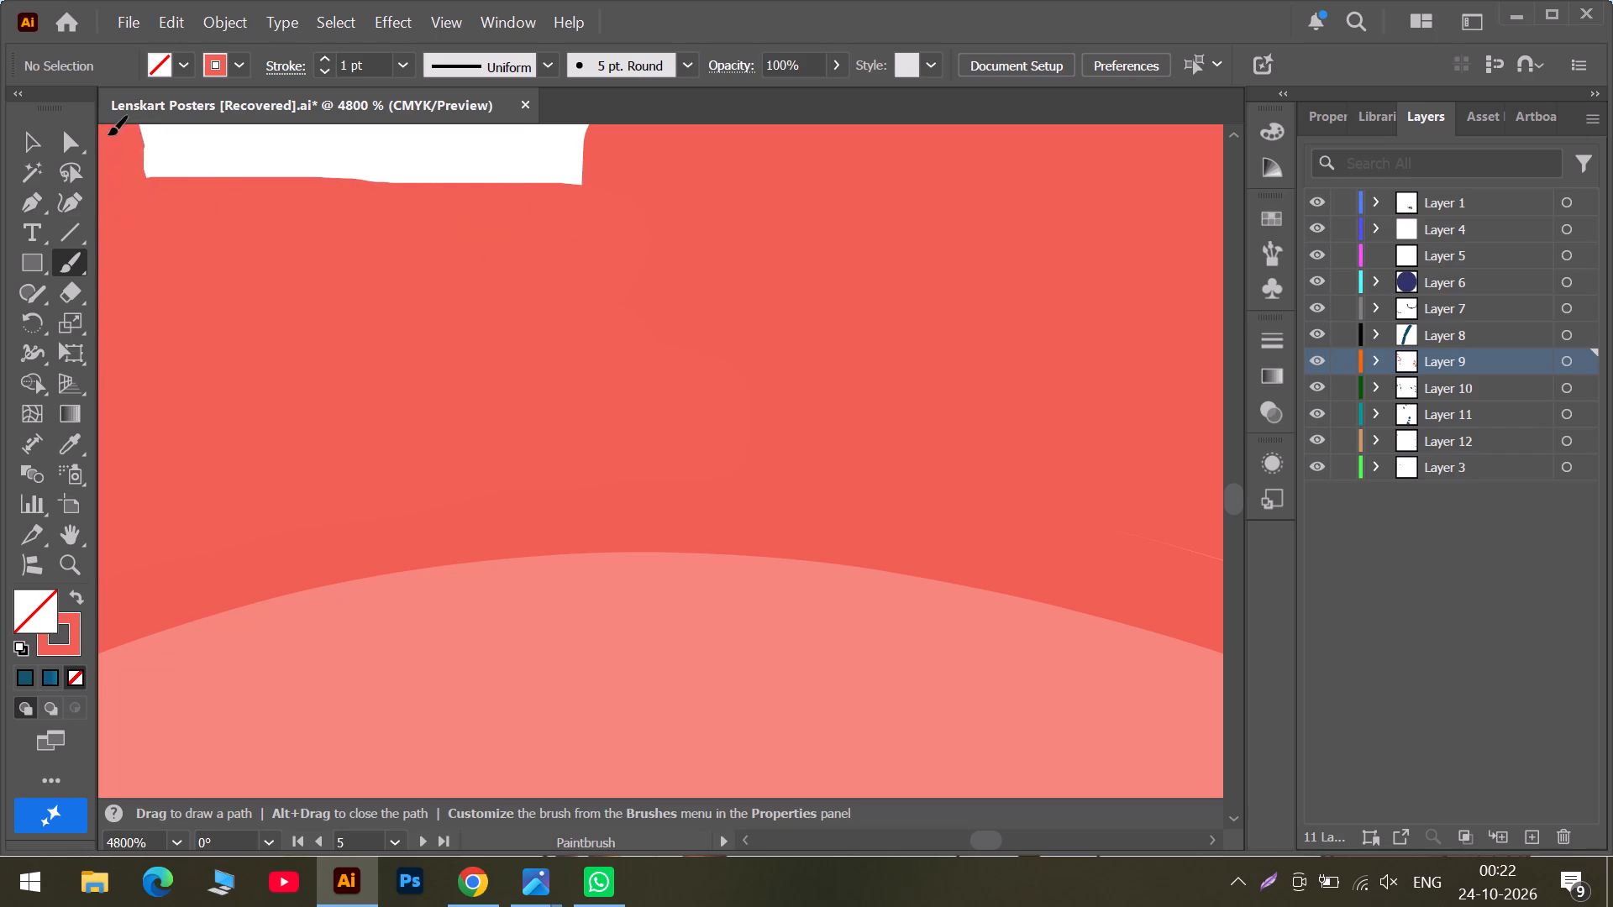
drag(108, 134, 148, 158)
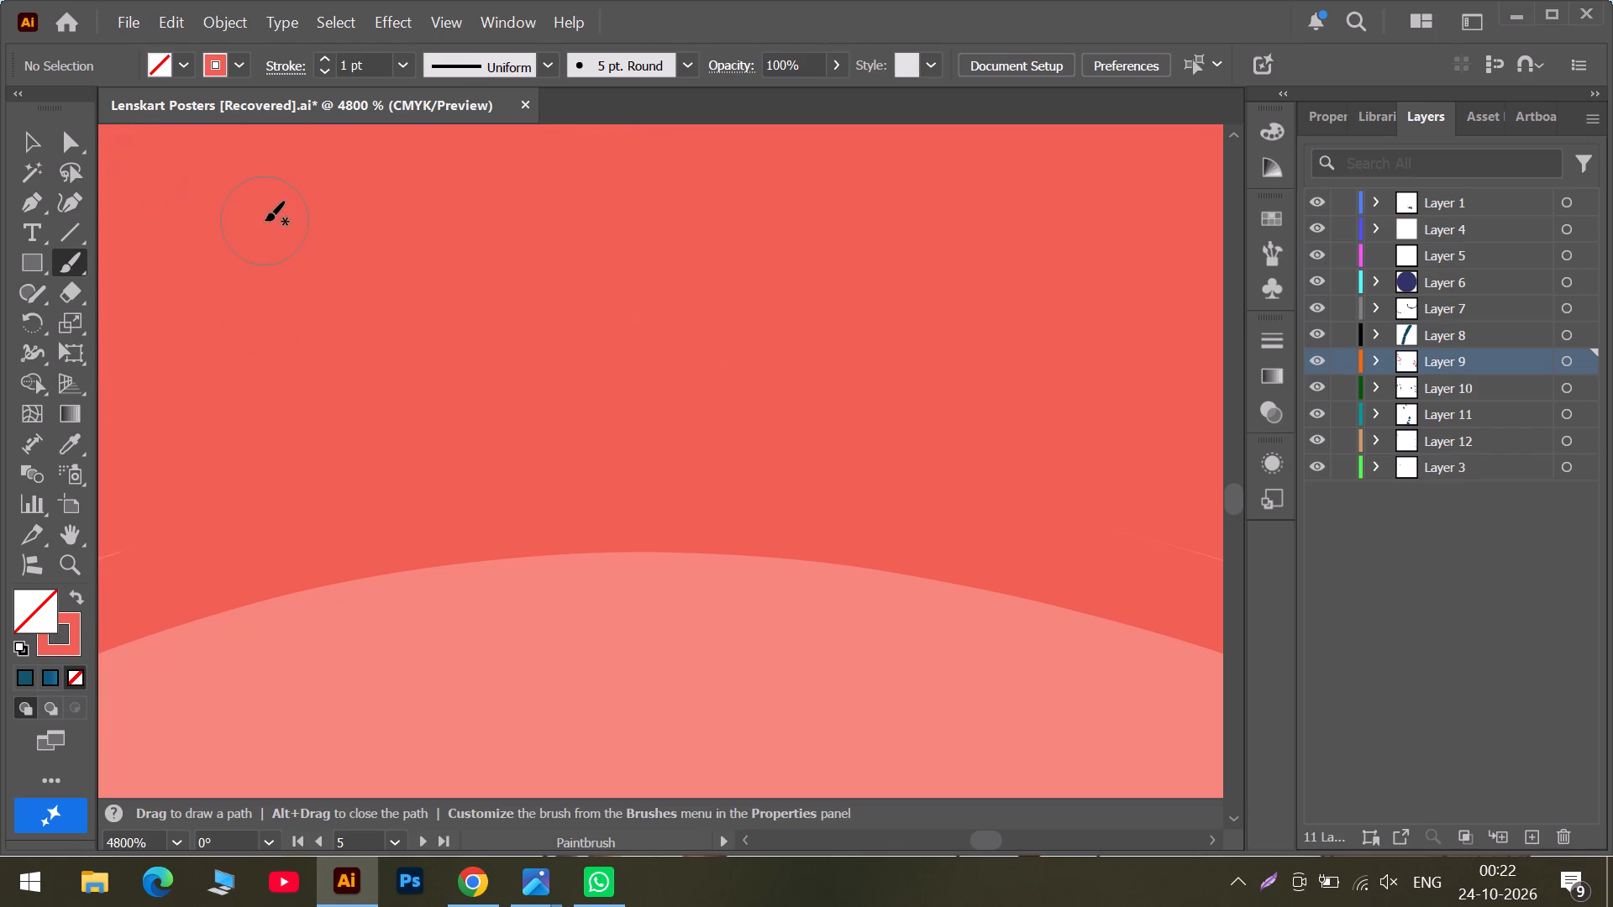
scroll(265, 221, up, 4)
drag(144, 417, 713, 486)
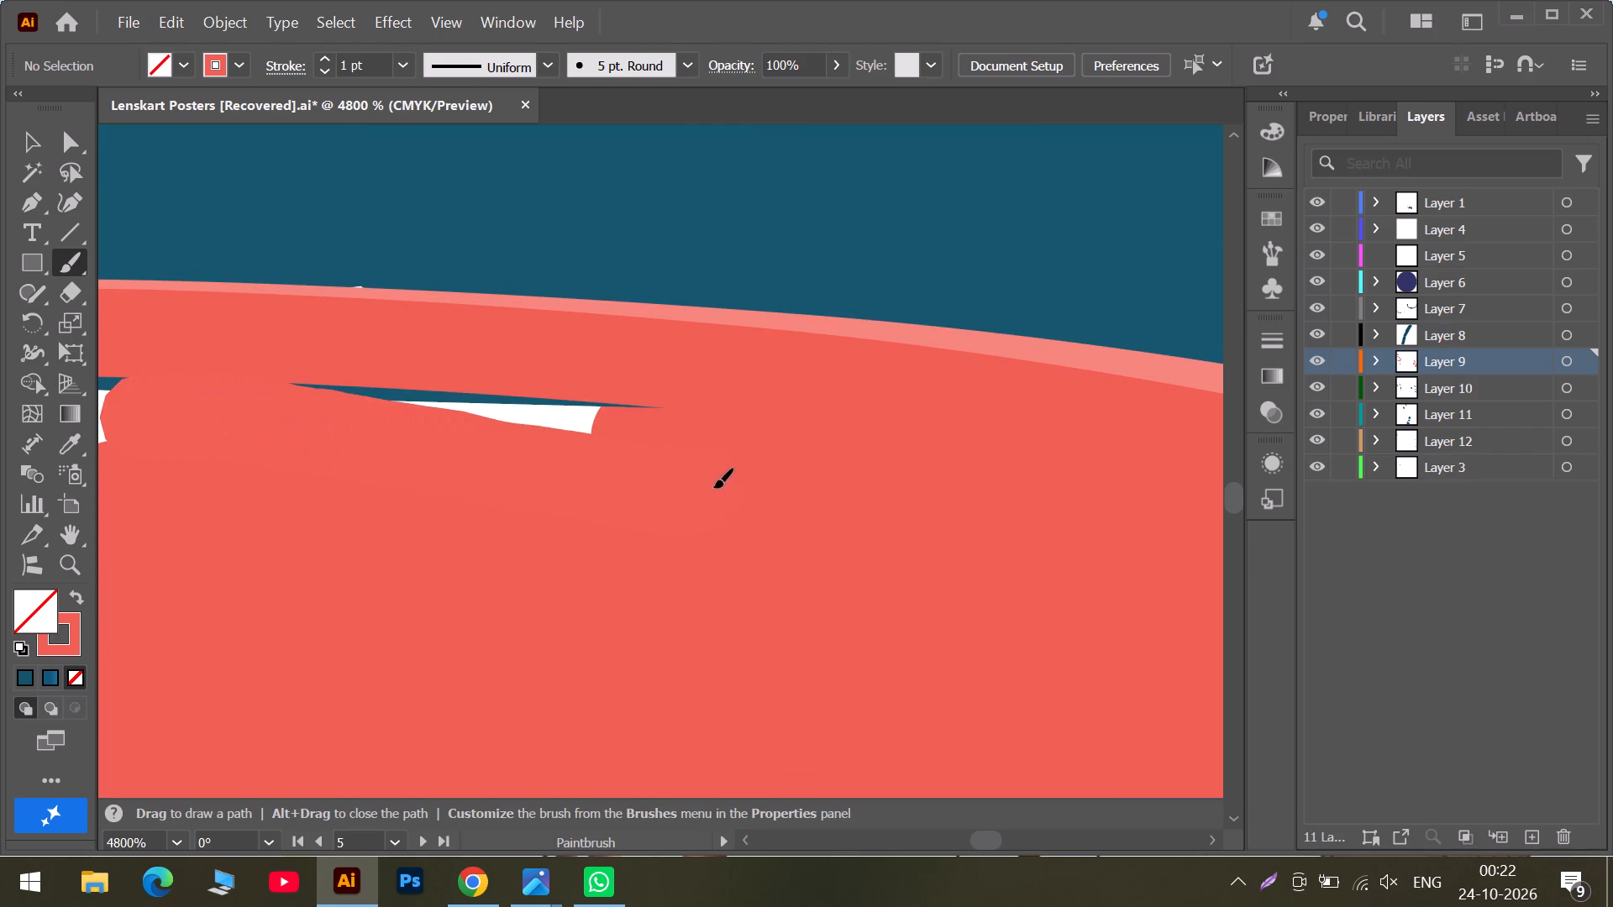
drag(713, 486, 87, 439)
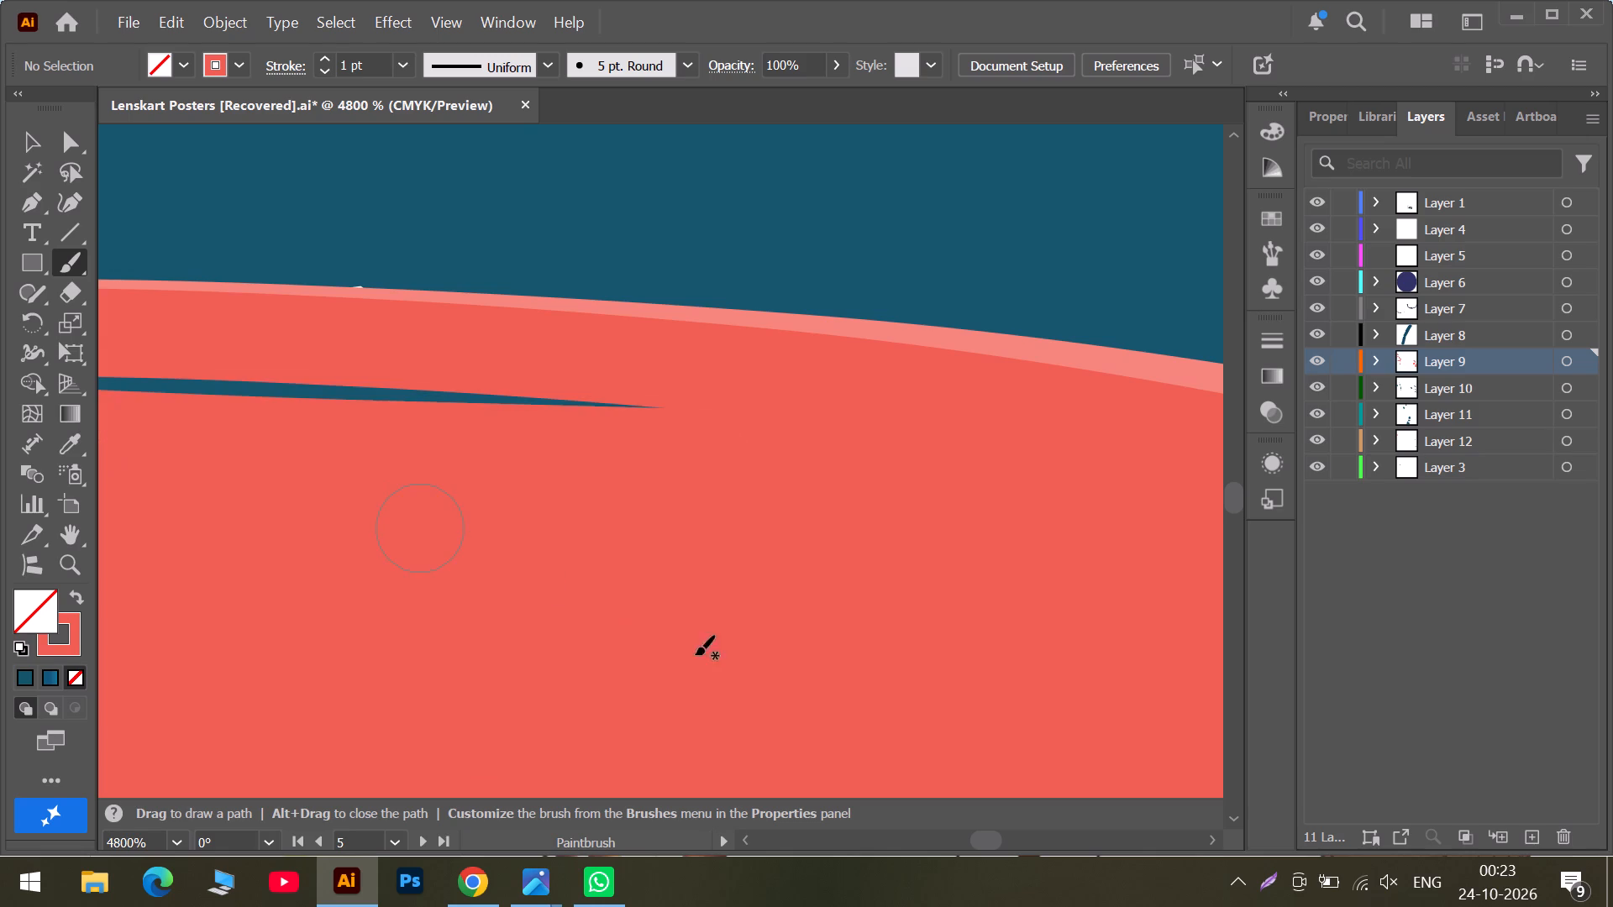
Continue the coral fill past the oval sucker, covering the white area between the stepped inner outline and the outer edge.
click(947, 844)
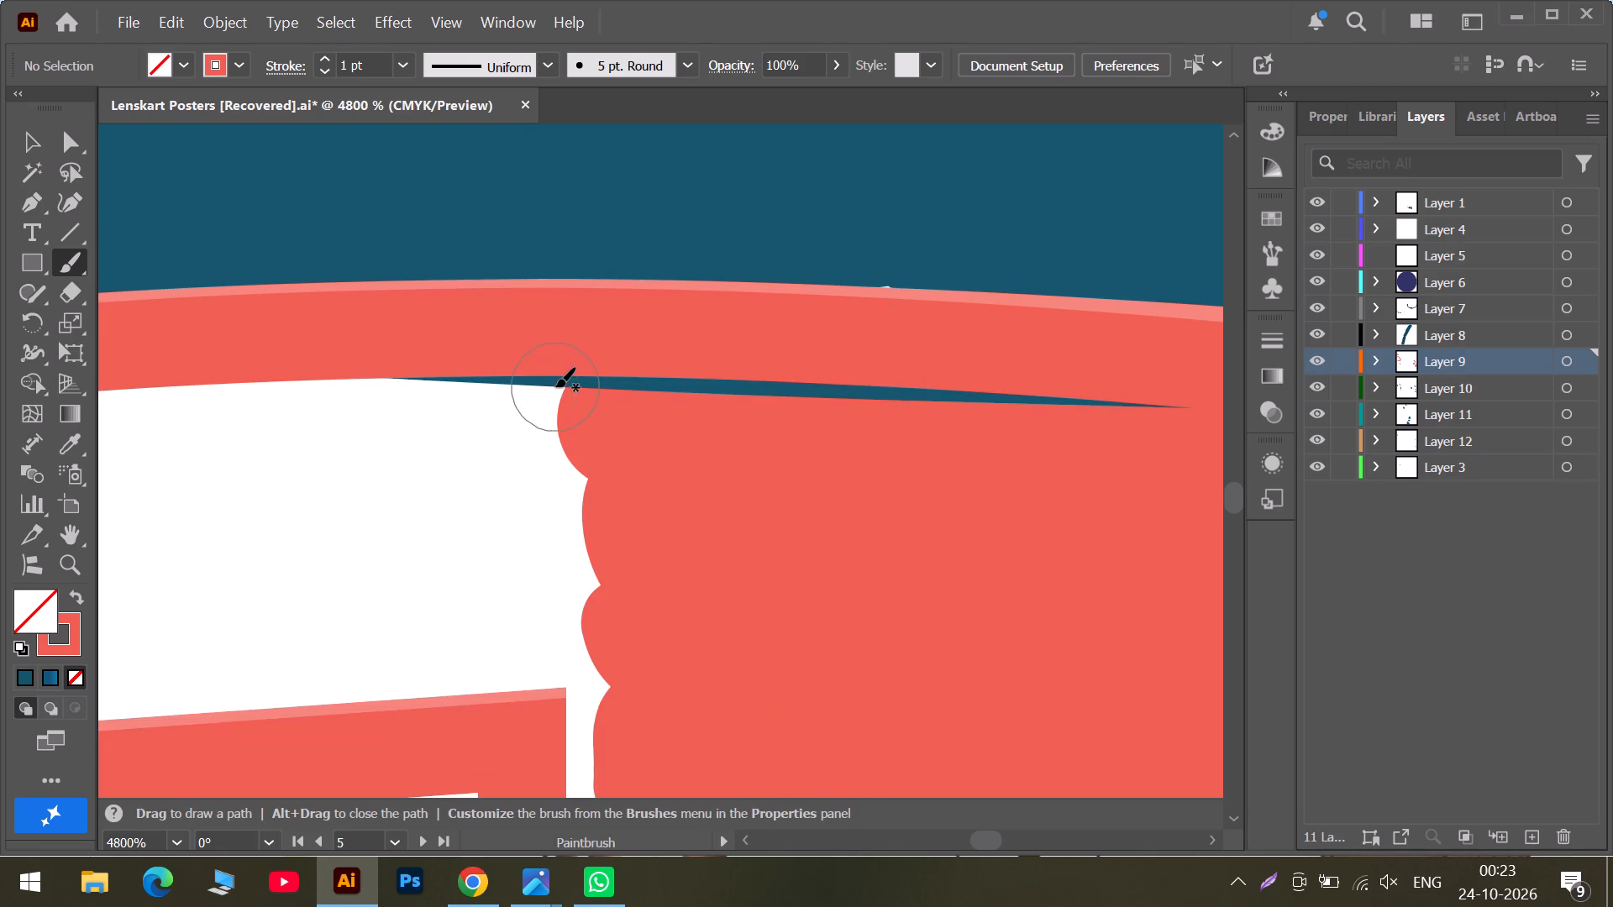
drag(555, 387, 576, 739)
scroll(582, 679, down, 2)
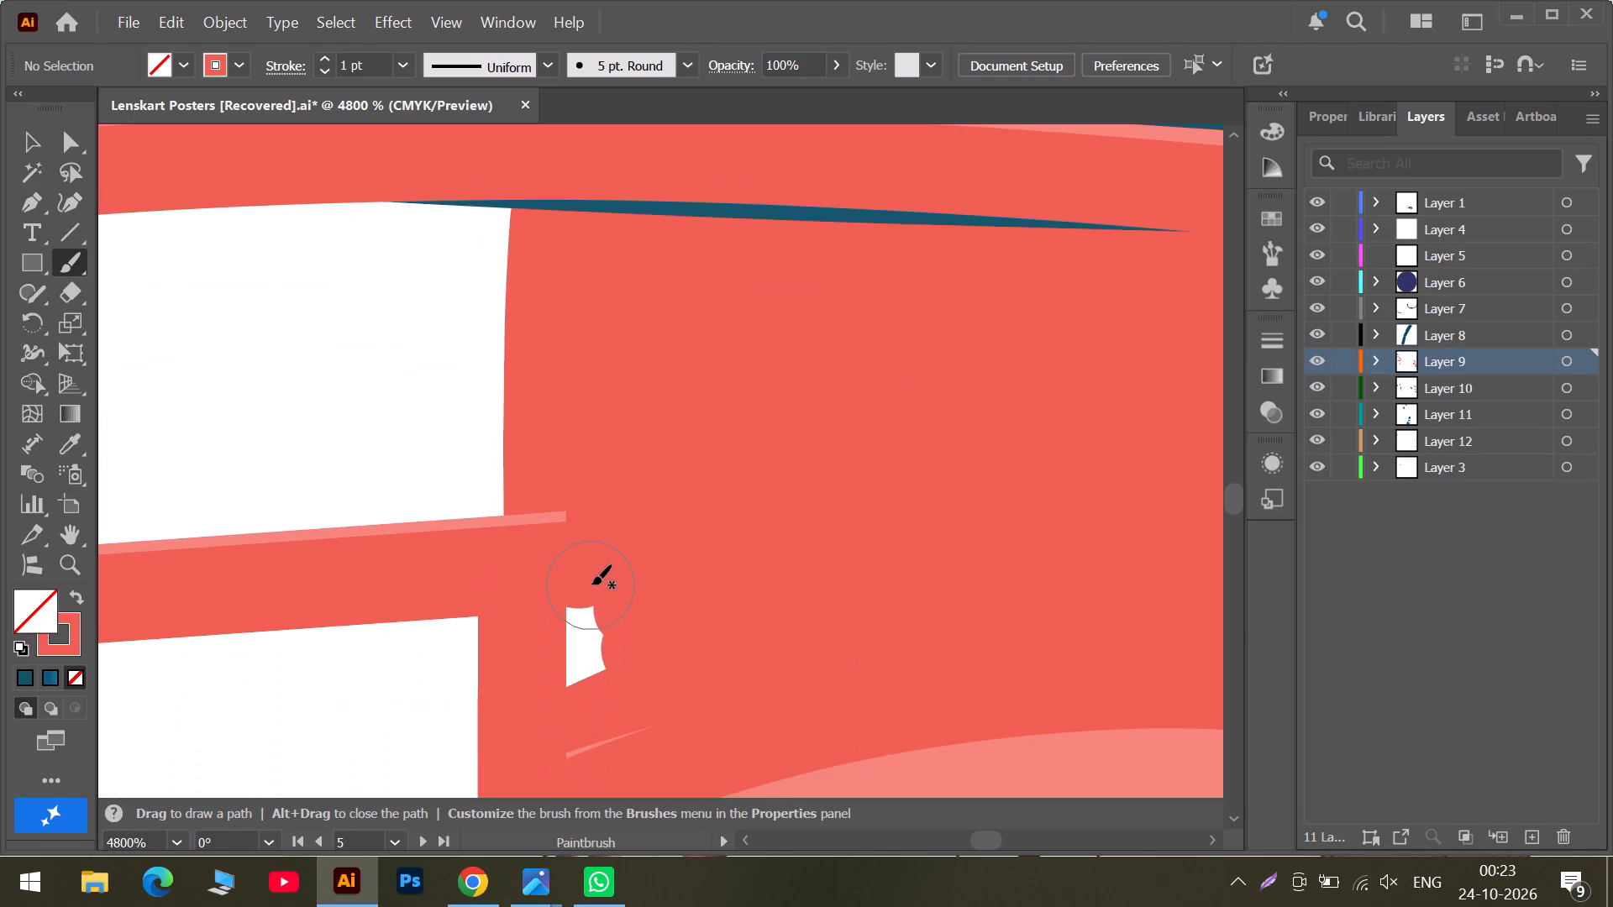
drag(591, 585, 579, 674)
drag(563, 523, 125, 516)
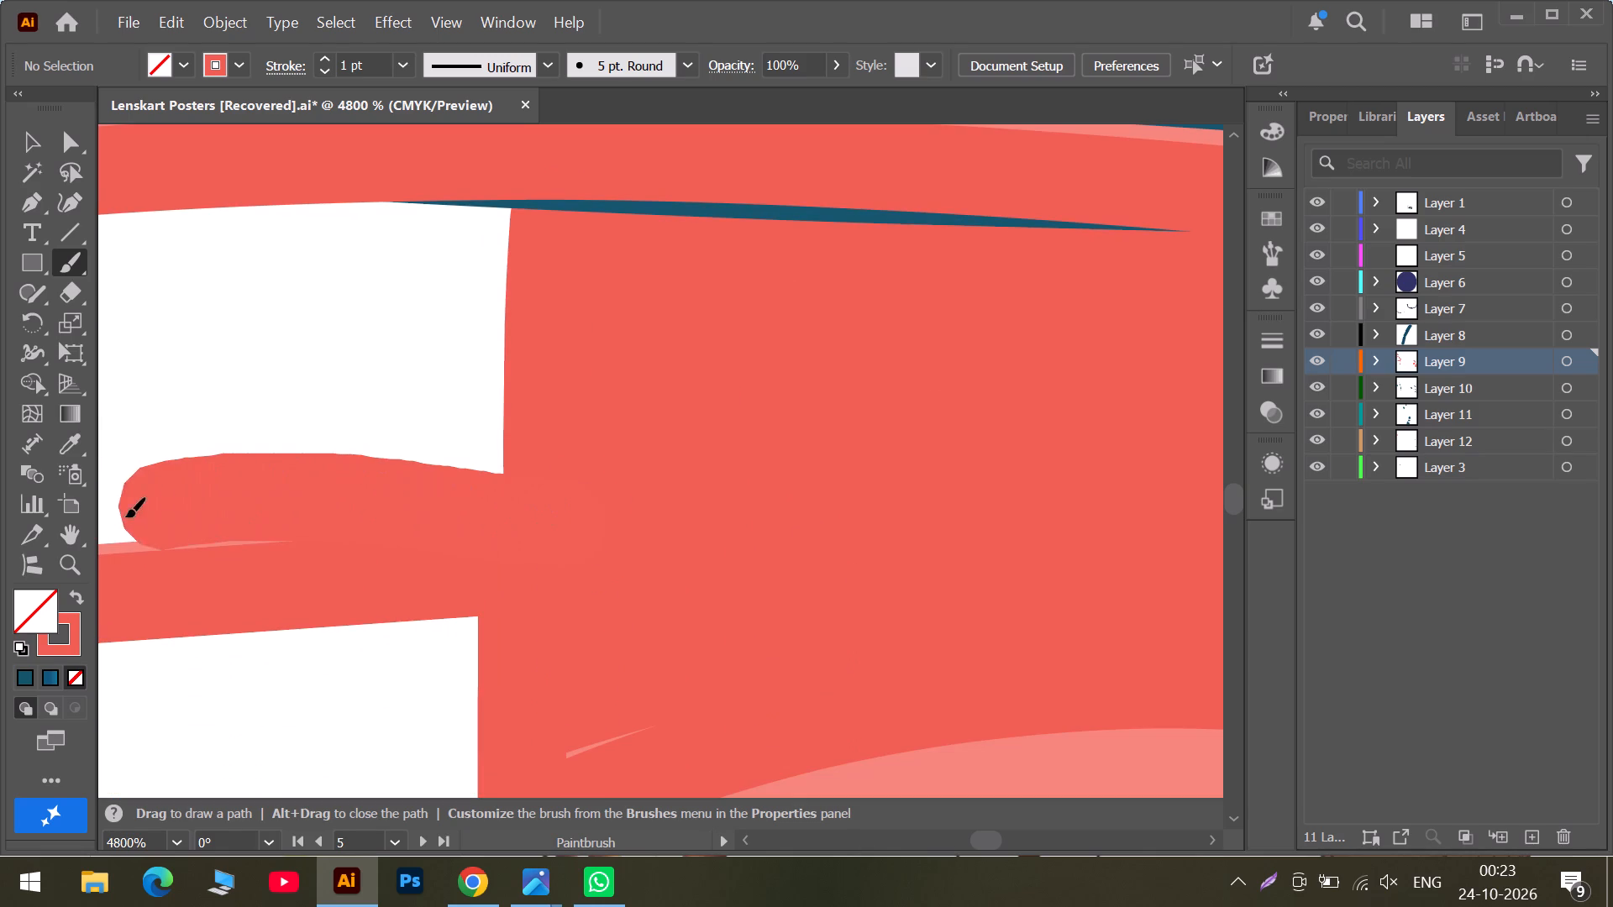
drag(125, 516, 610, 506)
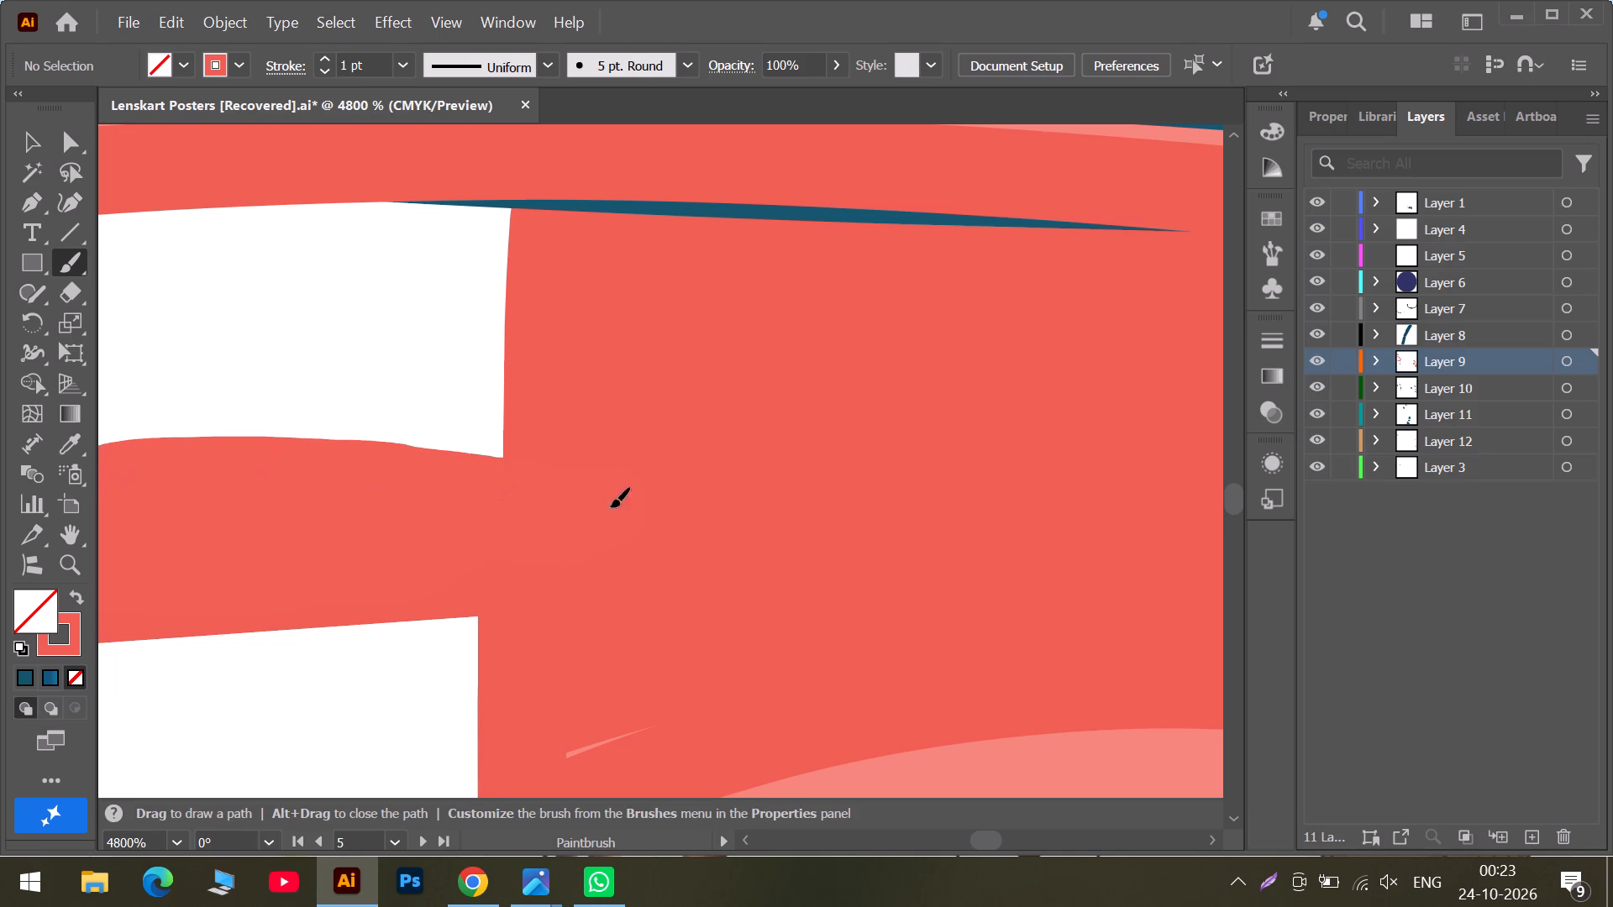
drag(610, 506, 67, 380)
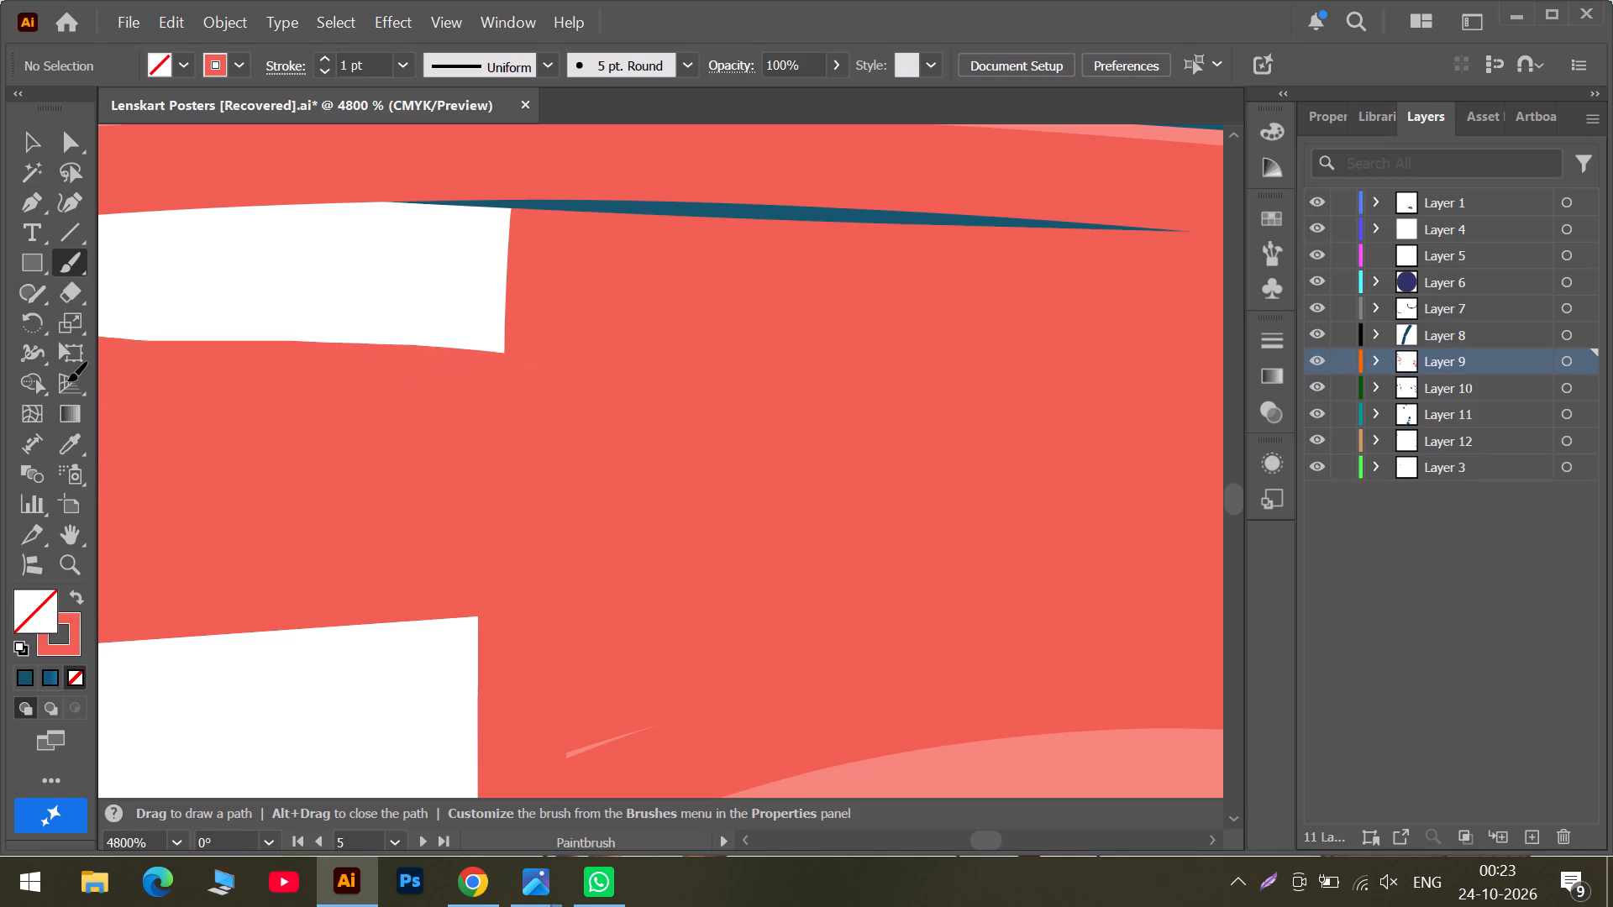
drag(67, 380, 132, 251)
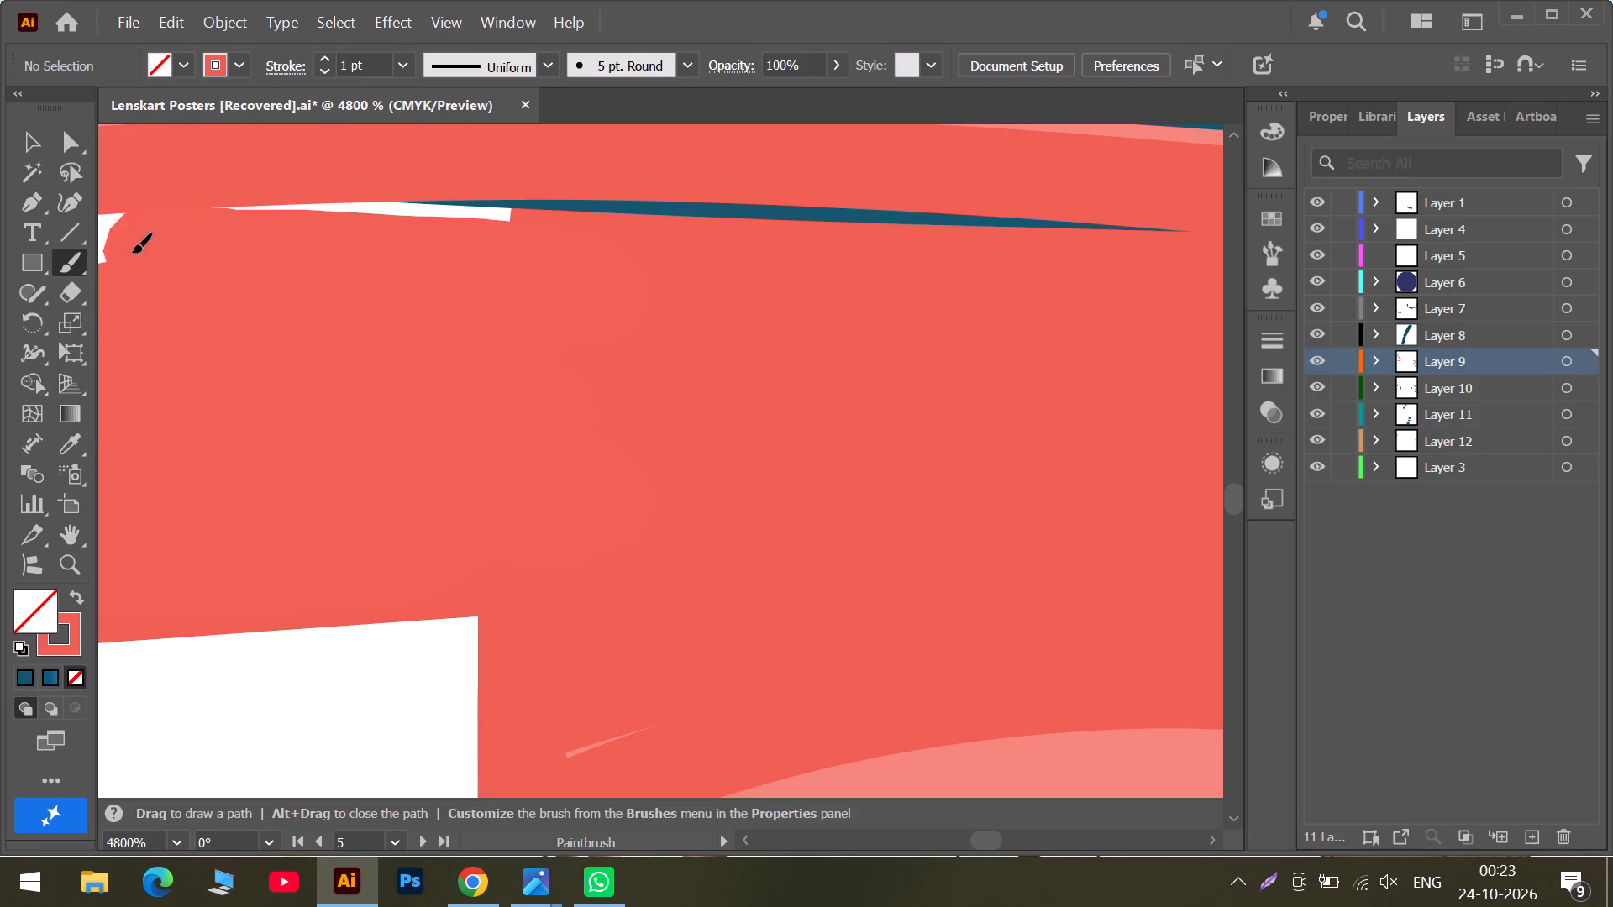
drag(132, 251, 612, 218)
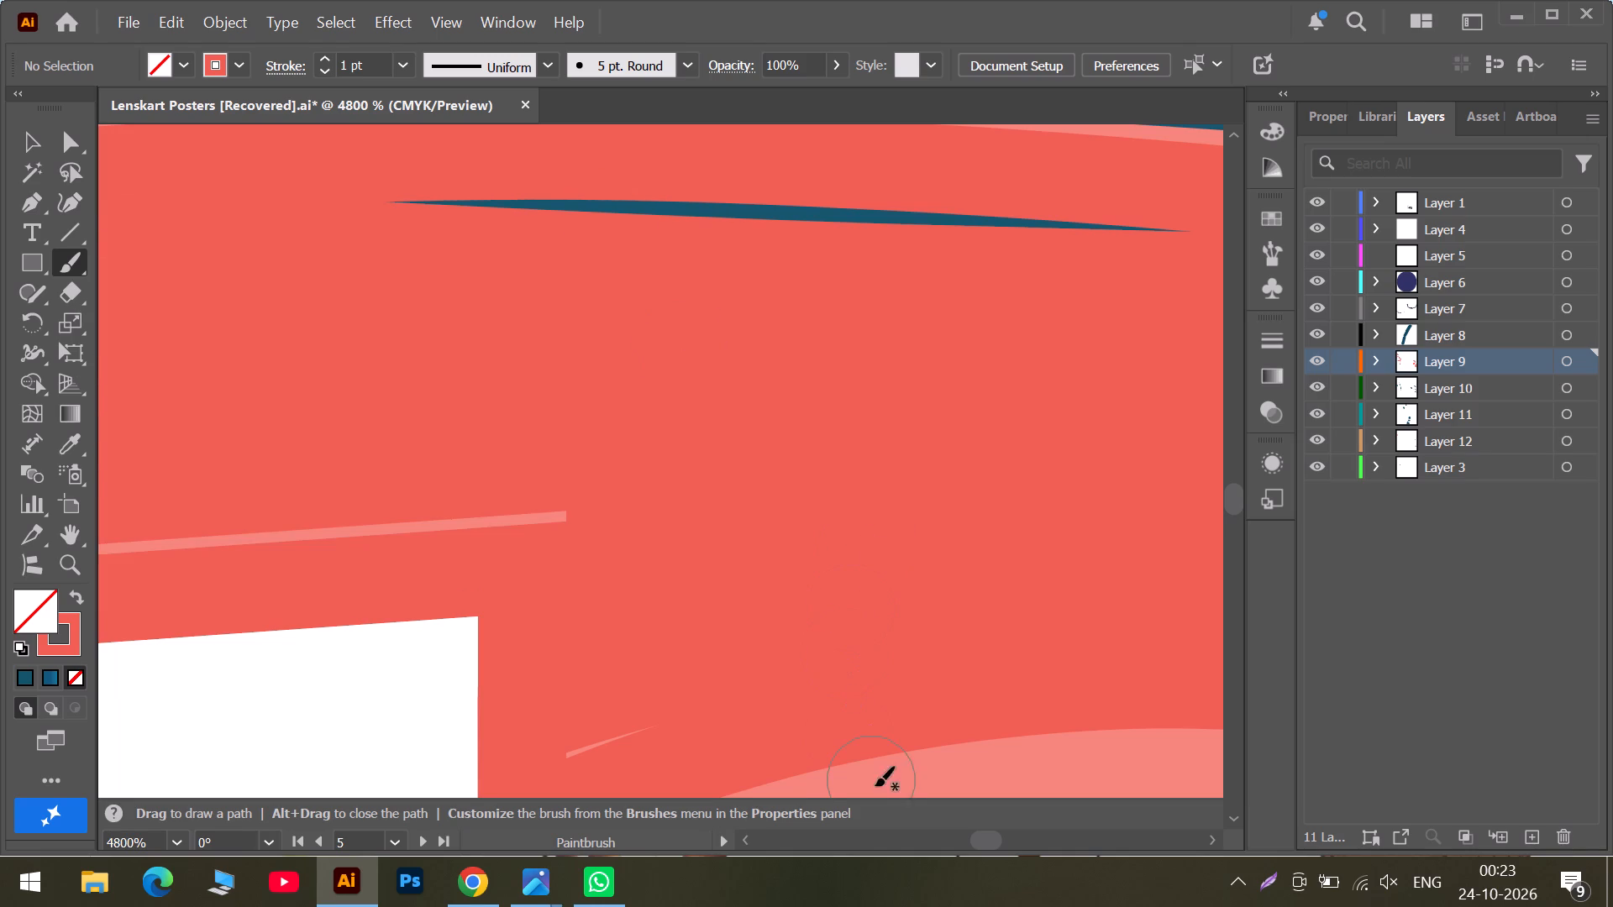
Close the last white strip of the band with coral where the tentacle meets the dark navy shape.
click(929, 841)
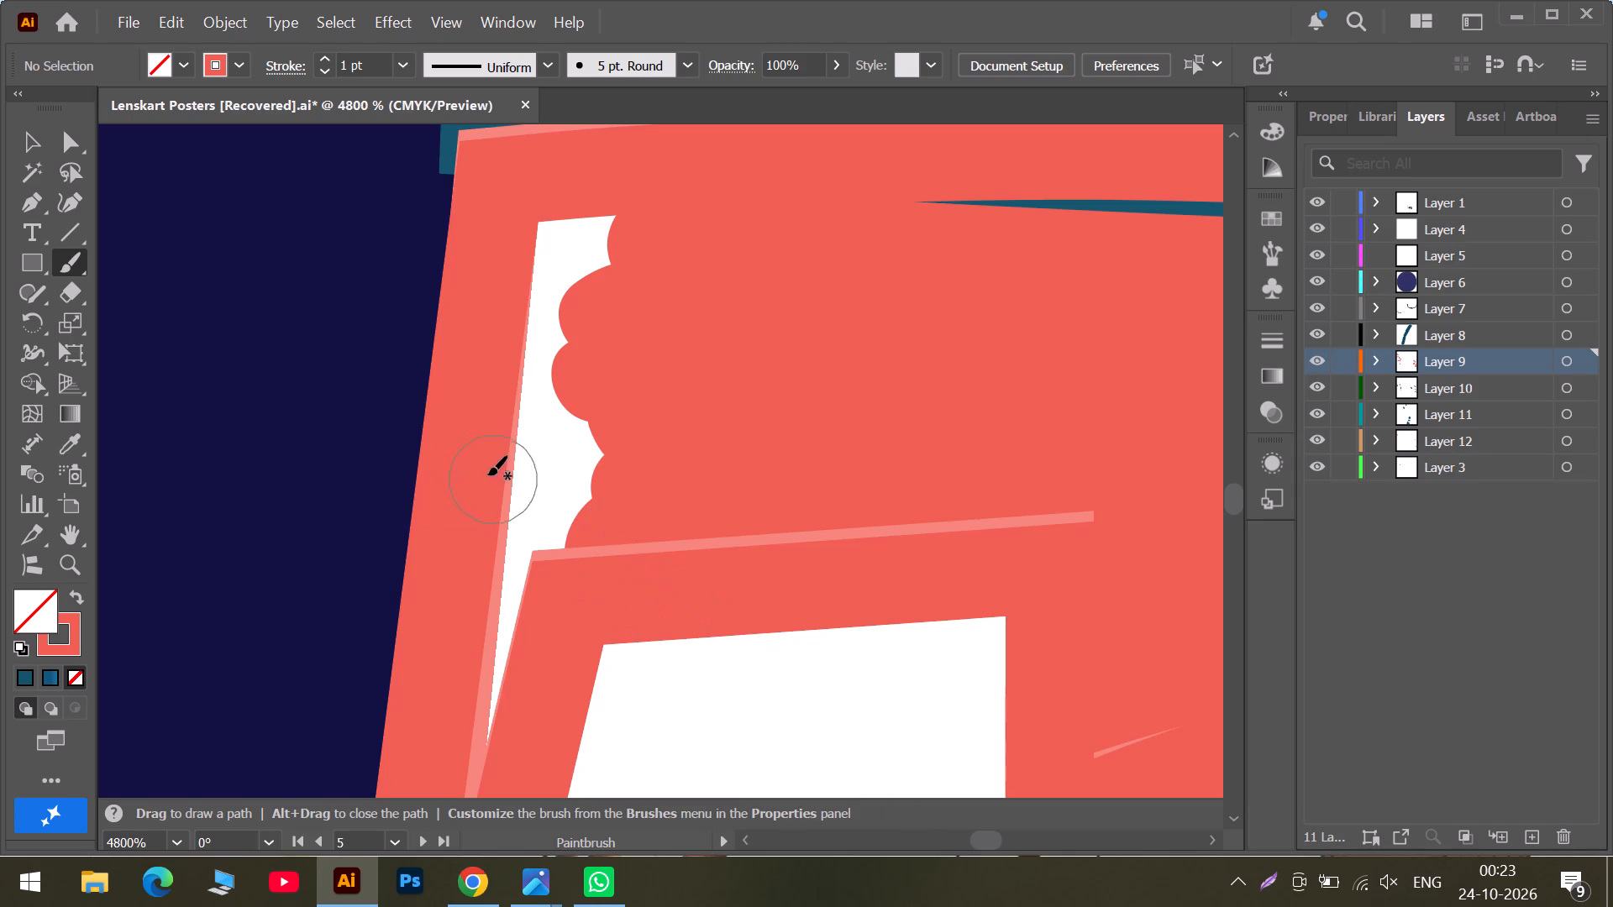
drag(614, 254, 512, 462)
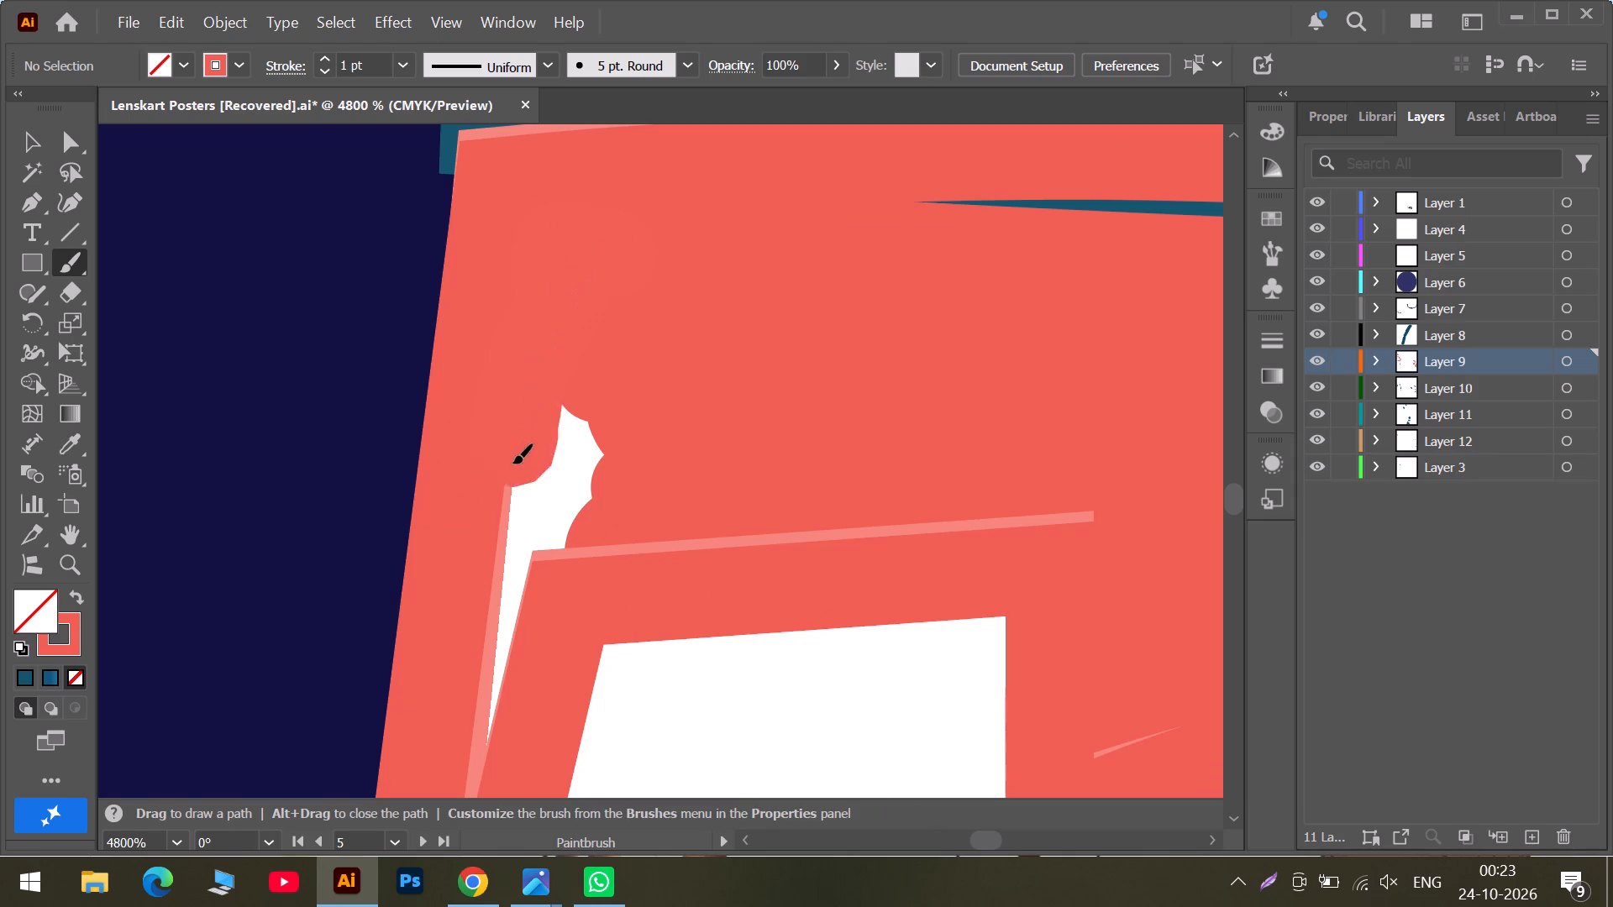
drag(512, 462, 514, 679)
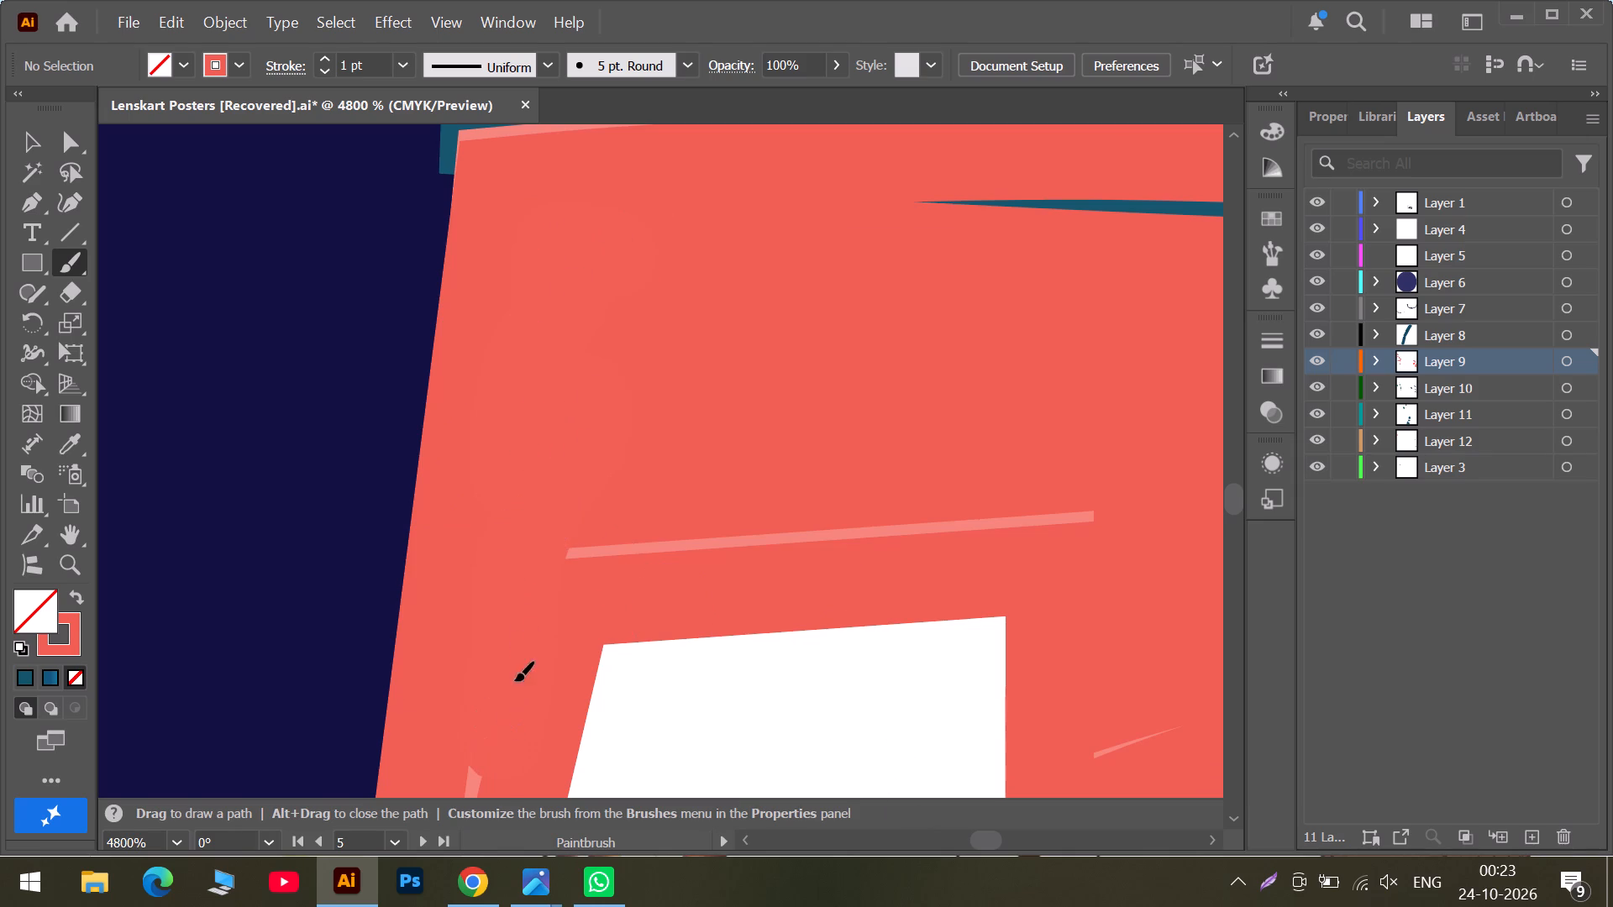
drag(514, 679, 476, 586)
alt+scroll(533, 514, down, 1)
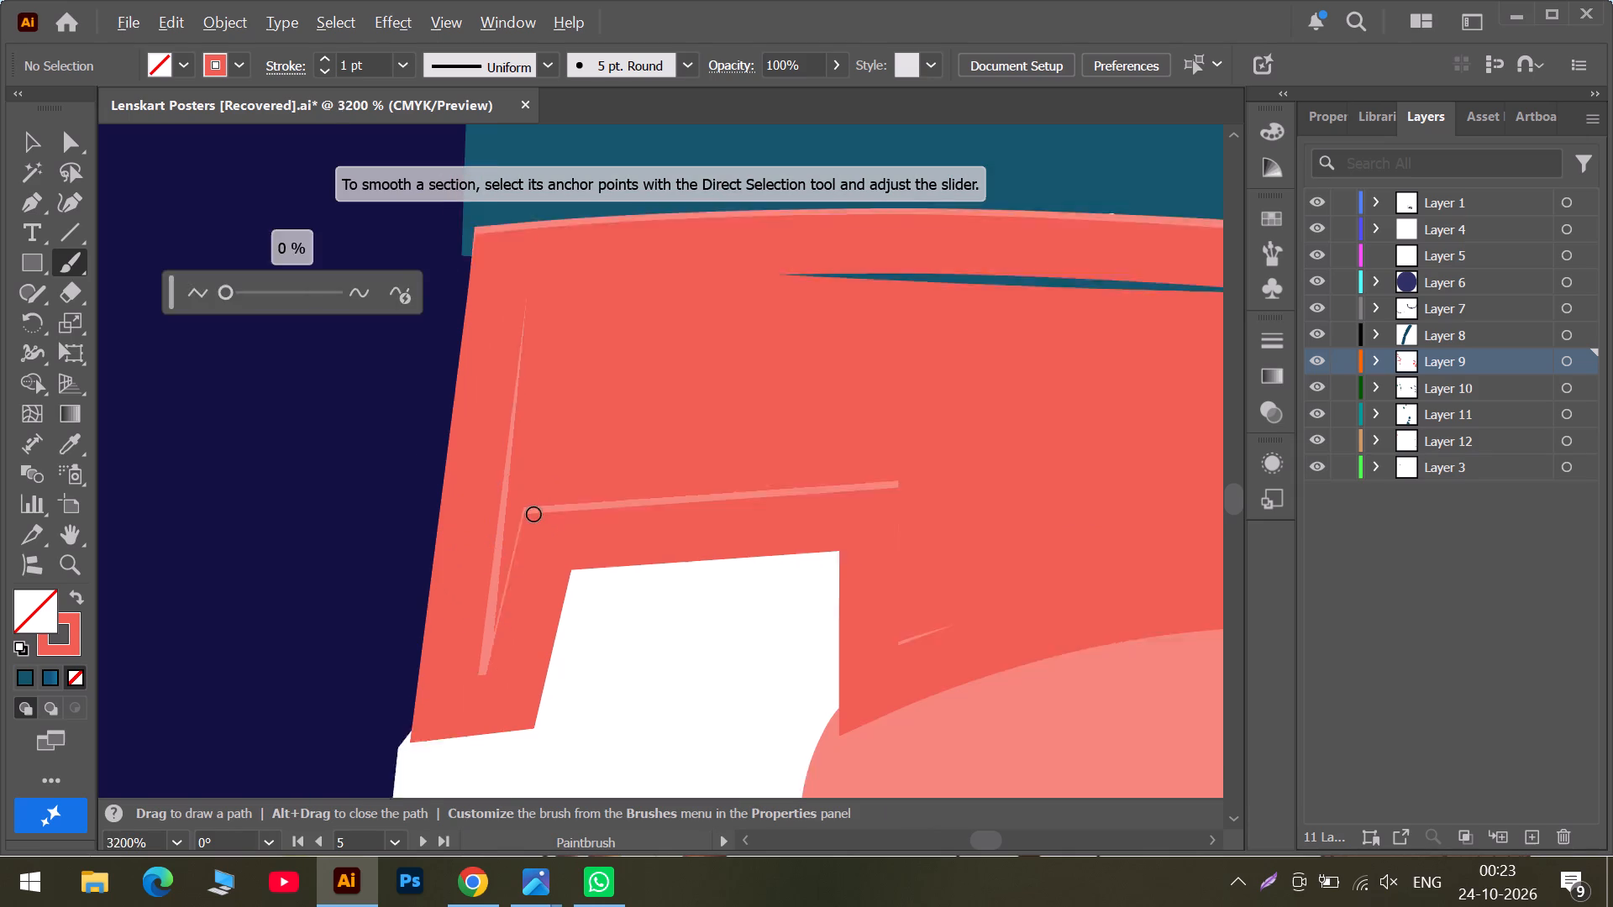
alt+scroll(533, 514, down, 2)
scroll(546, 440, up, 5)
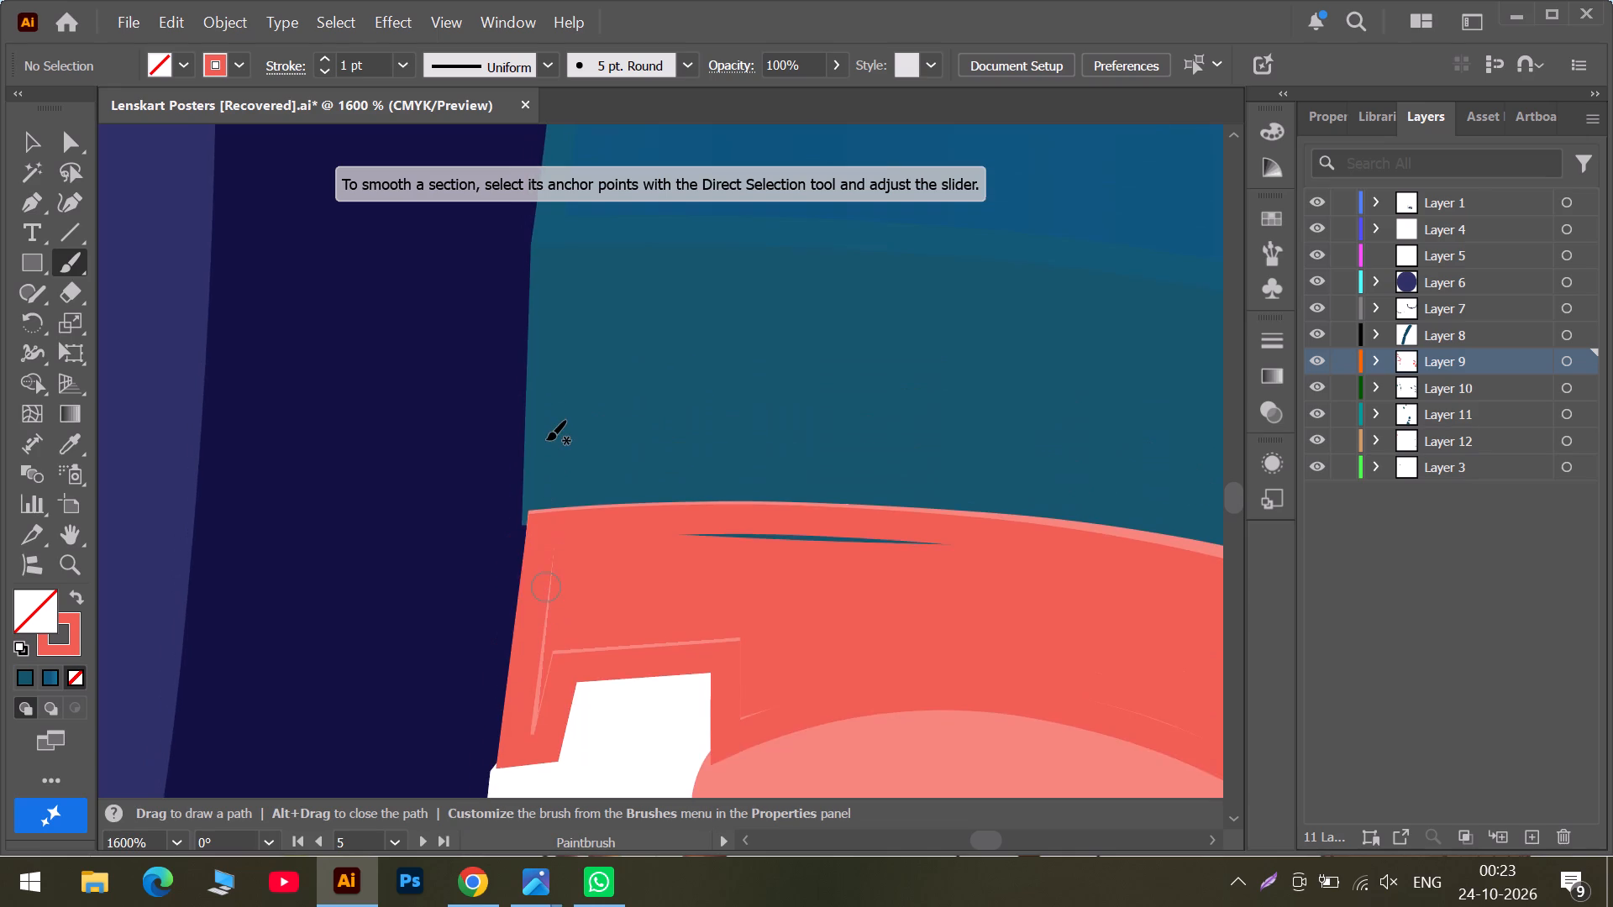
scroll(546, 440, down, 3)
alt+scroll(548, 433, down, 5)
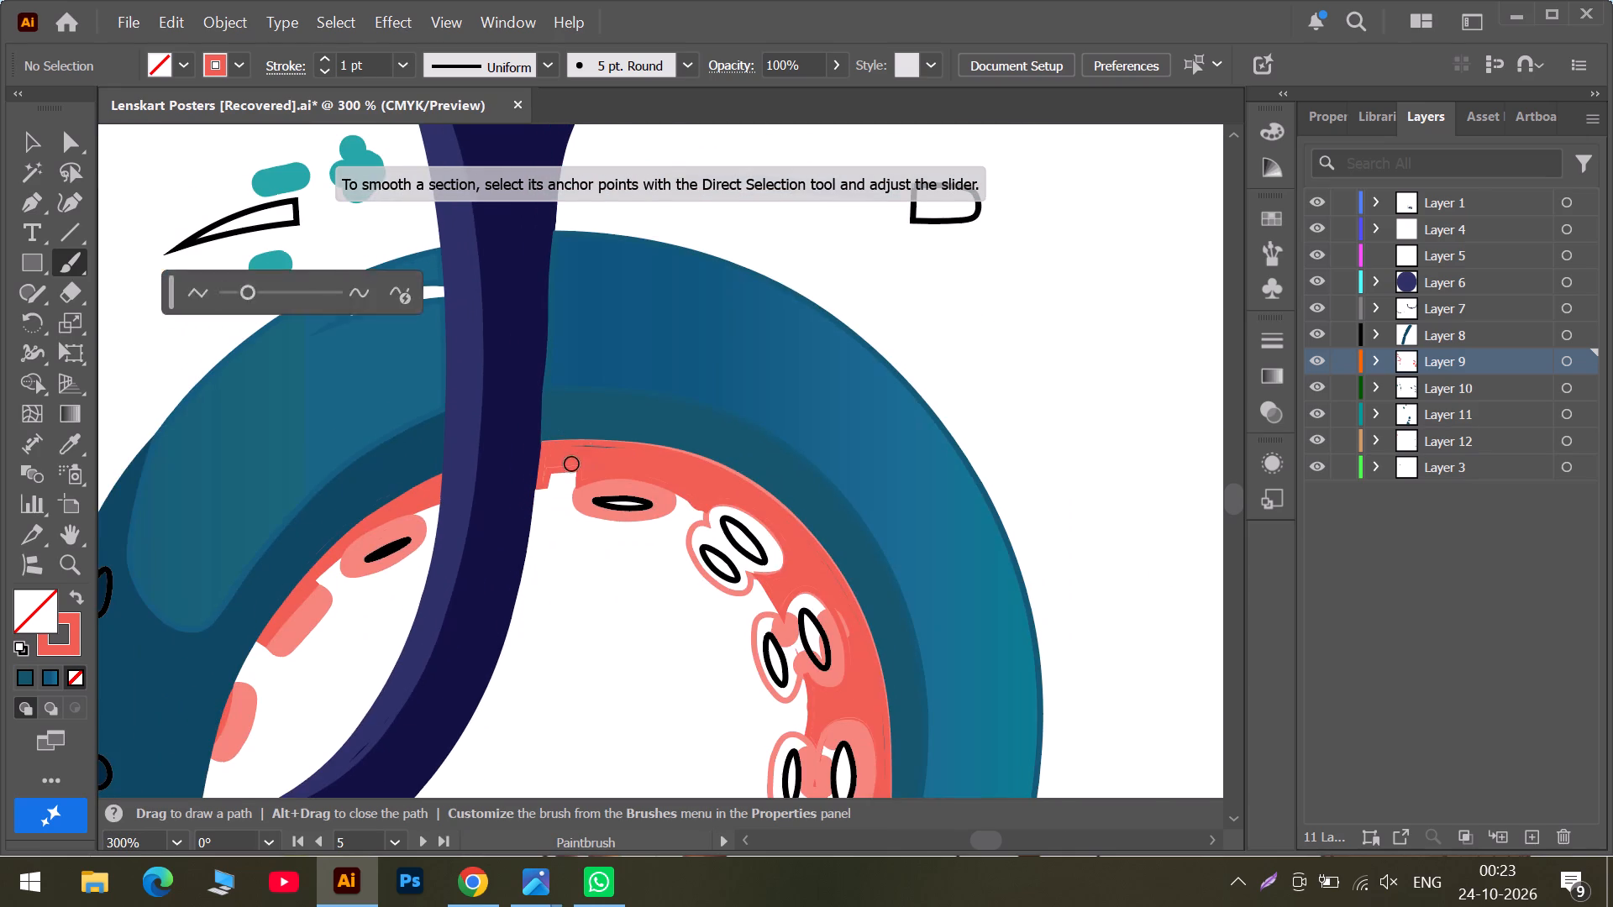
Cover the thin white sliver between the diagonal oval sucker and the dark teal edge with coral, where the teal coil crosses the tentacle.
alt+scroll(571, 464, down, 1)
alt+scroll(654, 507, up, 6)
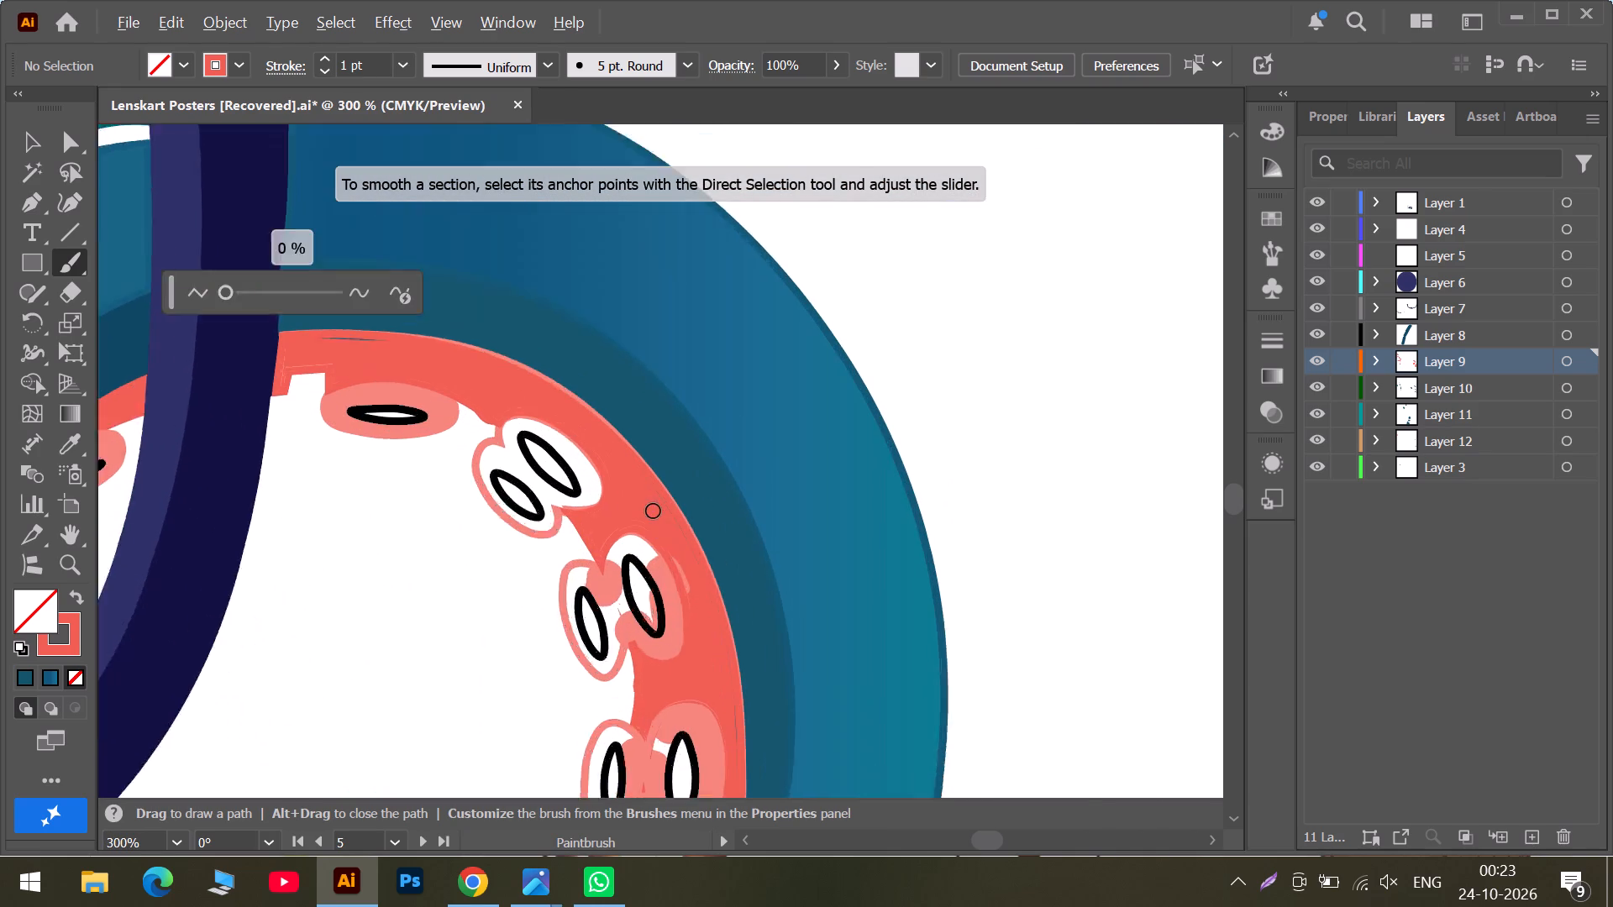
alt+scroll(580, 485, down, 4)
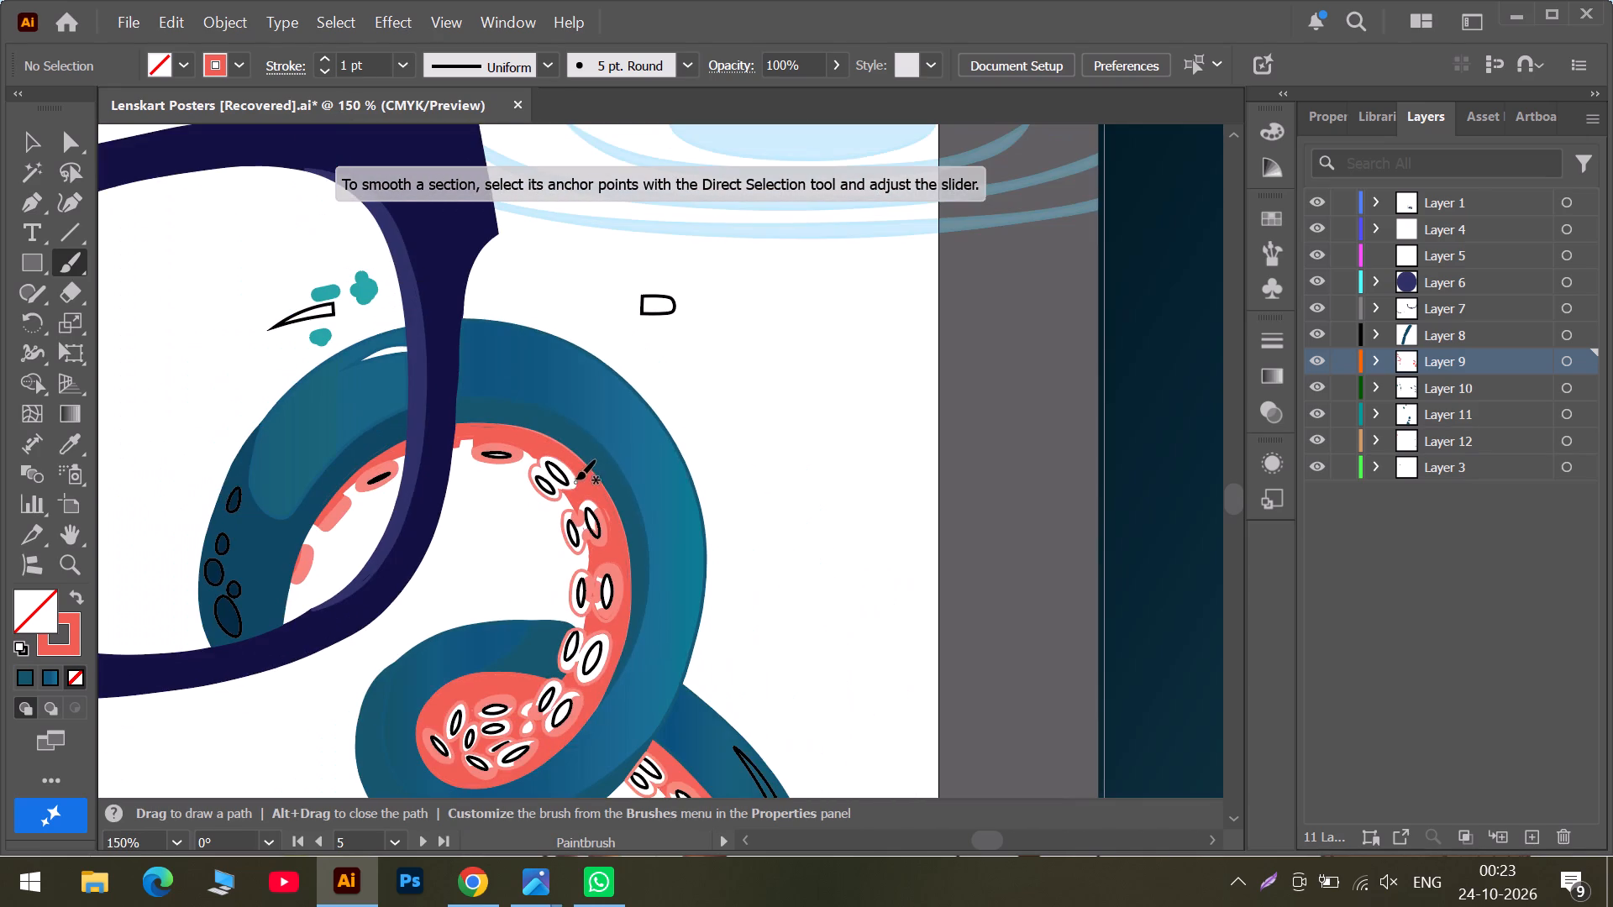
scroll(568, 732, down, 10)
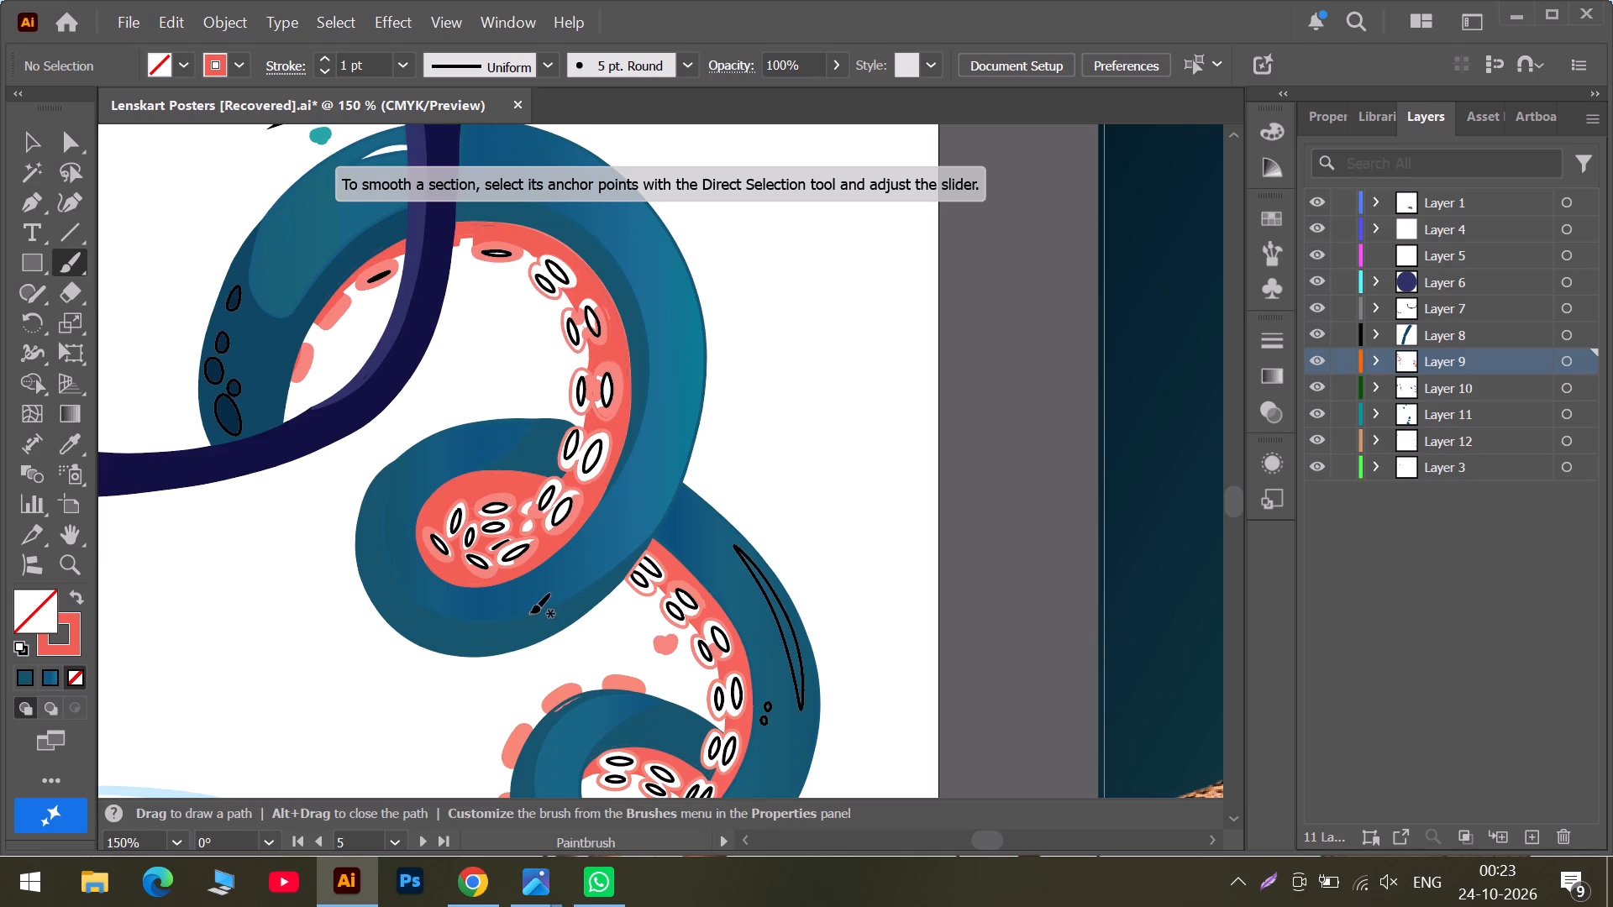
alt+scroll(529, 610, down, 3)
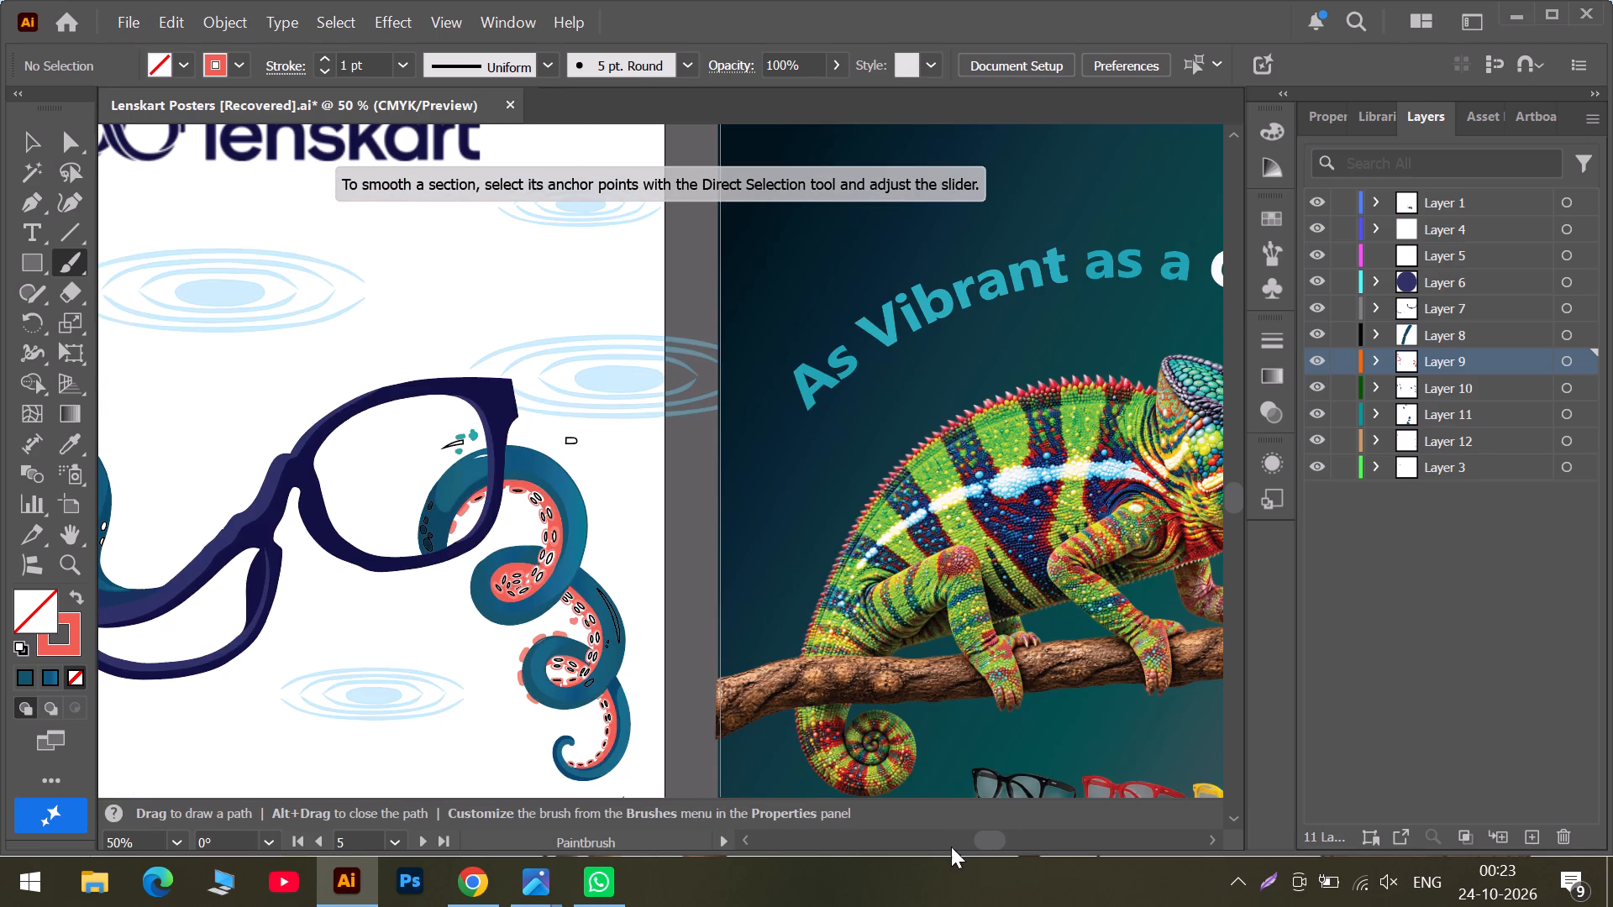
click(937, 841)
scroll(637, 542, up, 5)
alt+scroll(637, 542, up, 3)
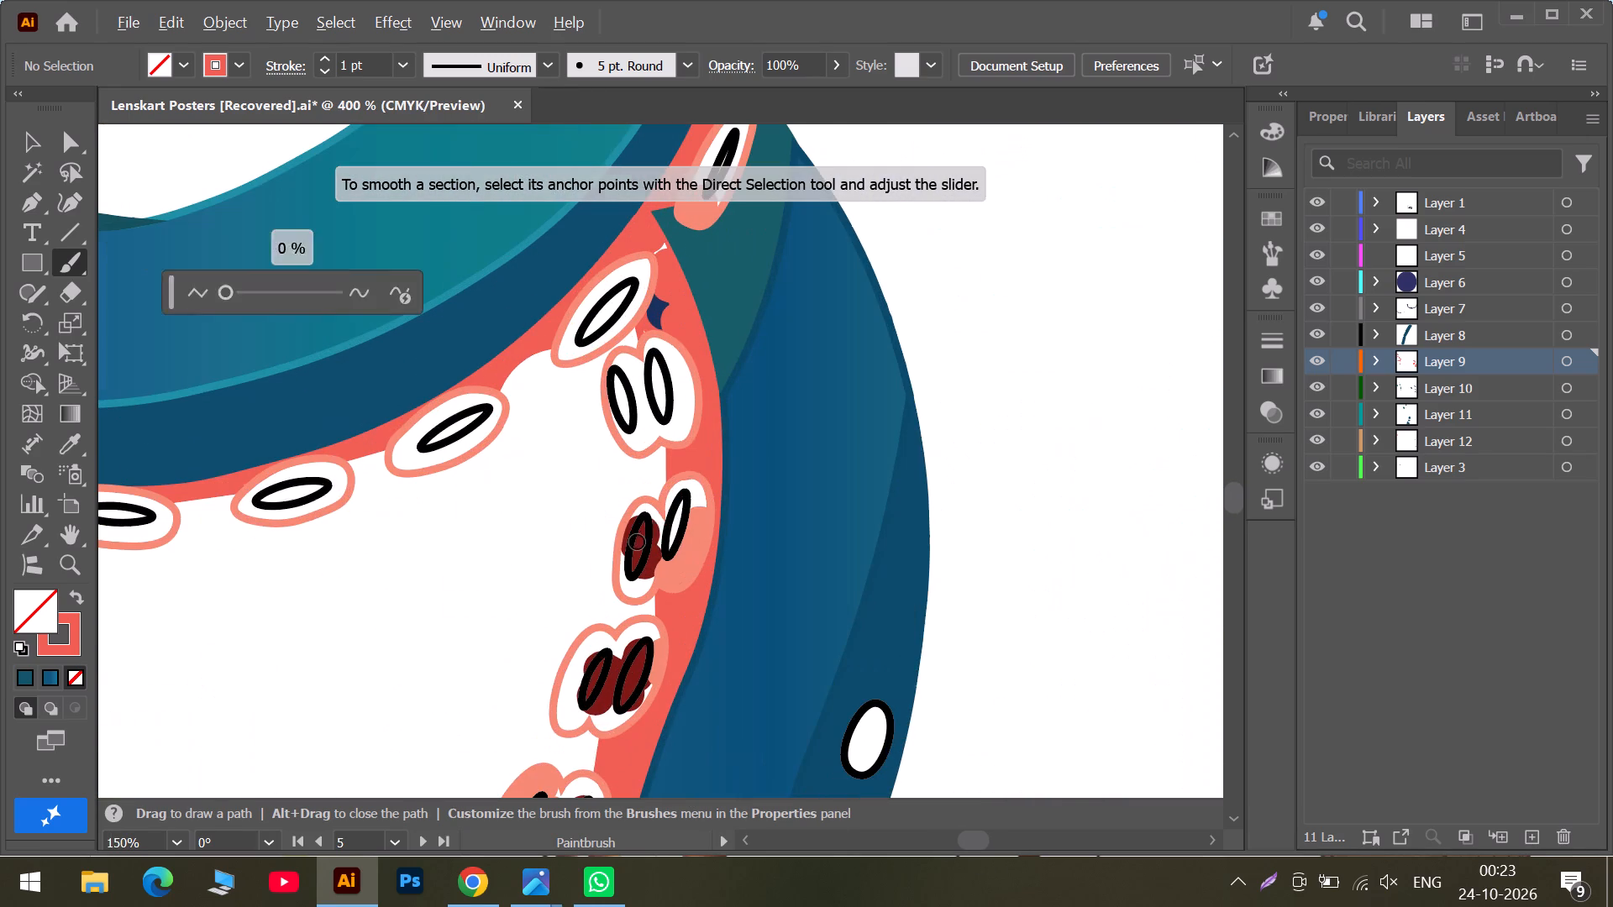
scroll(644, 538, up, 2)
scroll(737, 281, up, 5)
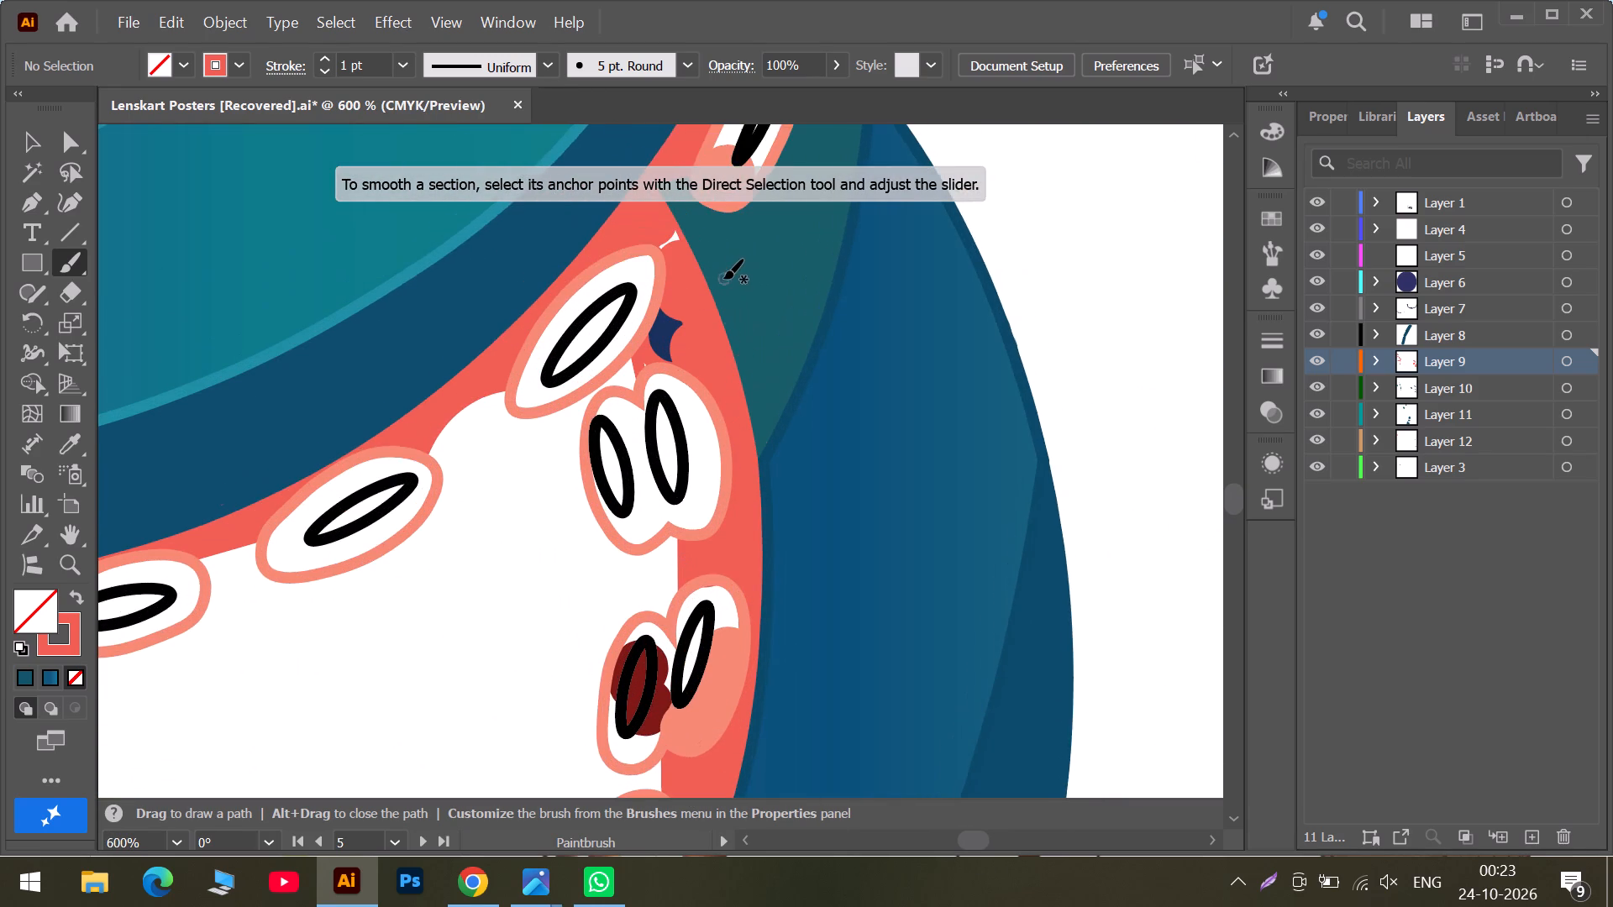
scroll(680, 316, up, 5)
alt+scroll(662, 272, up, 4)
scroll(300, 272, up, 4)
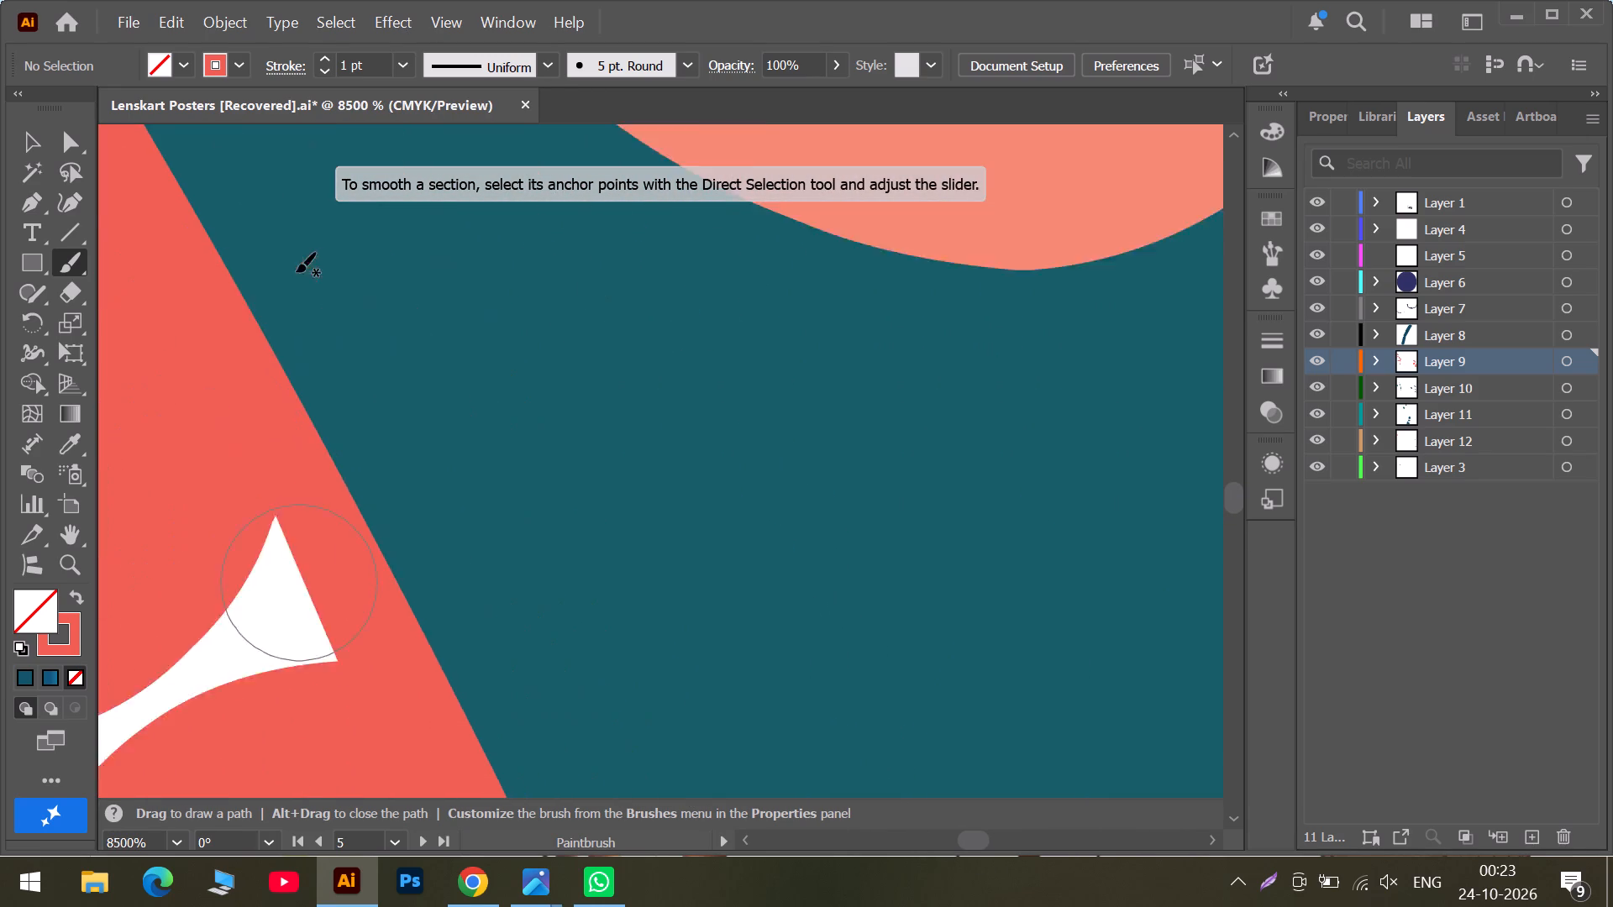
drag(246, 693, 264, 737)
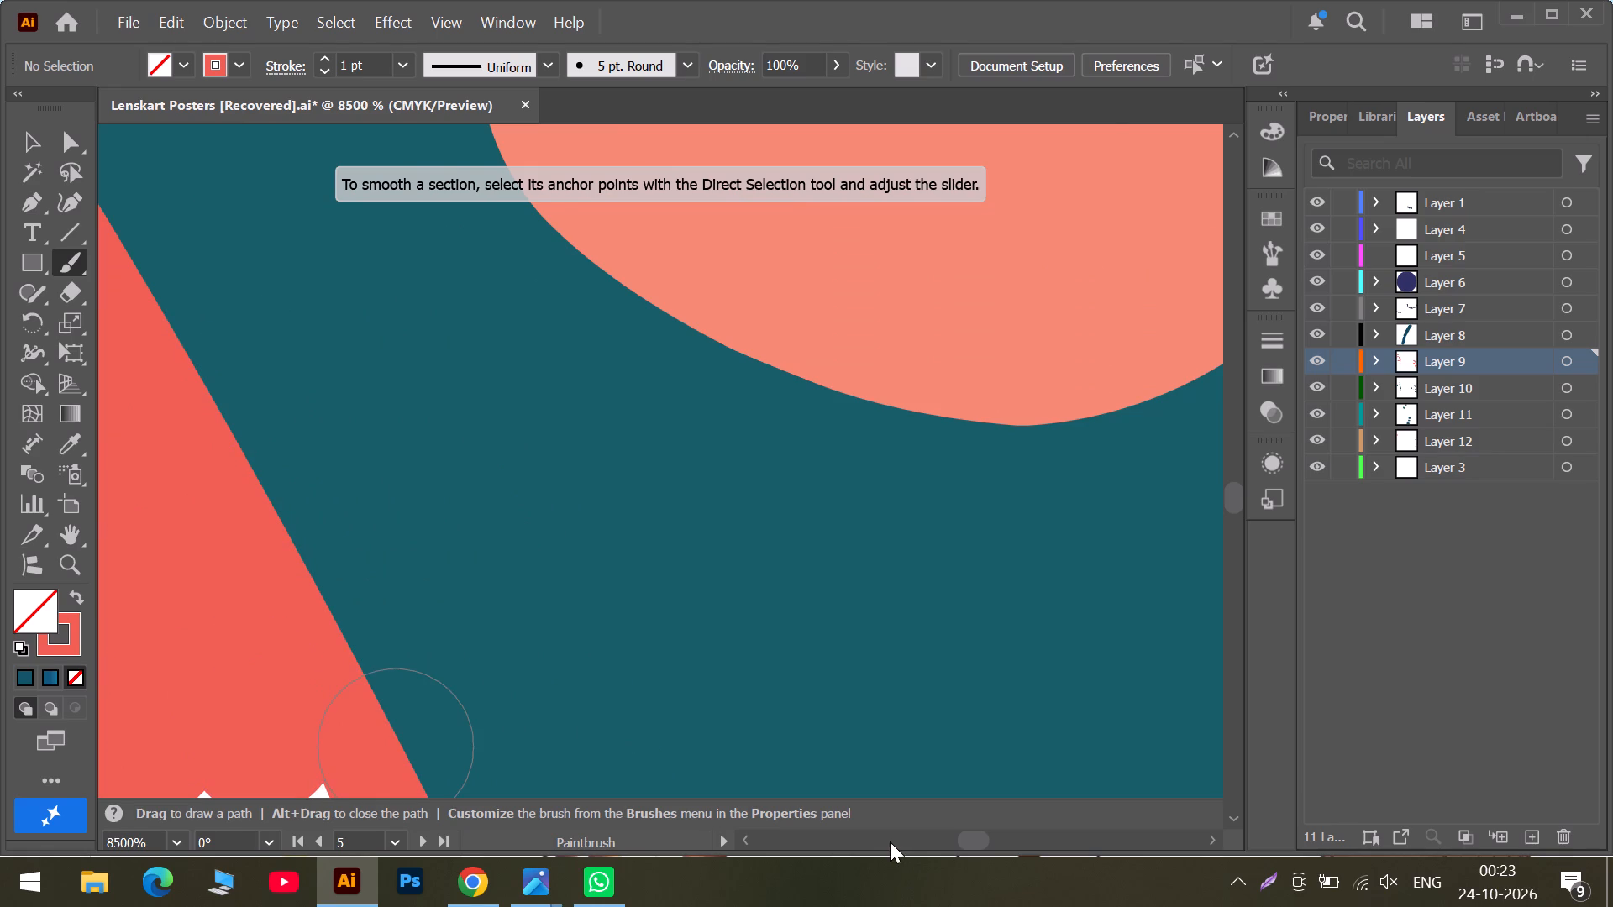
click(891, 841)
scroll(801, 773, down, 5)
scroll(854, 233, up, 1)
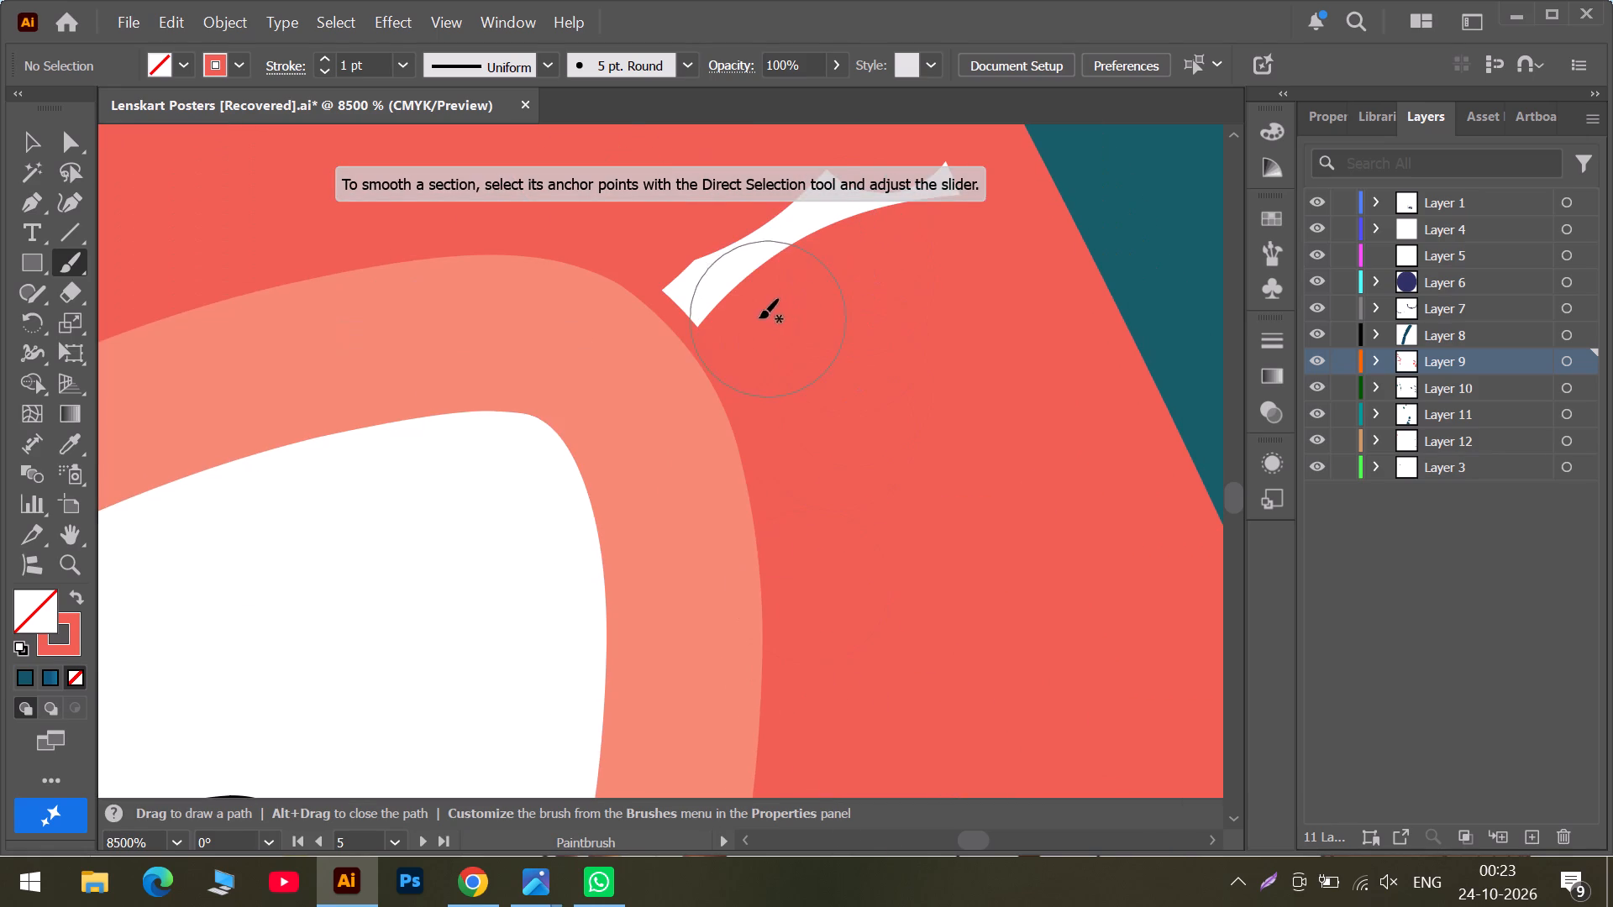
drag(727, 267, 948, 218)
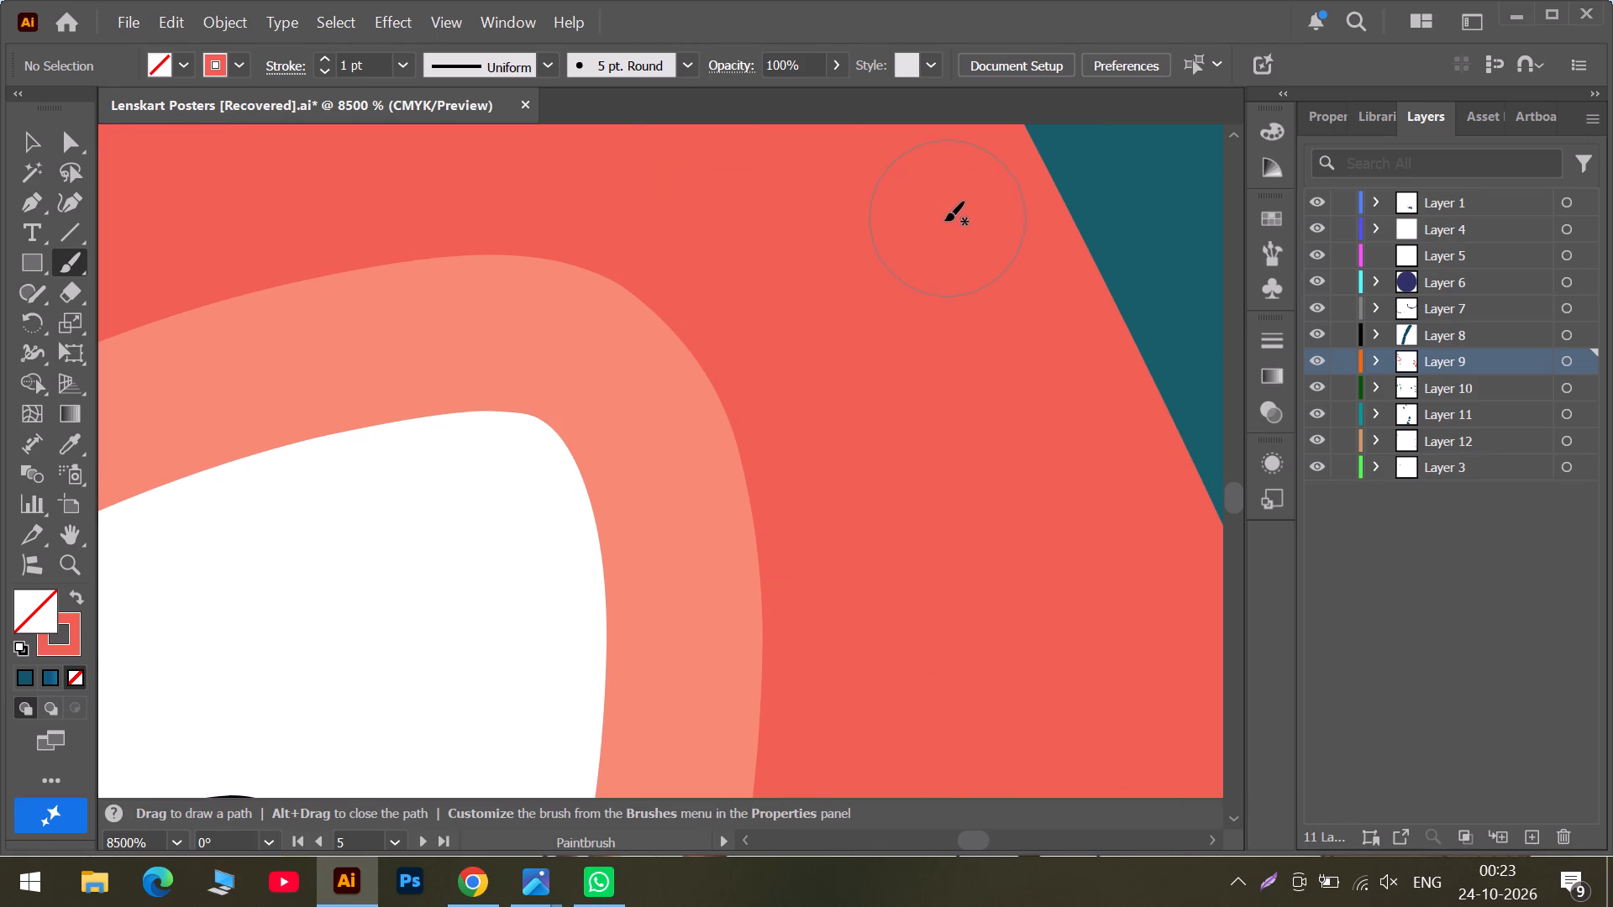
Dab coral over the tiny white speck between the navy shape and the outline of the paired suckers.
alt+scroll(935, 228, down, 3)
scroll(807, 838, down, 7)
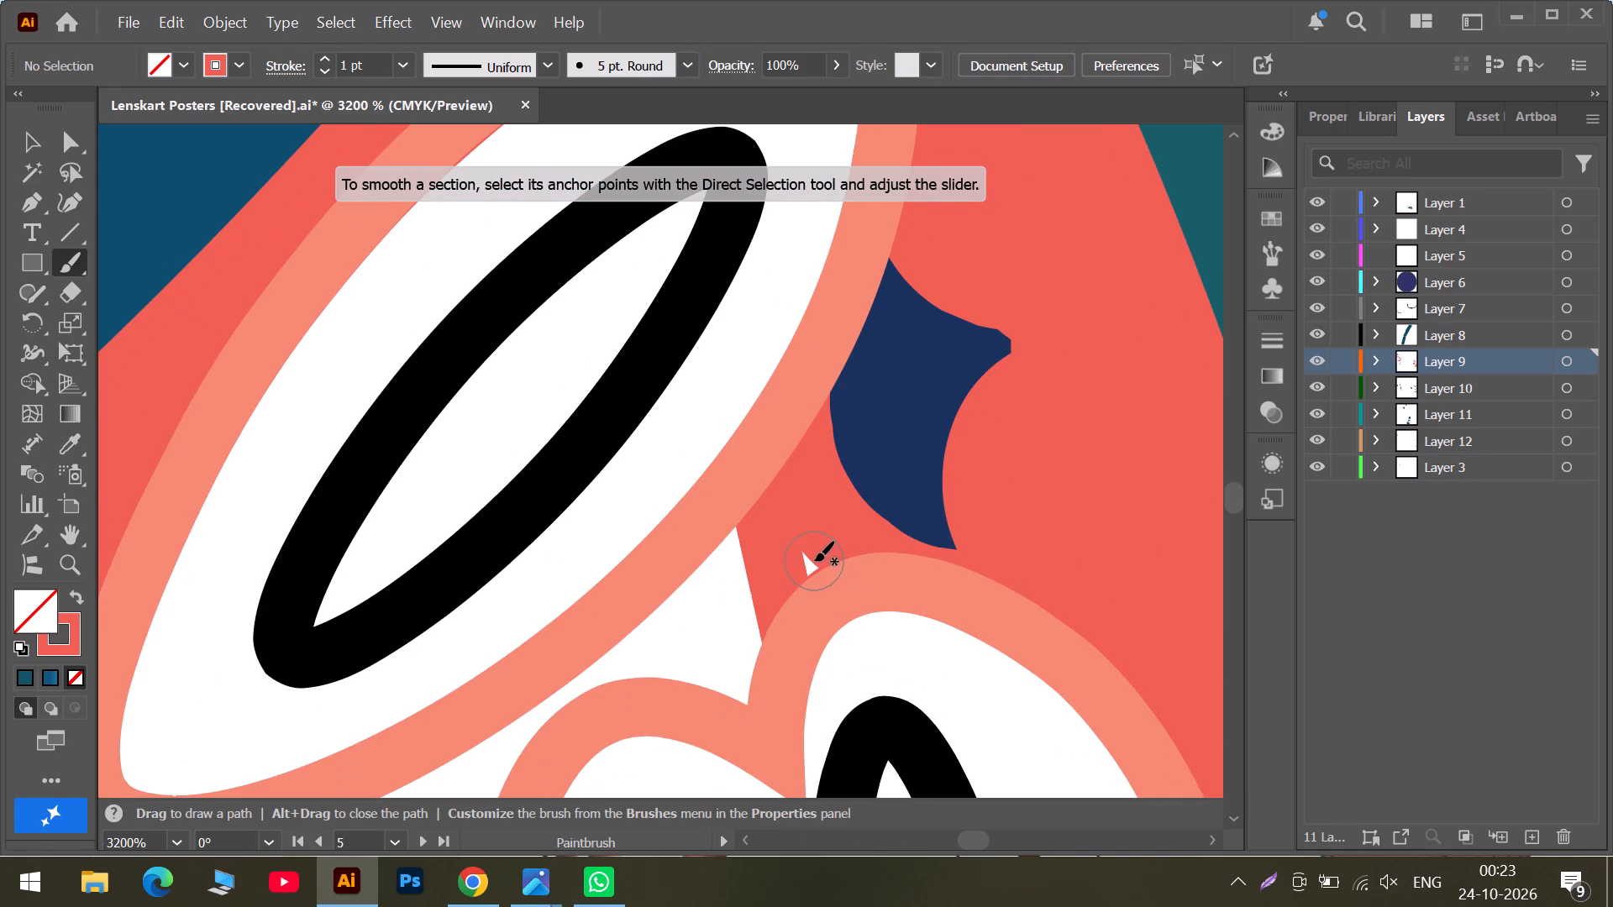
click(812, 557)
Examine the sucker rows down the lower tentacle and around the teal coil for remaining white gaps.
scroll(925, 537, down, 2)
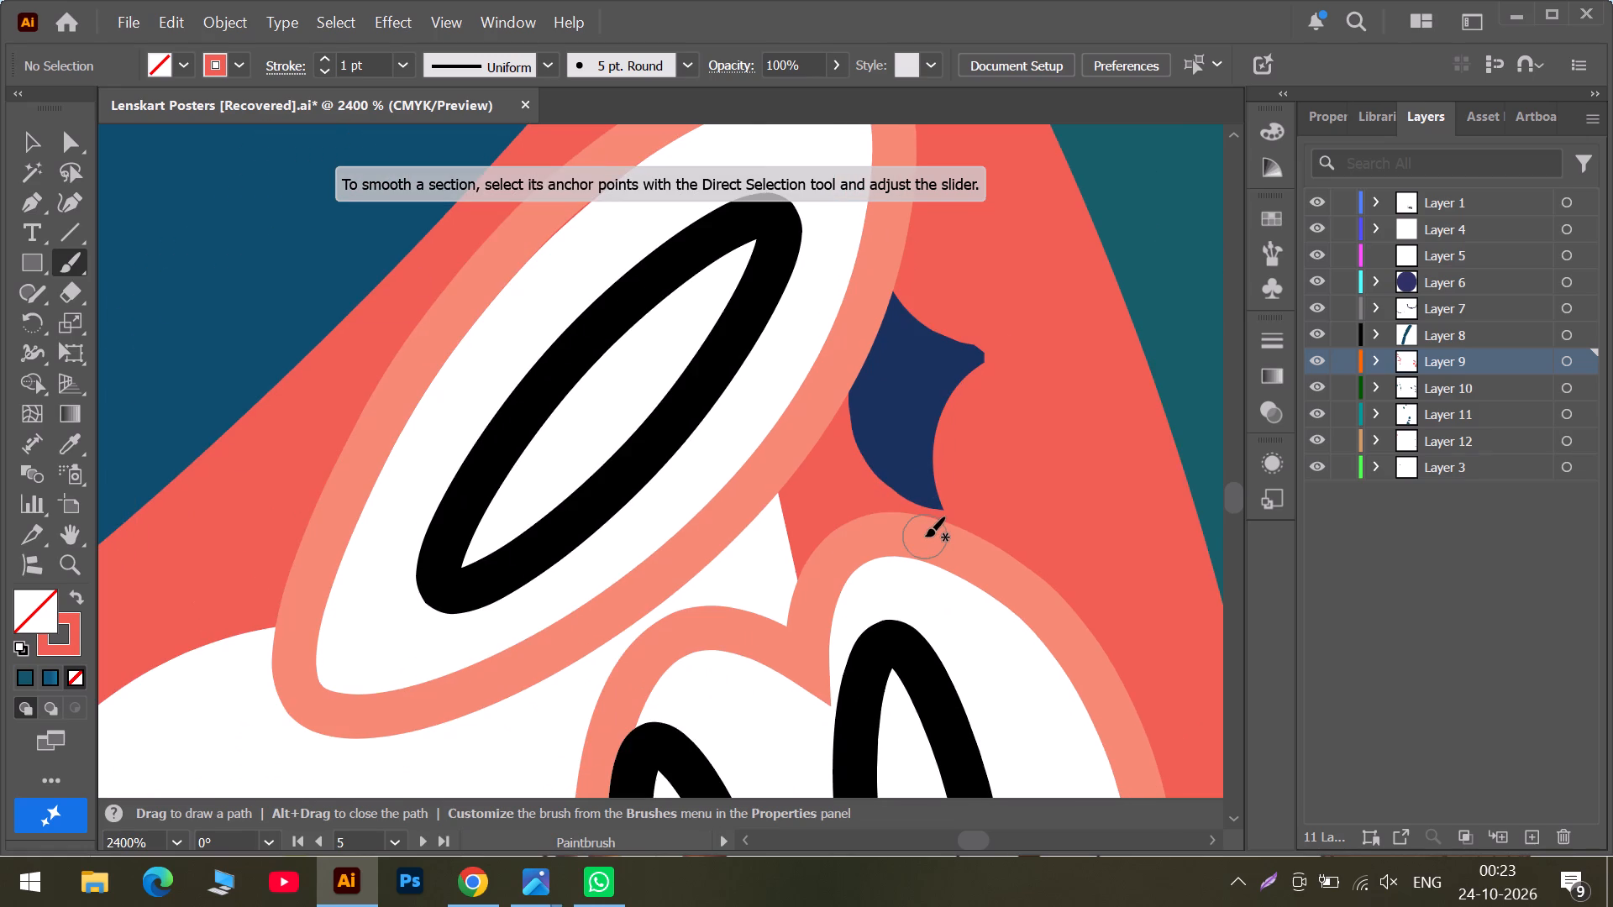
scroll(925, 537, down, 7)
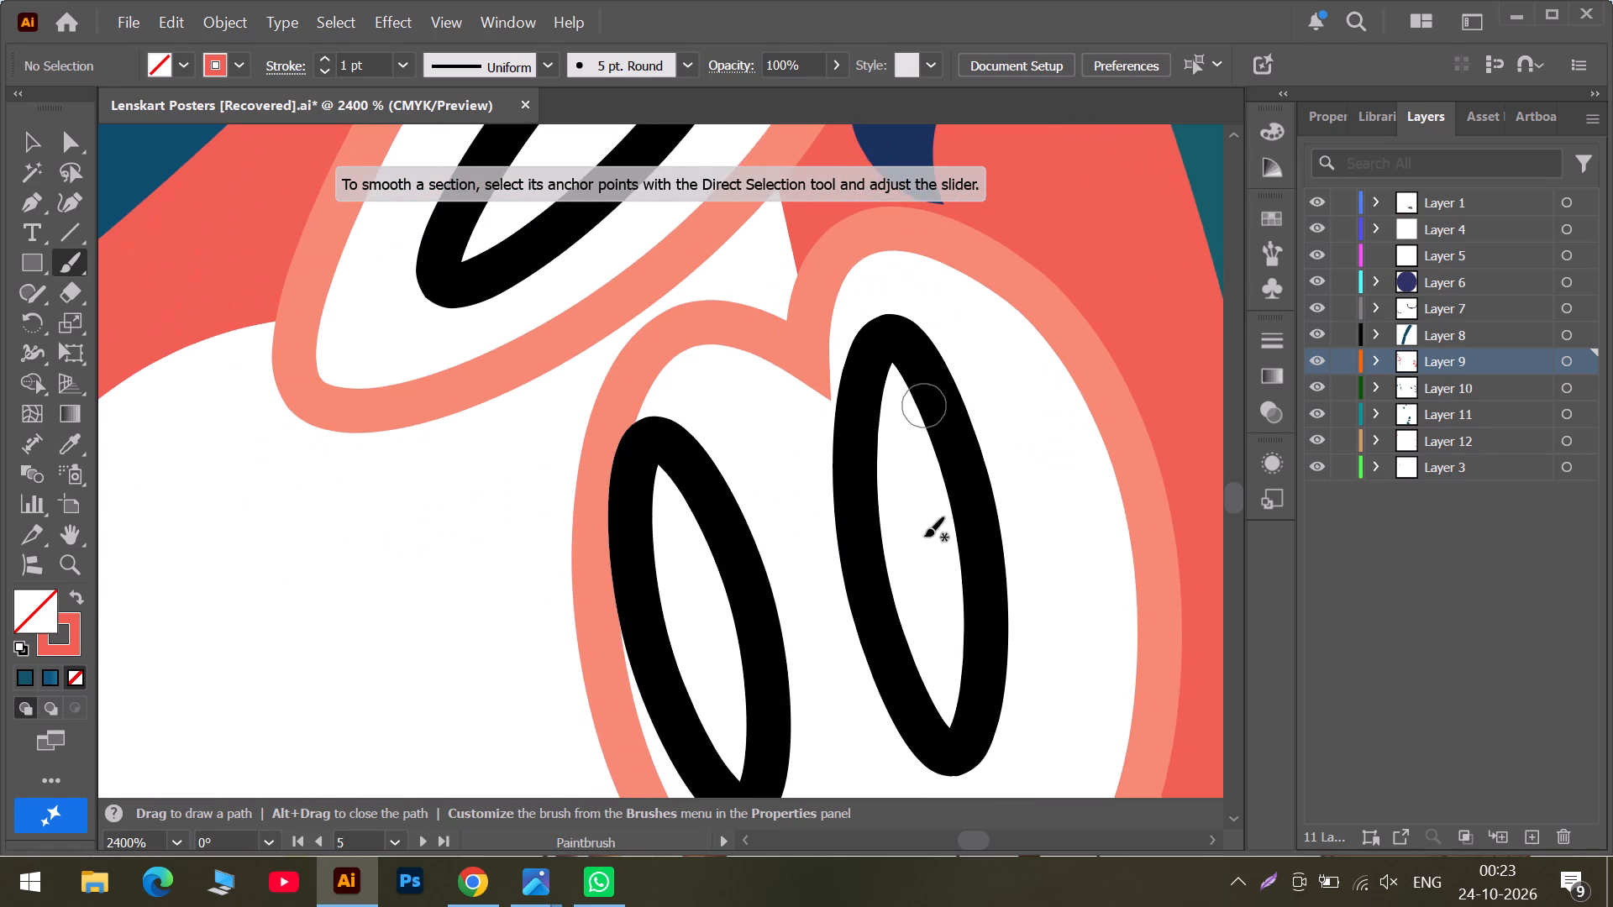
scroll(924, 537, down, 5)
scroll(1048, 615, down, 2)
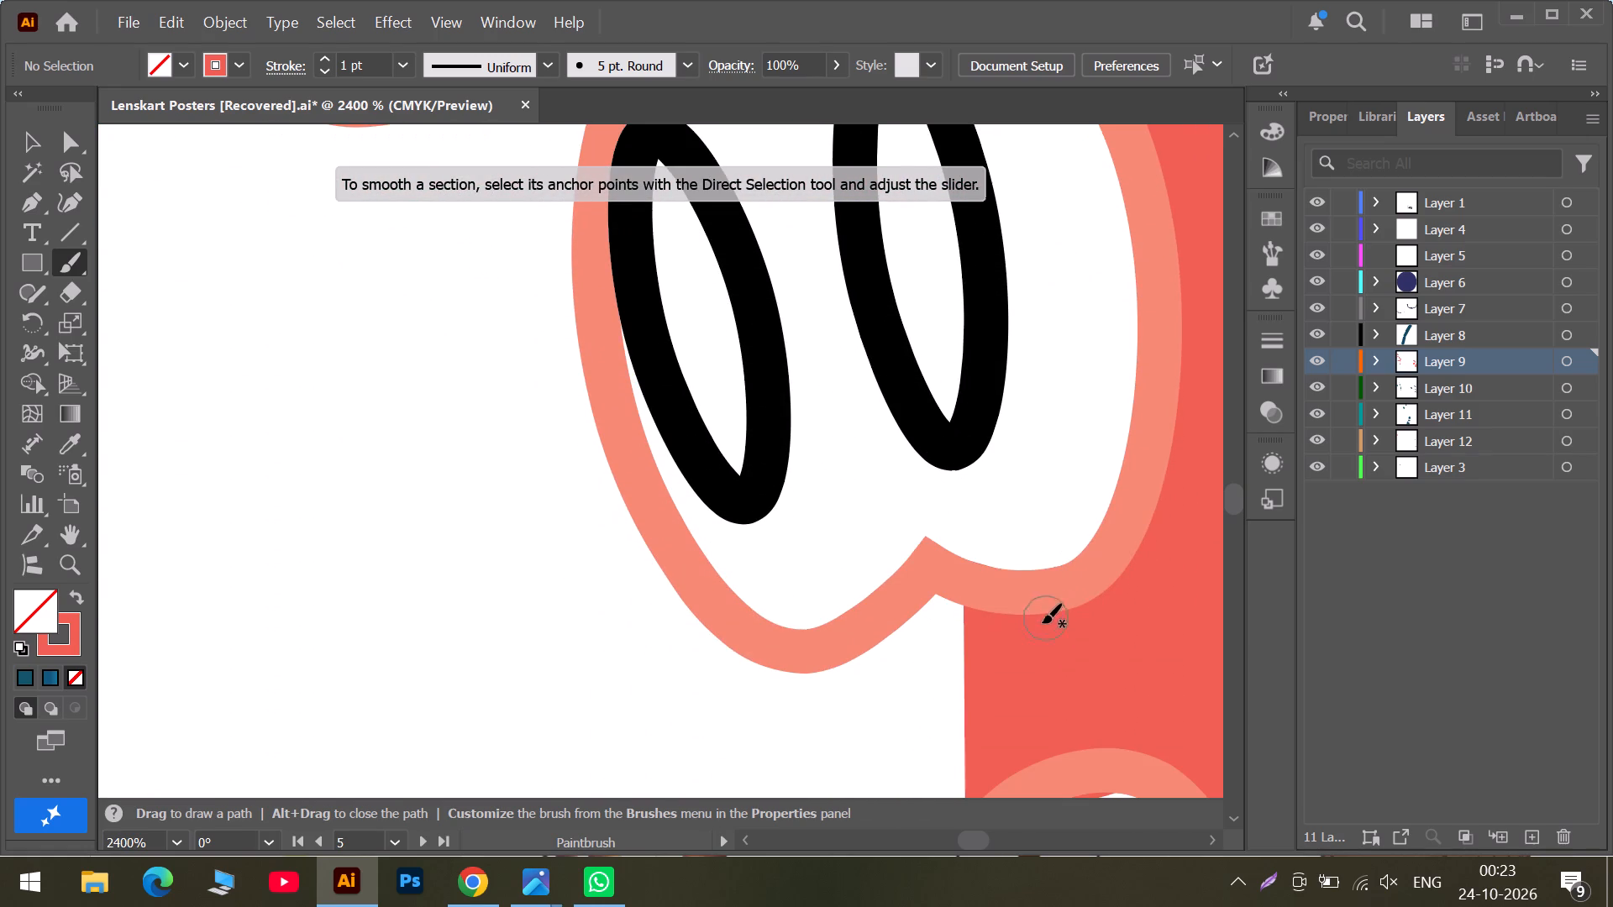
scroll(1042, 635, down, 9)
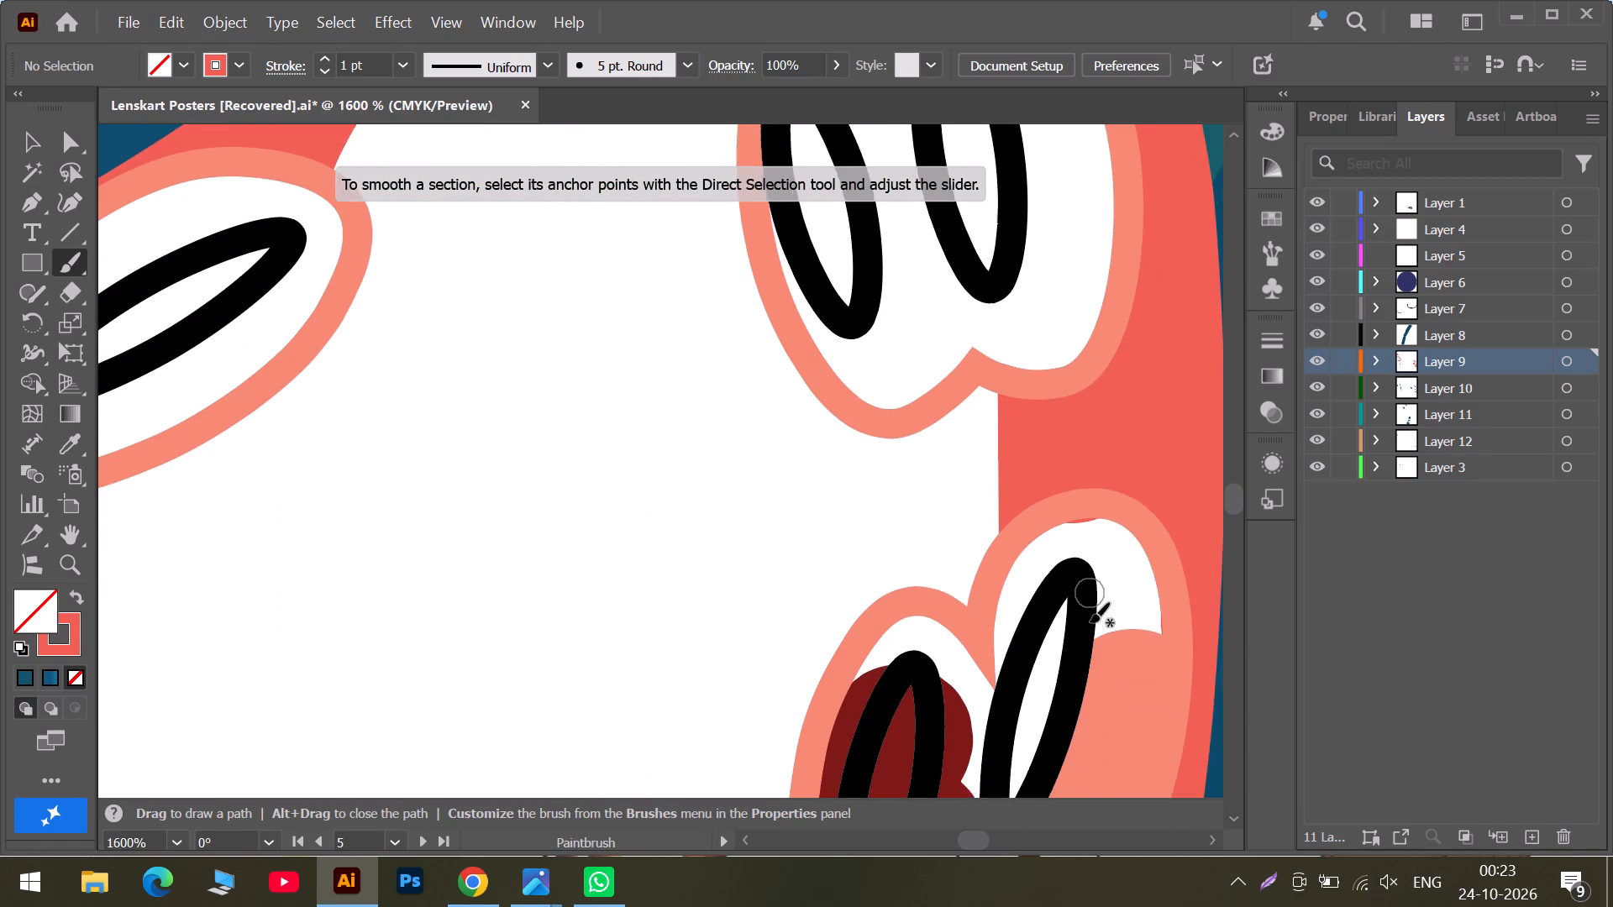
scroll(1090, 622, down, 16)
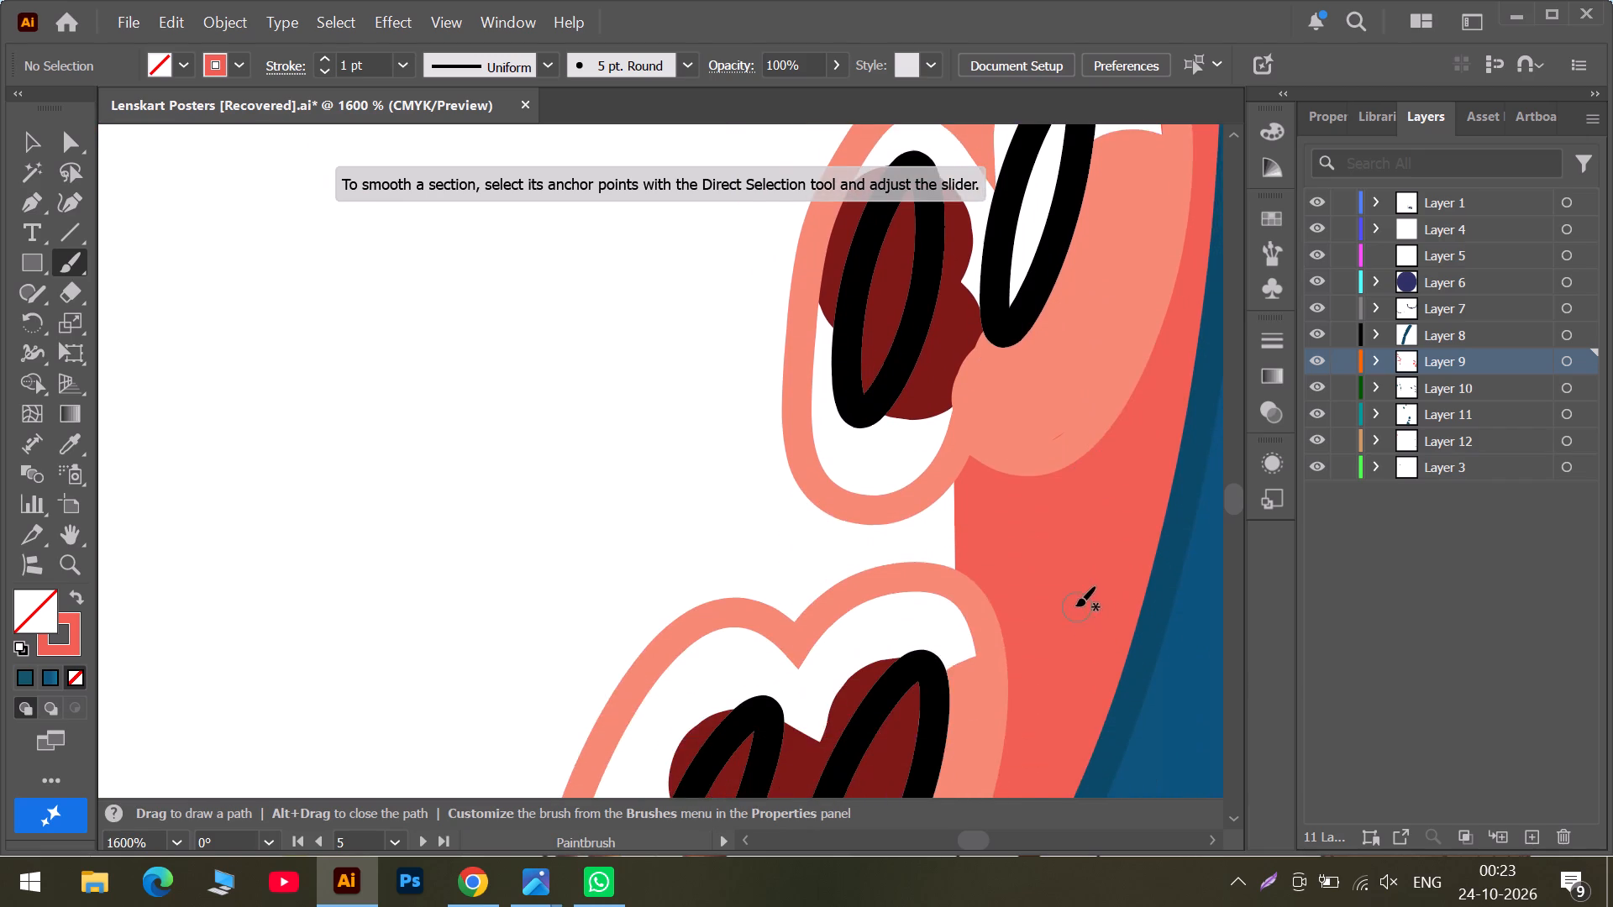
scroll(1071, 605, down, 12)
scroll(859, 643, down, 11)
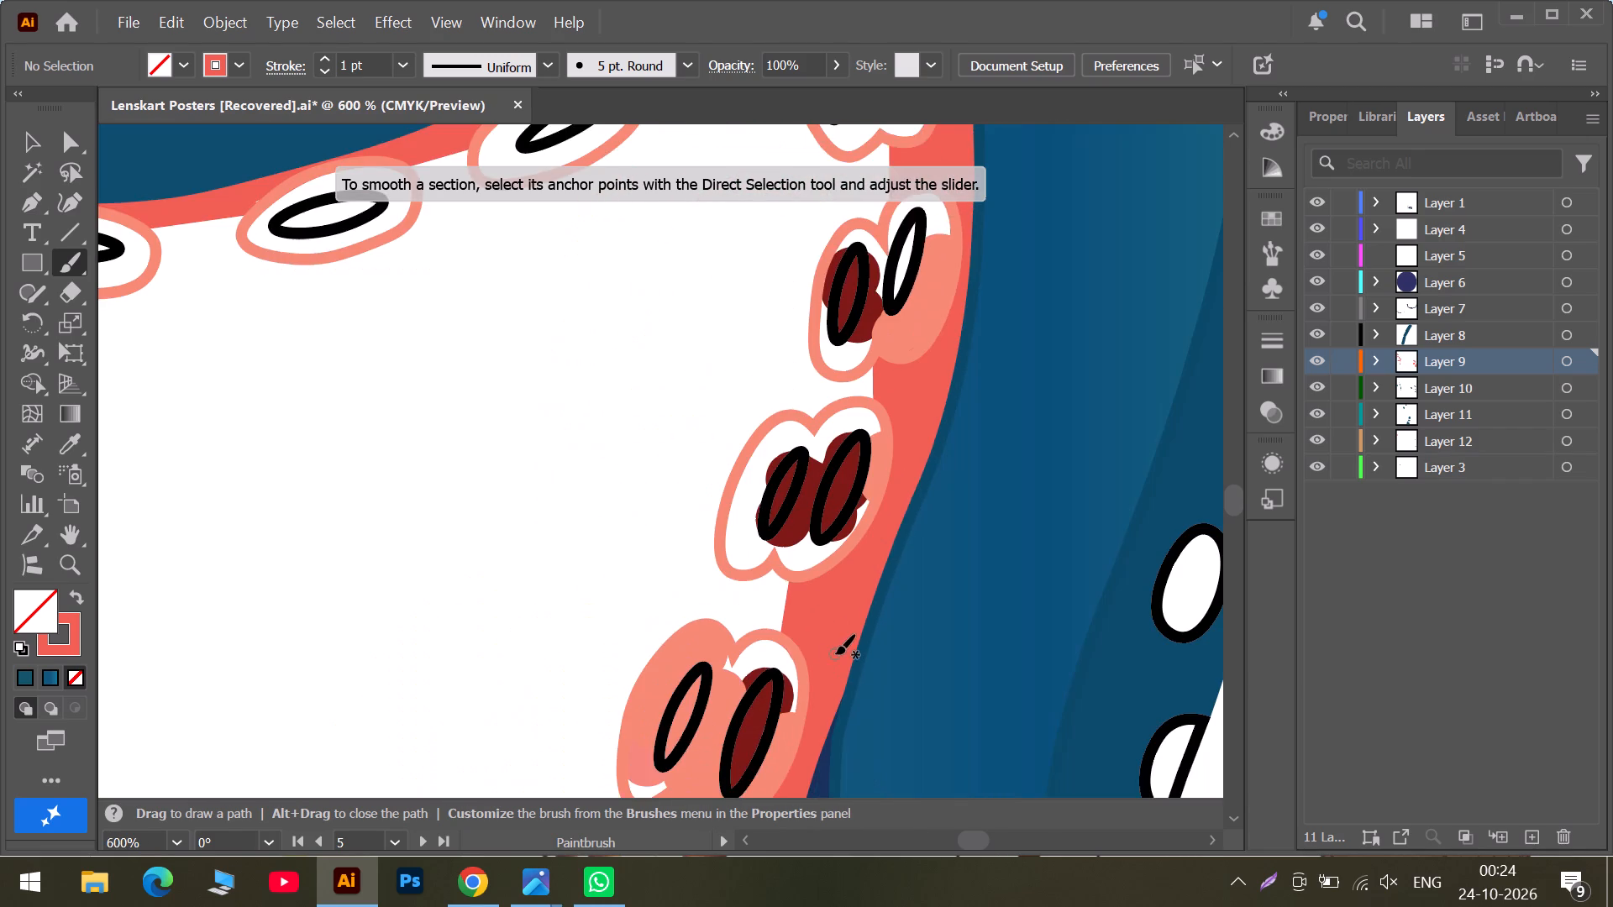
scroll(835, 654, down, 16)
scroll(796, 645, down, 6)
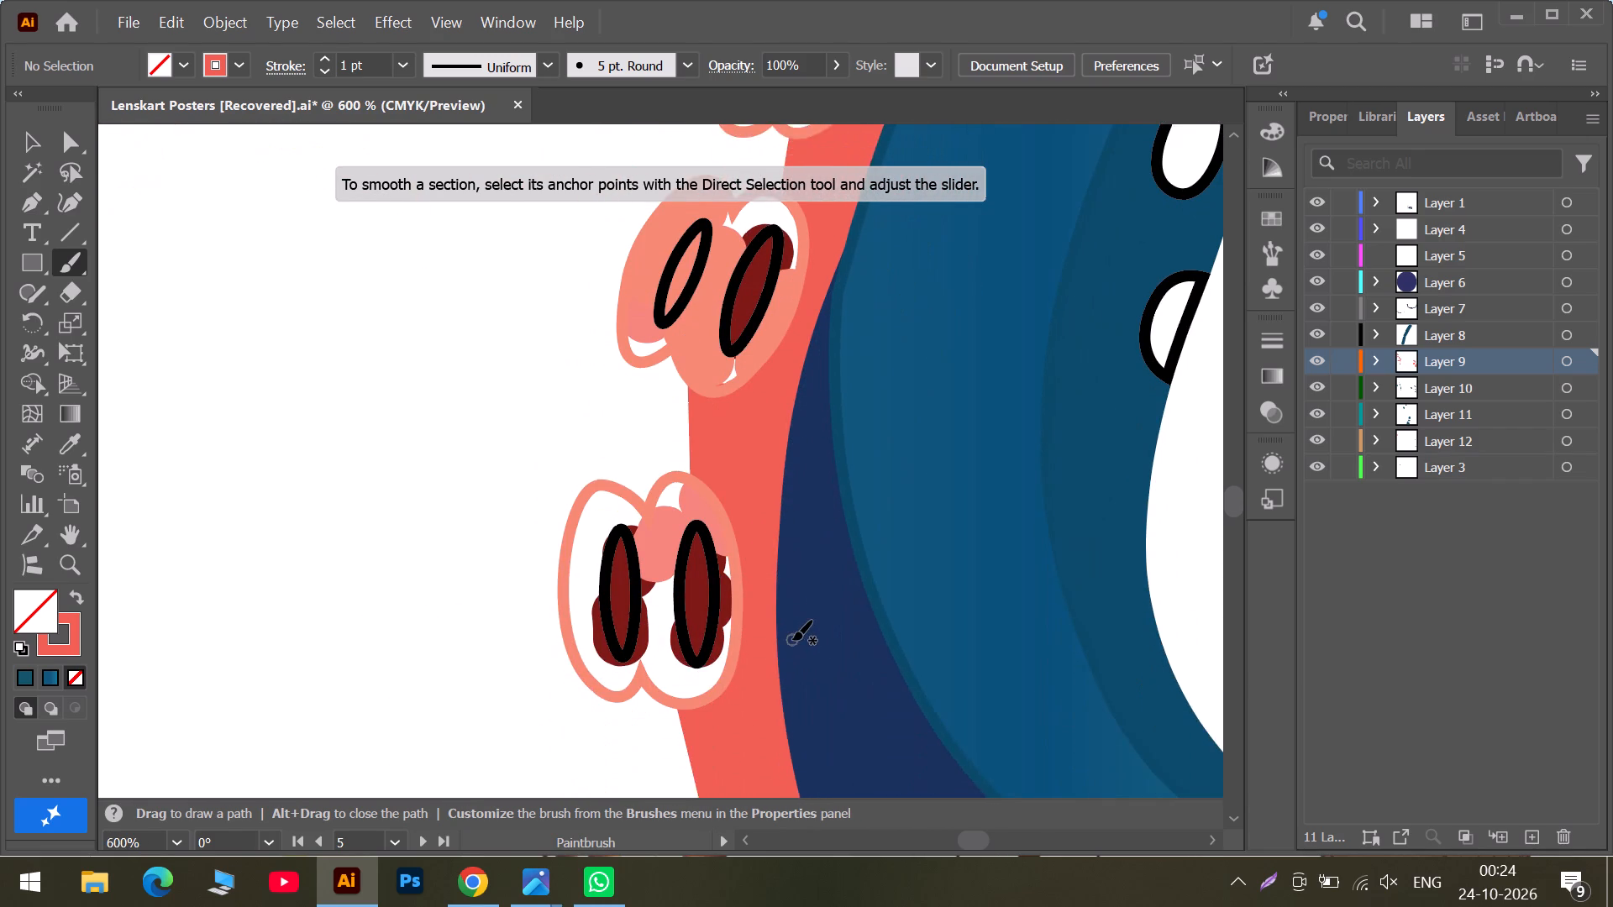
scroll(792, 640, down, 6)
alt+scroll(789, 639, down, 4)
scroll(789, 639, down, 4)
scroll(676, 286, up, 5)
alt+scroll(742, 315, up, 6)
alt+scroll(886, 356, down, 3)
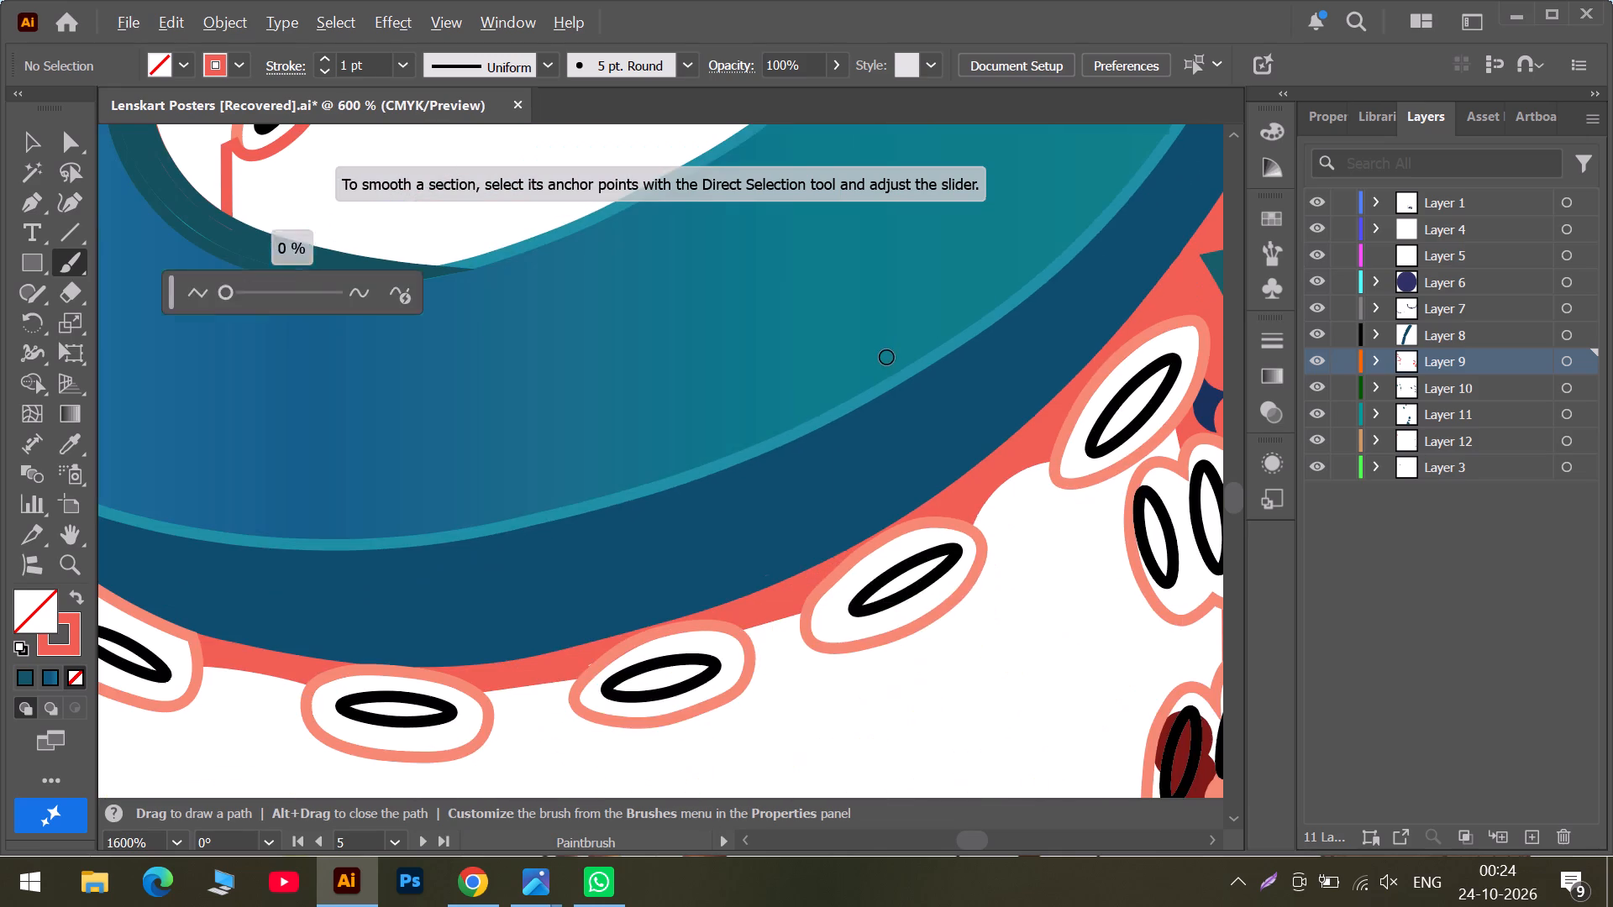
scroll(848, 349, up, 4)
scroll(192, 225, up, 12)
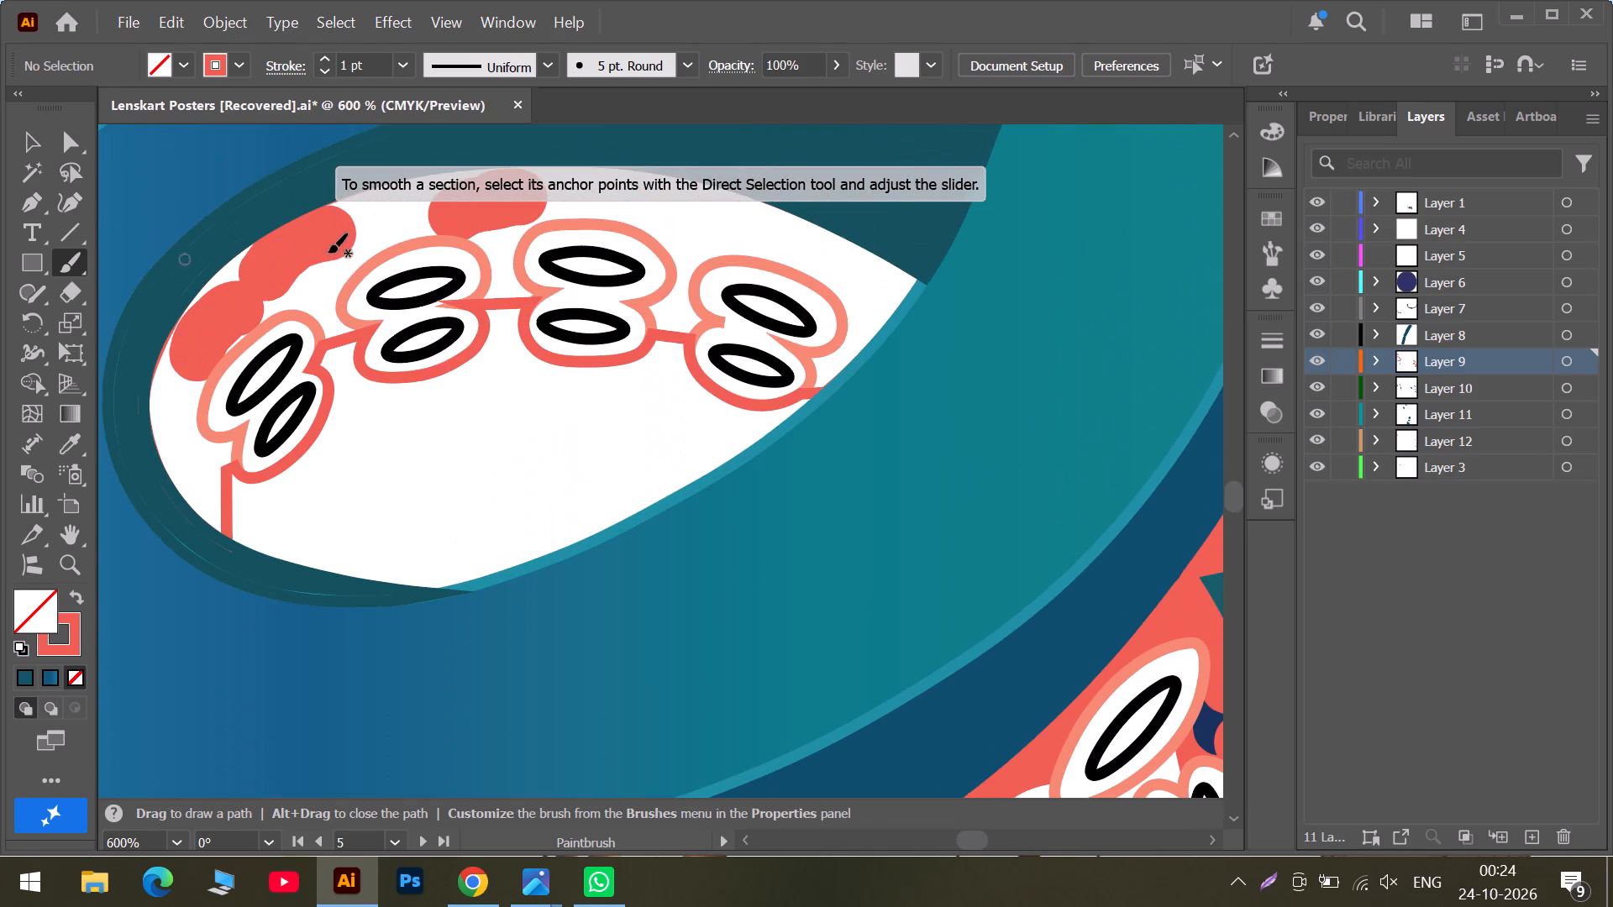
alt+scroll(782, 354, down, 4)
scroll(875, 317, up, 5)
scroll(783, 301, up, 7)
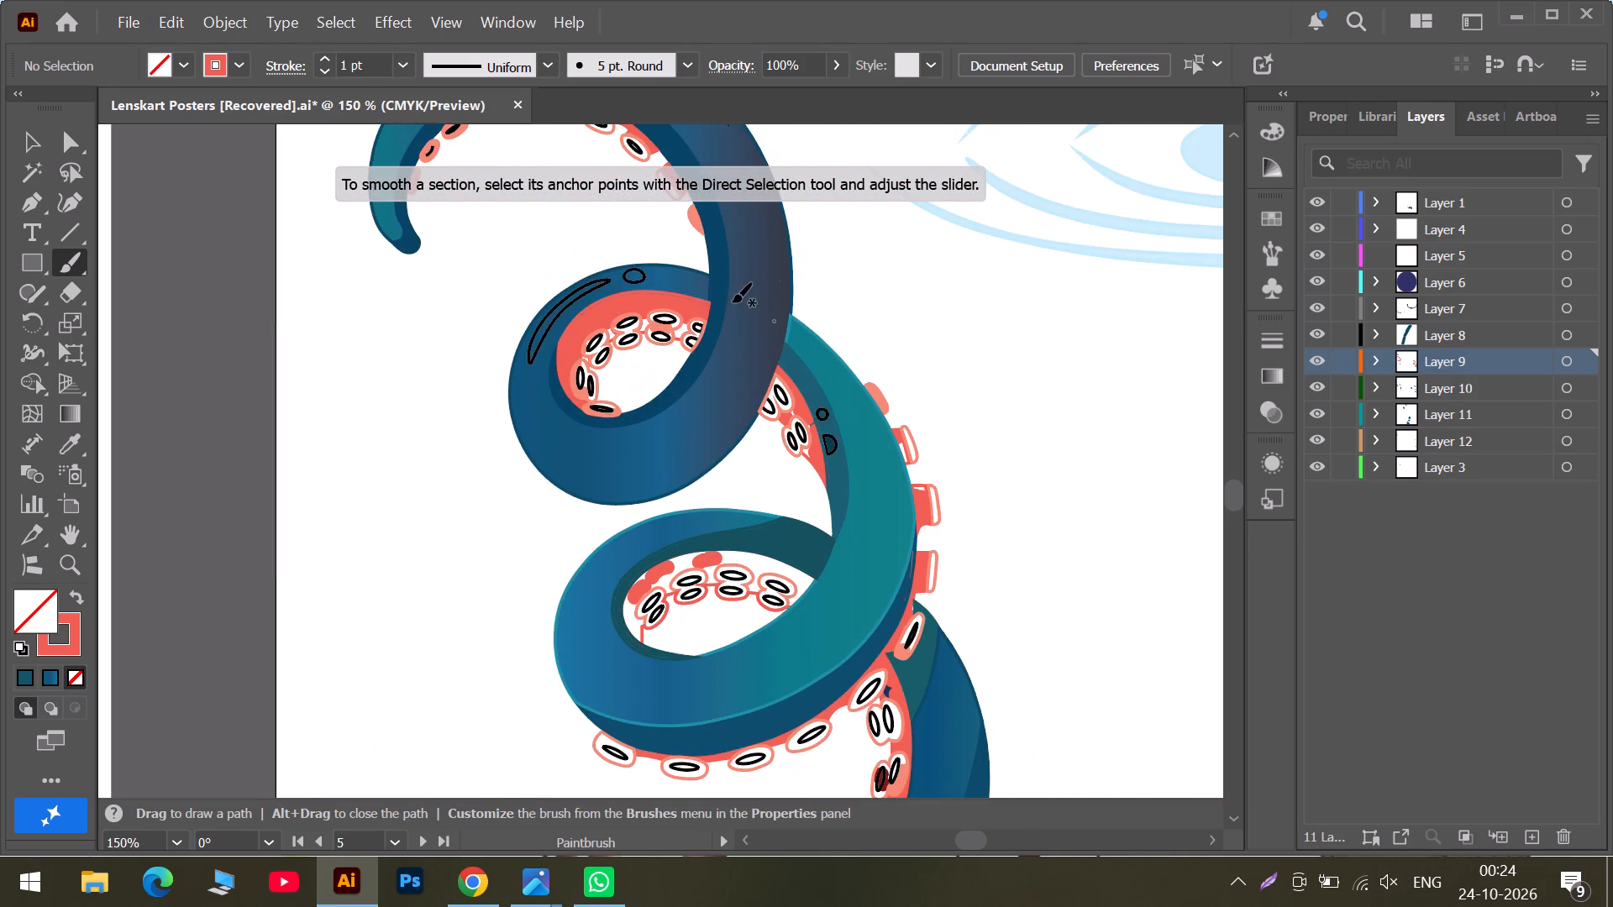
Dab coral over the small white speck above the oval sucker on the inner edge of the upper curling tentacle.
scroll(647, 338, up, 6)
scroll(509, 293, up, 5)
alt+scroll(494, 343, up, 2)
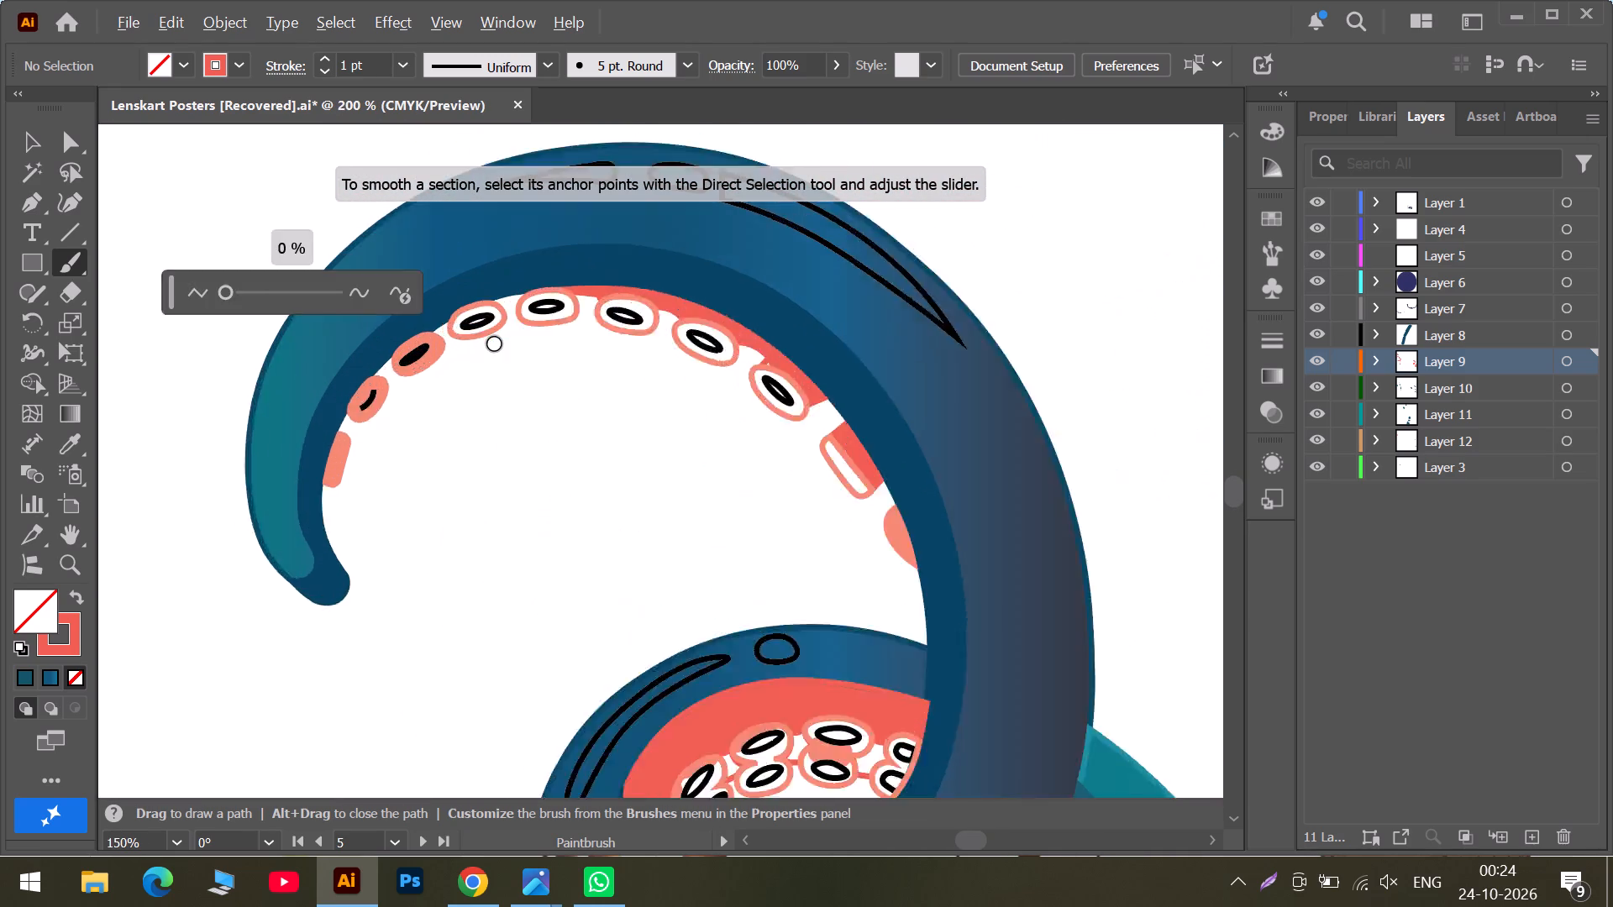
alt+scroll(494, 343, up, 2)
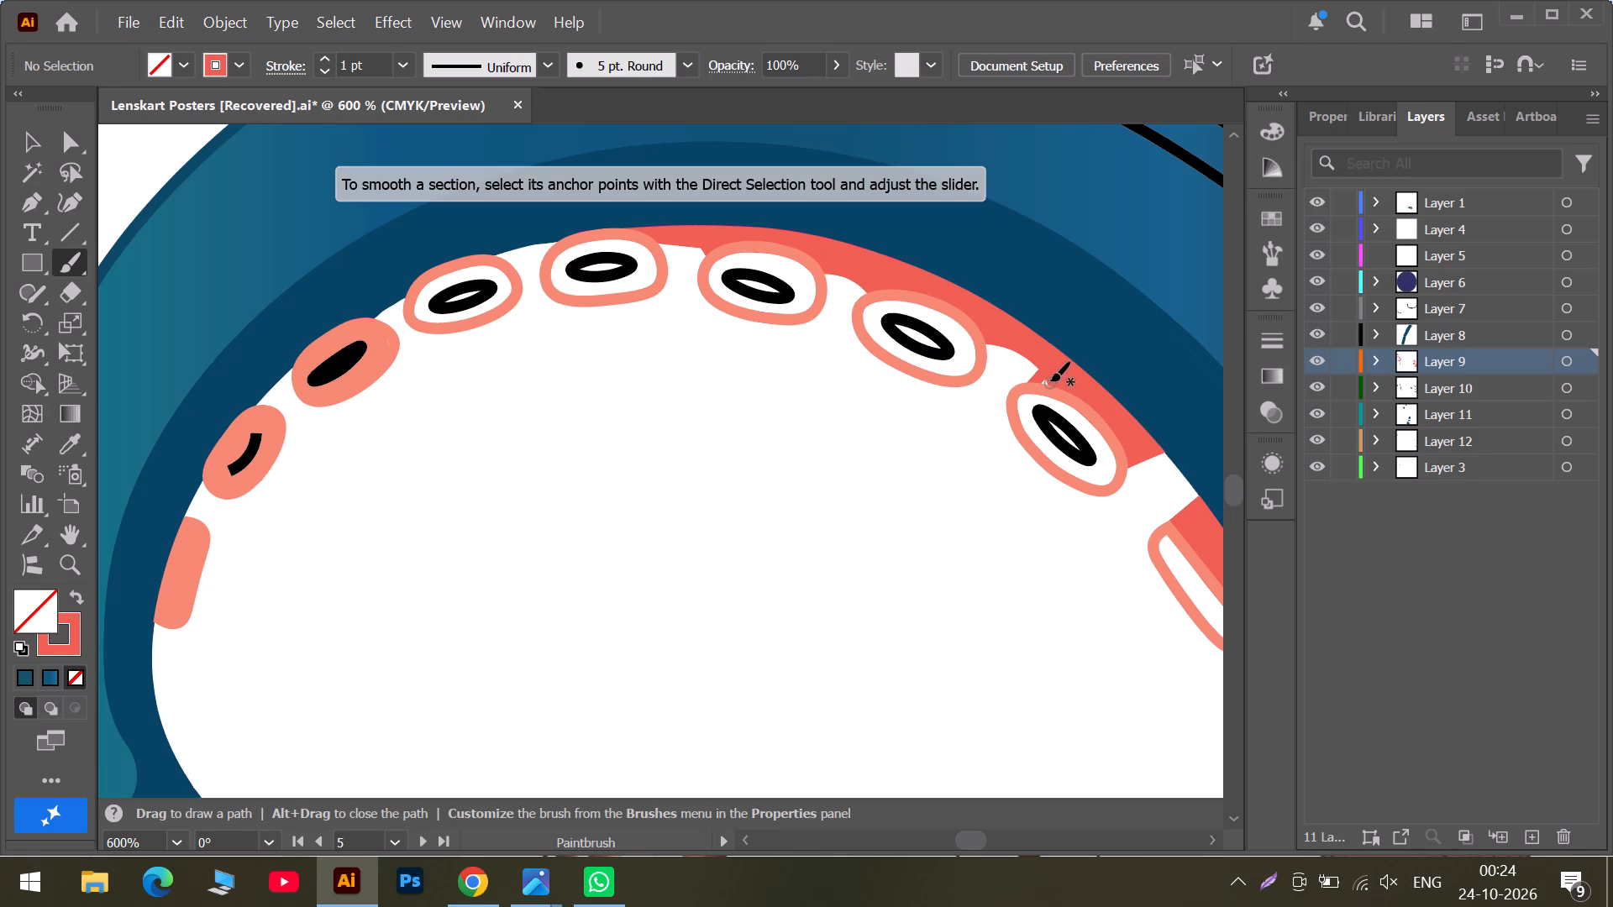
click(1048, 381)
click(1048, 381)
alt+scroll(1048, 384, up, 4)
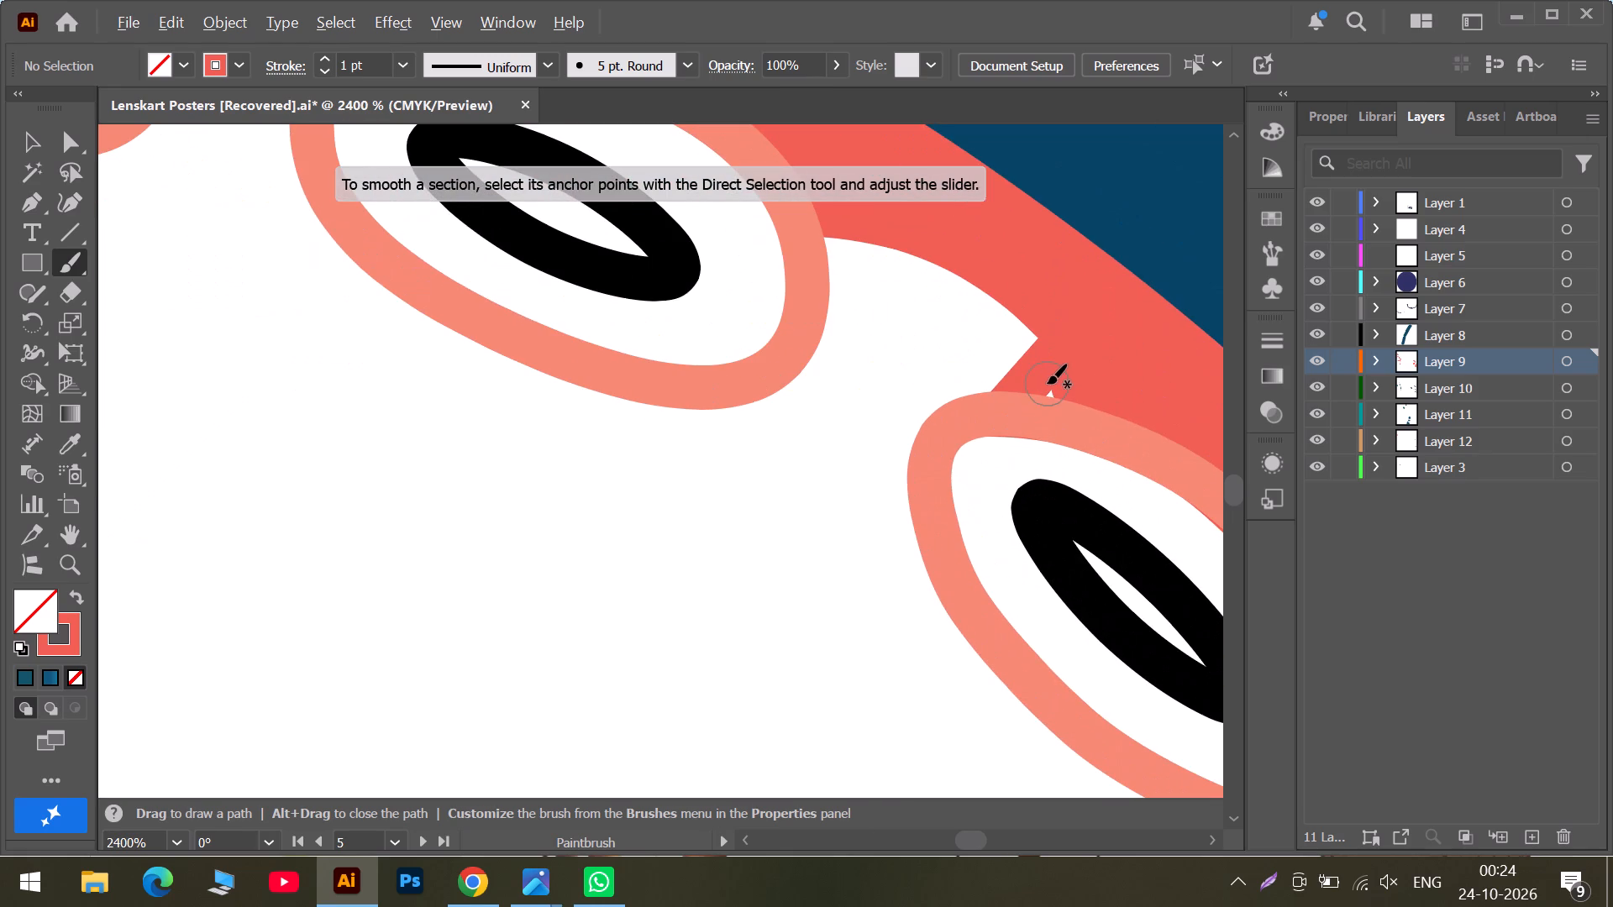
click(1047, 385)
Fill the white gap between the vertical sucker pair and the neighbouring diagonal pair inside the upper coil with coral.
alt+scroll(1090, 380, down, 4)
scroll(1123, 433, down, 6)
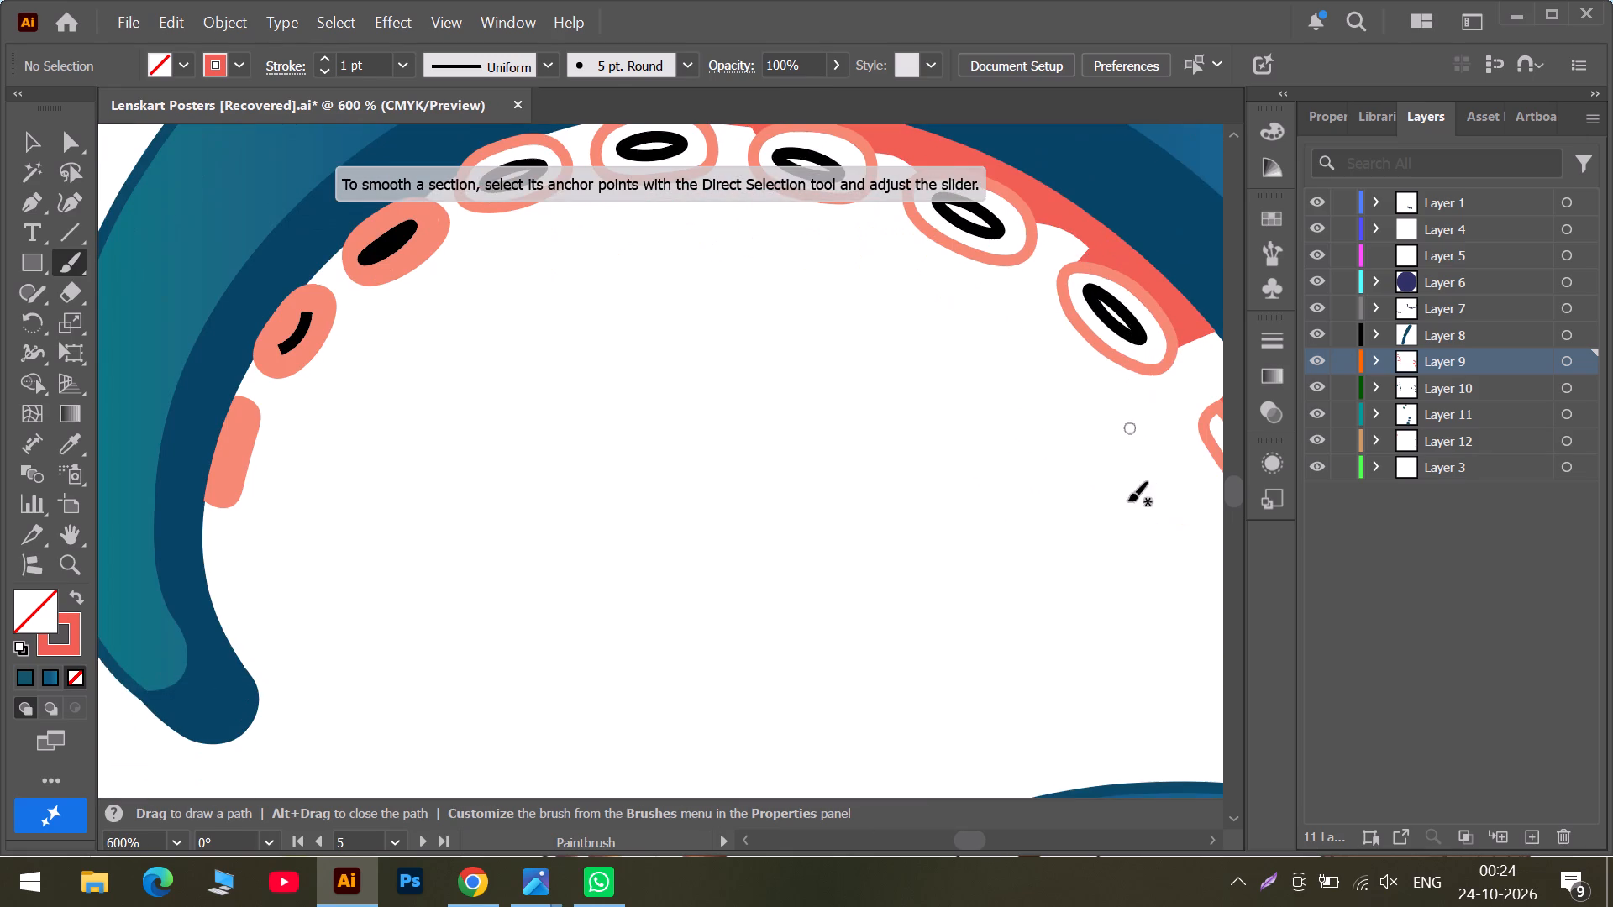
click(1034, 836)
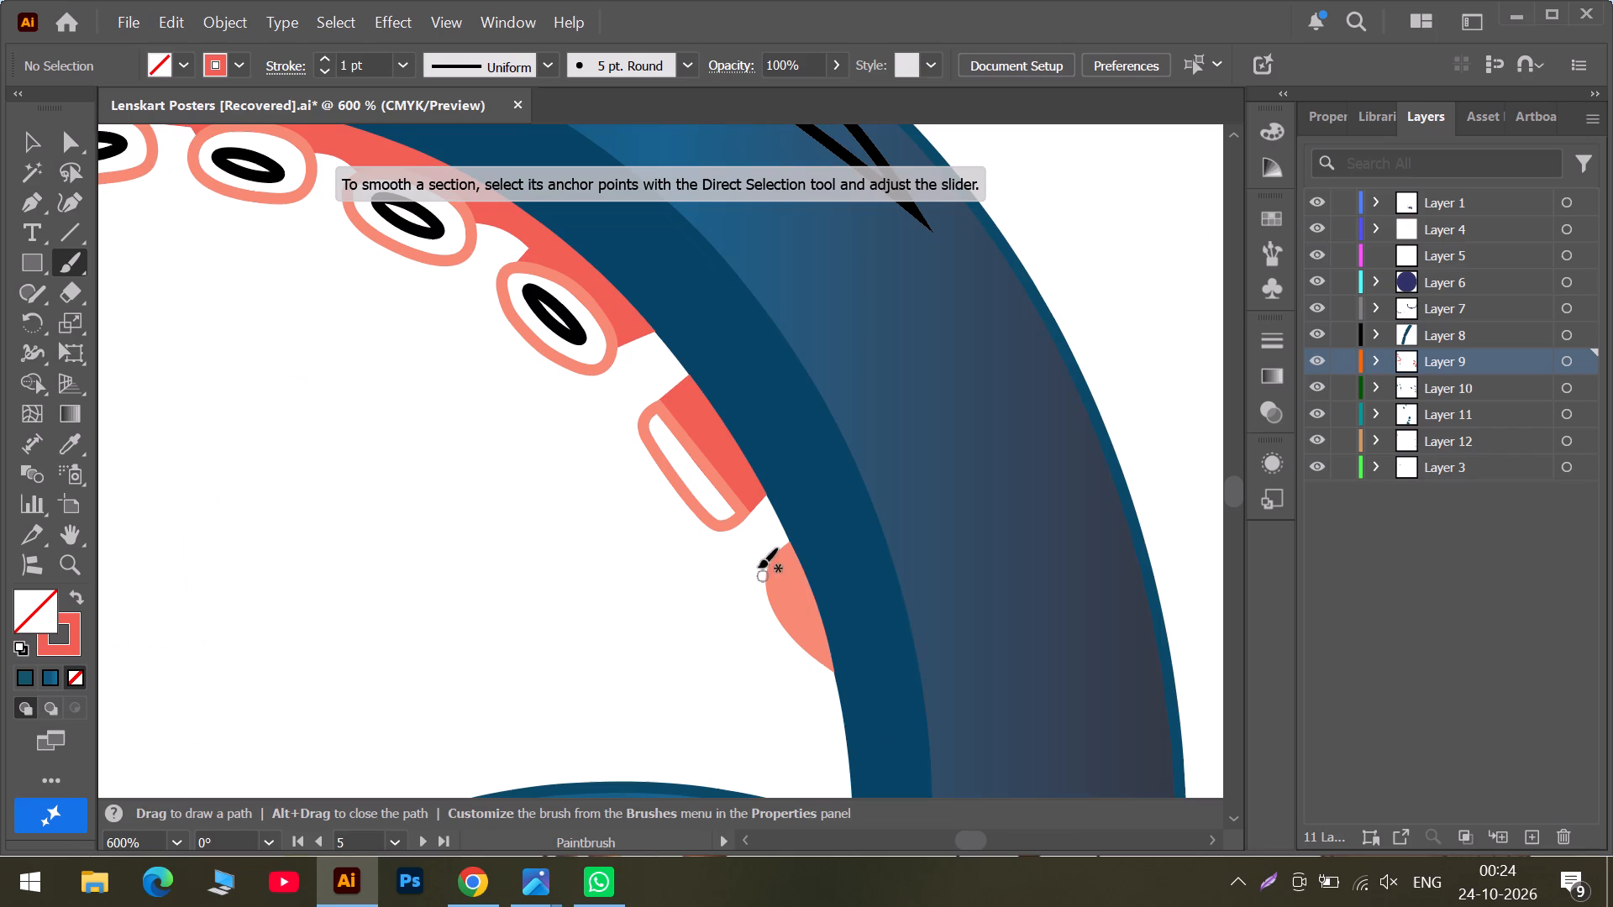
alt+scroll(795, 604, down, 4)
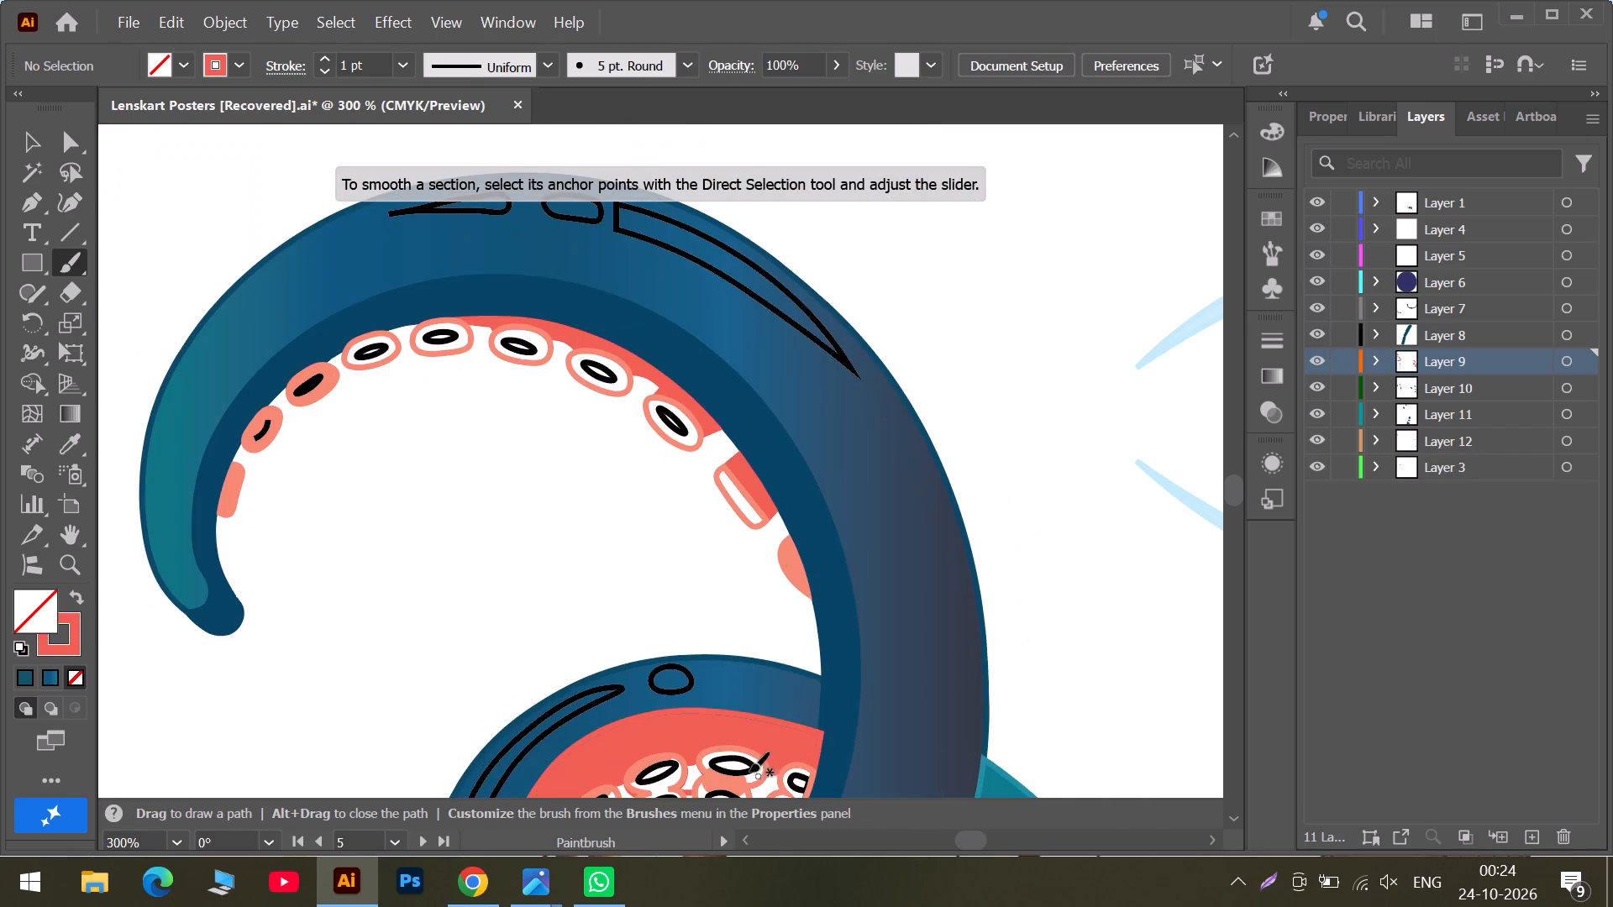
scroll(730, 762, down, 6)
scroll(680, 705, down, 6)
scroll(599, 614, up, 5)
scroll(543, 636, down, 6)
alt+scroll(527, 617, up, 2)
drag(428, 414, 418, 443)
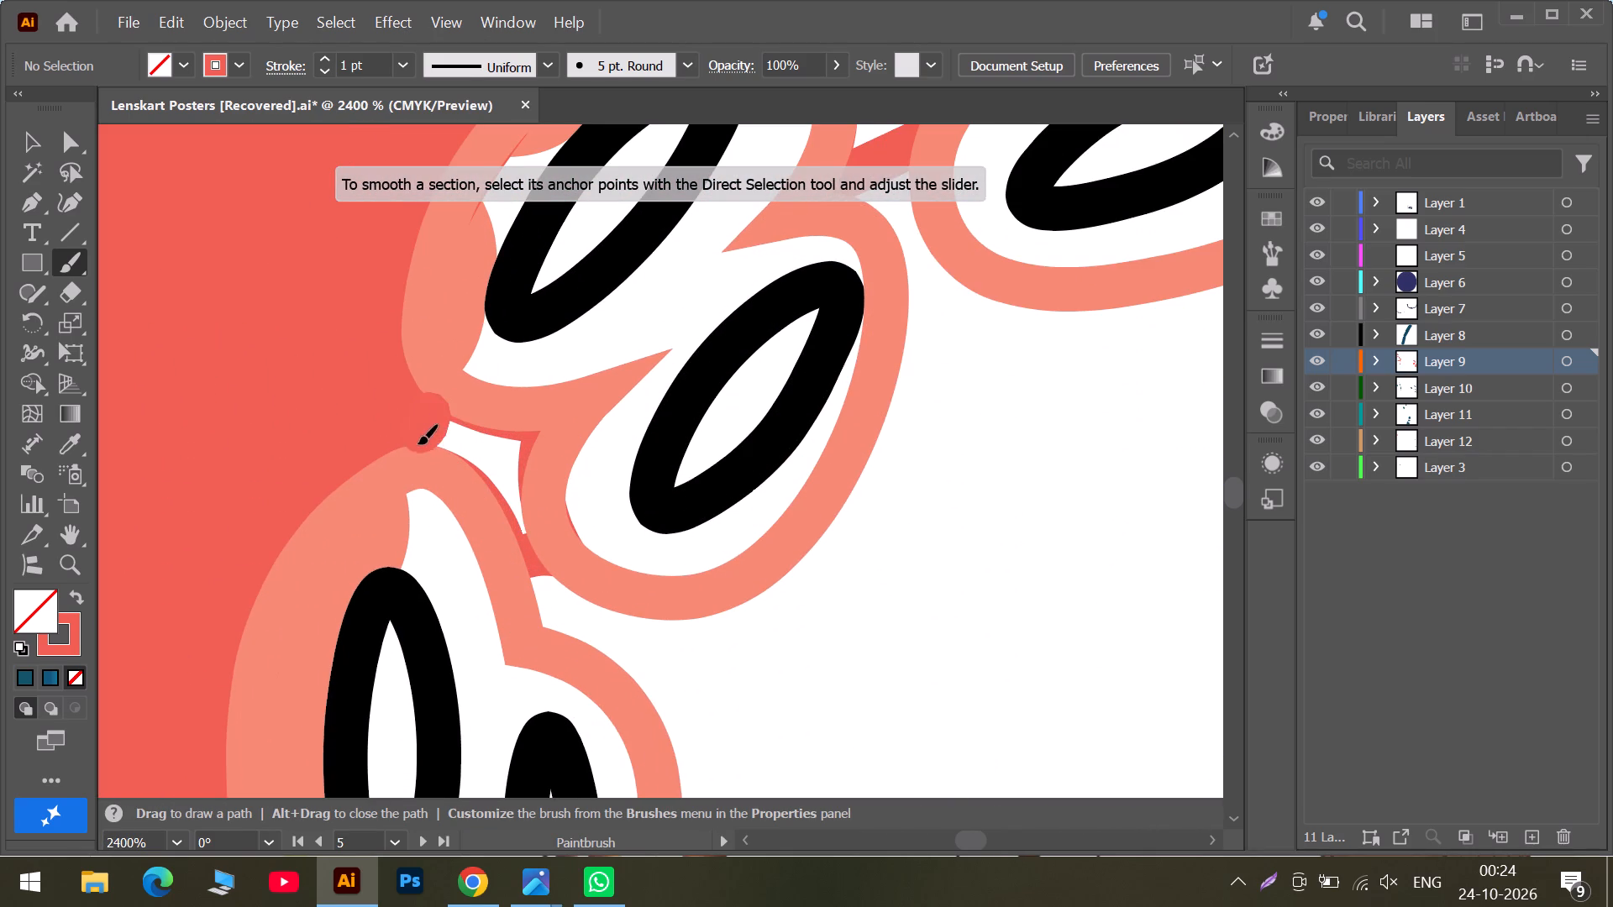
drag(418, 443, 418, 444)
click(448, 436)
drag(471, 441, 472, 464)
drag(491, 451, 491, 474)
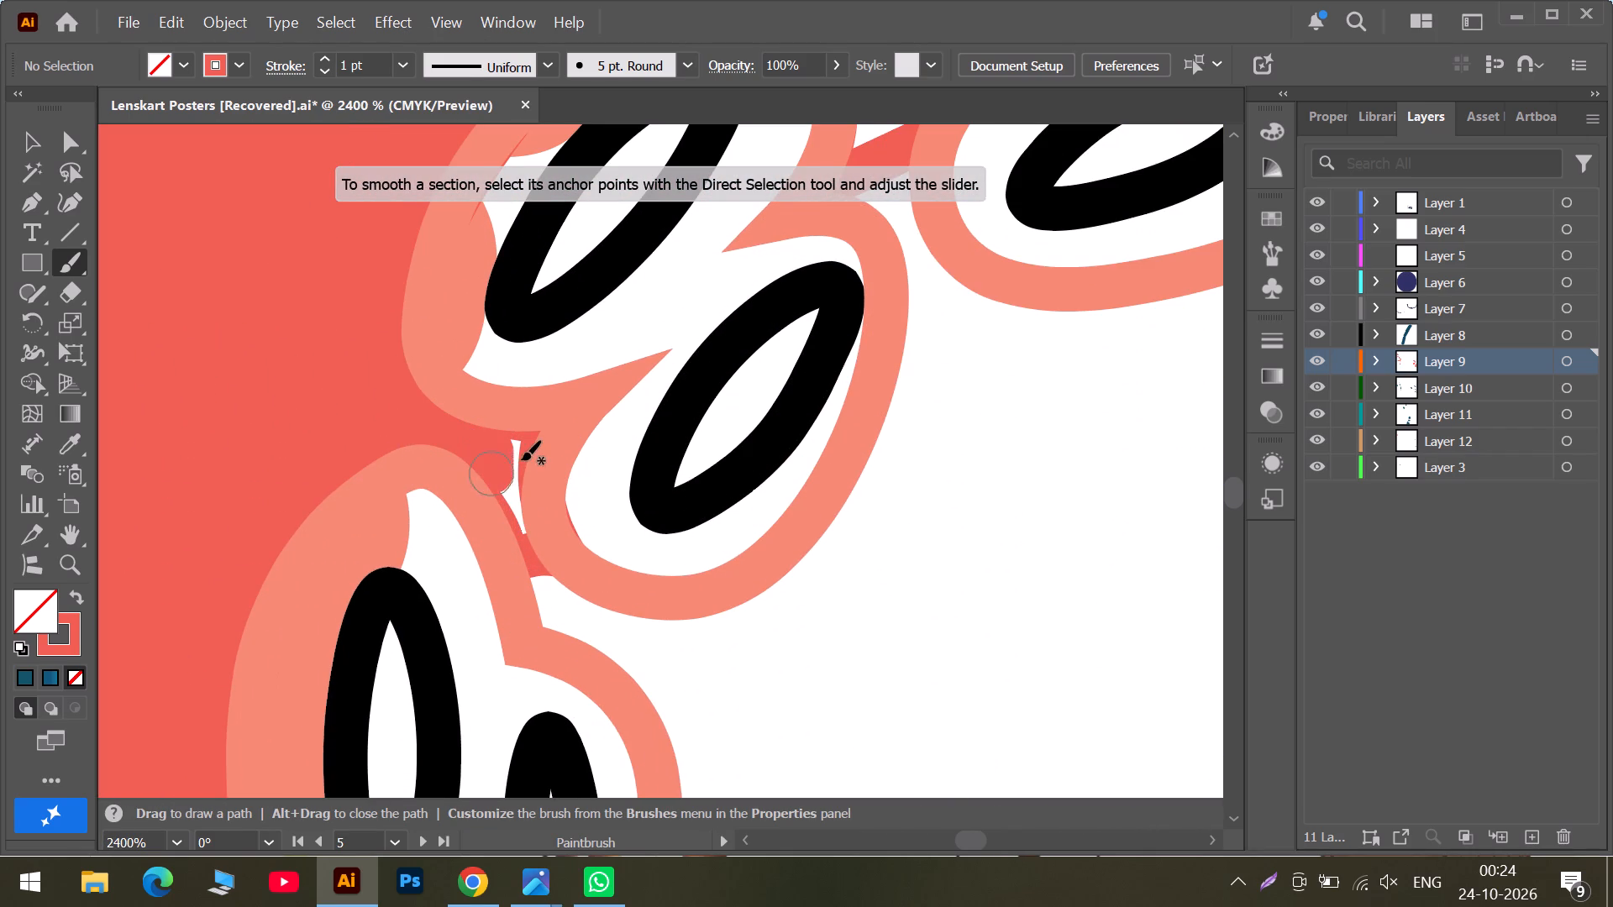
drag(523, 459, 512, 479)
drag(514, 473, 518, 516)
drag(521, 517, 531, 548)
drag(510, 442, 504, 467)
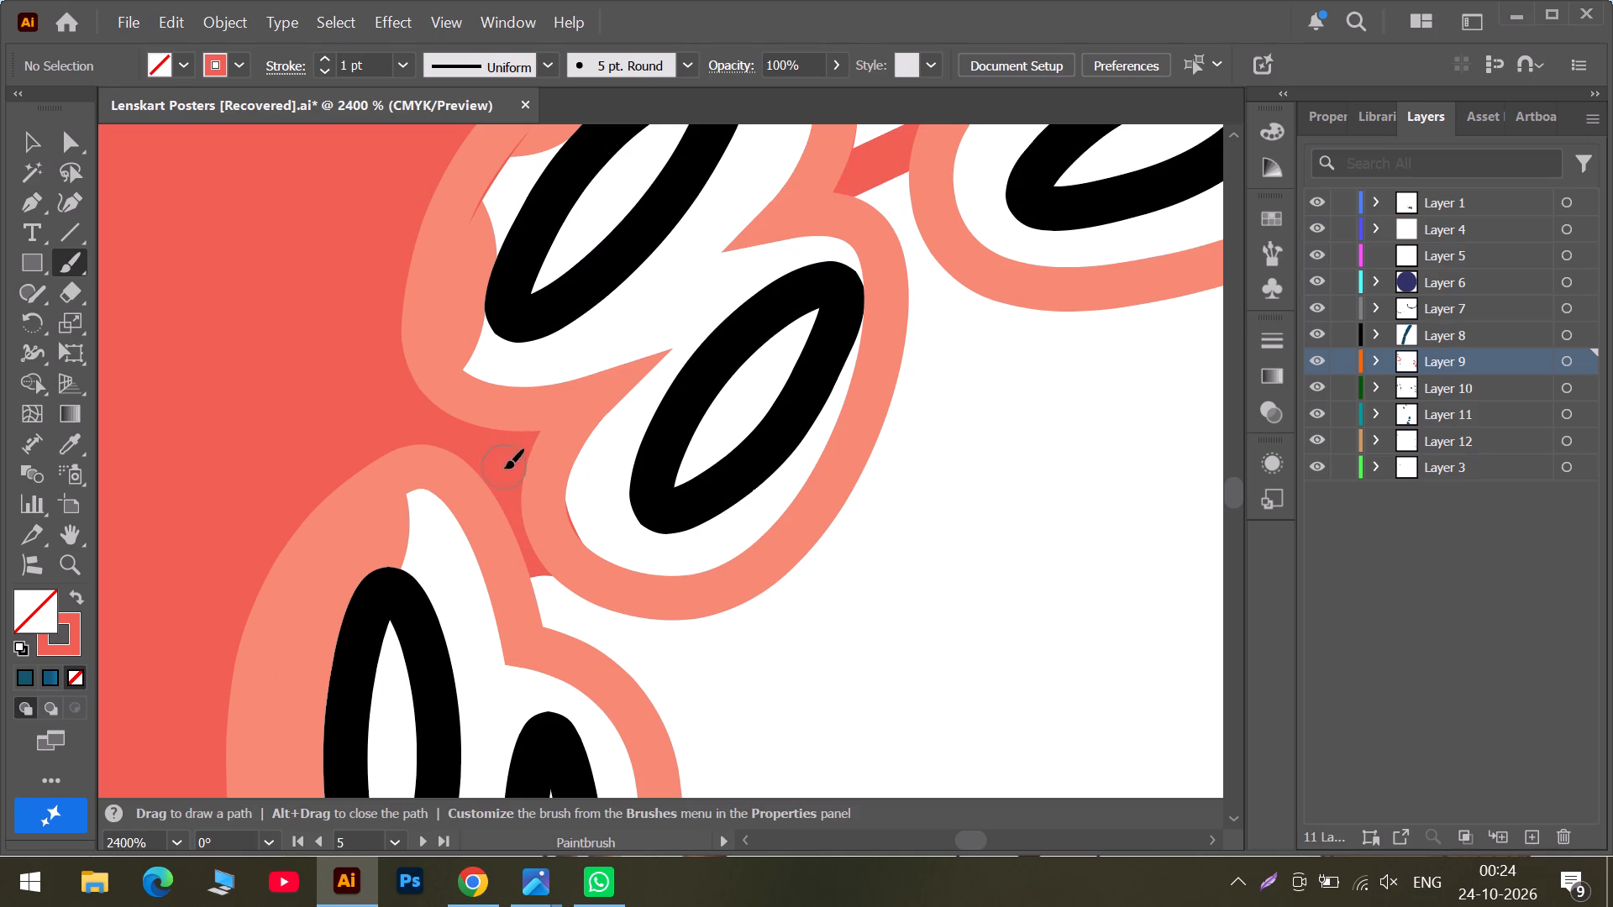
Fill most of the white gap between the diagonal sucker pair and the flatter pair beyond it with coral, down to the connecting strip.
scroll(781, 332, up, 5)
scroll(858, 304, up, 5)
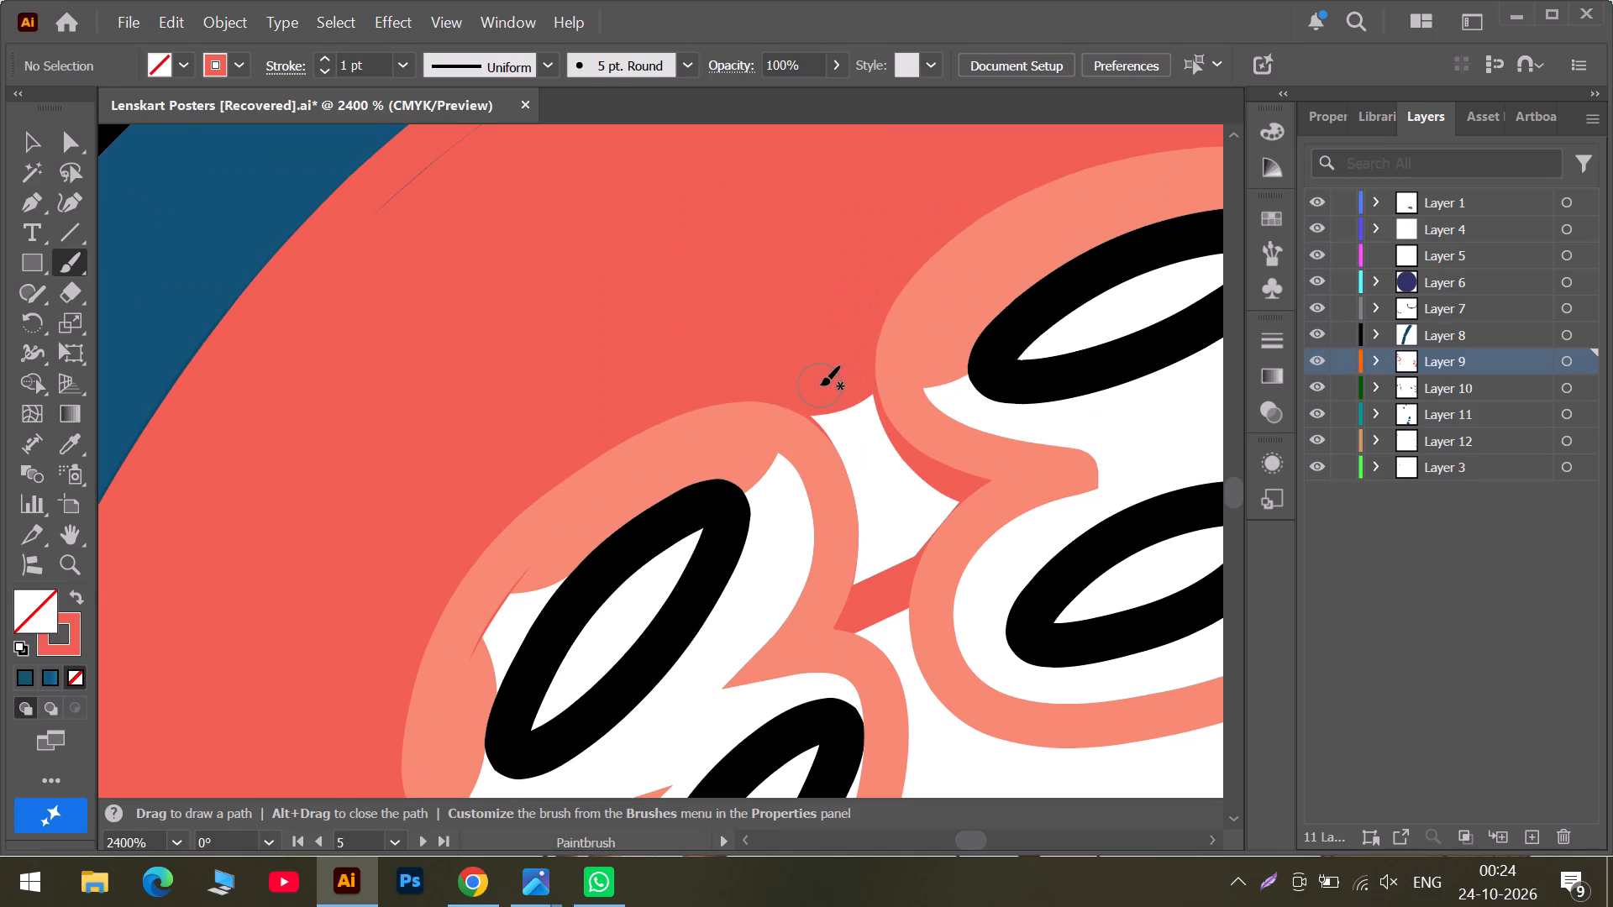
drag(825, 404, 867, 464)
drag(848, 401, 876, 480)
drag(869, 406, 915, 501)
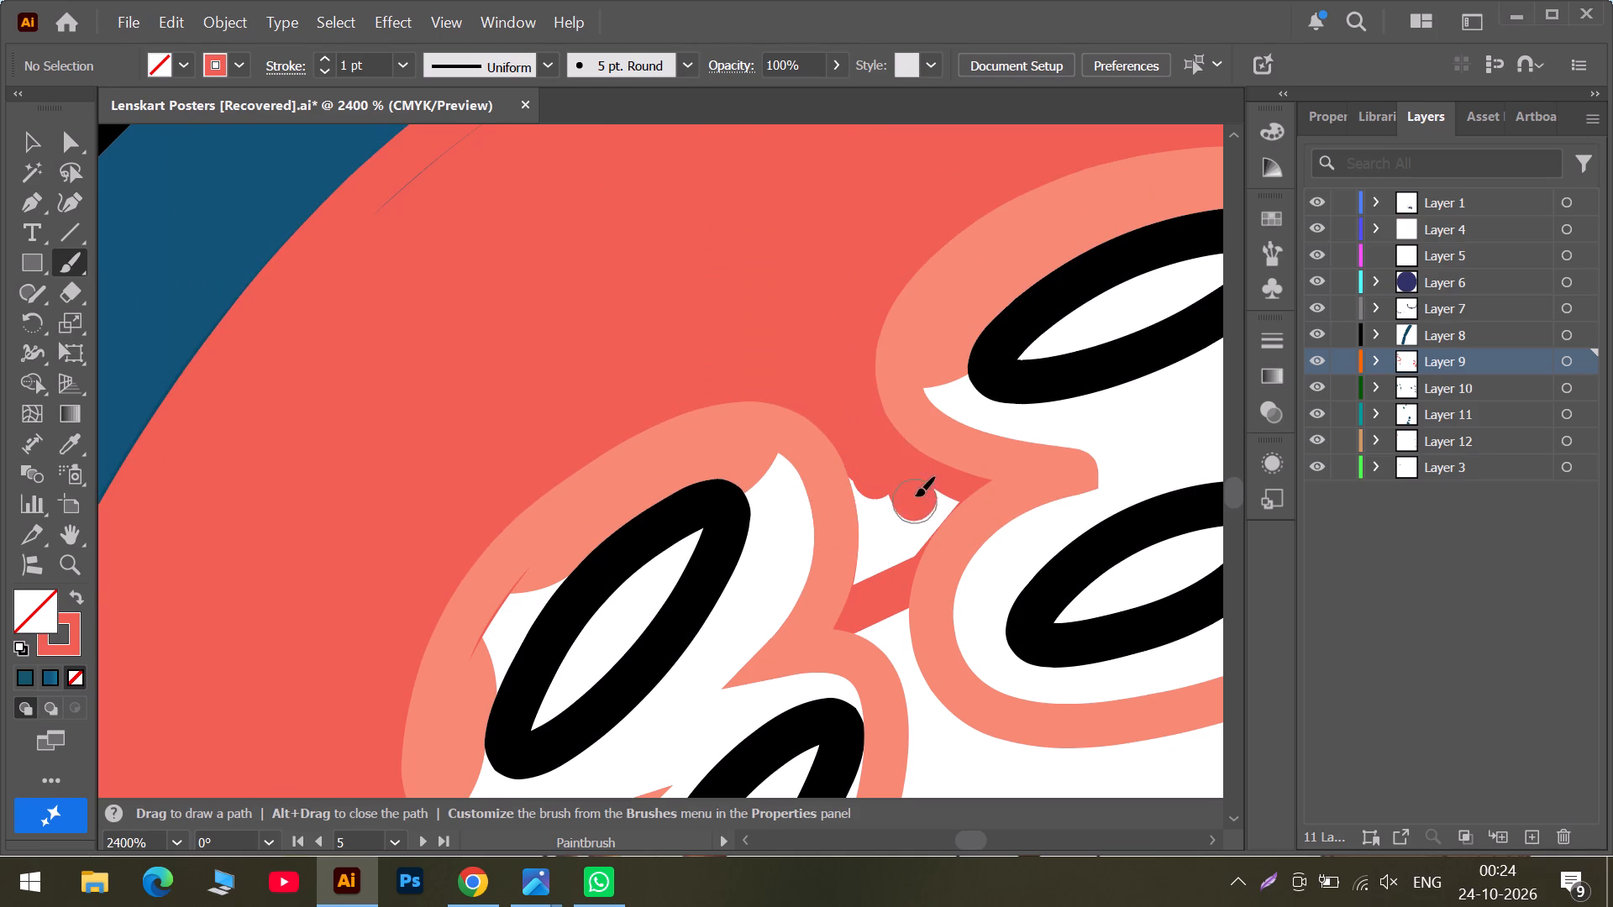
drag(915, 494, 928, 533)
drag(948, 511, 947, 520)
drag(944, 510, 915, 532)
drag(914, 517, 891, 548)
drag(879, 495, 859, 537)
Cover the leftover white slivers along the diagonal sucker's outline and above the connecting strip with coral.
drag(834, 422, 833, 437)
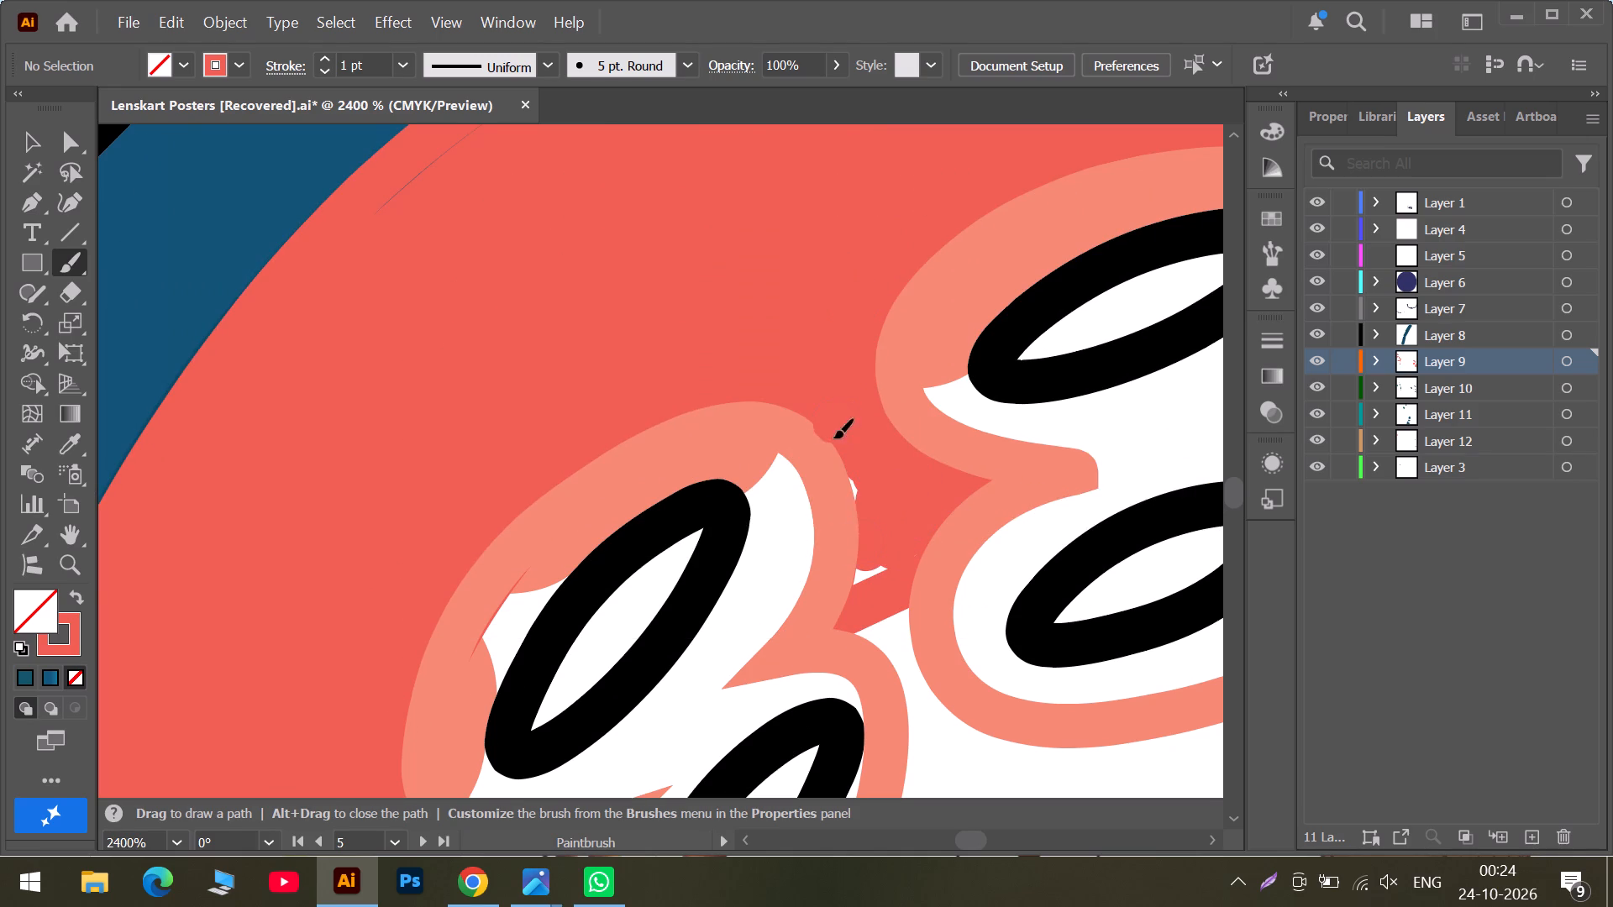
drag(833, 437, 846, 534)
drag(861, 514, 863, 579)
drag(863, 576, 871, 579)
click(898, 574)
alt+scroll(899, 520, down, 3)
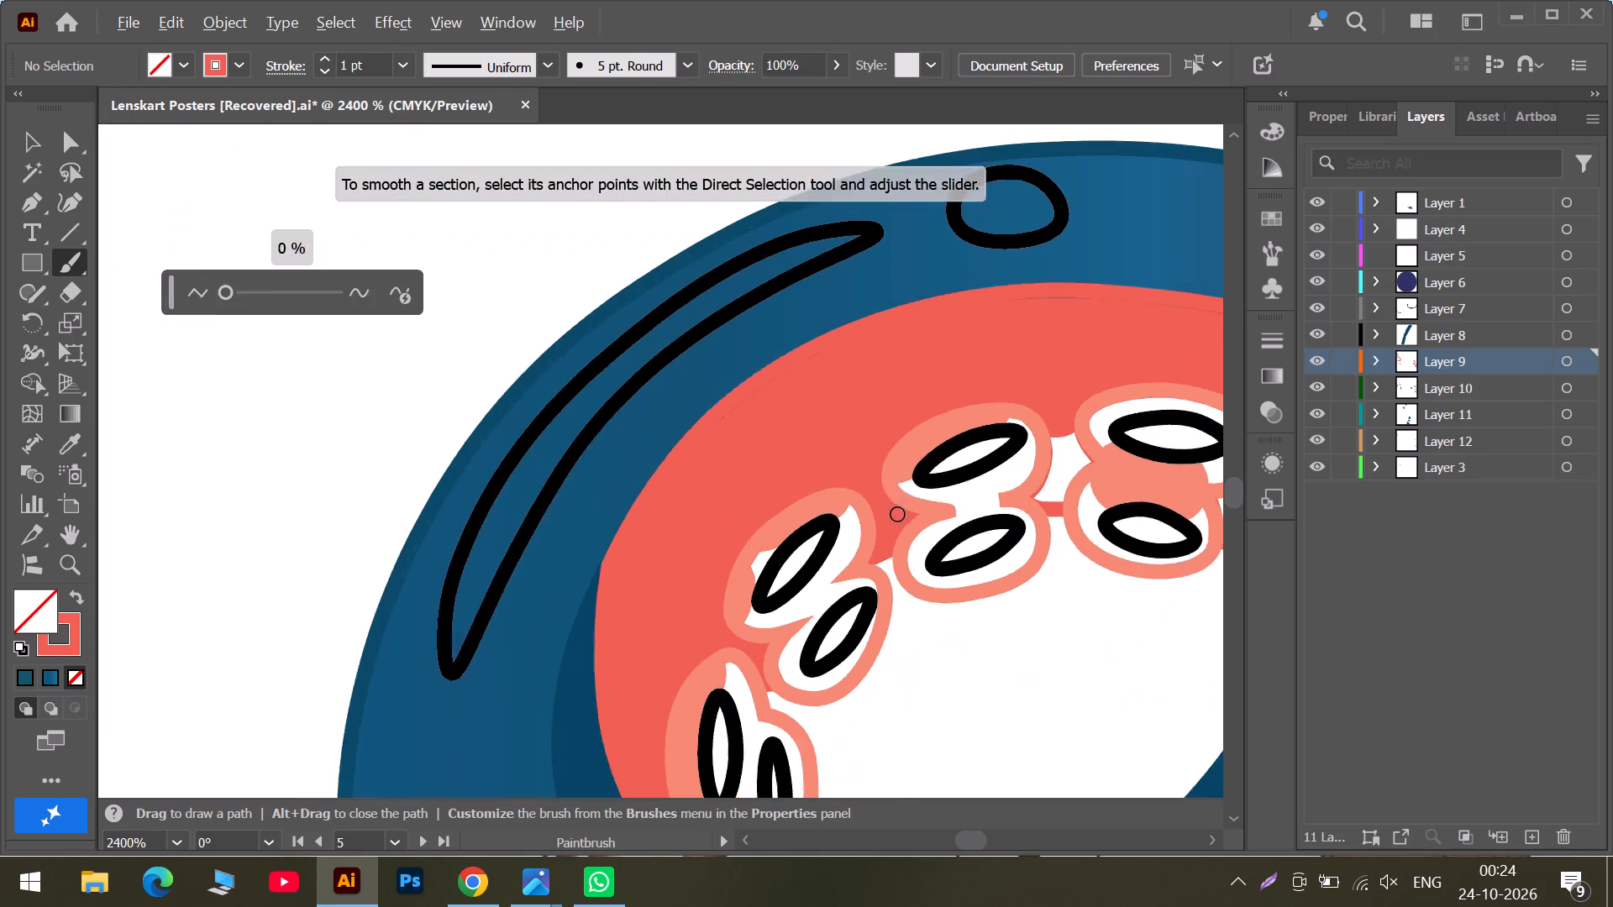
Fill the upper part of the white gap between the flatter diagonal sucker pair and the horizontal pair in the upper coil with coral.
alt+scroll(897, 514, down, 1)
click(1023, 840)
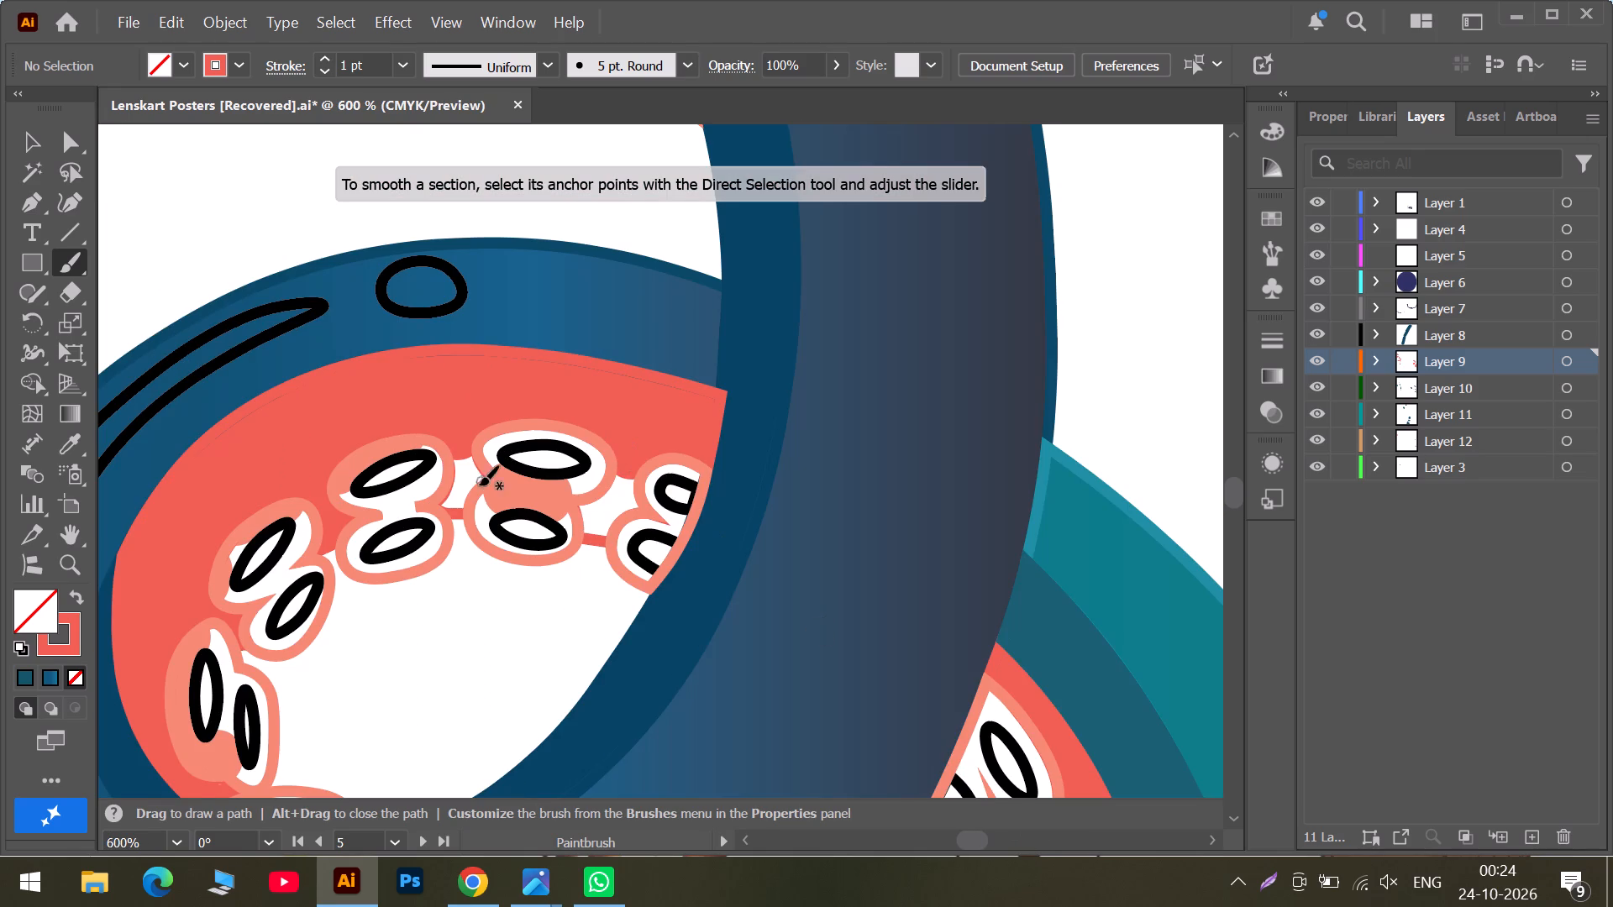
scroll(449, 490, up, 4)
alt+scroll(468, 490, up, 4)
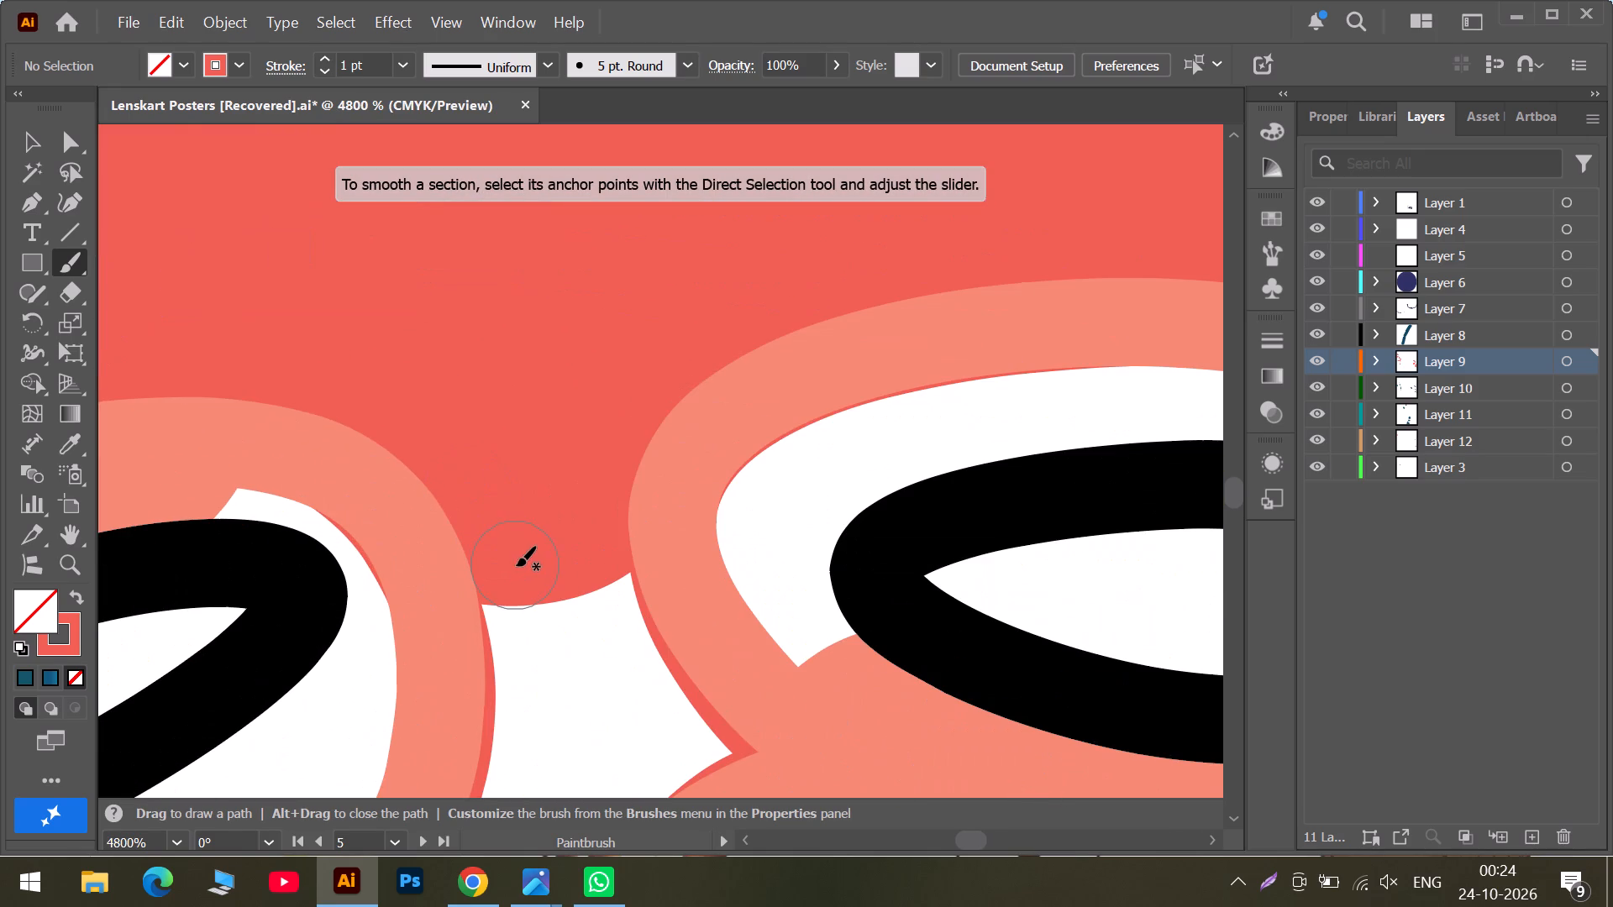
drag(519, 579, 521, 700)
drag(561, 614, 568, 684)
drag(611, 589, 612, 715)
drag(618, 641, 638, 726)
scroll(634, 668, down, 5)
drag(707, 309, 713, 320)
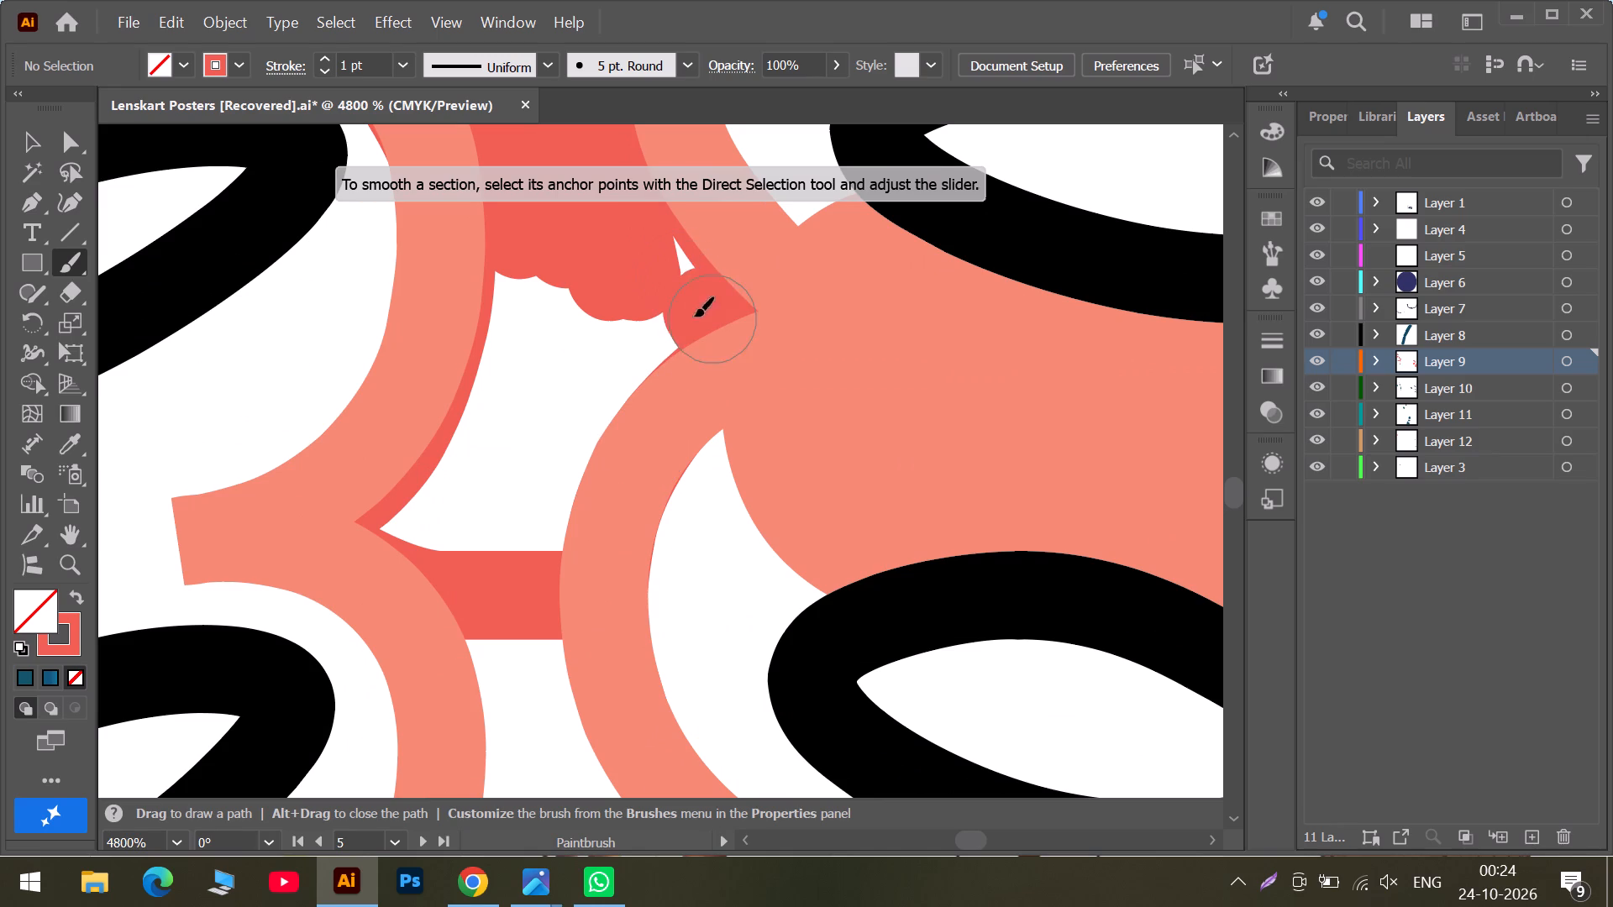
drag(674, 258, 598, 379)
drag(662, 354, 578, 401)
drag(580, 283, 528, 401)
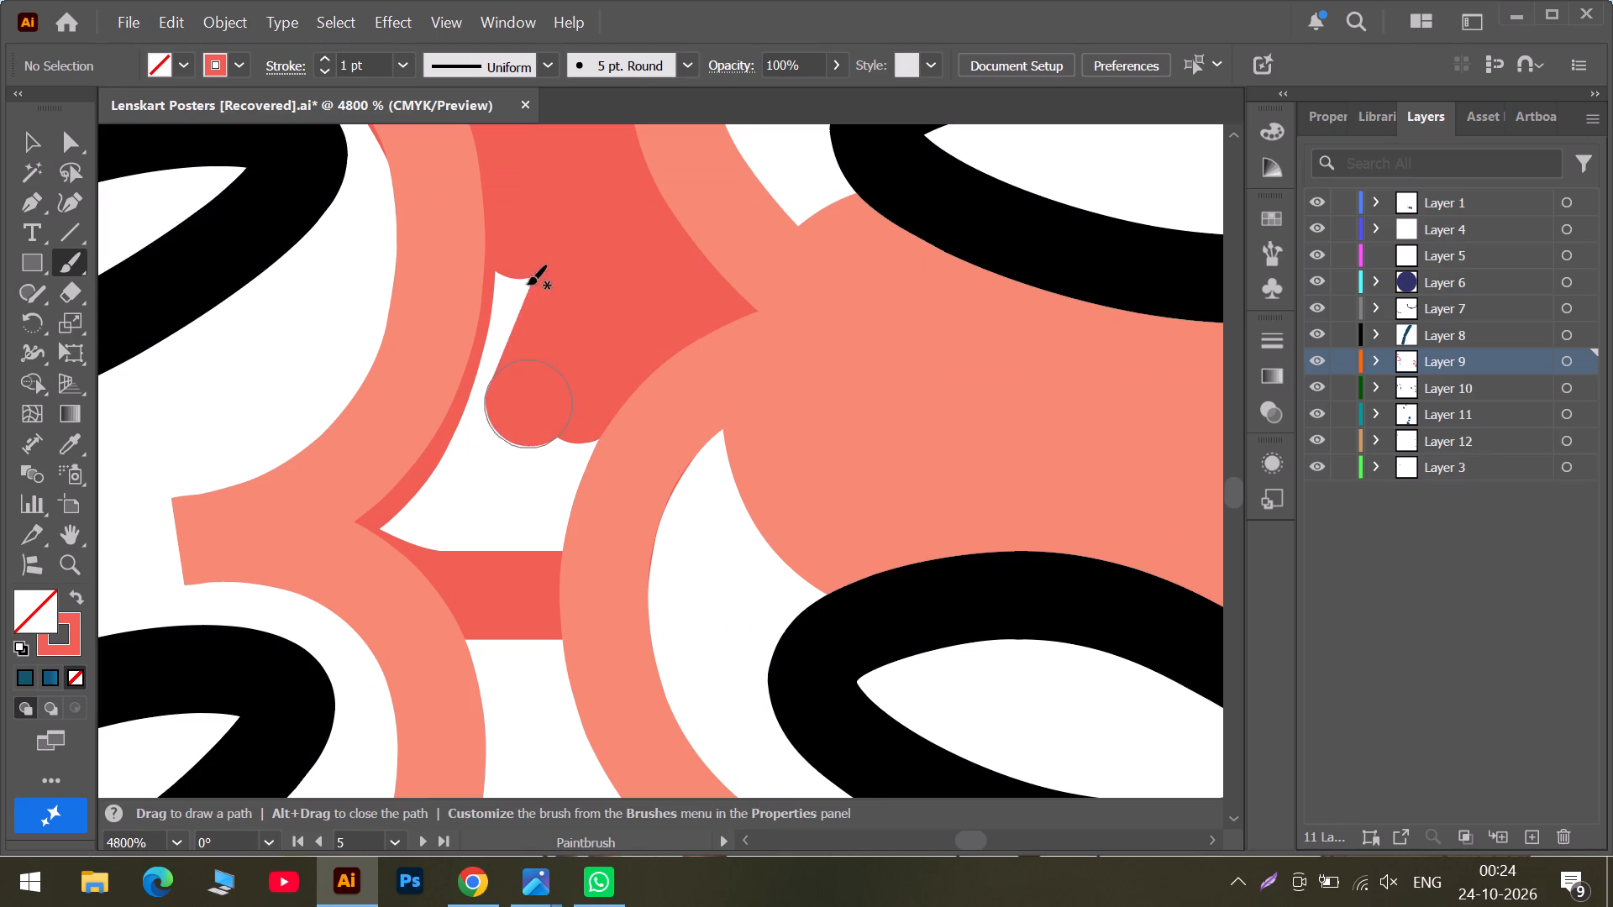
Fill the rest of that gap with coral along the diagonal pair's outline, down to the connecting strip.
drag(523, 278, 490, 448)
drag(486, 446, 441, 486)
drag(440, 487, 422, 514)
drag(422, 514, 428, 525)
drag(472, 522, 487, 531)
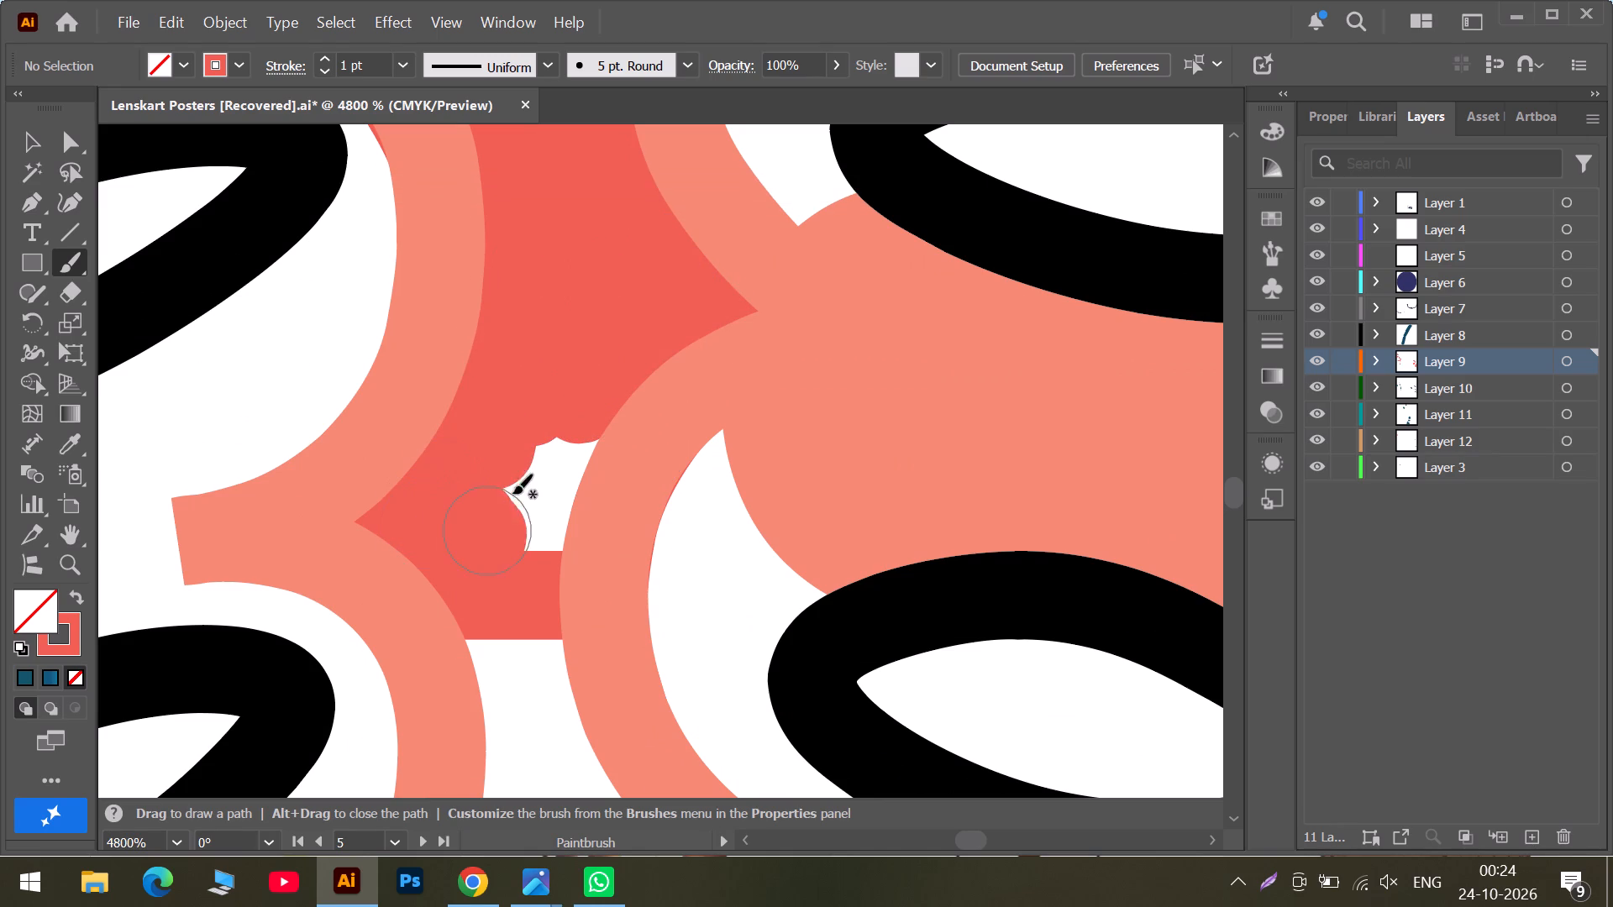
drag(522, 480, 539, 488)
drag(567, 440, 544, 508)
drag(542, 510, 535, 546)
Fill the upper part of the white gap between the horizontal sucker pair and the cut-off pair at the tentacle overlap with coral.
alt+scroll(564, 505, down, 4)
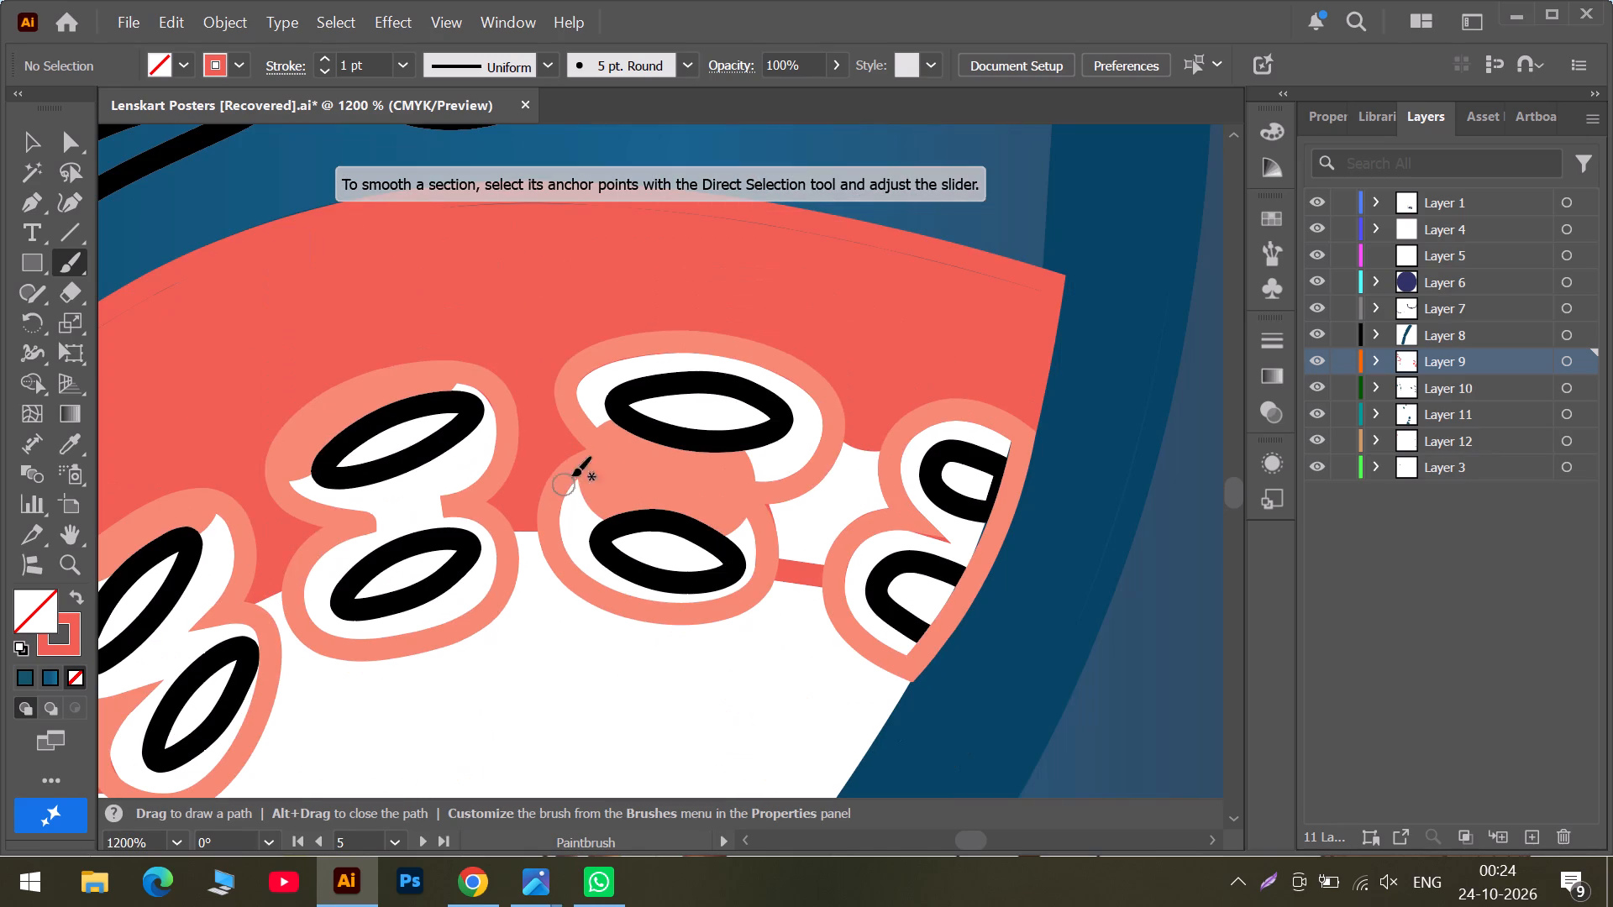
alt+scroll(810, 511, up, 4)
scroll(975, 245, up, 2)
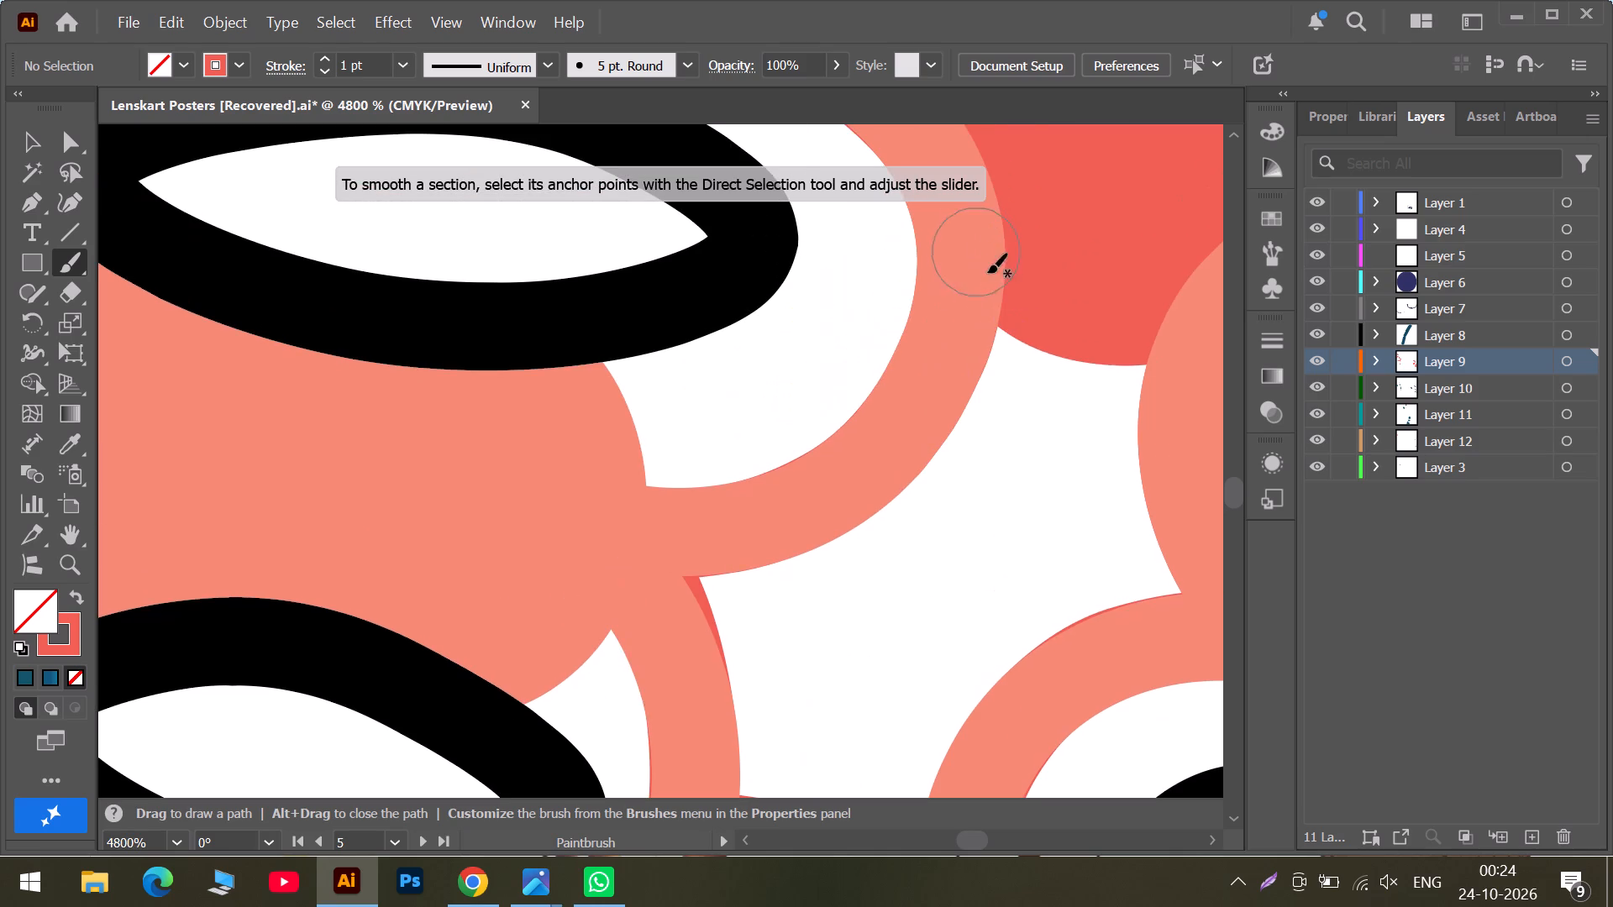
drag(1027, 344, 965, 490)
drag(1064, 362, 1018, 532)
drag(1105, 363, 1097, 453)
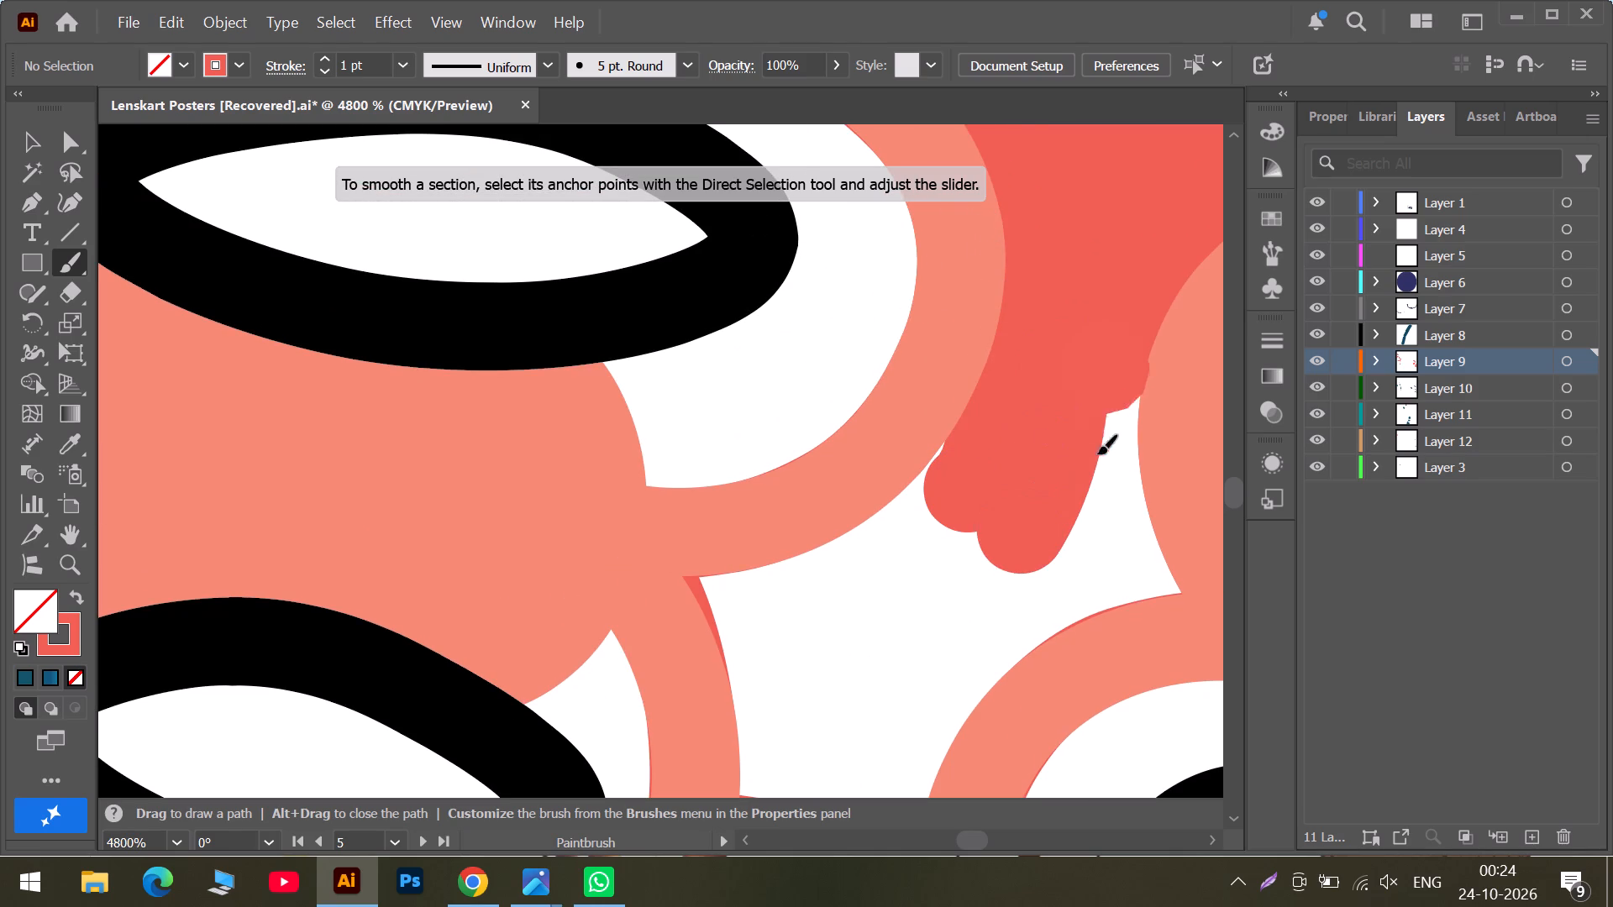
drag(1097, 453, 1090, 473)
drag(1115, 424, 1103, 548)
drag(1106, 527, 1111, 580)
drag(1121, 569, 1139, 576)
drag(1155, 557, 1161, 600)
drag(1163, 596, 1113, 587)
drag(1109, 586, 1087, 616)
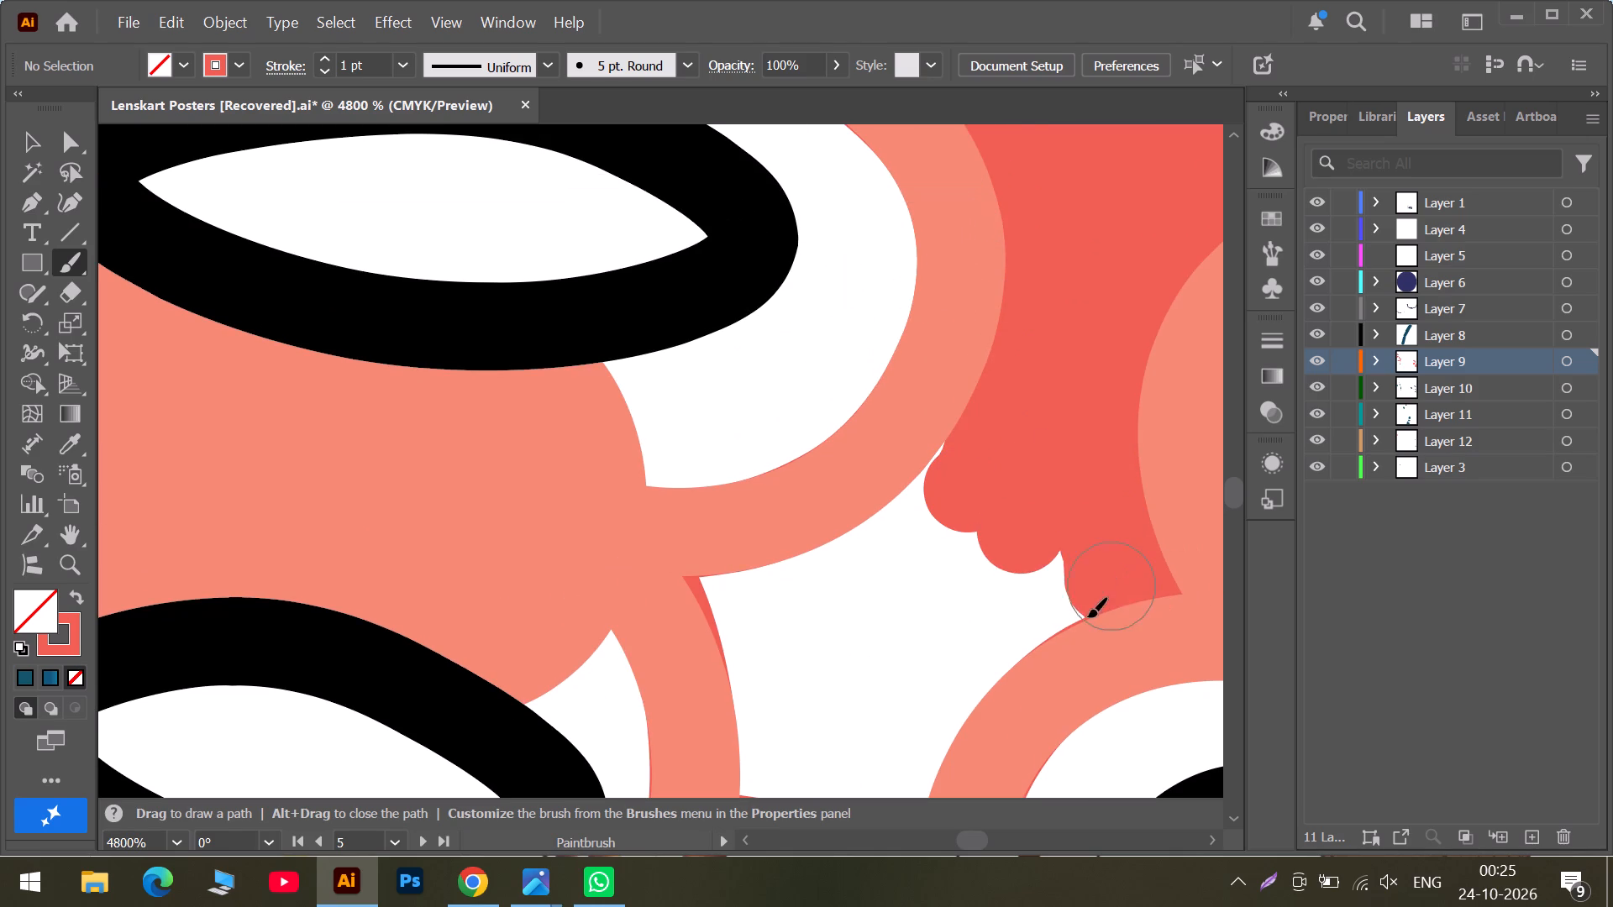
drag(1087, 616, 1061, 628)
Extend the coral through the remaining gap beside the horizontal pair's outlines, down to the slanted connecting strip.
drag(1053, 548, 972, 686)
drag(991, 506, 924, 615)
drag(968, 476, 899, 528)
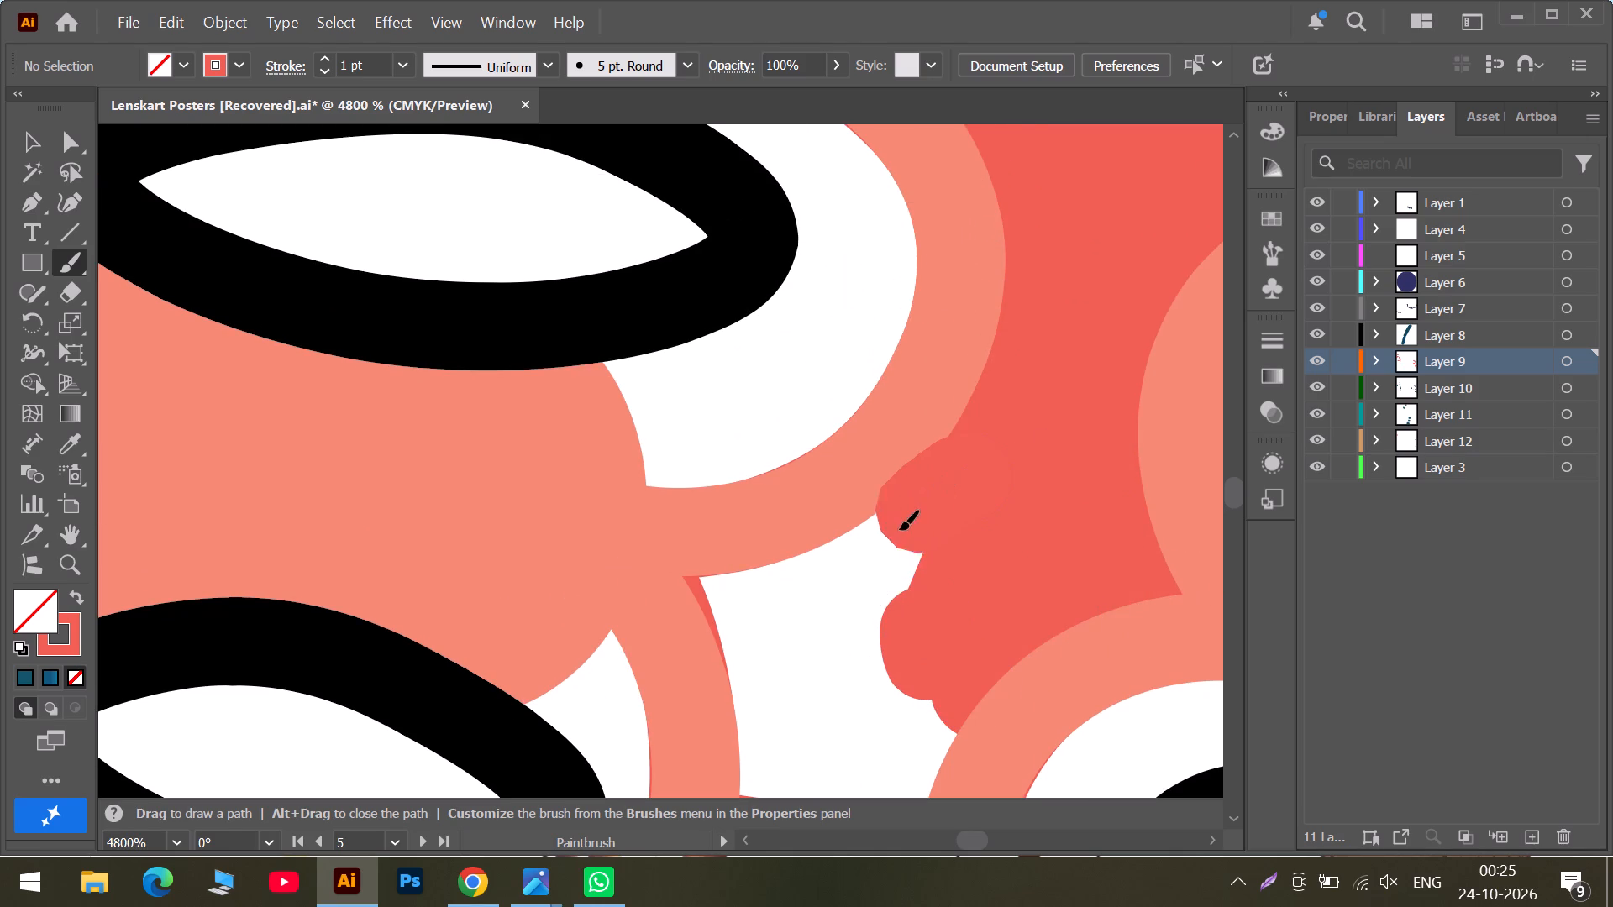
drag(899, 528, 723, 610)
drag(924, 576, 762, 644)
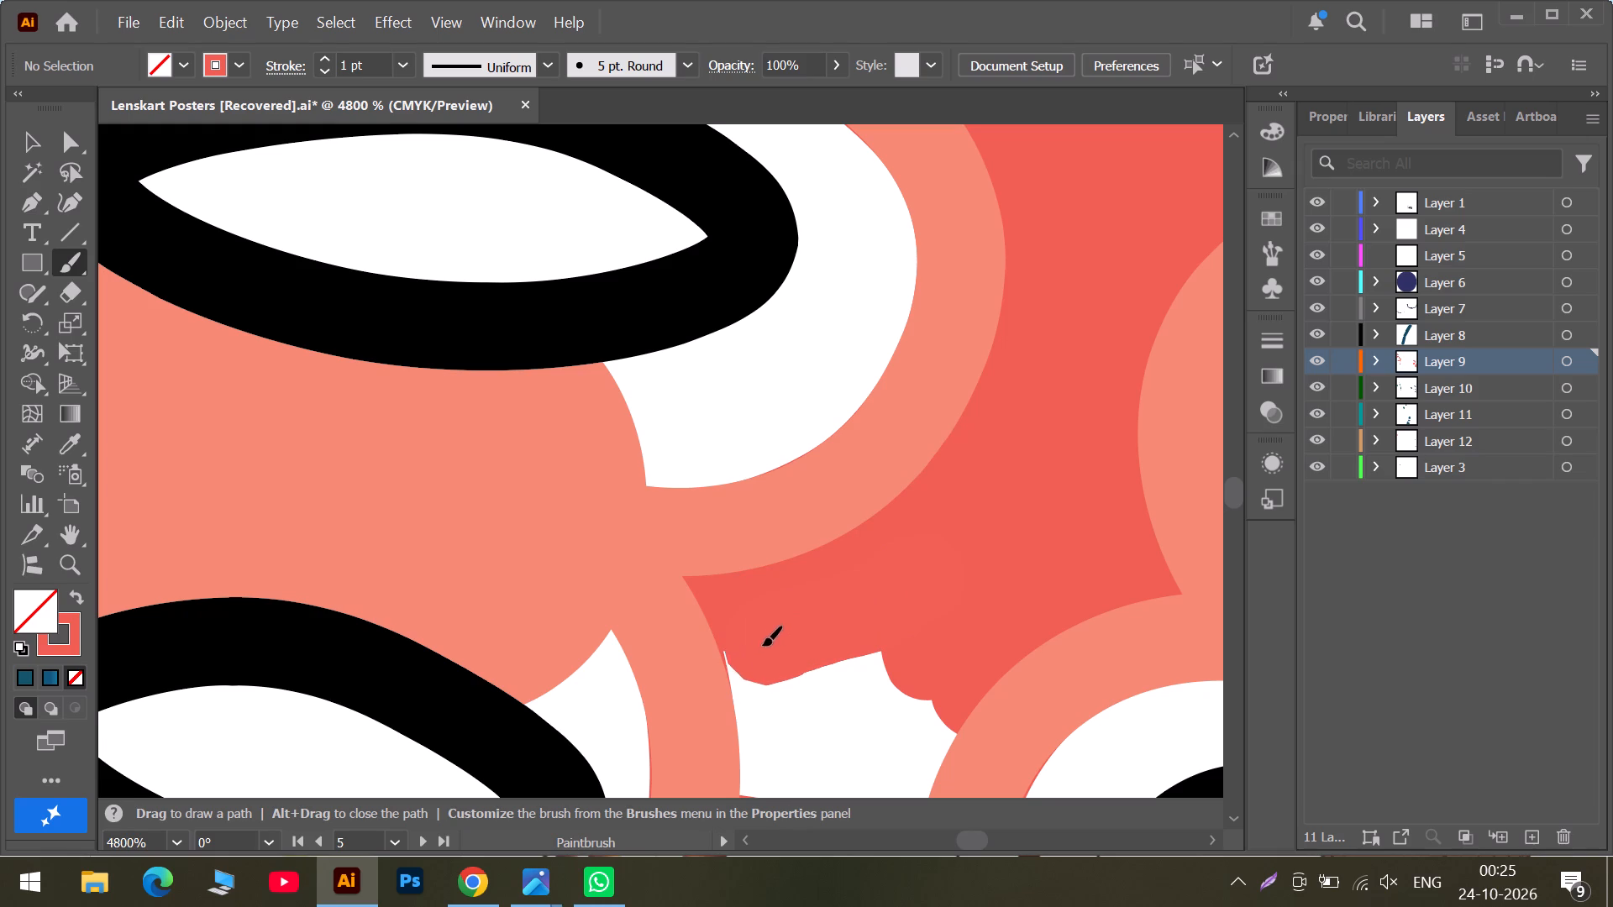
drag(762, 644, 723, 672)
scroll(820, 629, down, 3)
drag(772, 442, 769, 502)
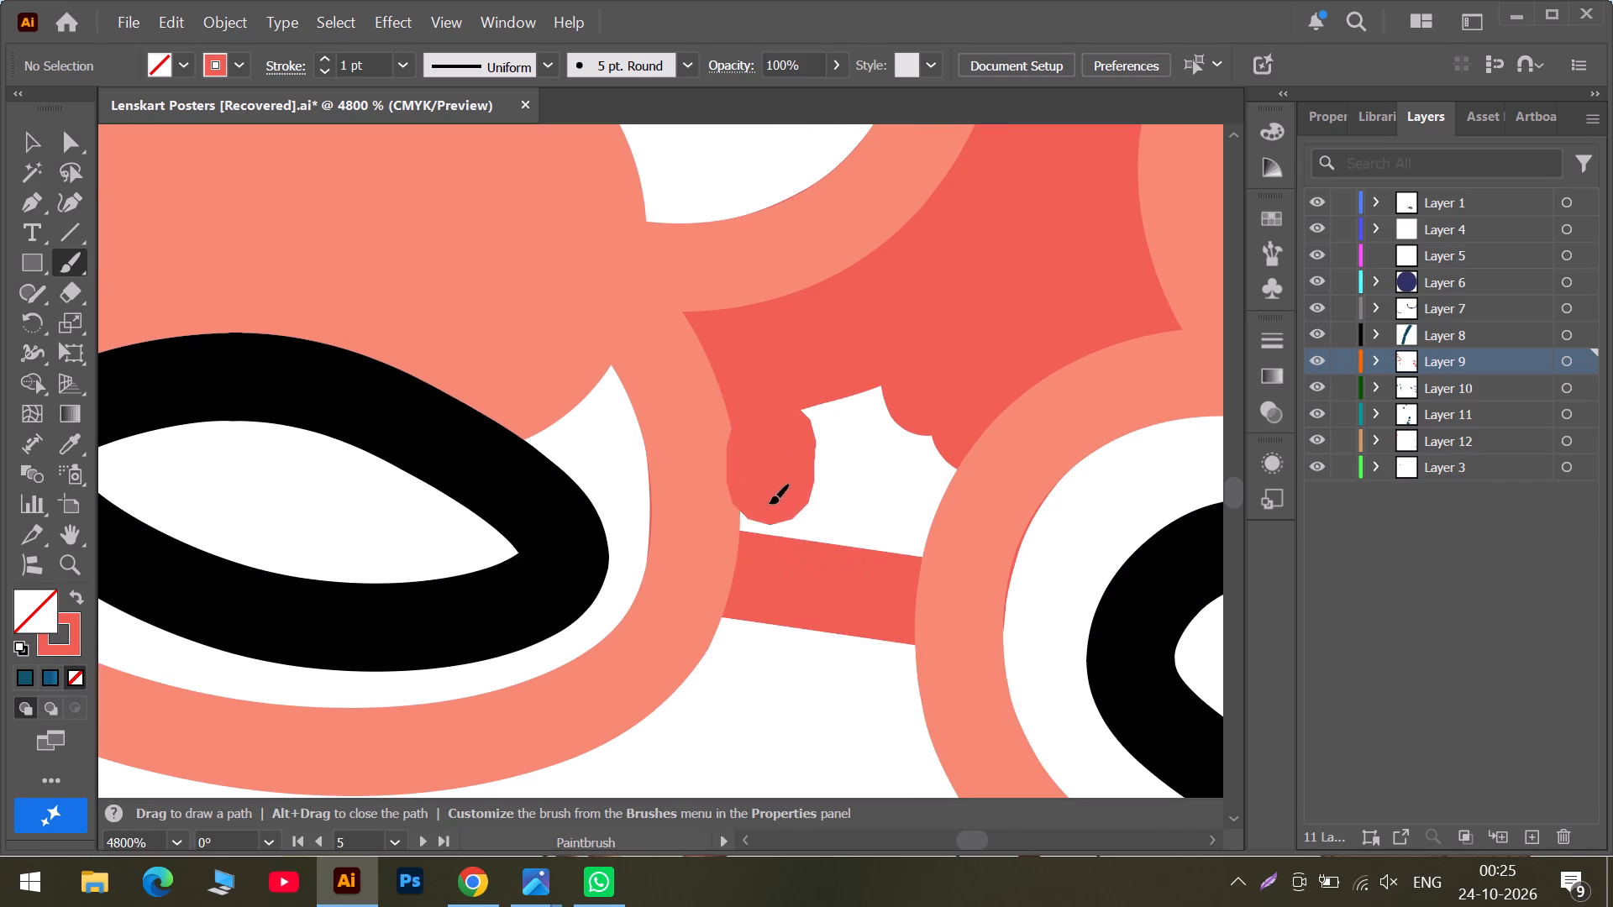
drag(769, 502, 759, 540)
drag(820, 414, 829, 533)
drag(876, 397, 876, 543)
drag(934, 455, 892, 547)
Cover the small white specks between the two sucker pairs on the teal tentacle's inner side with coral.
alt+scroll(875, 473, down, 7)
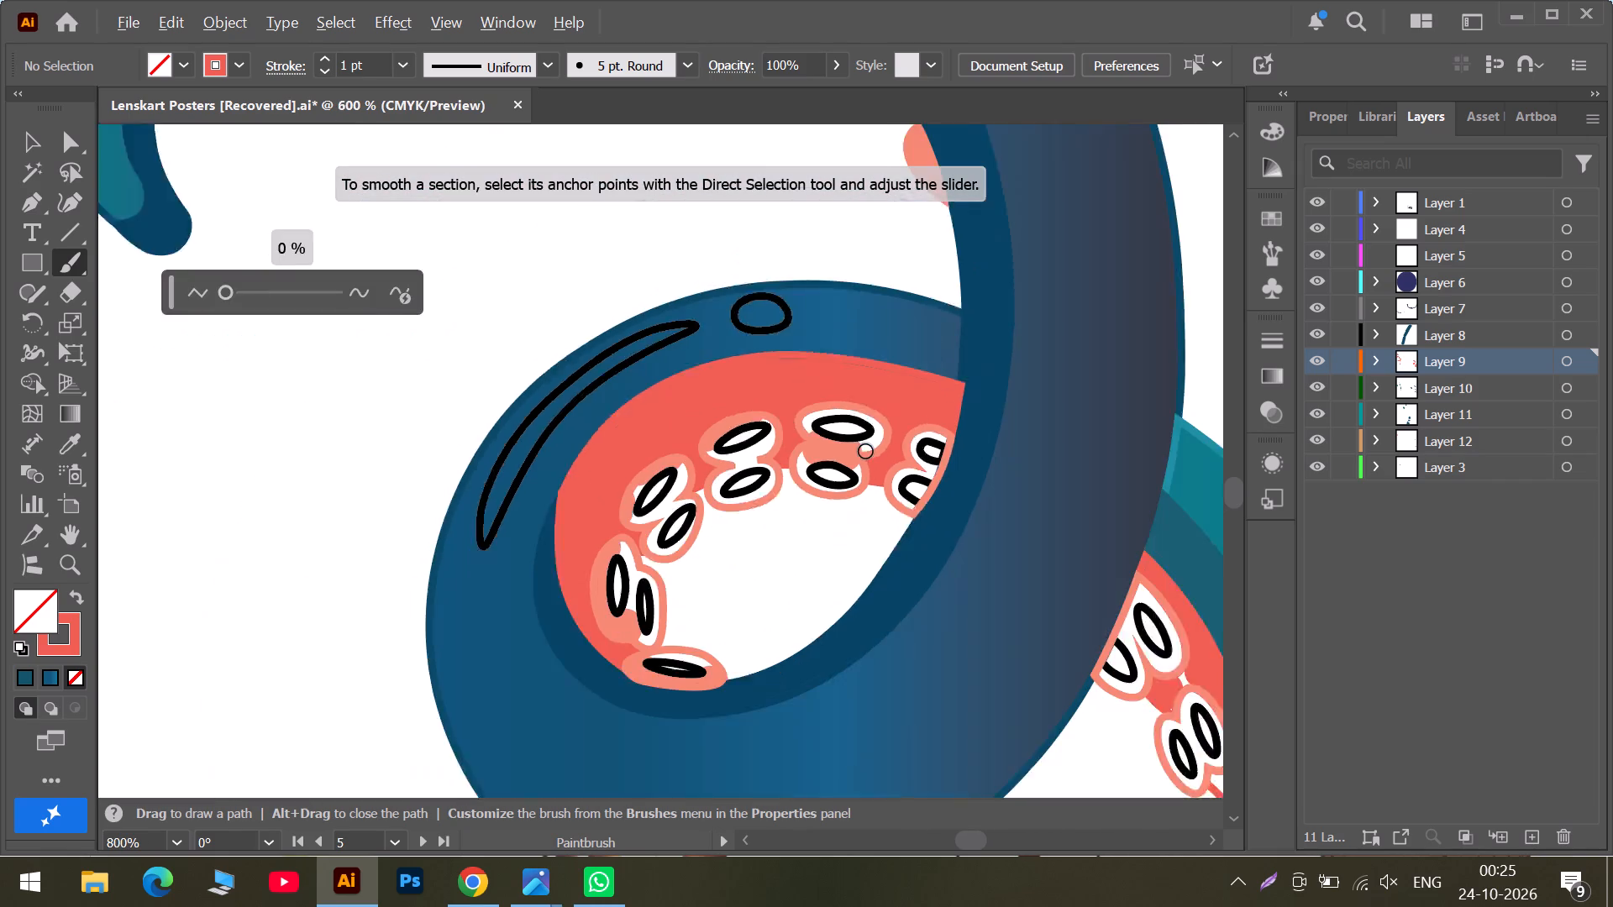
alt+scroll(865, 451, down, 1)
scroll(1048, 553, down, 6)
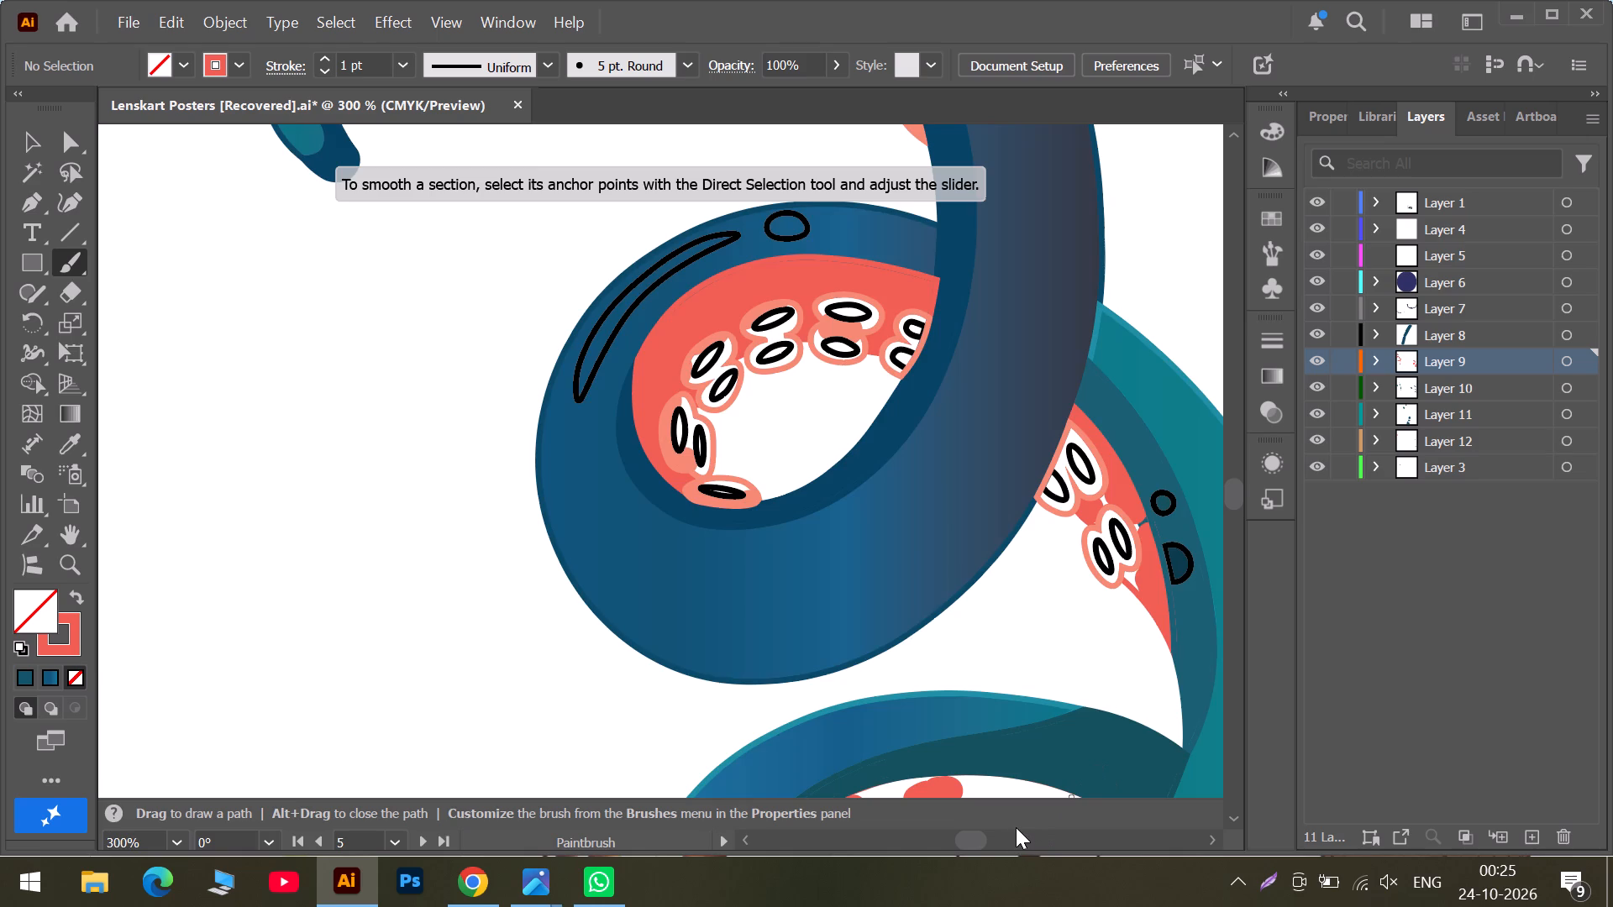
click(1007, 836)
scroll(587, 507, up, 5)
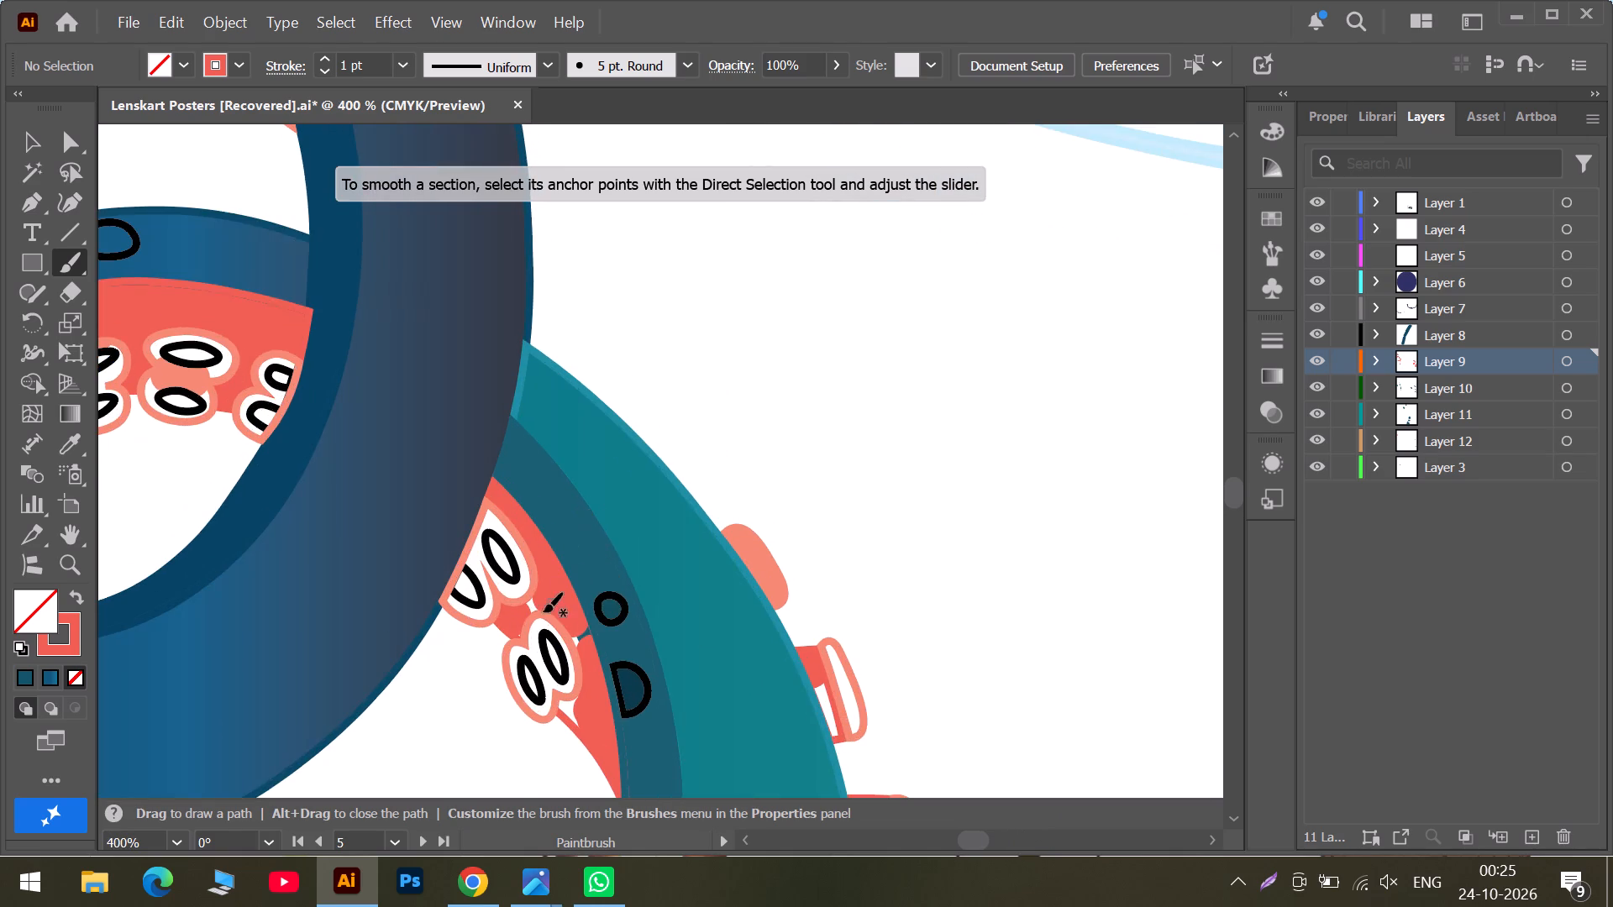
alt+scroll(542, 613, up, 6)
drag(492, 600, 468, 618)
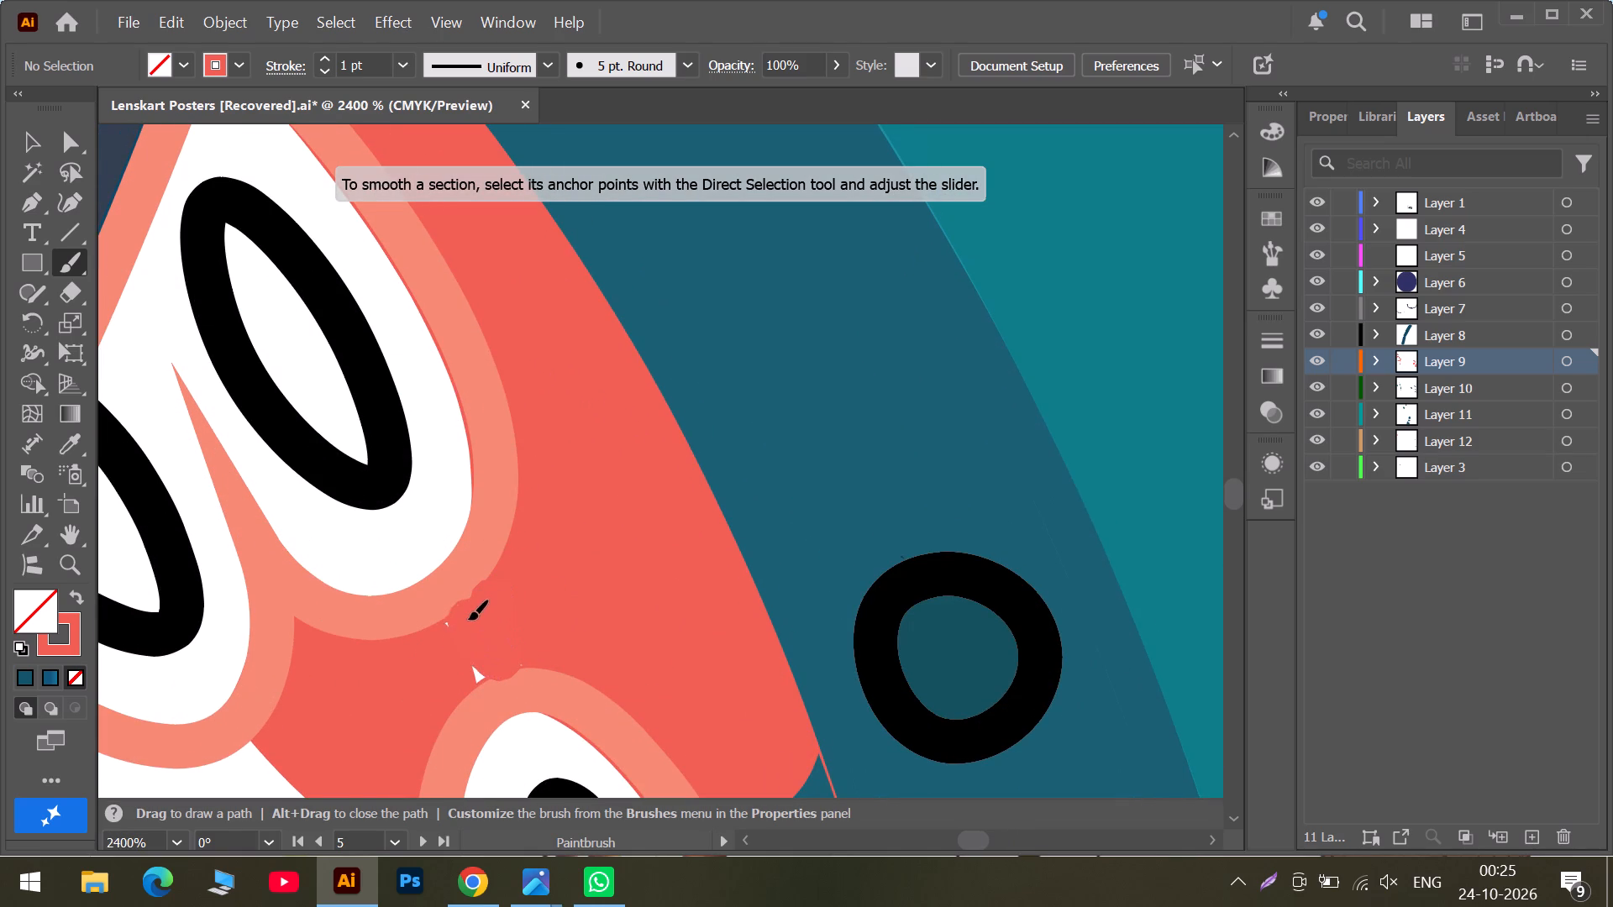
drag(468, 618, 463, 682)
drag(455, 623, 439, 645)
scroll(434, 654, down, 3)
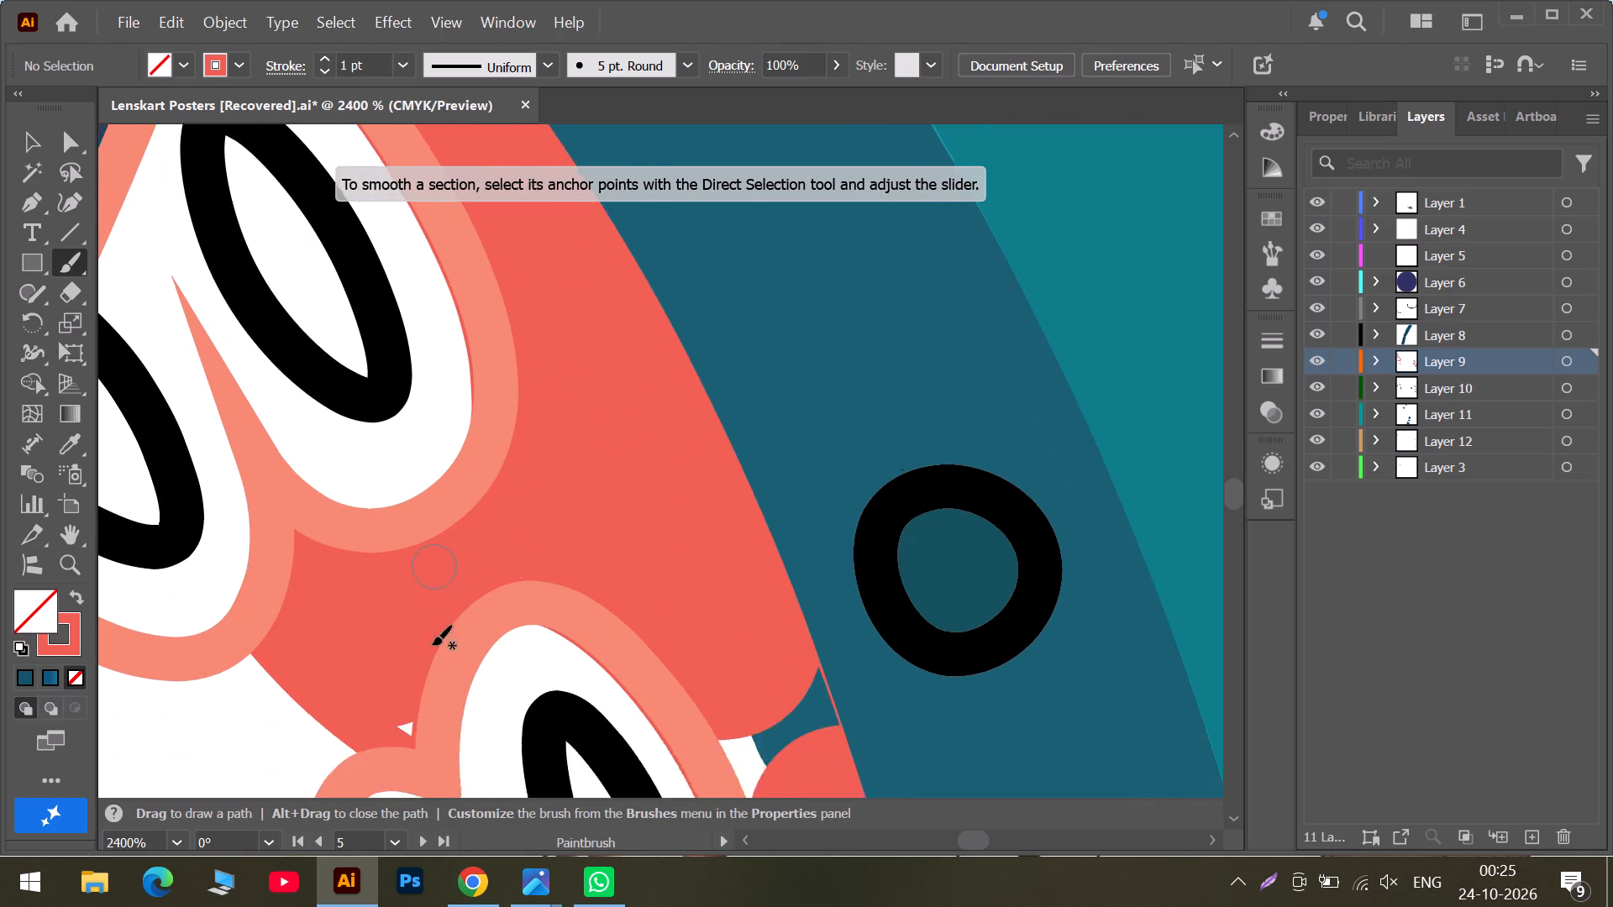
scroll(432, 645, down, 2)
click(411, 593)
Fill the gap between the lower sucker pair and the dark teal band near the small black ring with coral.
drag(727, 595, 744, 659)
drag(755, 603, 764, 656)
drag(773, 595, 780, 640)
drag(780, 578, 788, 628)
drag(796, 580, 808, 620)
click(796, 537)
drag(797, 538, 820, 609)
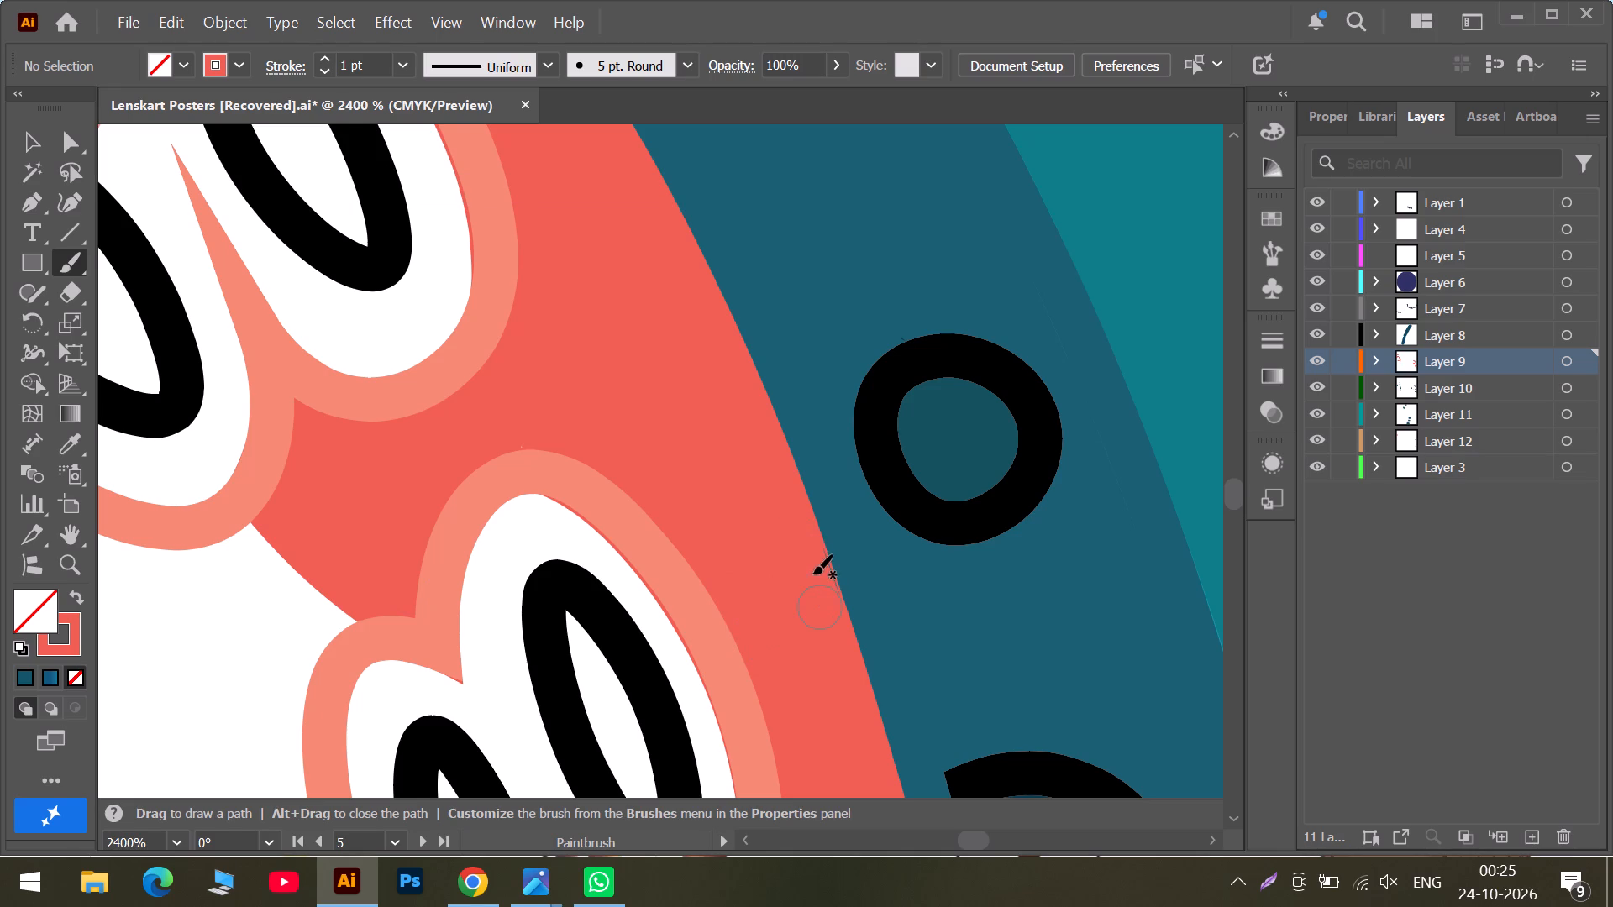
drag(811, 562, 822, 596)
Fill the white gap beneath the teal tentacle's lower inner sucker pair with coral, down along the diagonal strip.
scroll(694, 638, down, 6)
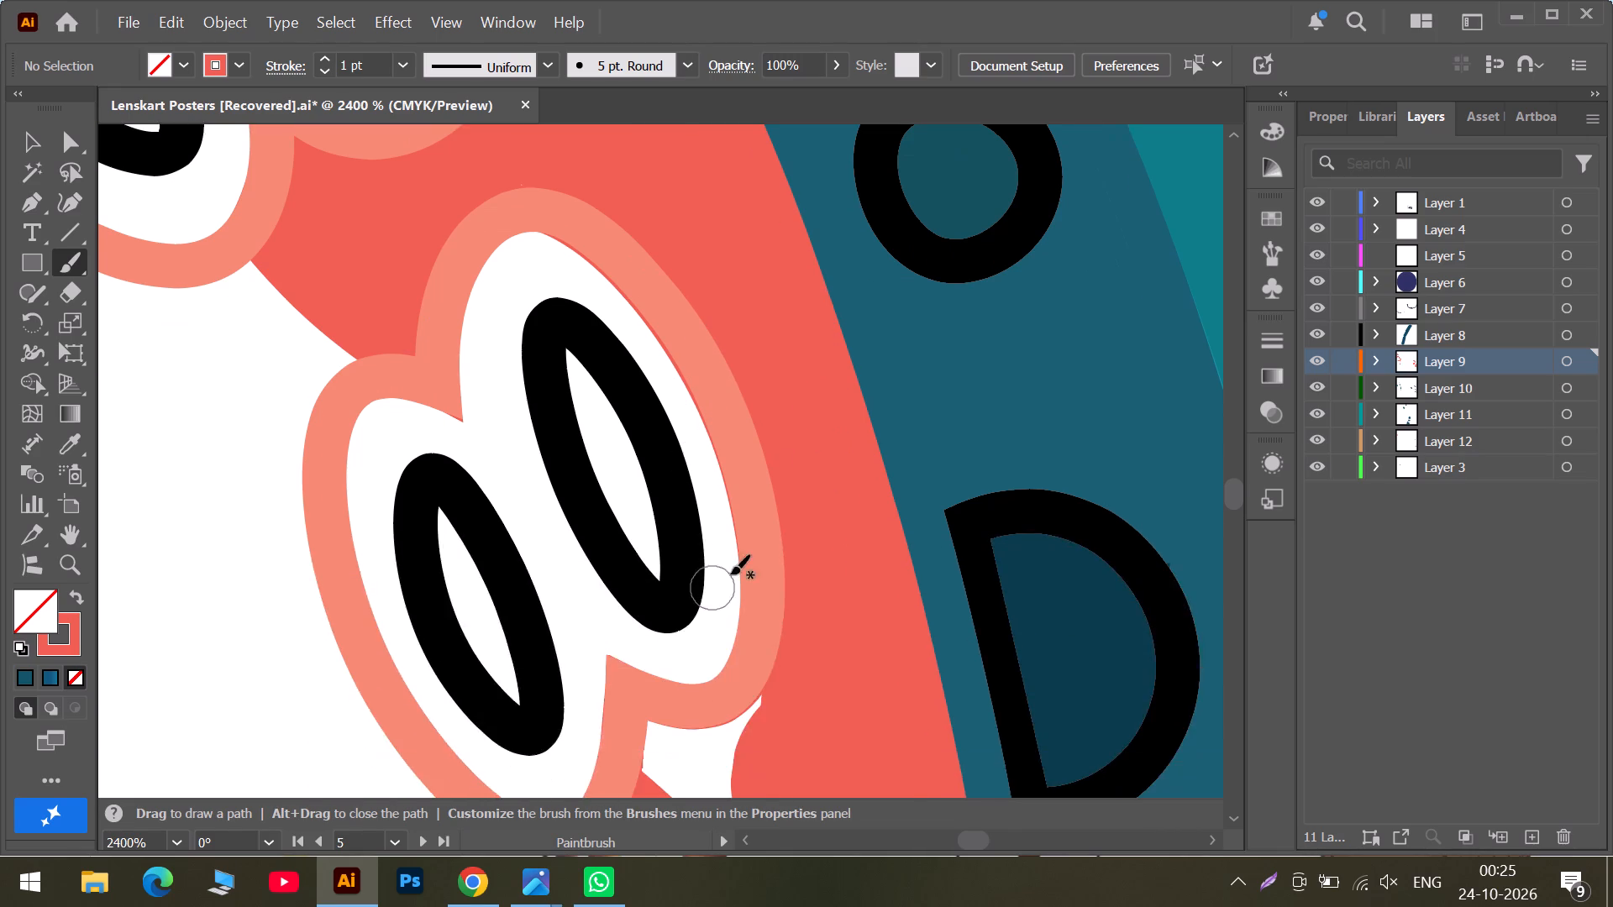
scroll(777, 579, down, 6)
alt+scroll(656, 532, up, 3)
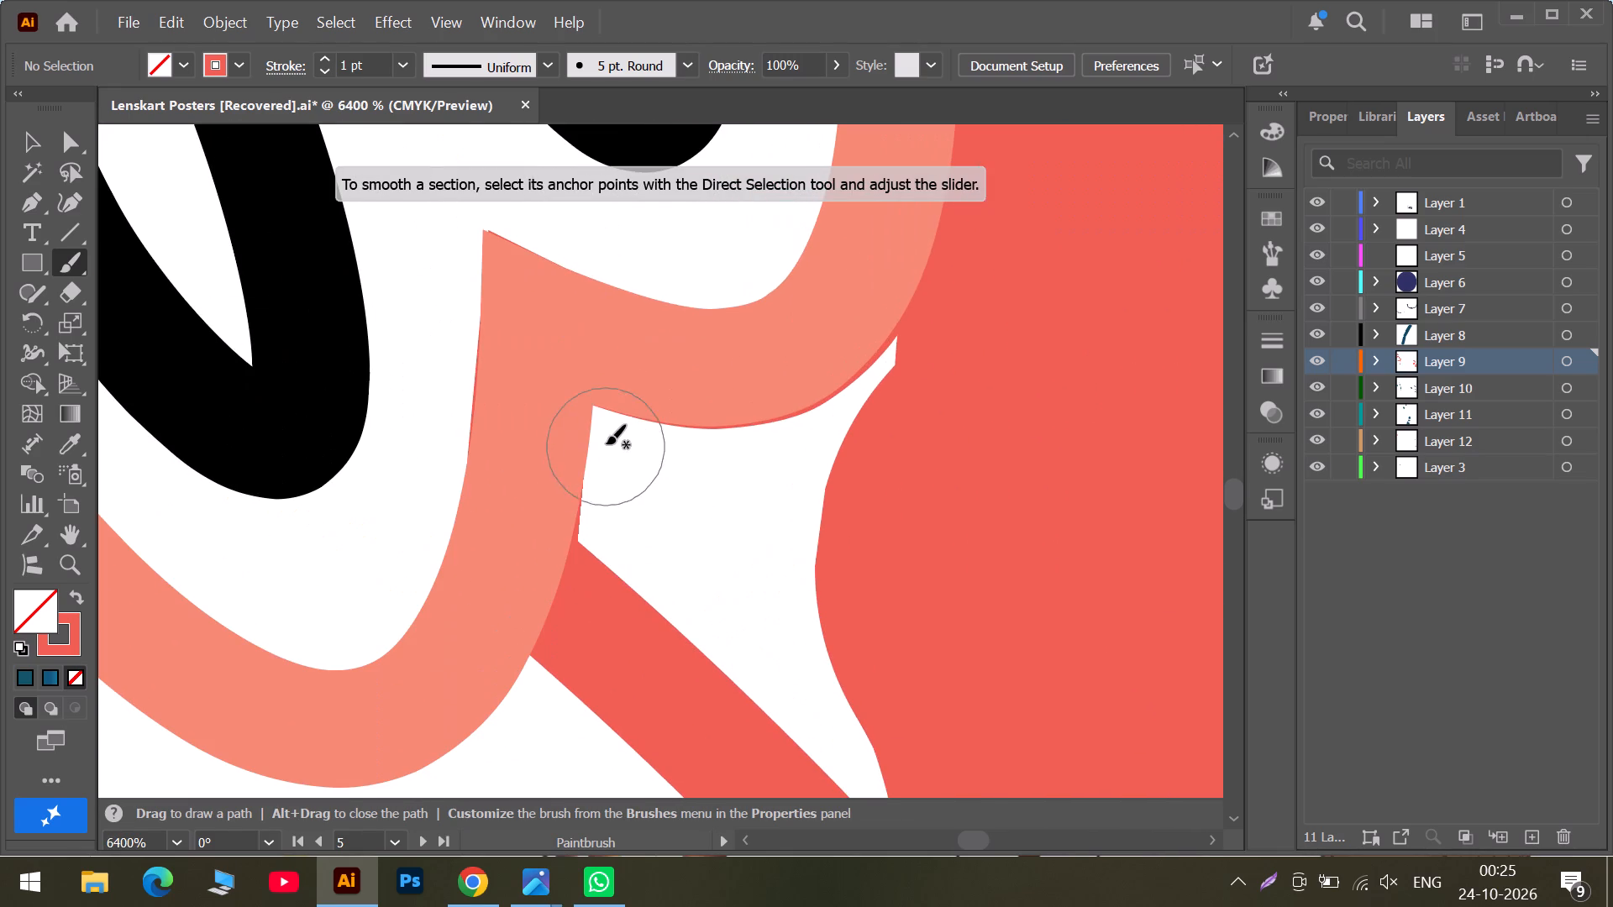
drag(606, 443, 605, 569)
drag(667, 459, 657, 596)
drag(709, 462, 722, 647)
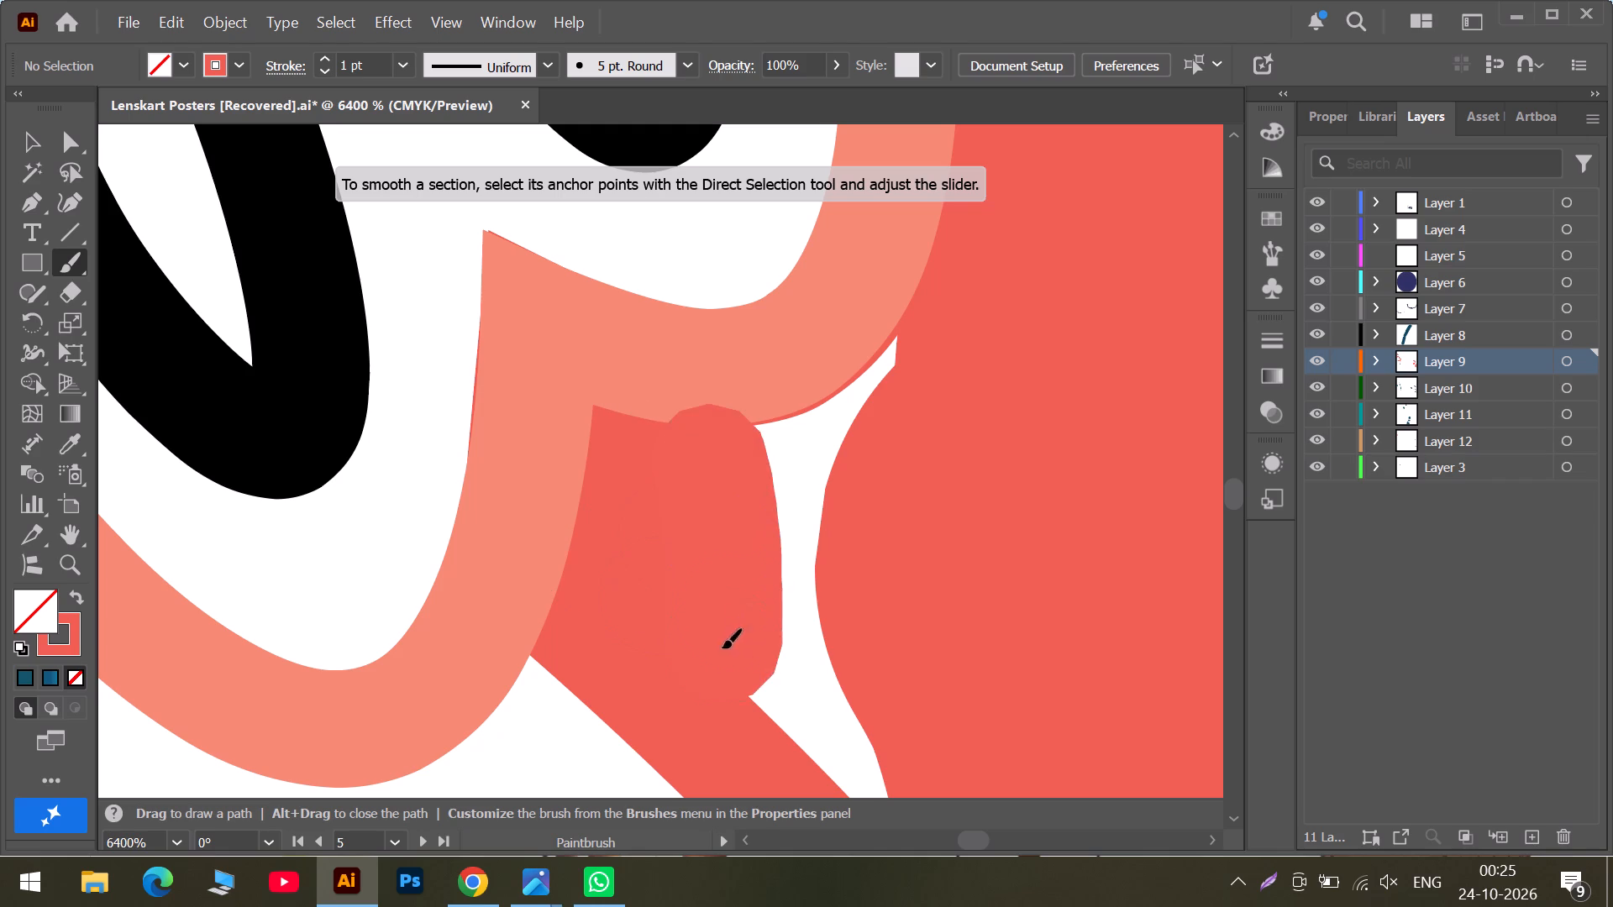
drag(790, 450, 791, 578)
drag(907, 363, 764, 481)
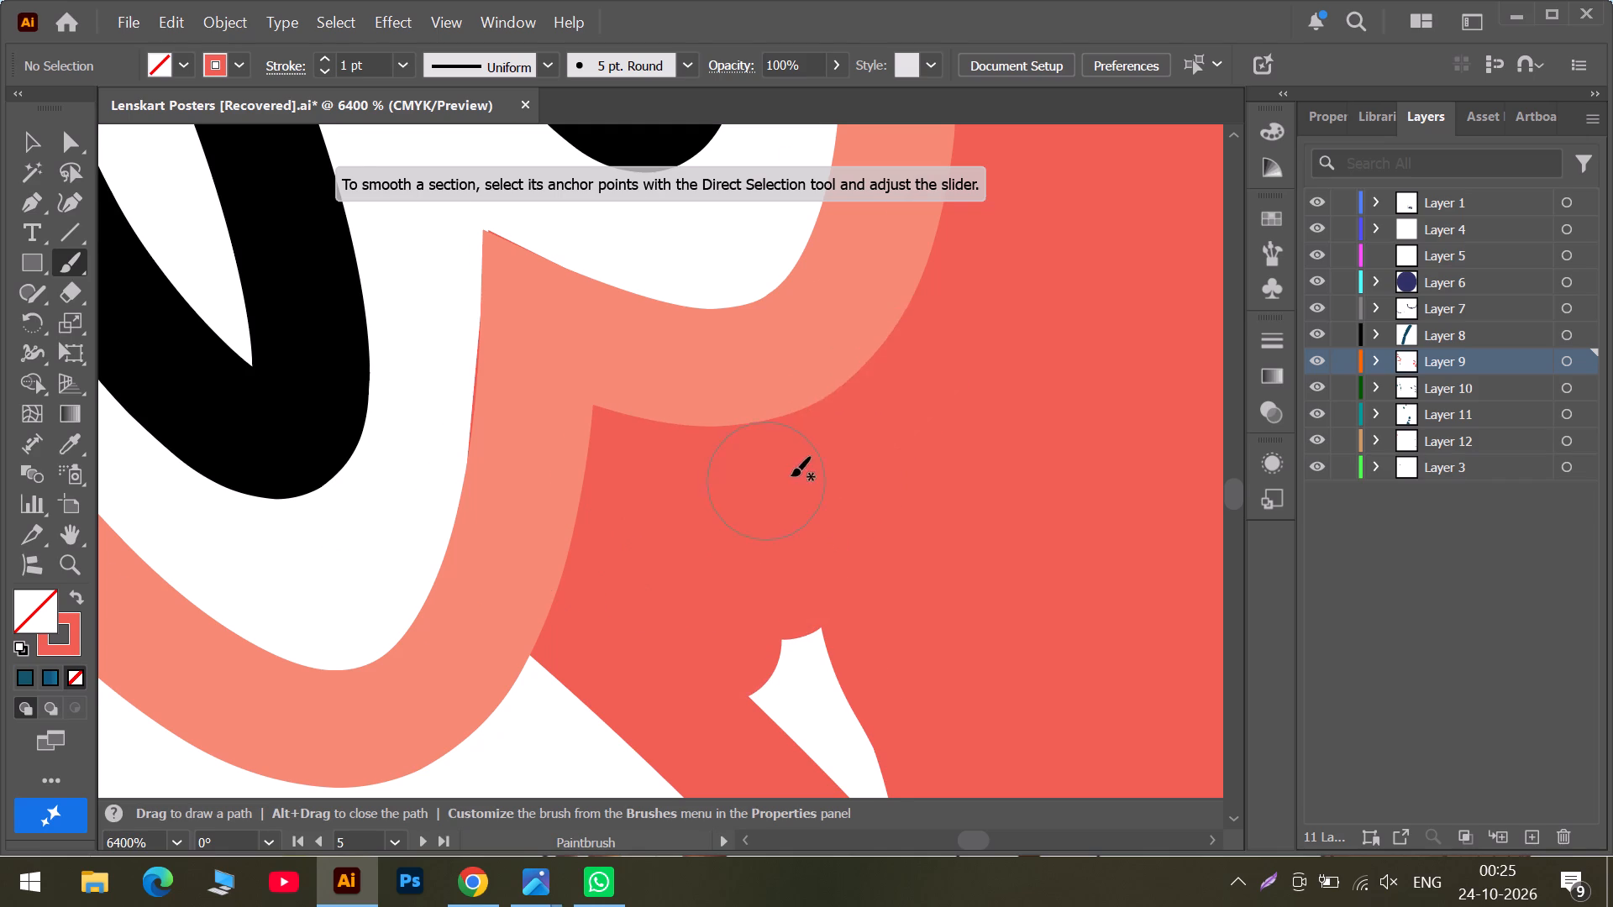
scroll(791, 476, down, 2)
drag(832, 405, 785, 495)
drag(845, 474, 859, 546)
drag(898, 532, 932, 628)
drag(934, 627, 935, 640)
Fill the upper part of the white gap in the base of the first white-faced side sucker on the teal tentacle's outer edge with coral.
alt+scroll(940, 614, down, 10)
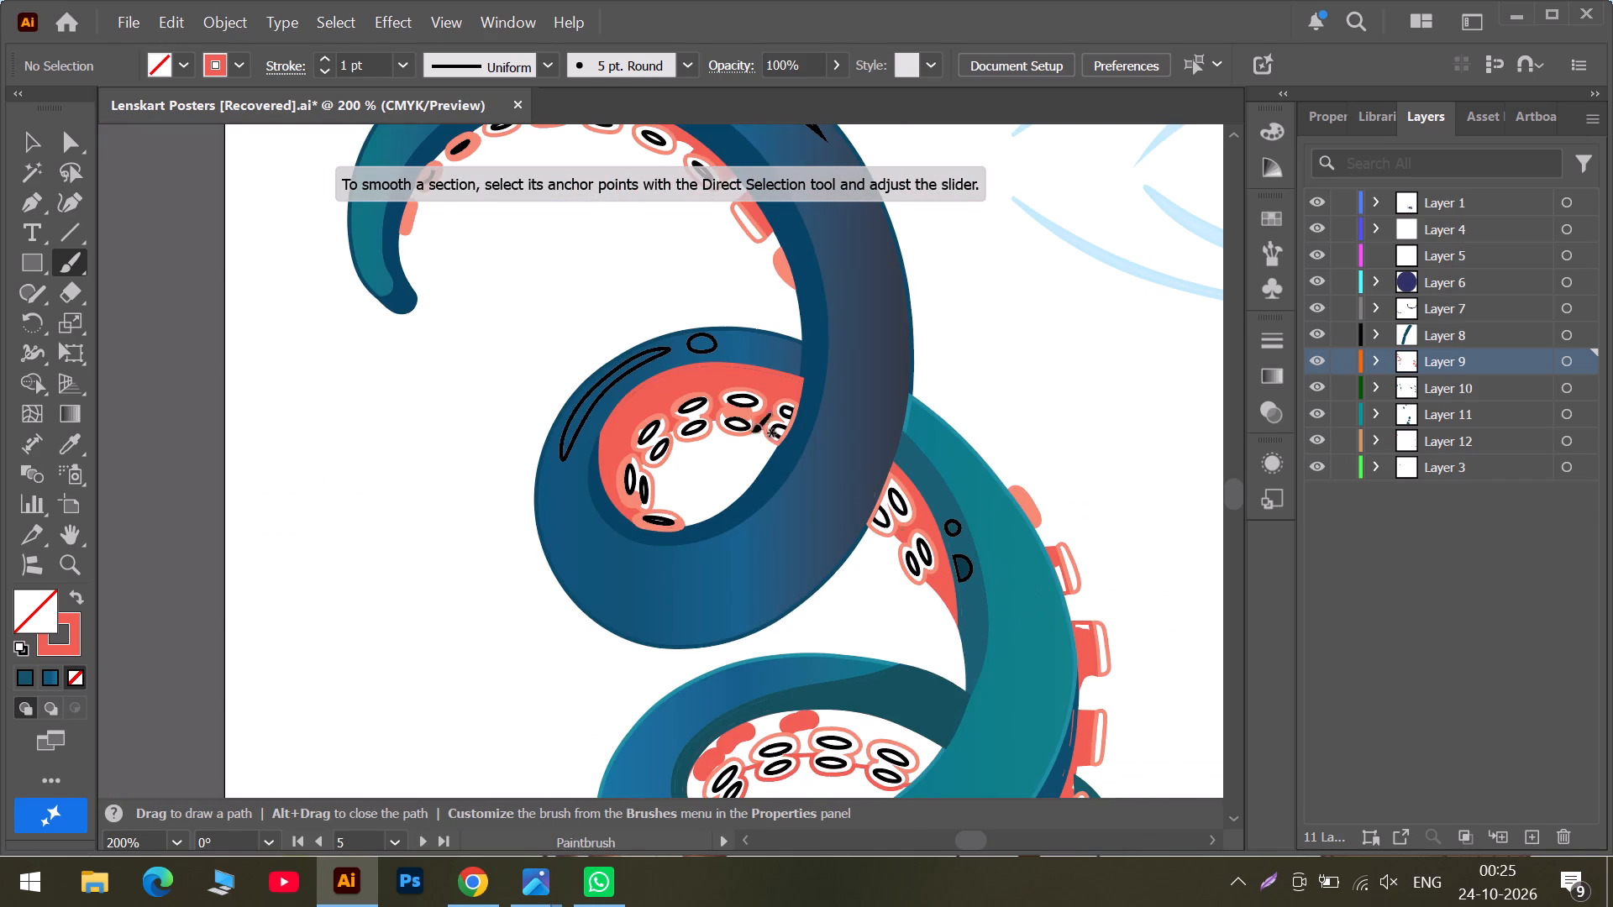
scroll(637, 375, up, 5)
alt+scroll(1027, 650, up, 3)
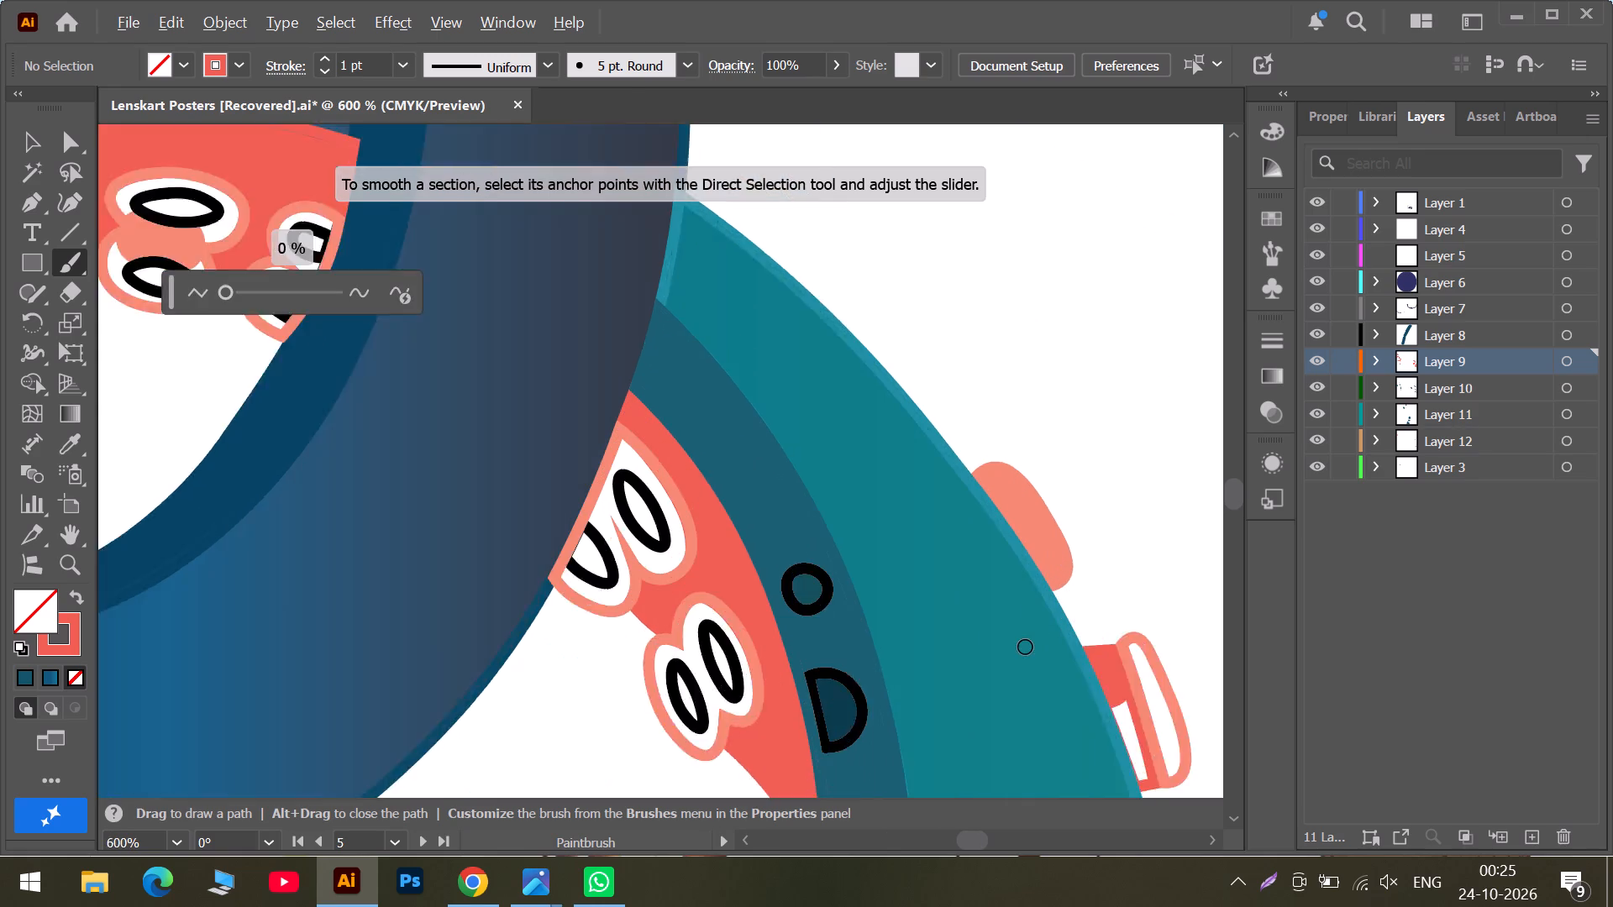
alt+scroll(1025, 647, up, 2)
click(1001, 839)
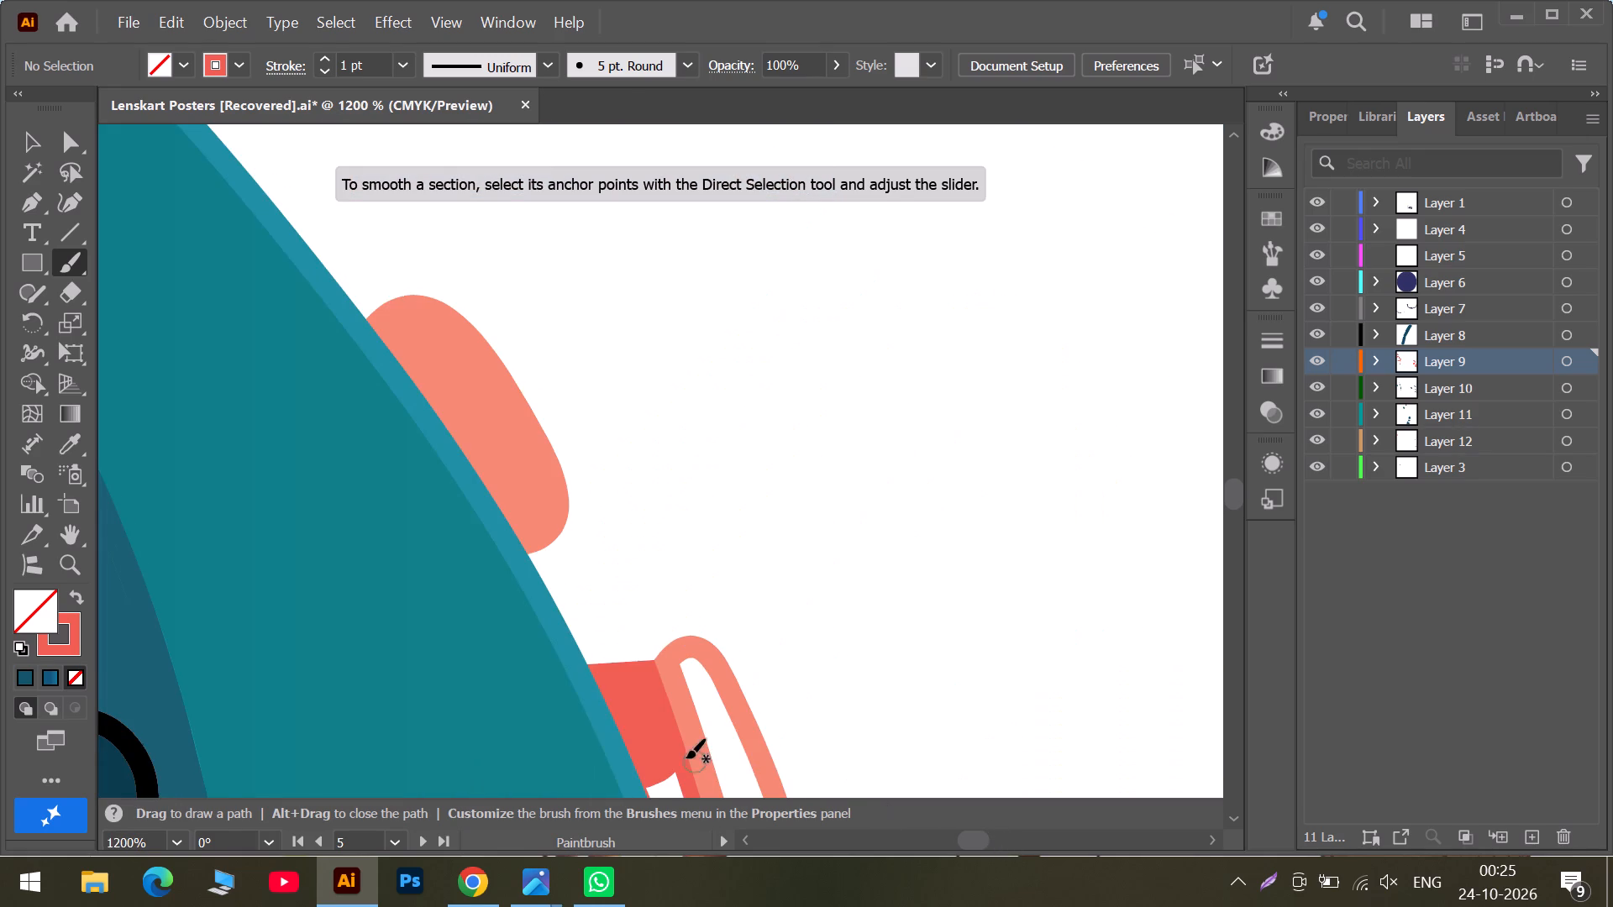
scroll(686, 758, down, 6)
alt+scroll(666, 649, up, 4)
drag(694, 600, 700, 612)
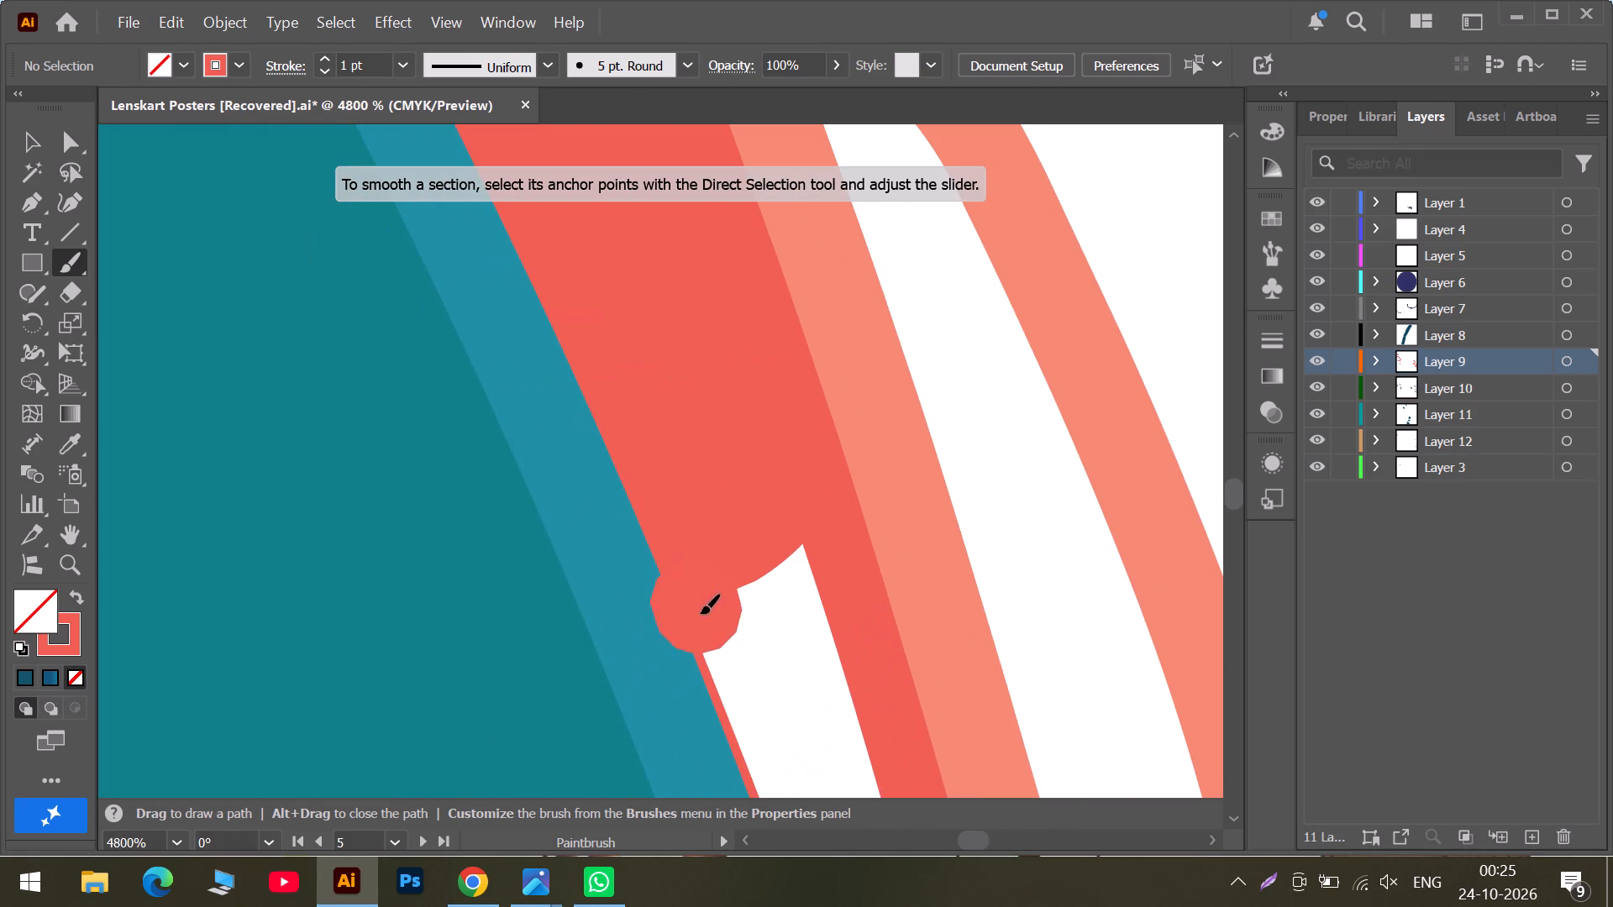
drag(700, 612, 717, 641)
drag(734, 592, 748, 666)
drag(815, 549, 796, 674)
drag(787, 652, 786, 768)
drag(762, 689, 767, 763)
Fill the remaining white wedge and sliver in that side sucker's base with coral, down to its lower end.
scroll(780, 724, down, 5)
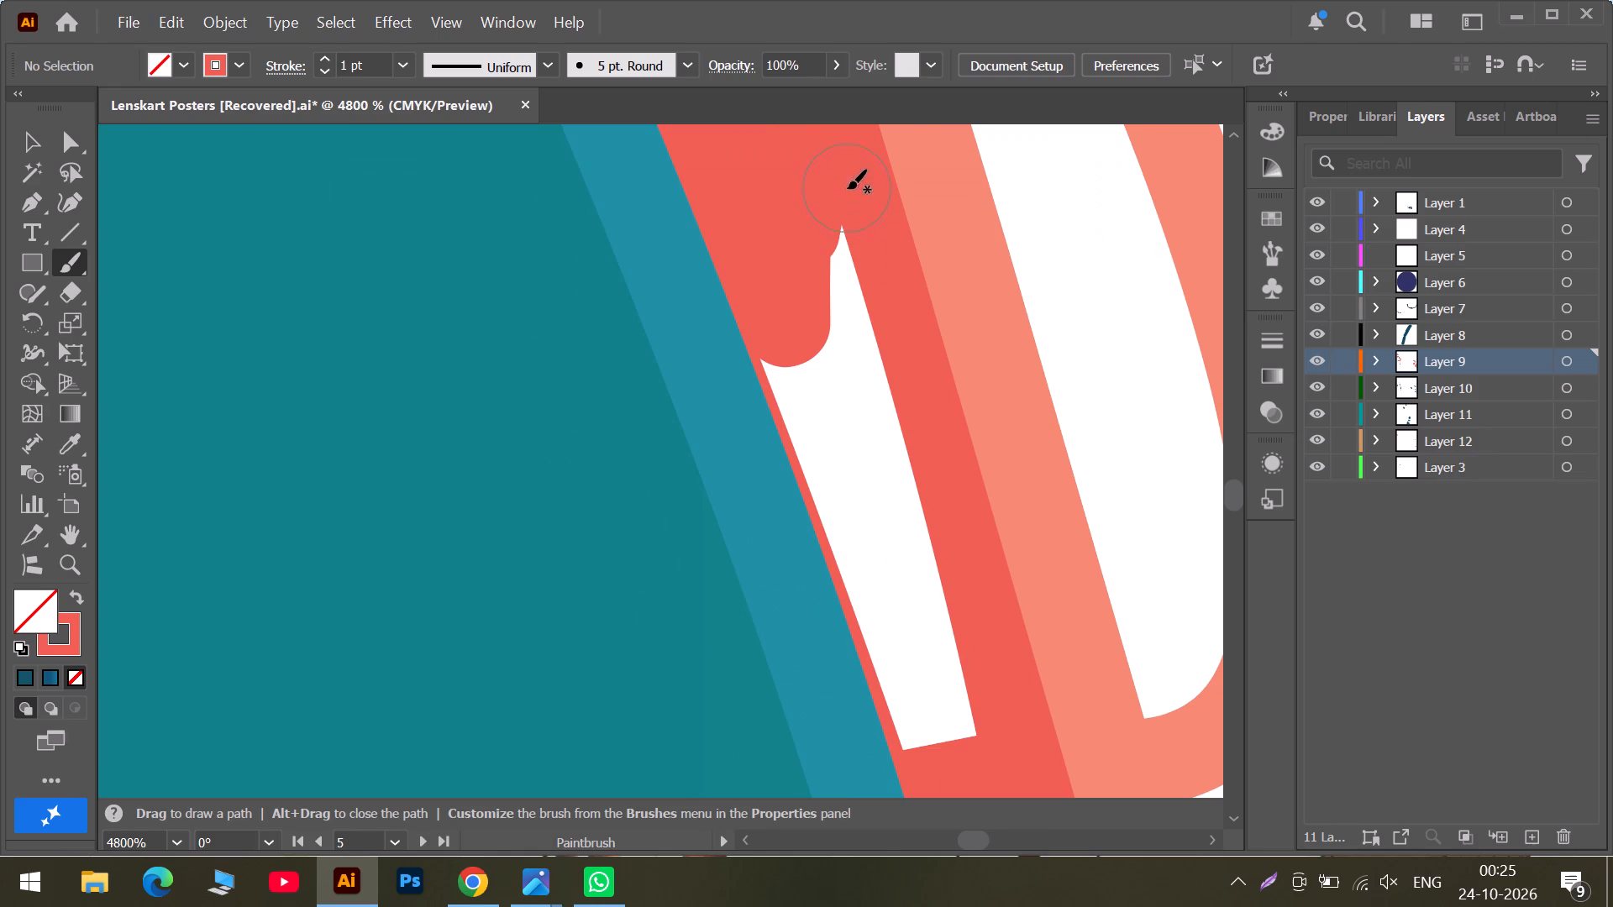
drag(847, 206, 817, 458)
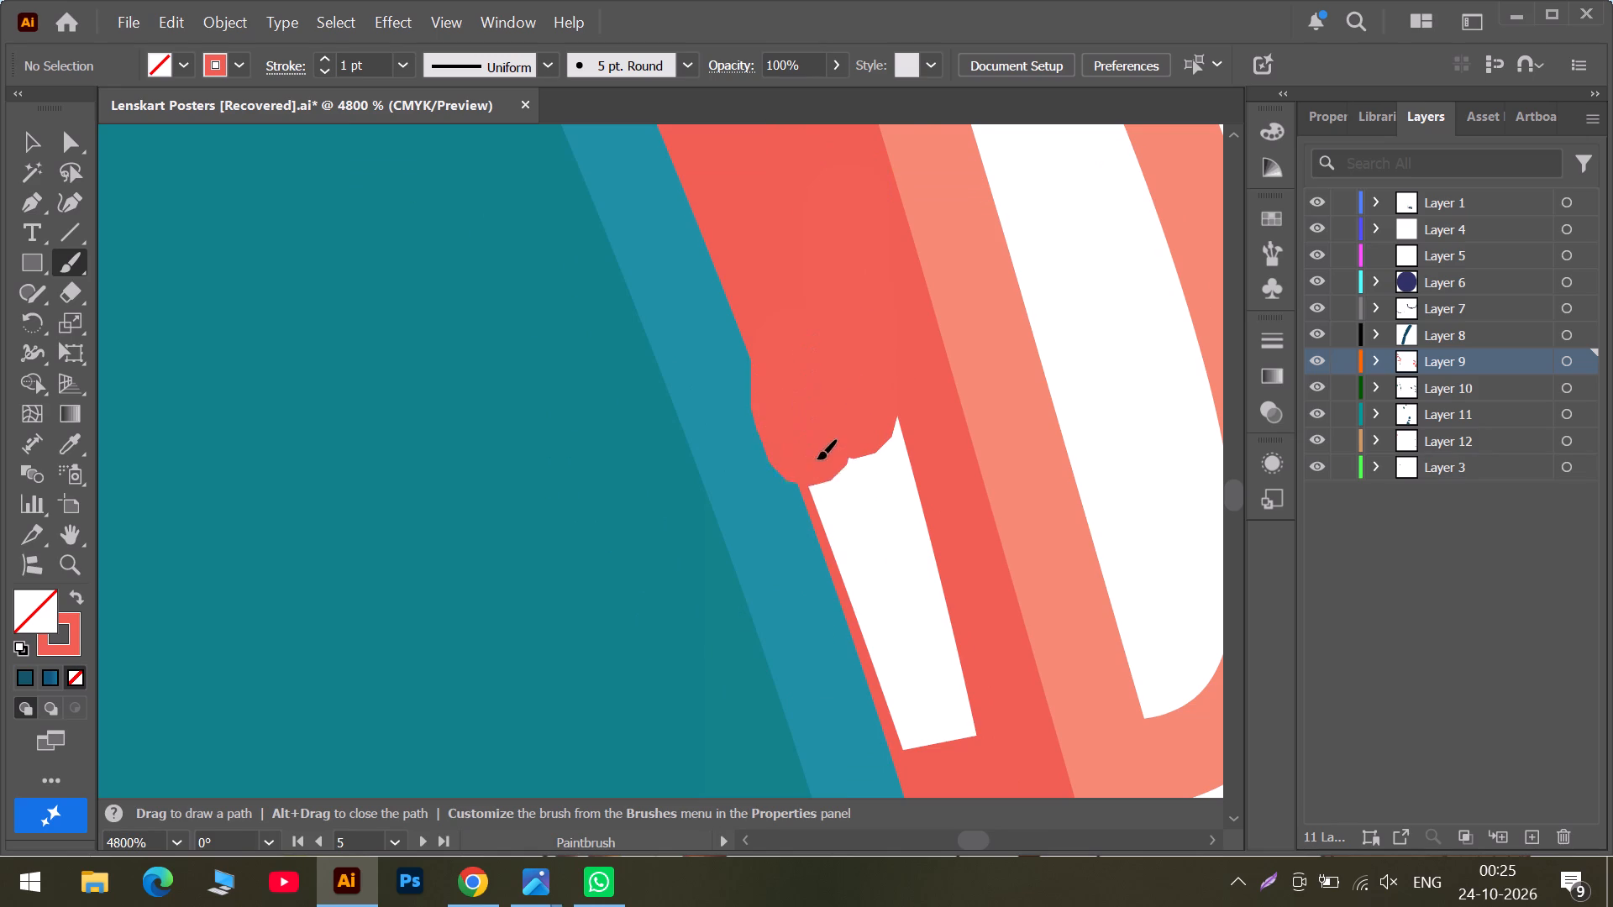
drag(817, 458, 859, 552)
drag(892, 414, 941, 741)
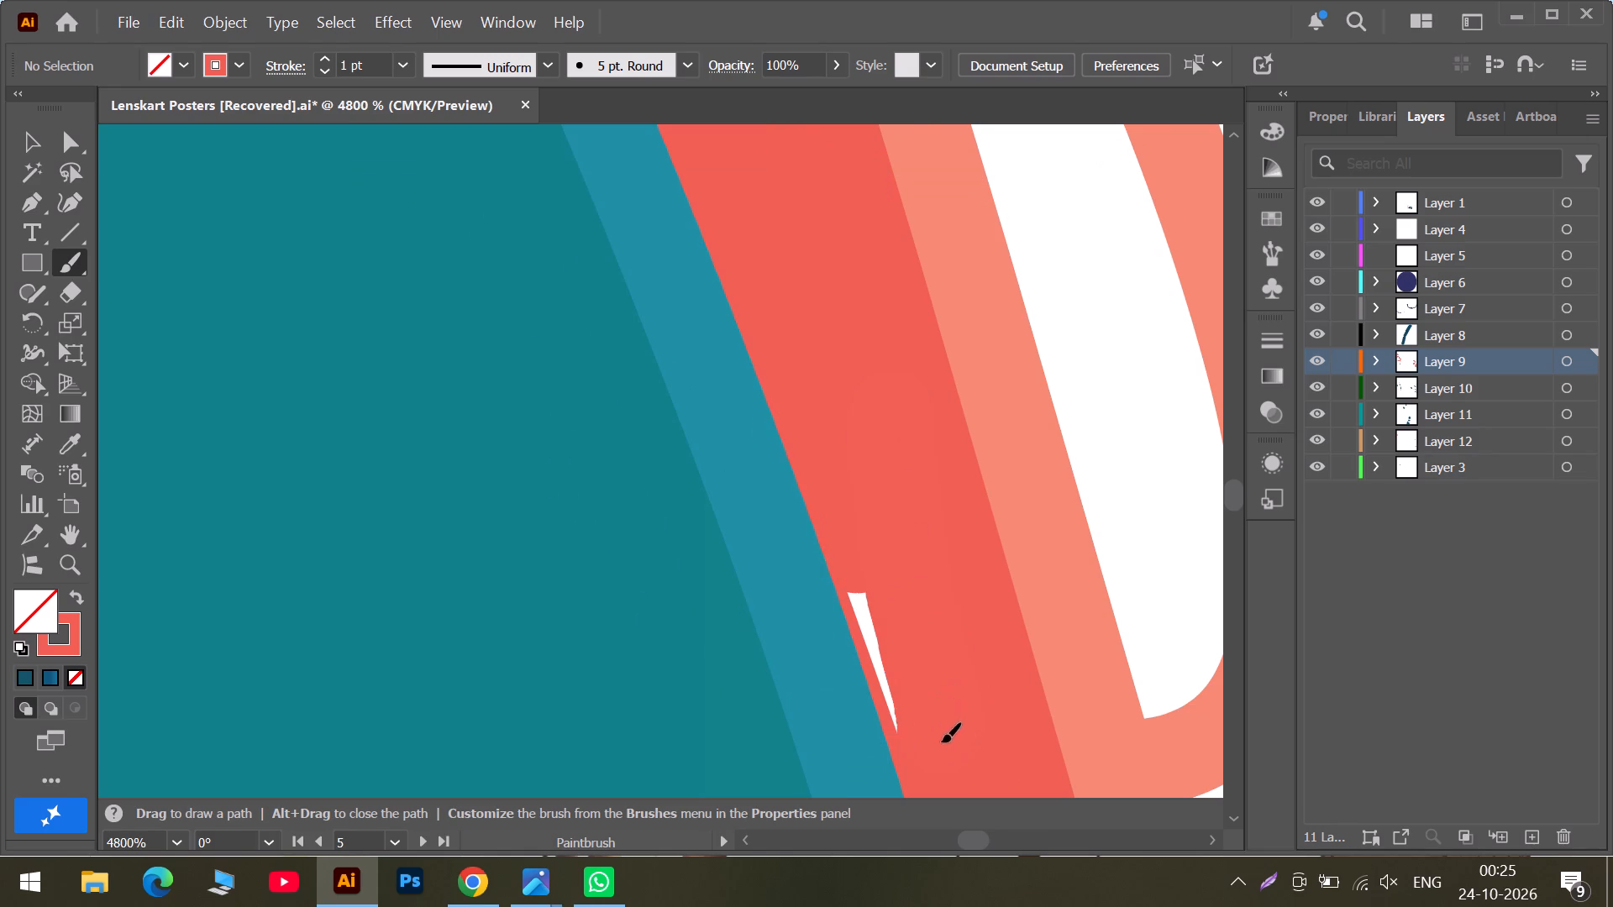
drag(941, 741, 868, 540)
Fill the white gap near the upper edge of the next outer side sucker's base with coral.
alt+scroll(870, 539, down, 5)
scroll(906, 624, down, 5)
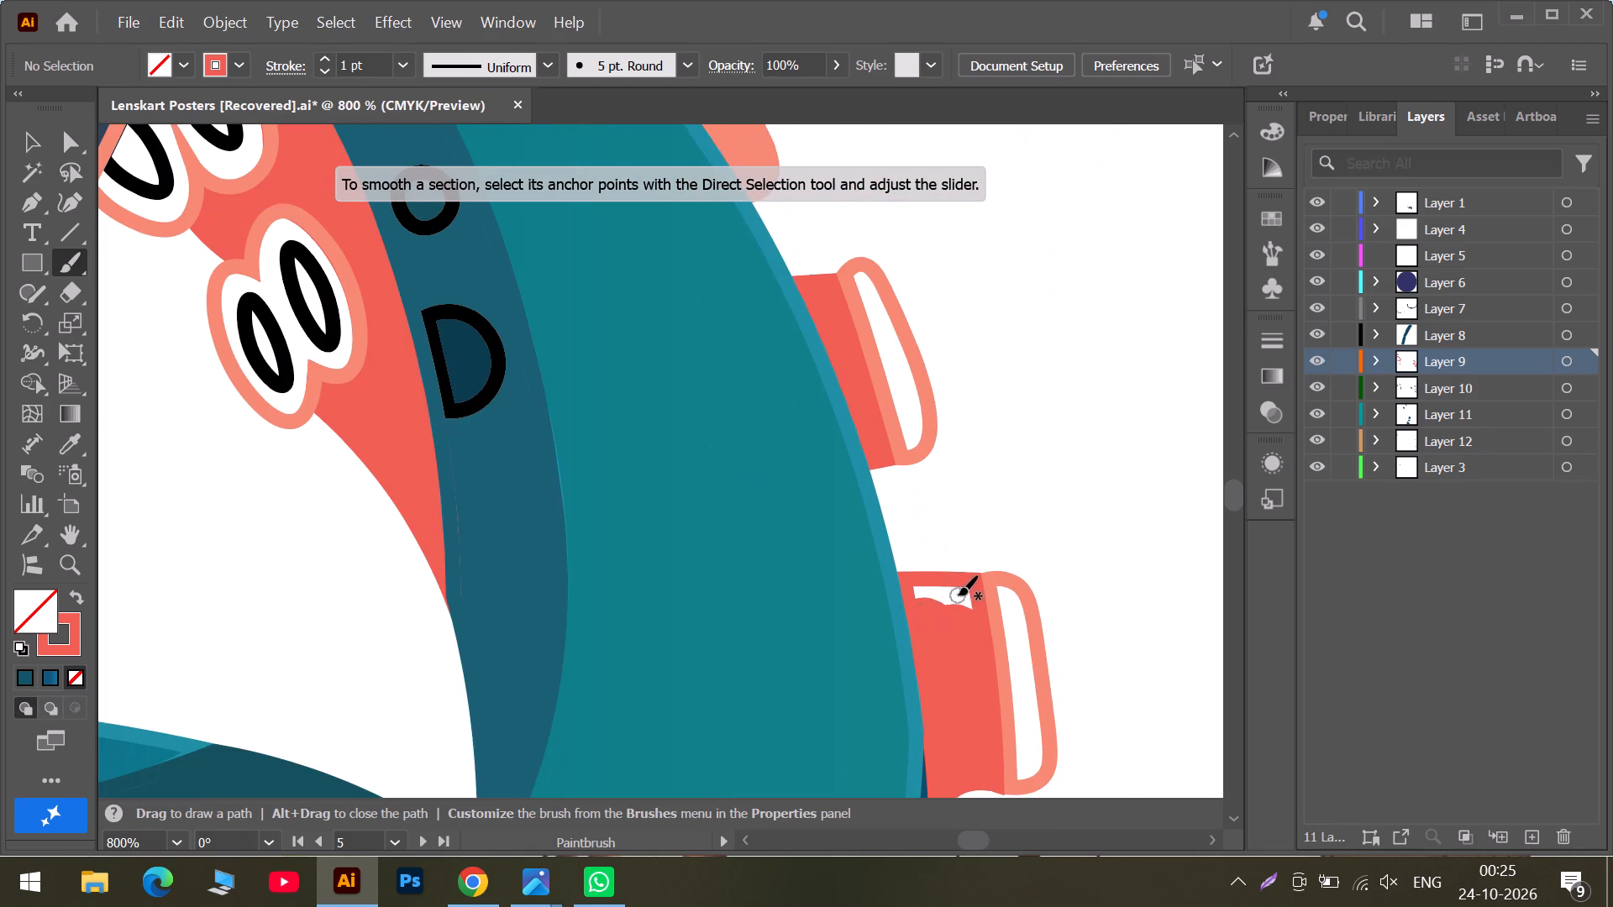
alt+scroll(958, 595, up, 5)
drag(610, 416, 632, 464)
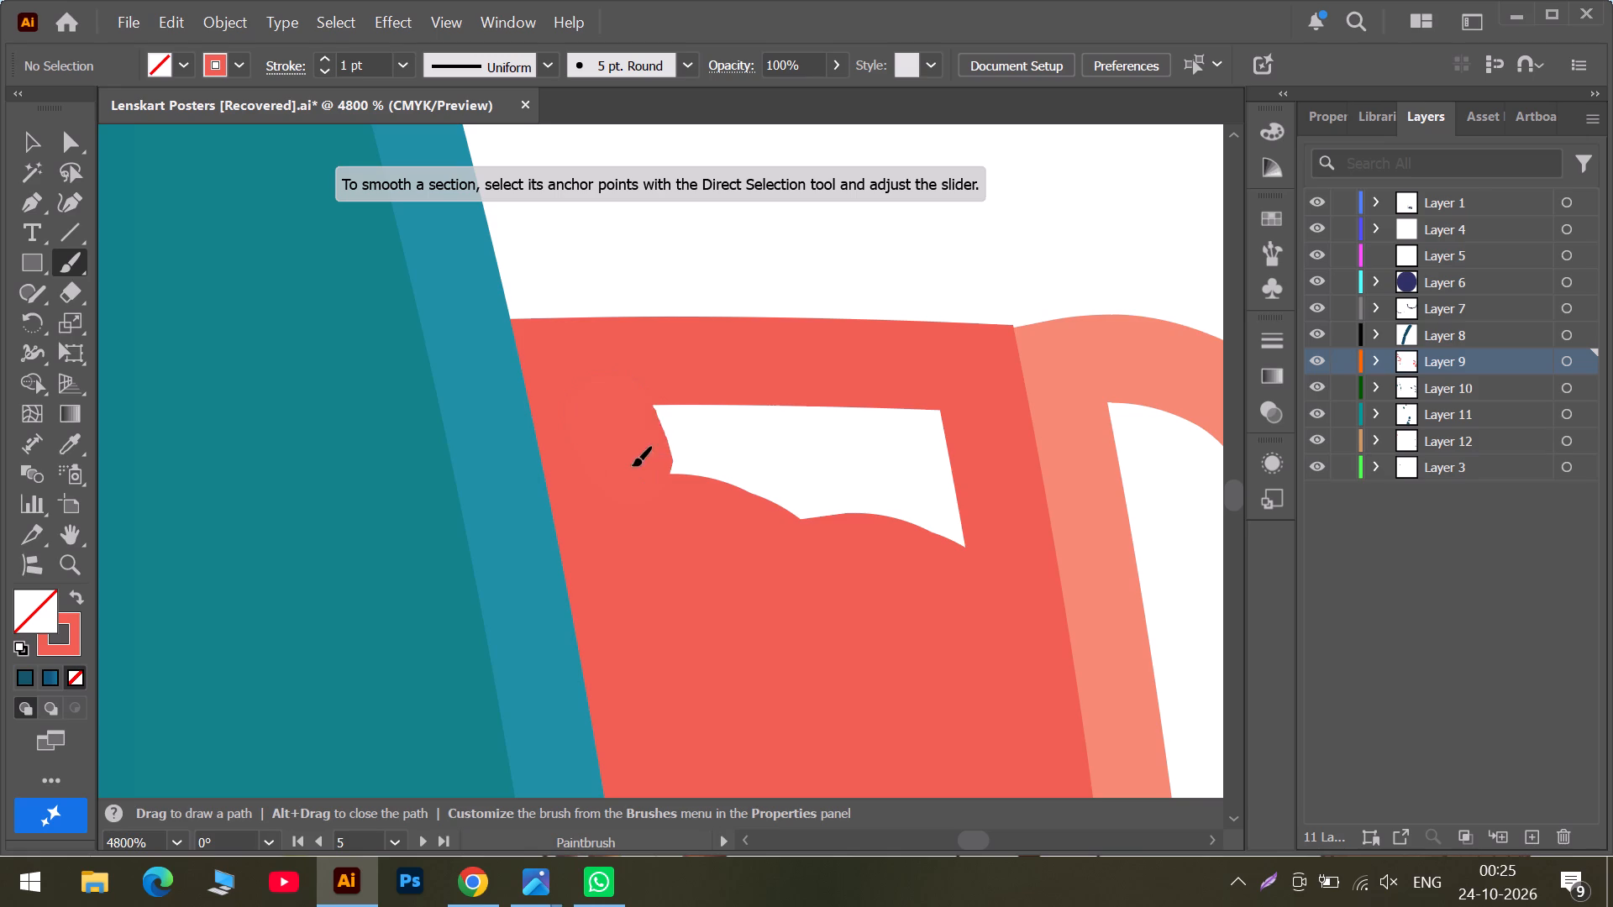
drag(632, 464, 875, 485)
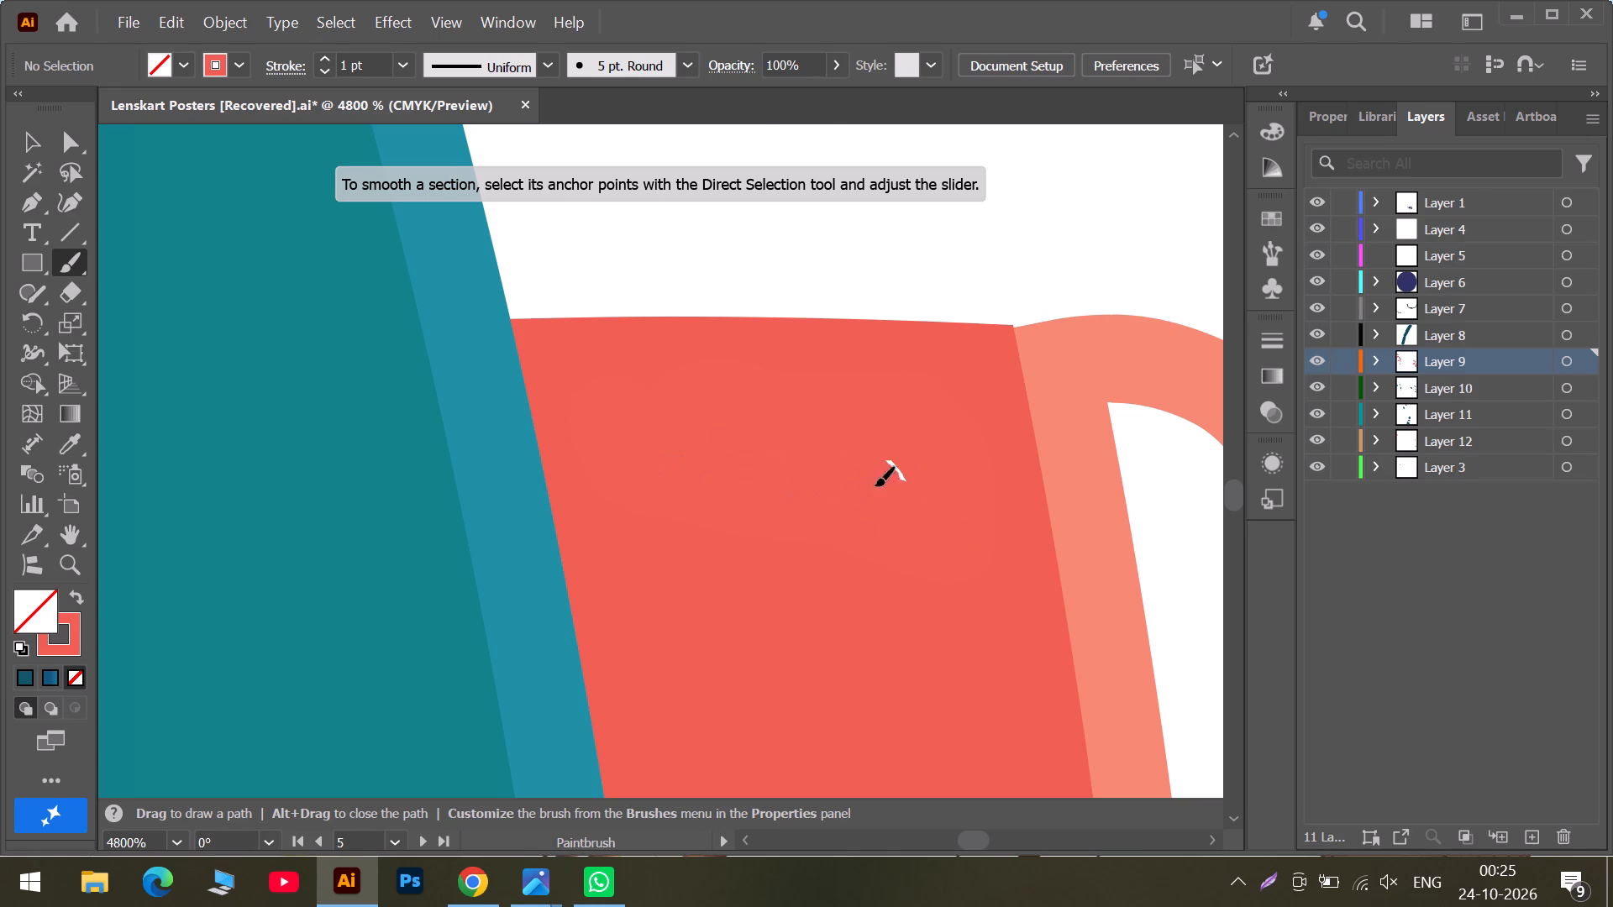
drag(875, 485, 906, 467)
Examine the teal tentacle's outer suckers and the lower tentacle's sucker row for remaining white gaps.
alt+scroll(906, 467, down, 4)
scroll(893, 466, down, 13)
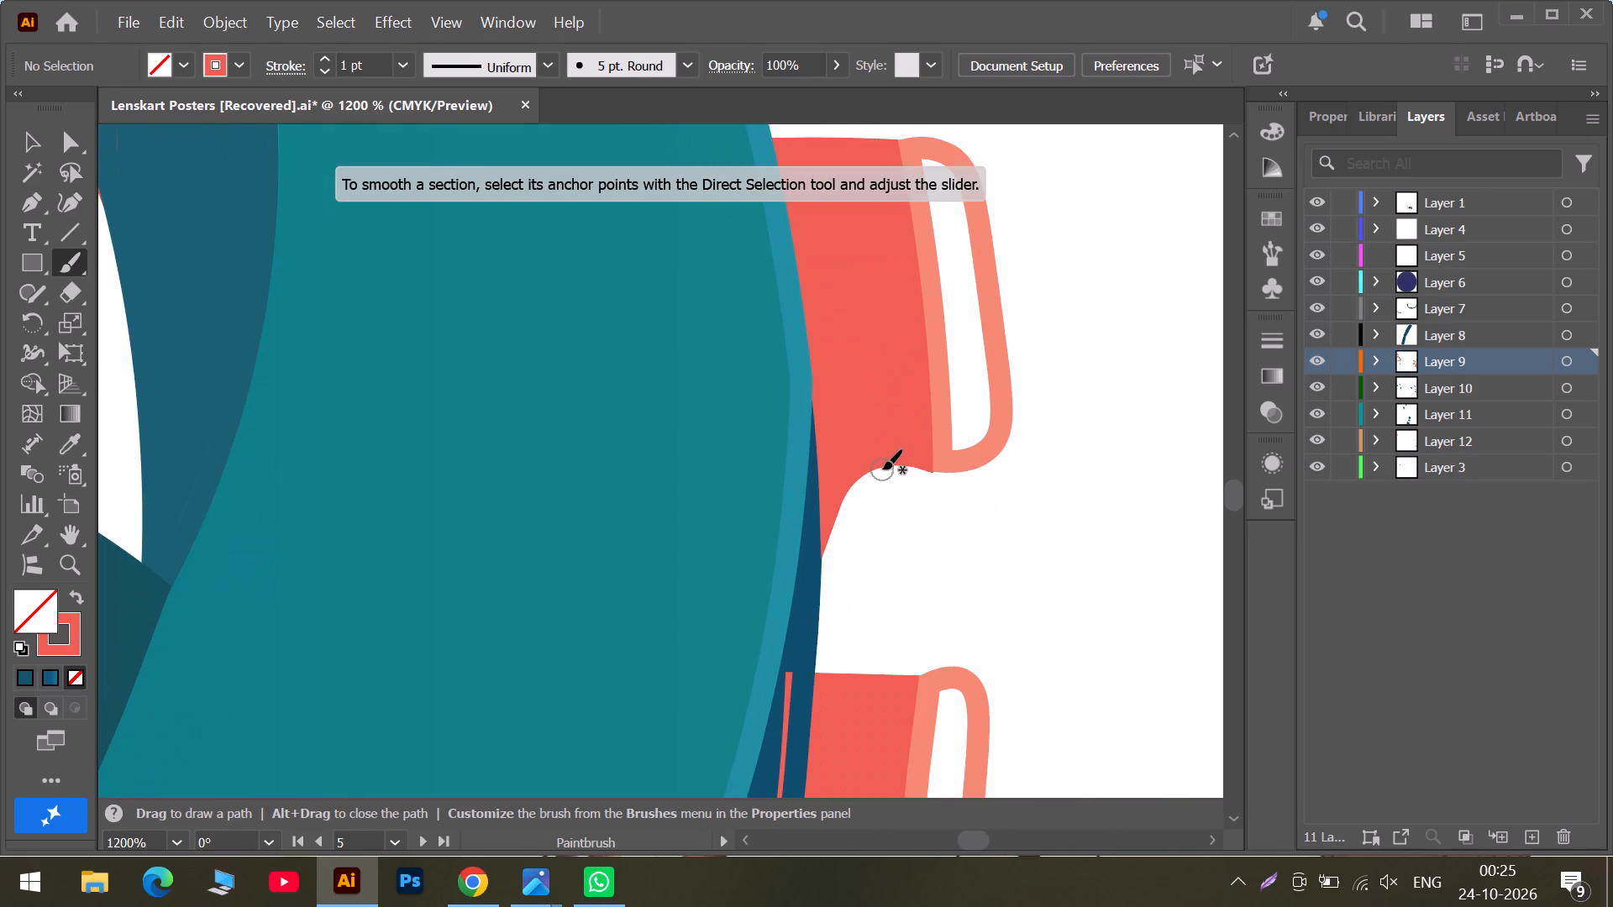
alt+scroll(818, 530, down, 5)
scroll(722, 699, down, 6)
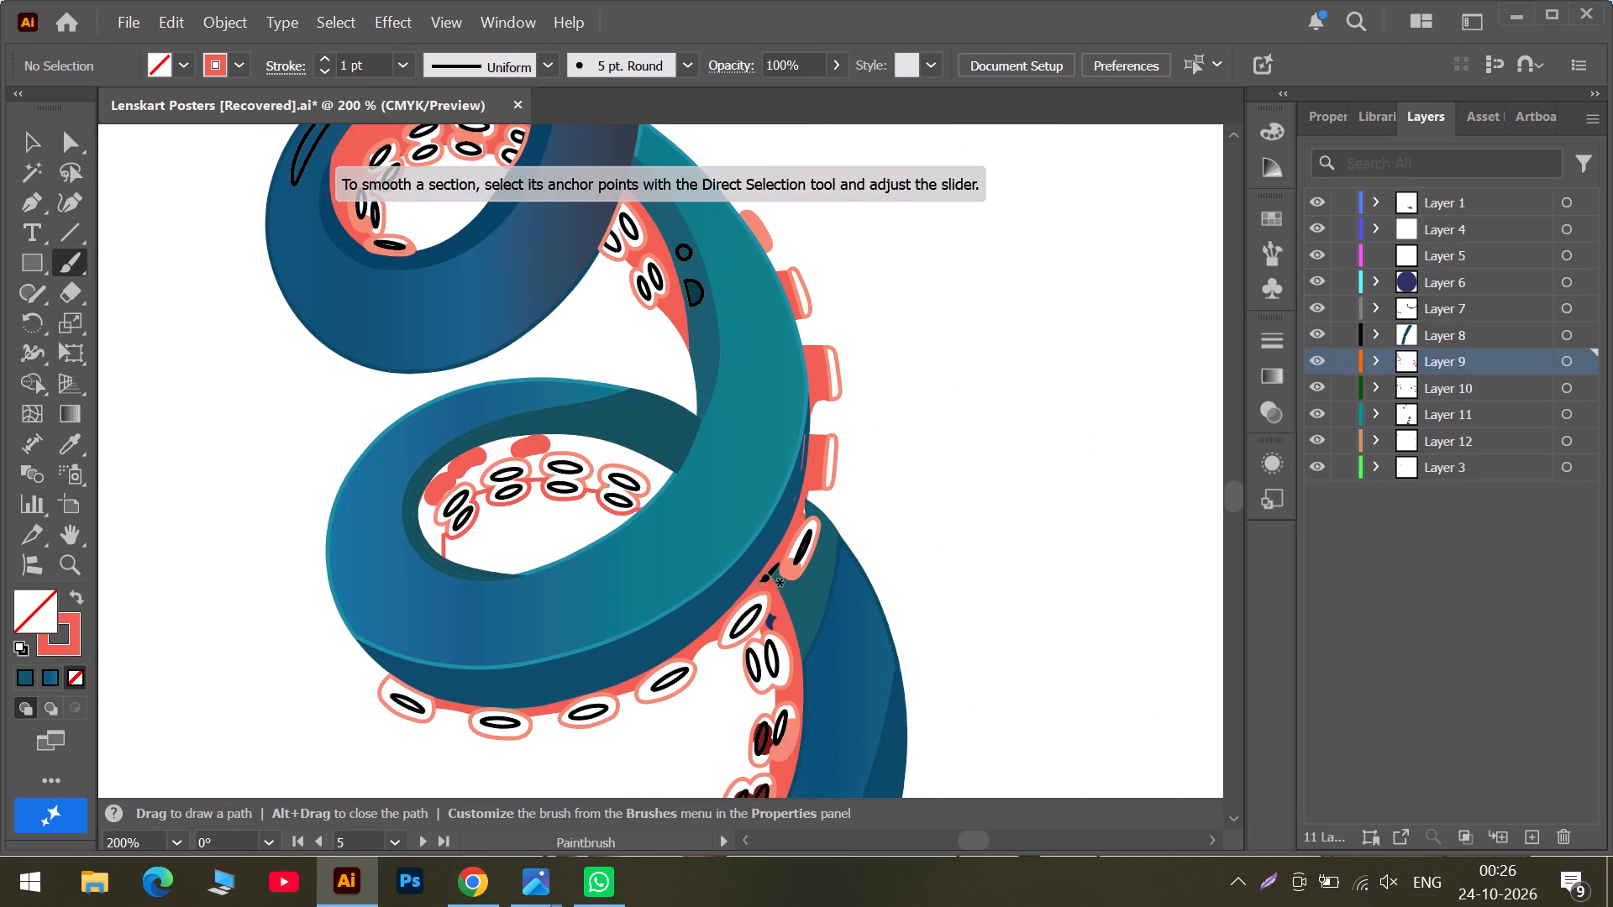
scroll(678, 784, down, 6)
scroll(773, 656, down, 4)
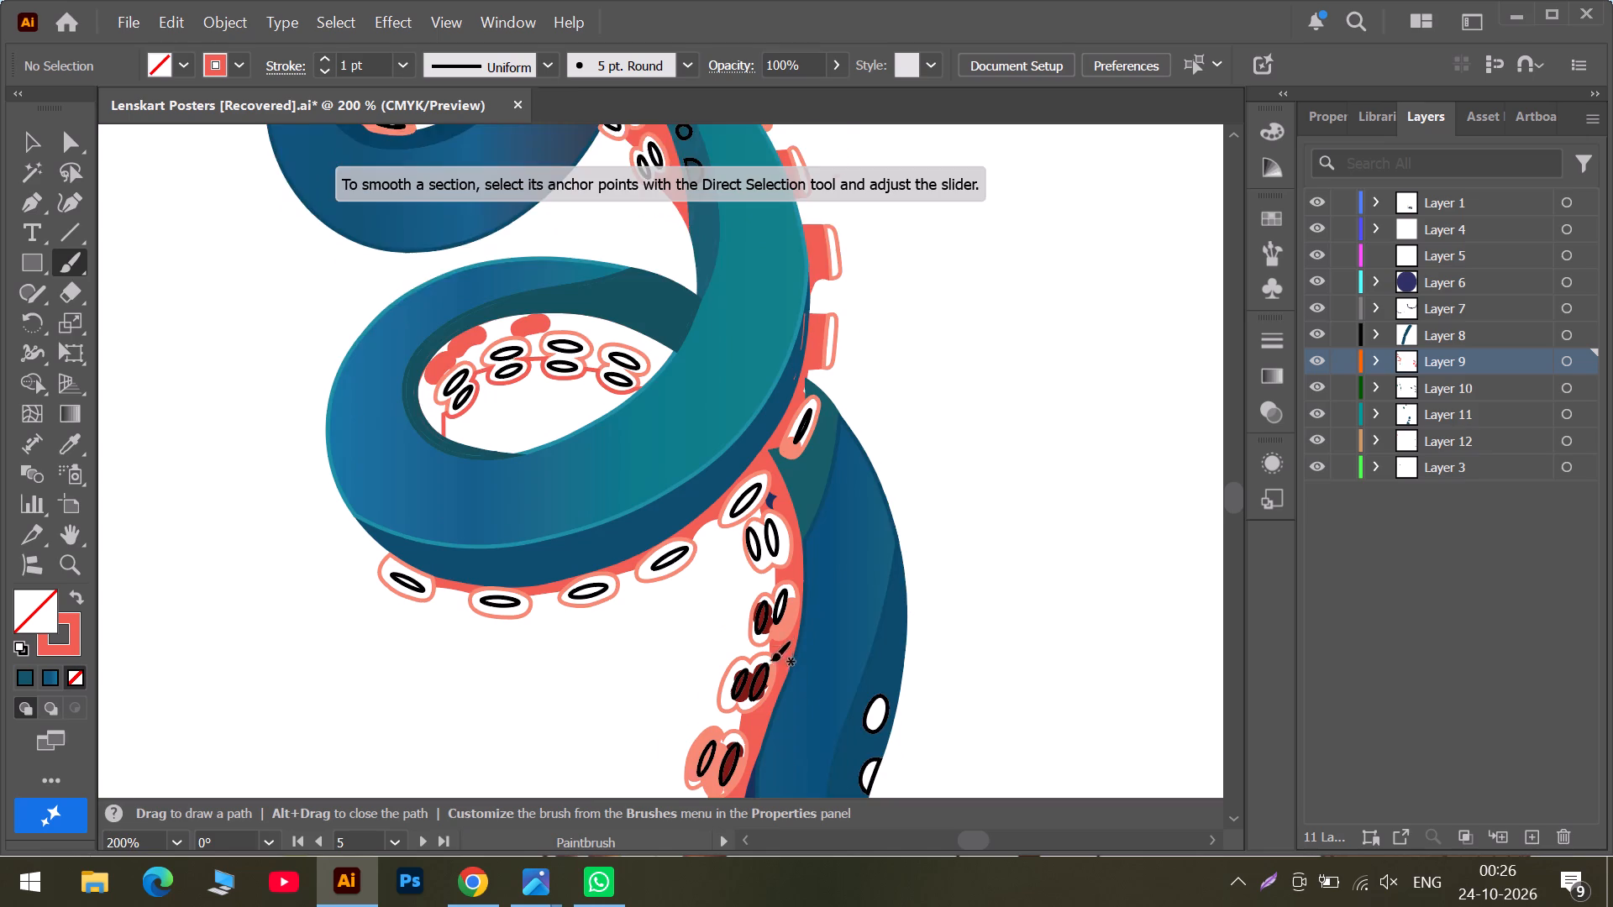
scroll(770, 661, down, 13)
scroll(580, 440, up, 8)
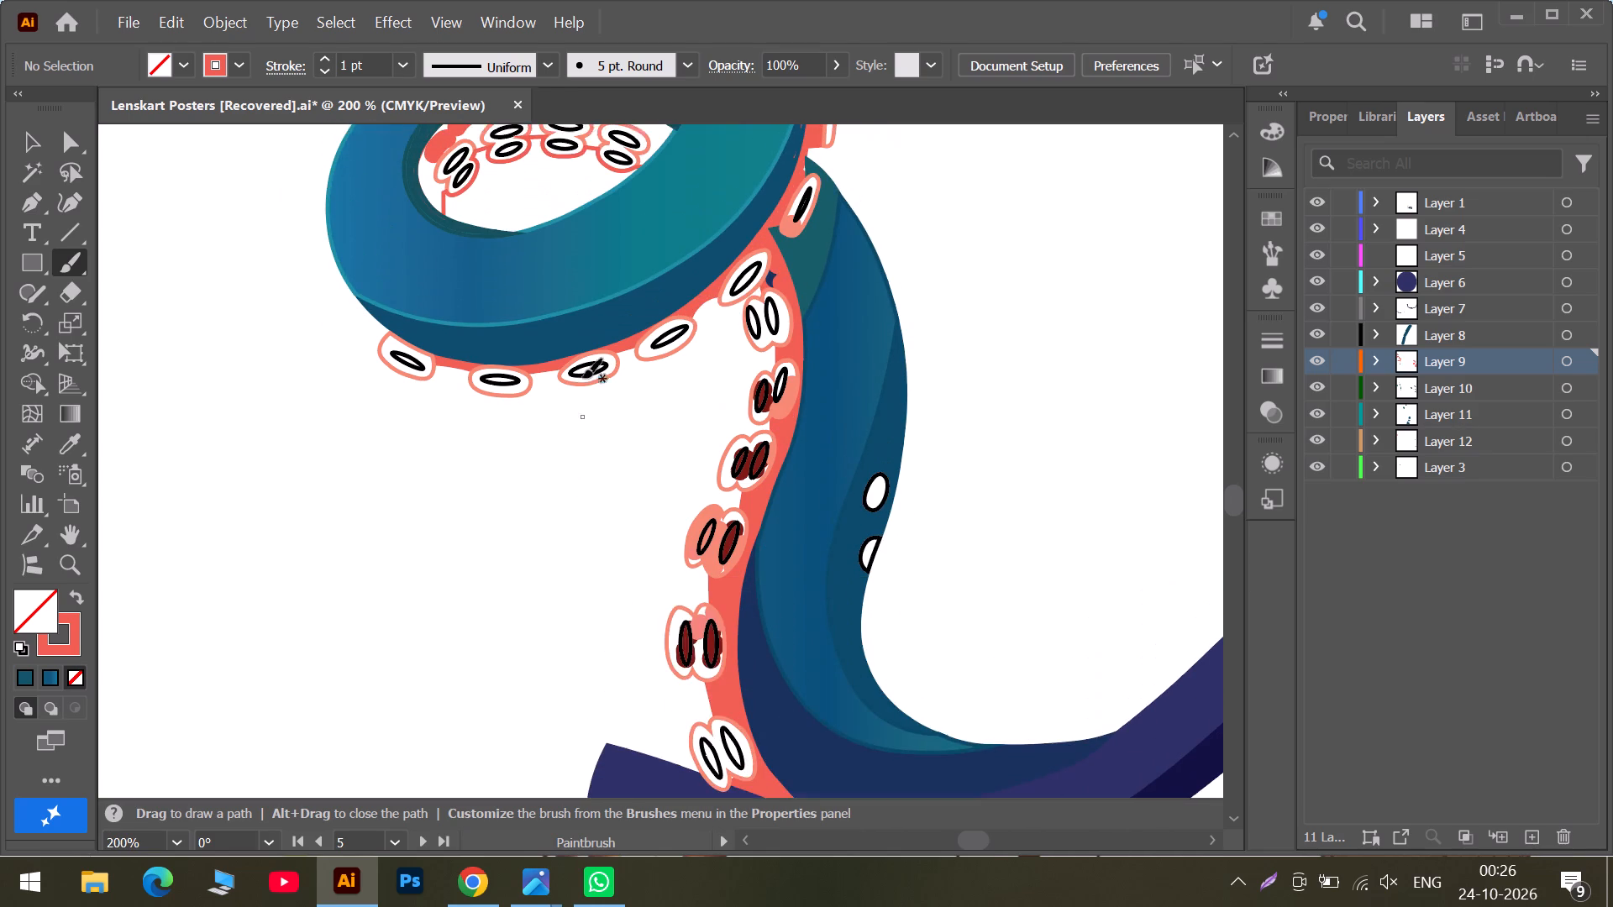
Paint a short coral stroke down from the coral patch between the second and third sucker pairs inside the teal coil.
scroll(582, 378, up, 19)
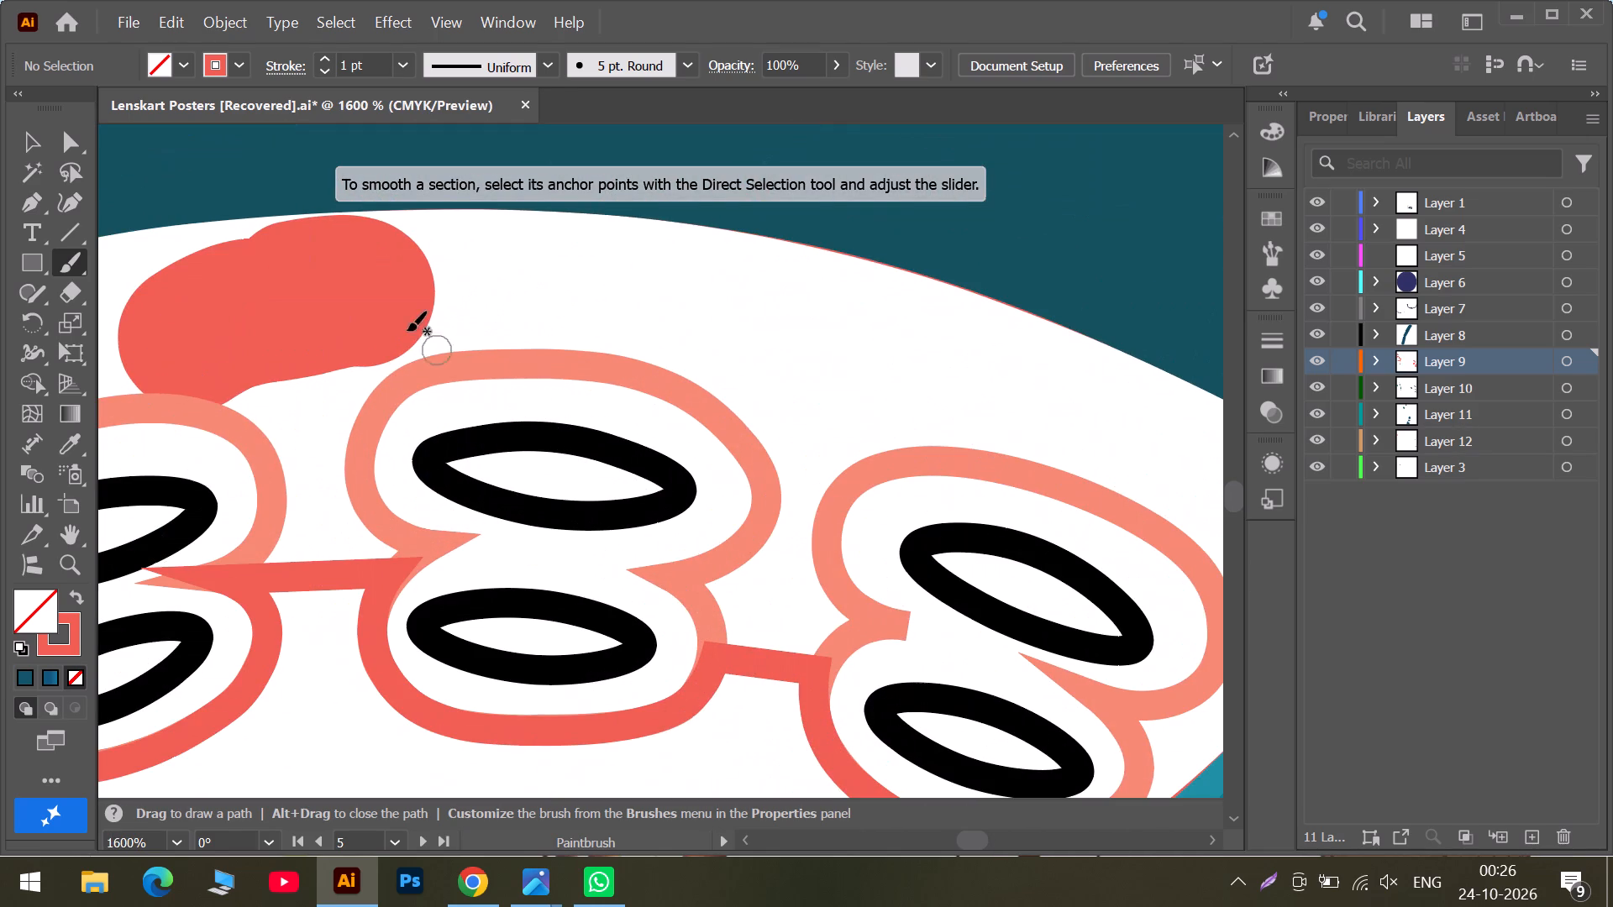
drag(381, 312, 325, 397)
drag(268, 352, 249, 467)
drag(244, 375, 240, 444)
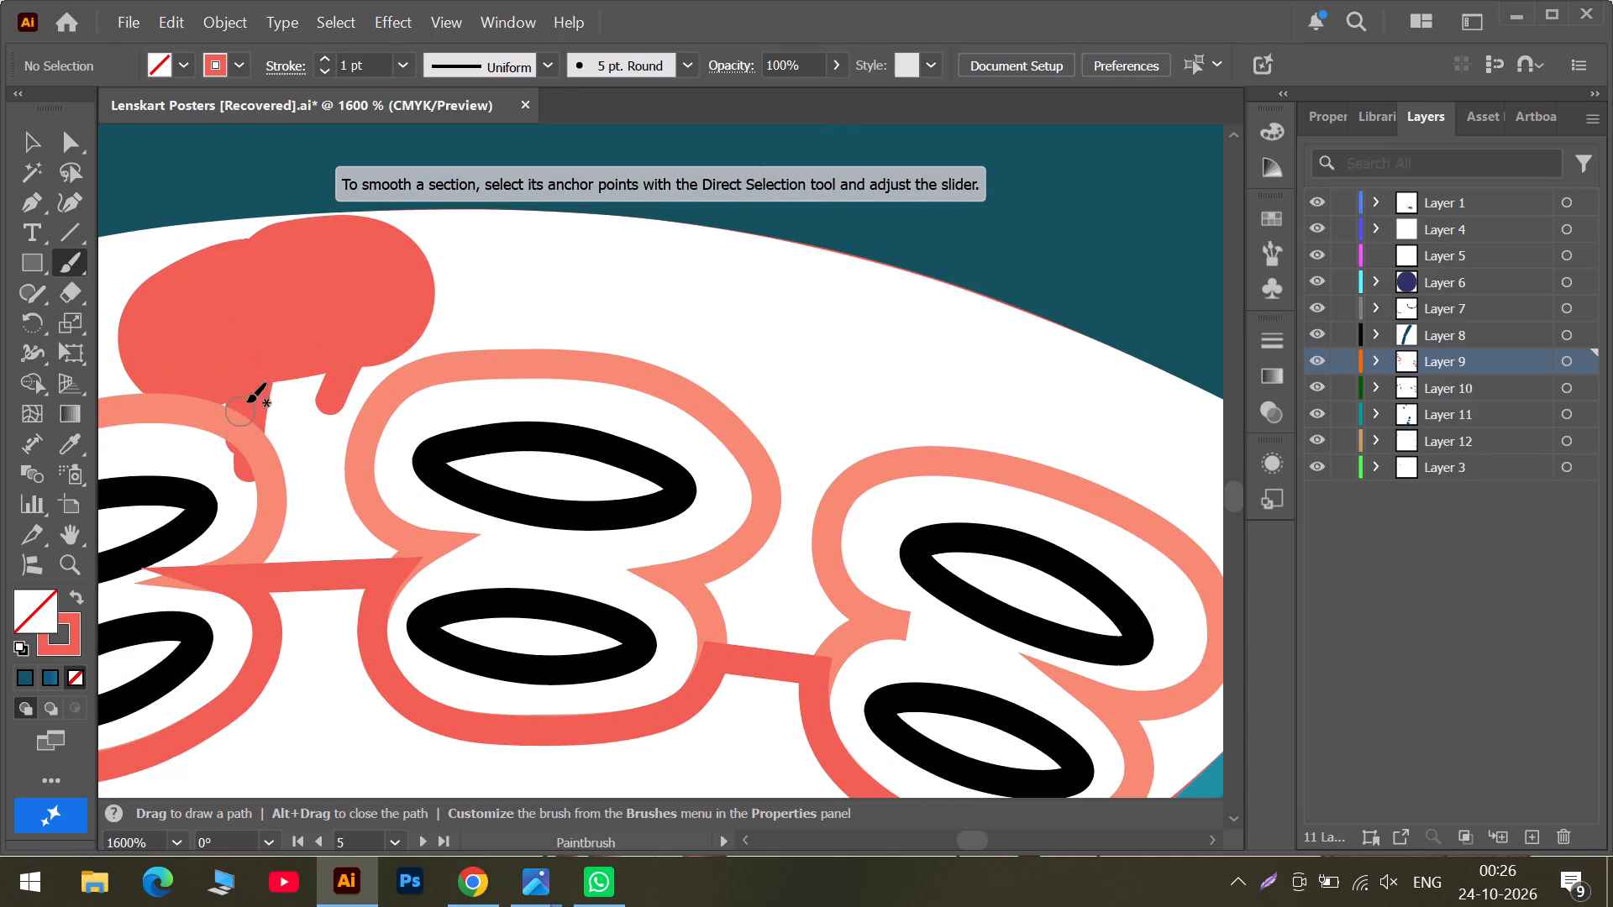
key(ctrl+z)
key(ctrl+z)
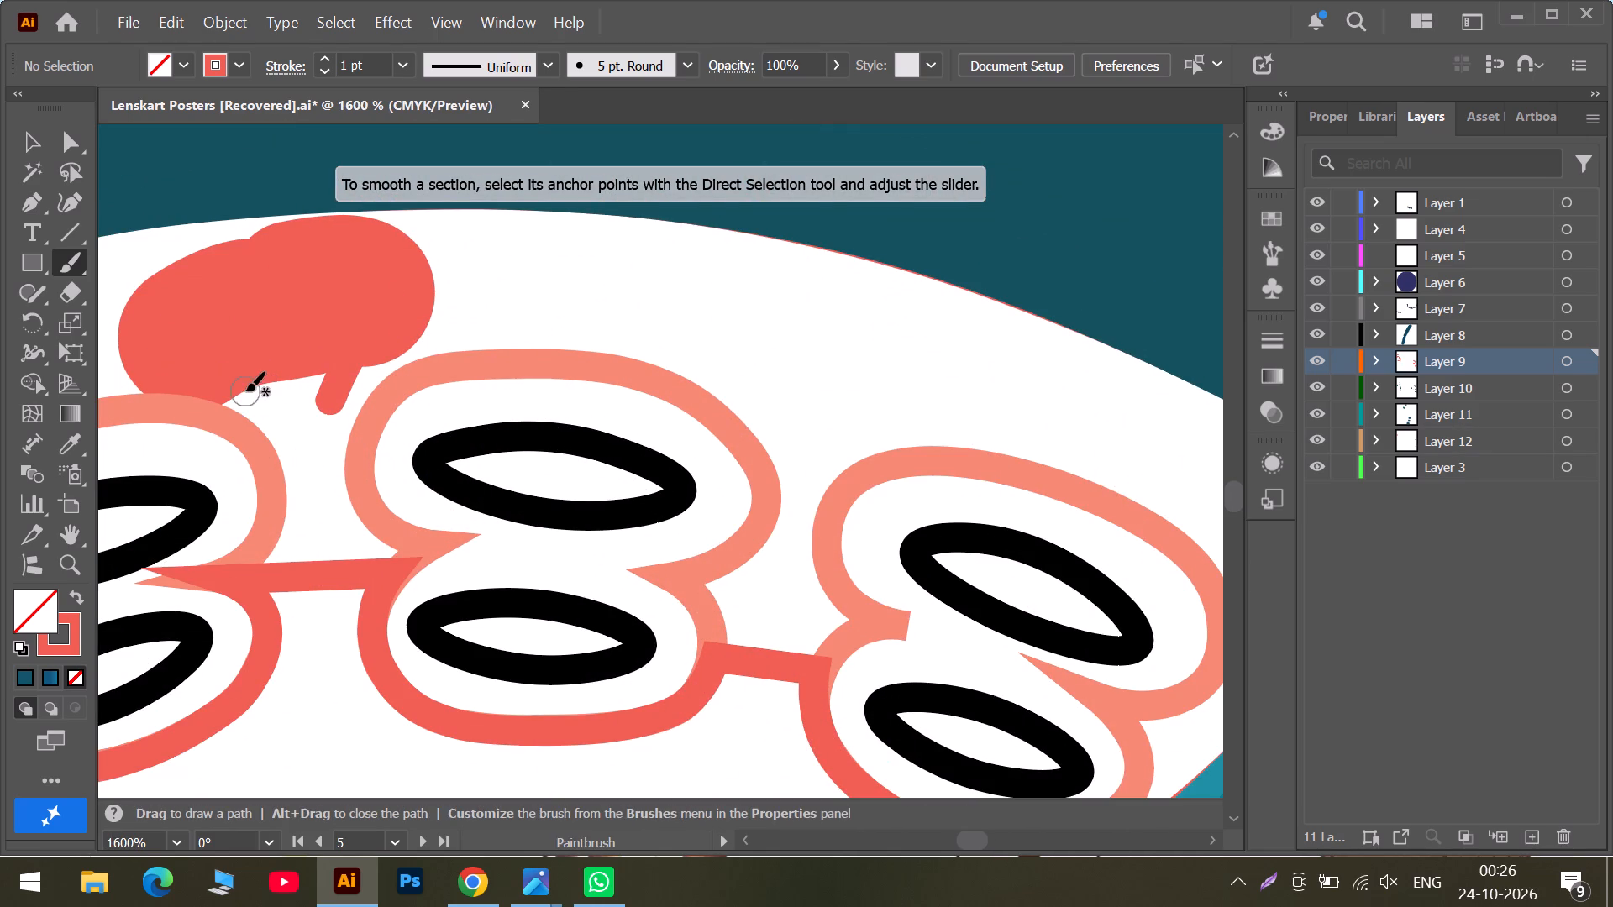
Fill the upper part of the white gap between the coil's second and third sucker pairs with coral, below the coral patch.
drag(238, 390, 264, 414)
alt+scroll(296, 422, up, 5)
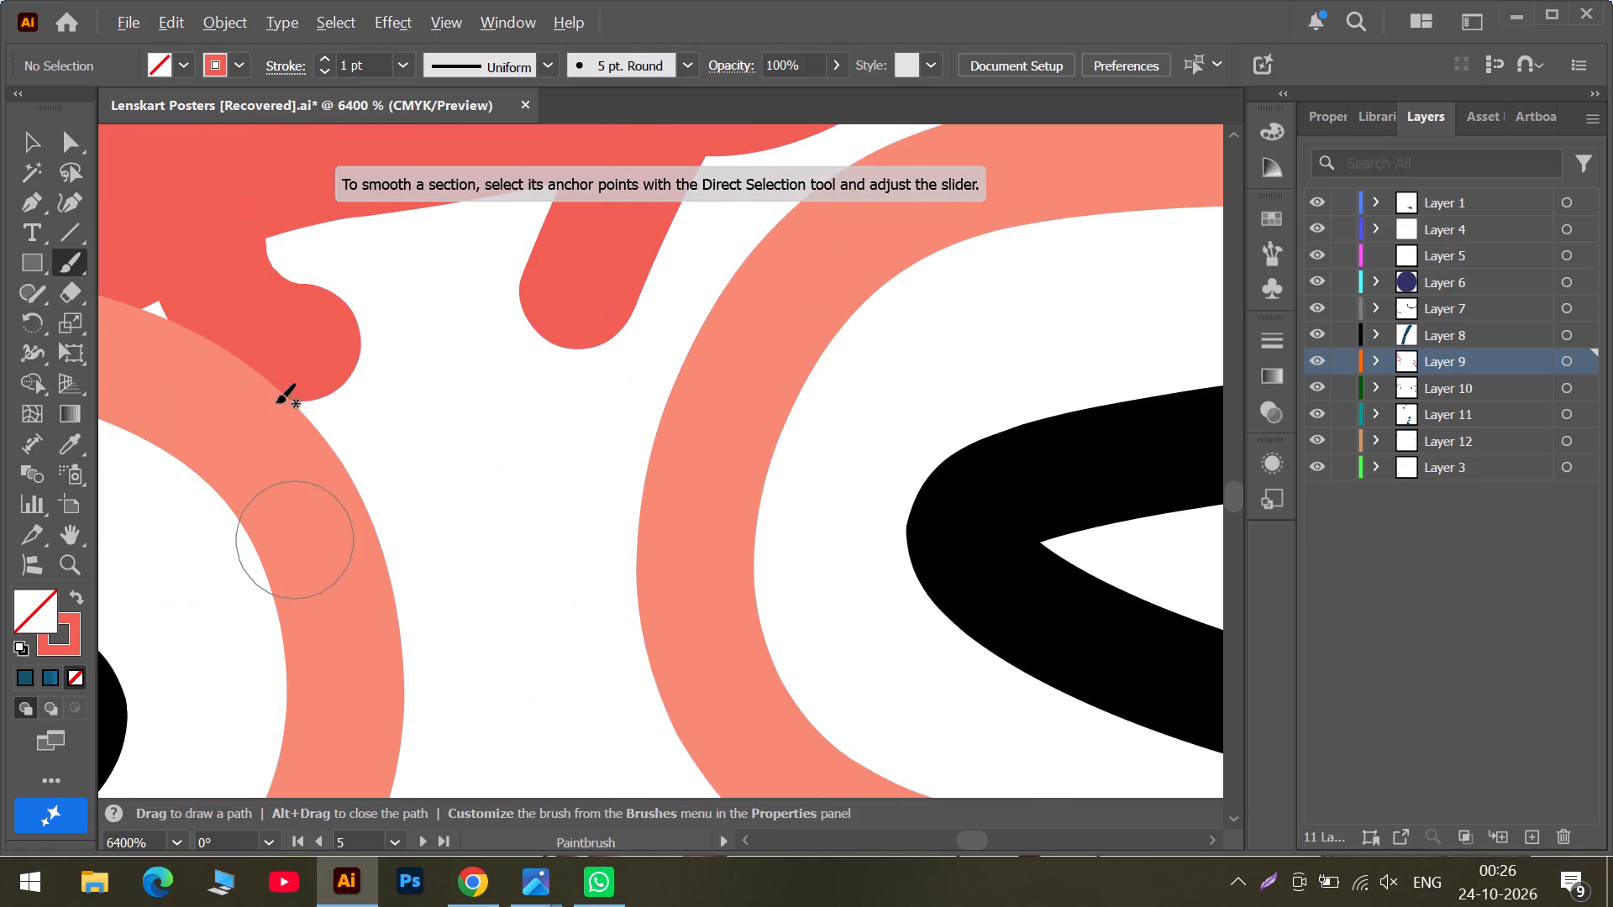
scroll(214, 343, up, 1)
drag(177, 381, 551, 344)
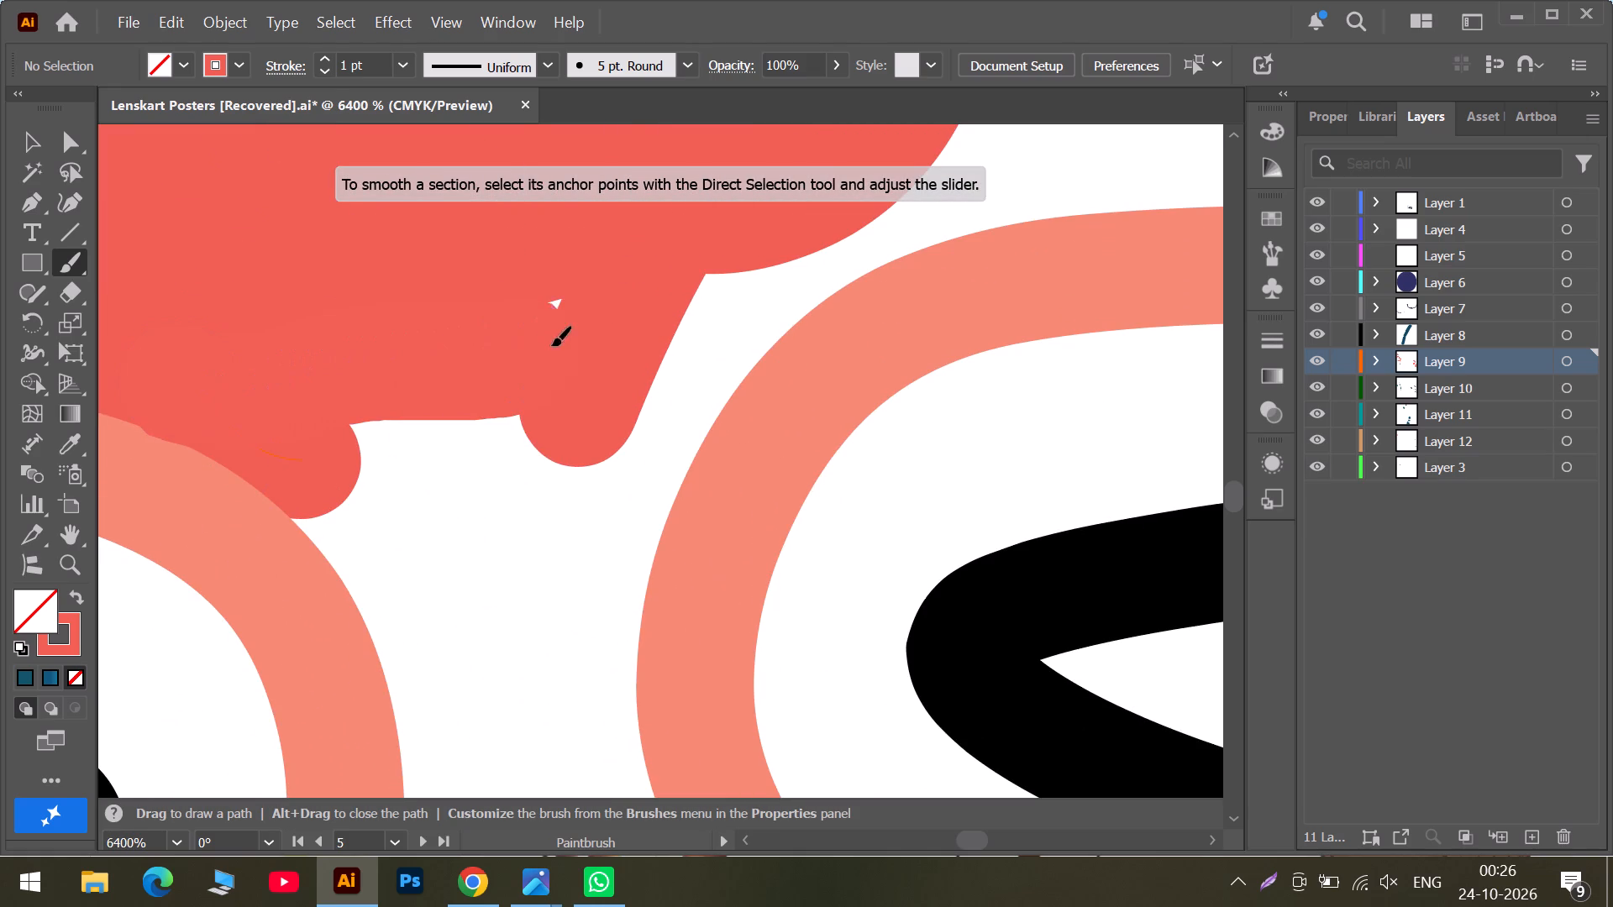
drag(551, 344, 721, 436)
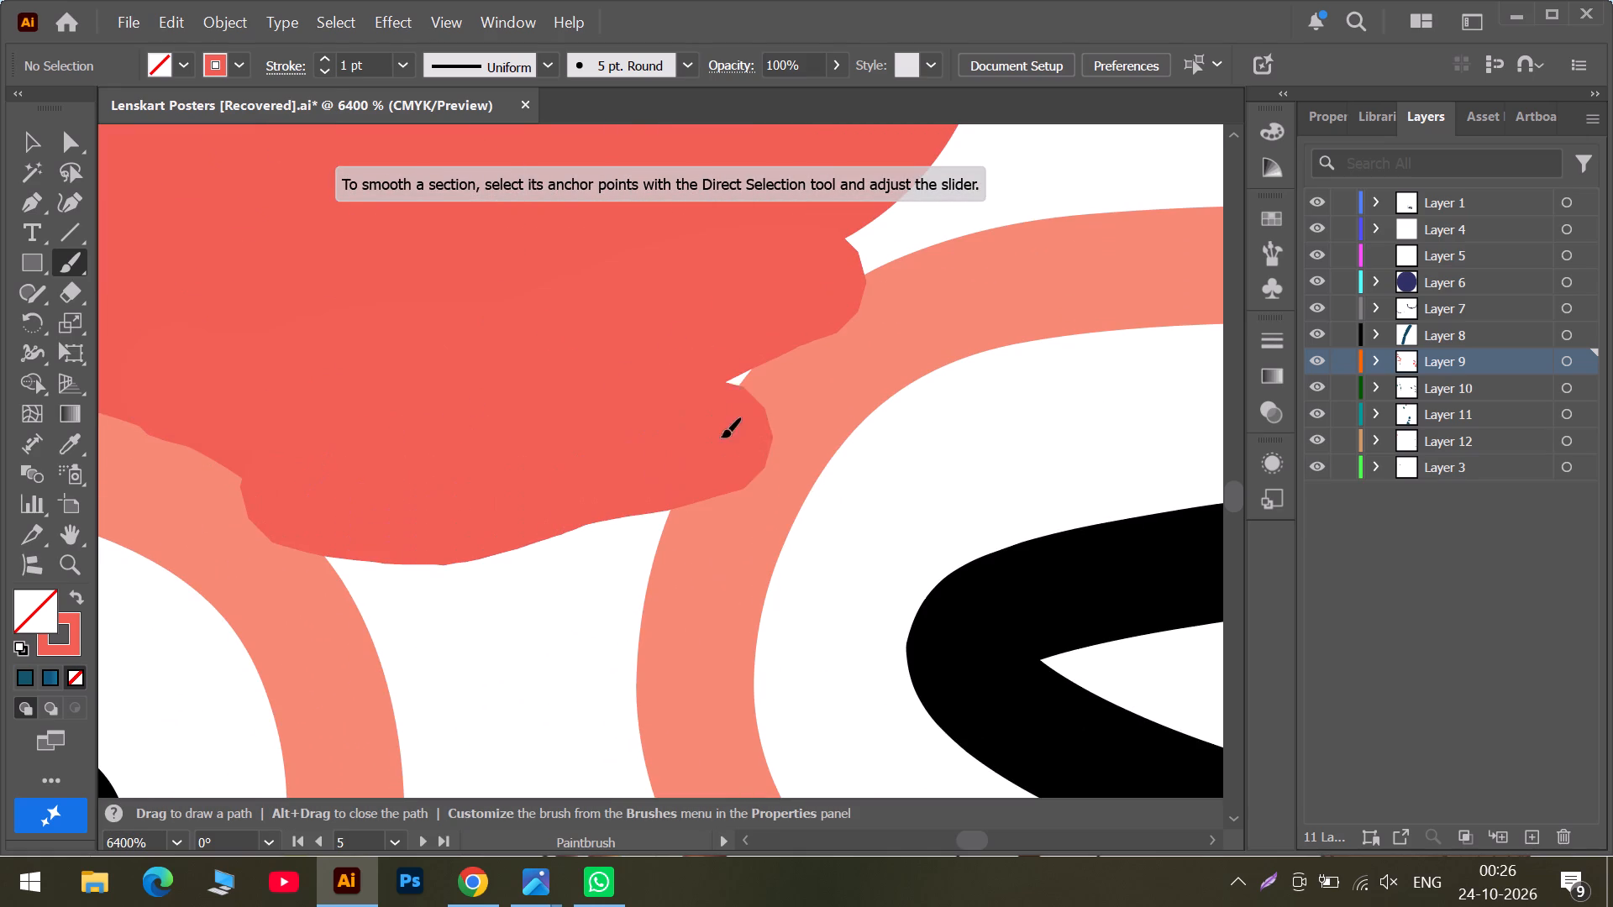
drag(721, 436, 640, 495)
Fill the rest of the gap between these two sucker pairs with coral, from the connecting strip up to the coral patch.
scroll(502, 499, down, 5)
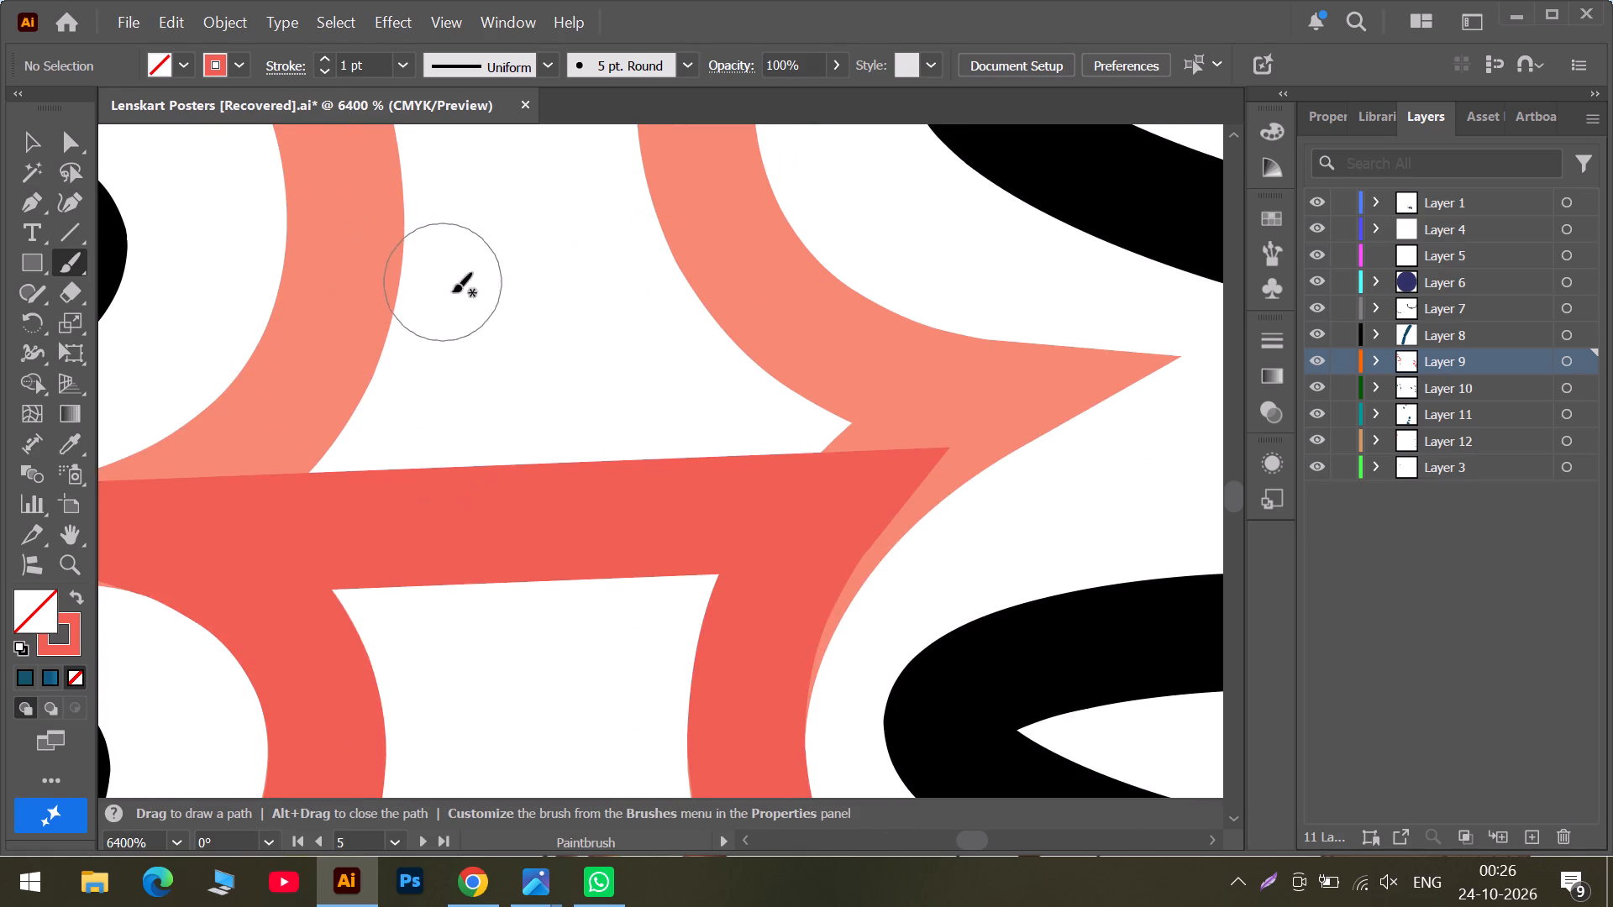
scroll(444, 284, up, 1)
drag(808, 561, 349, 579)
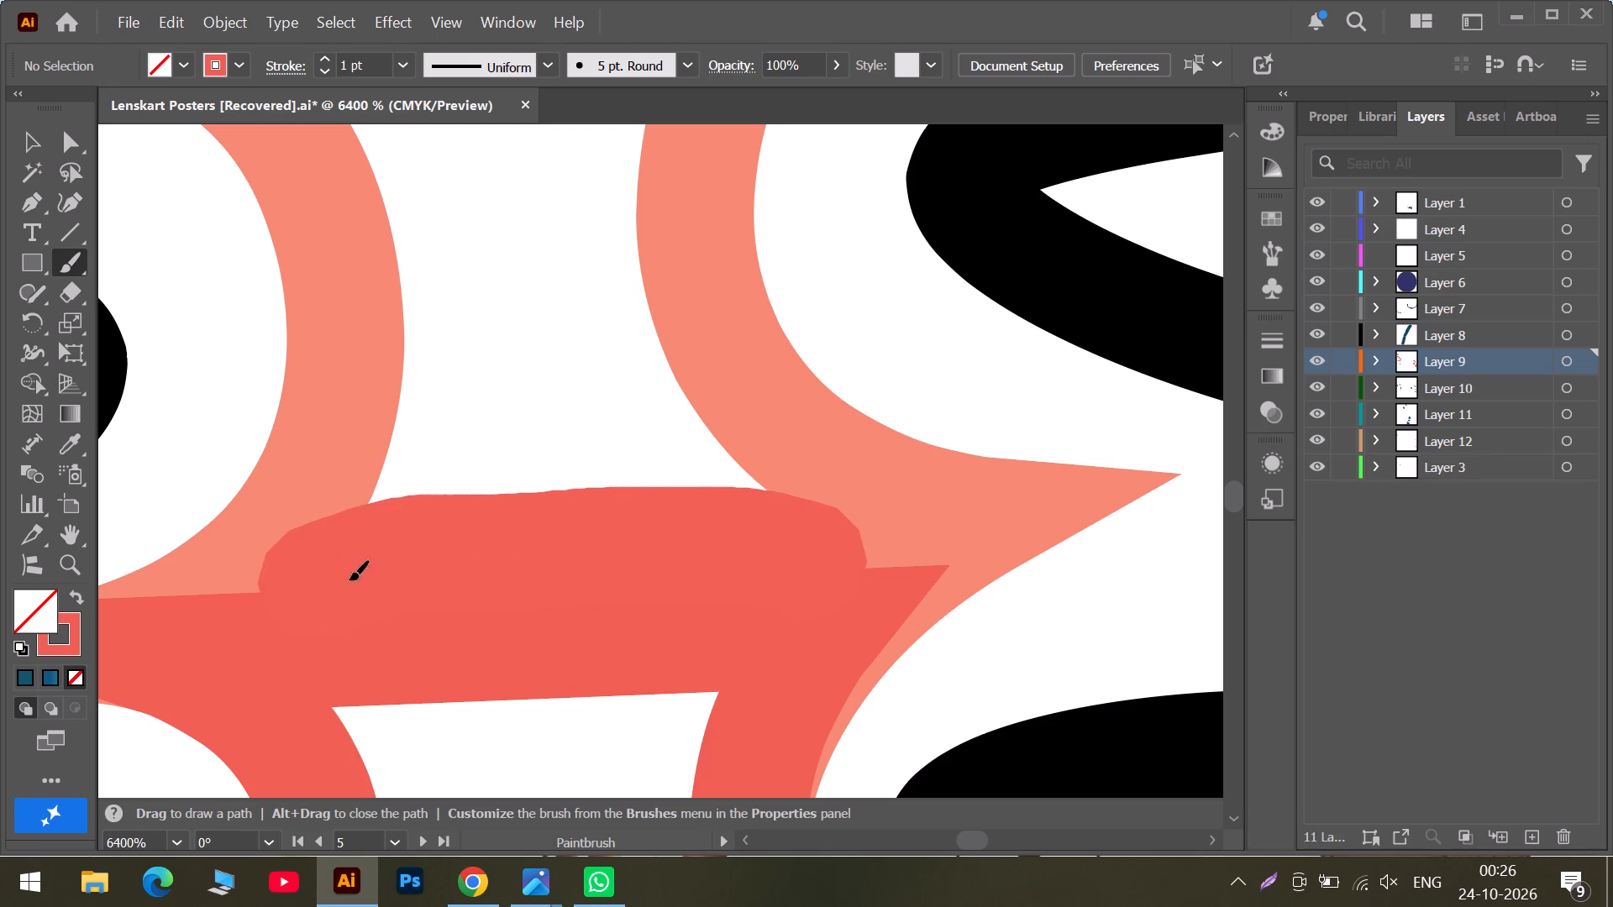
drag(349, 579, 382, 564)
drag(410, 518, 717, 506)
drag(709, 482, 544, 466)
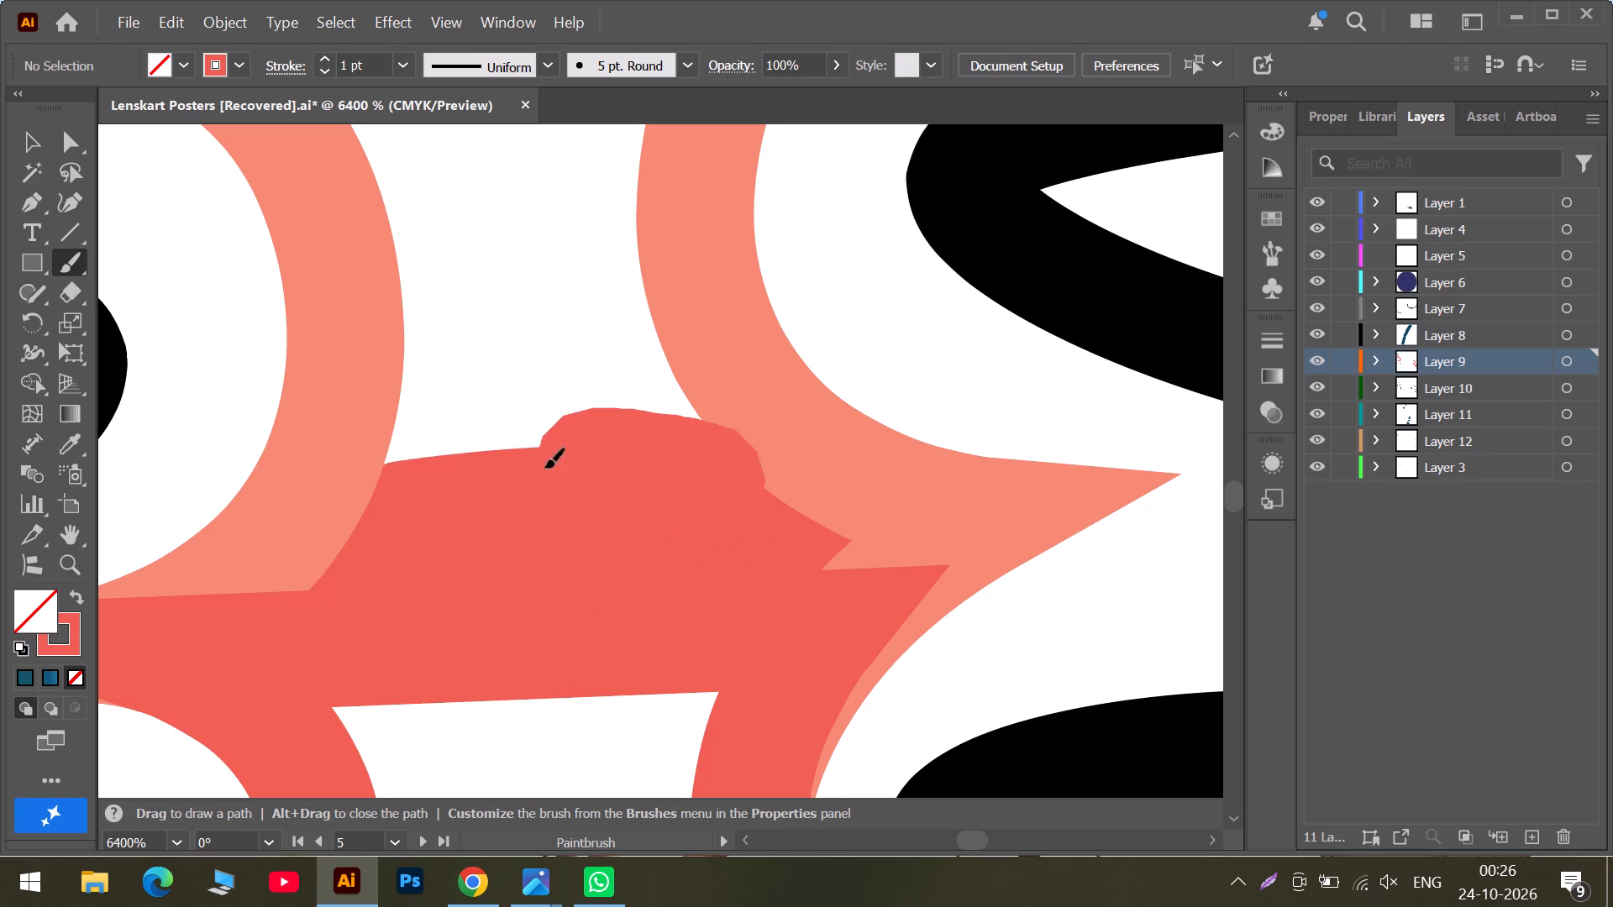
drag(544, 466, 448, 345)
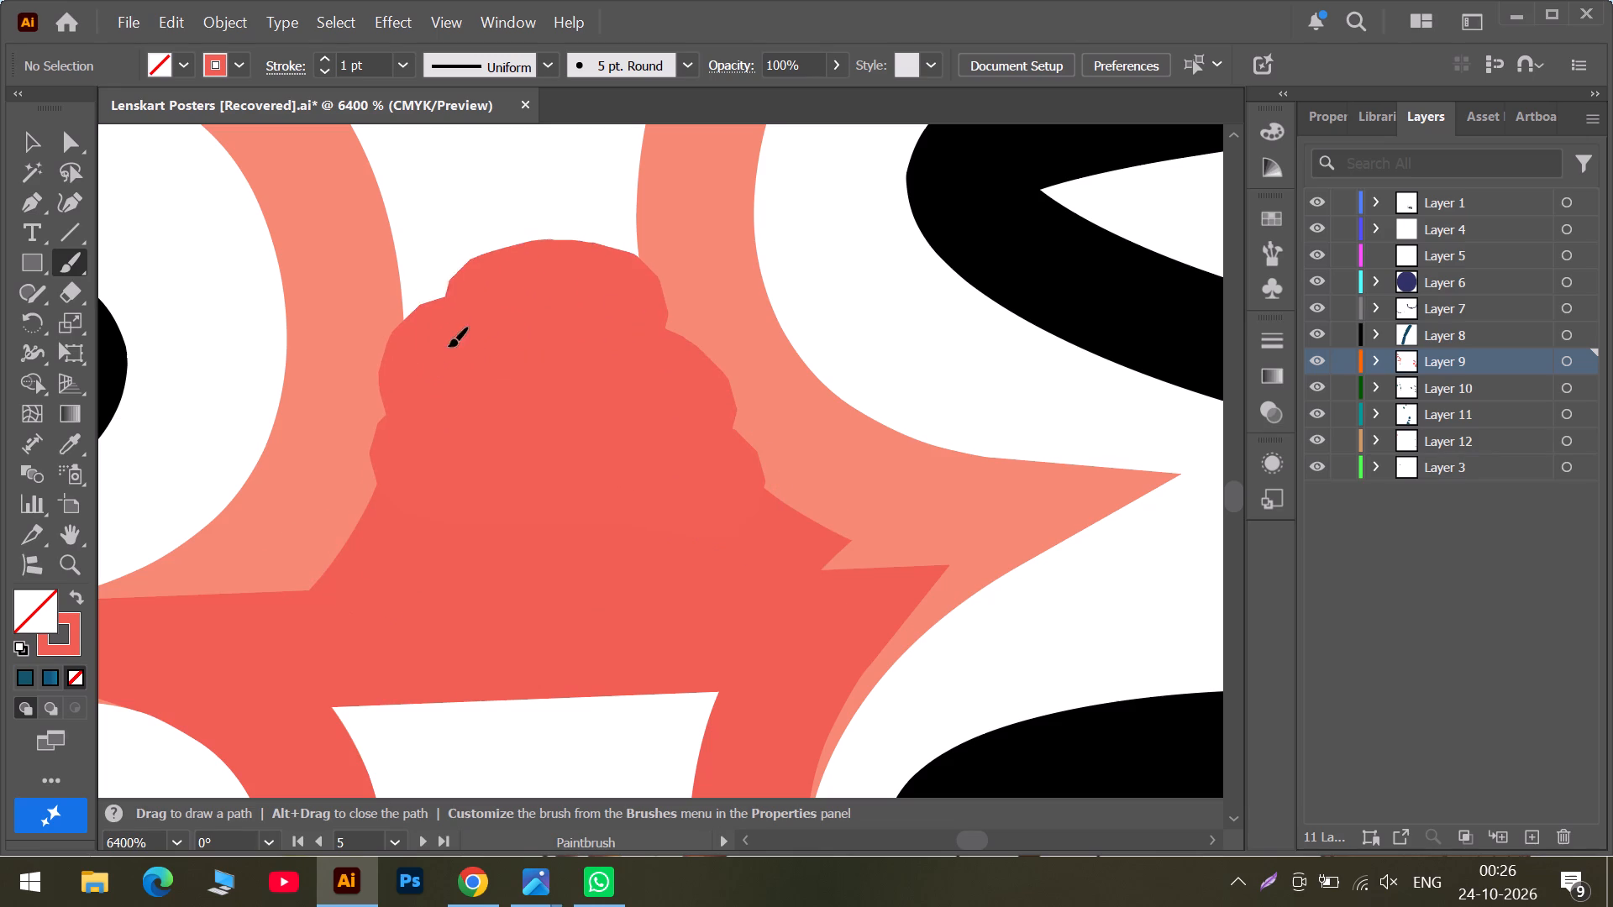
drag(448, 345, 454, 155)
scroll(489, 261, up, 2)
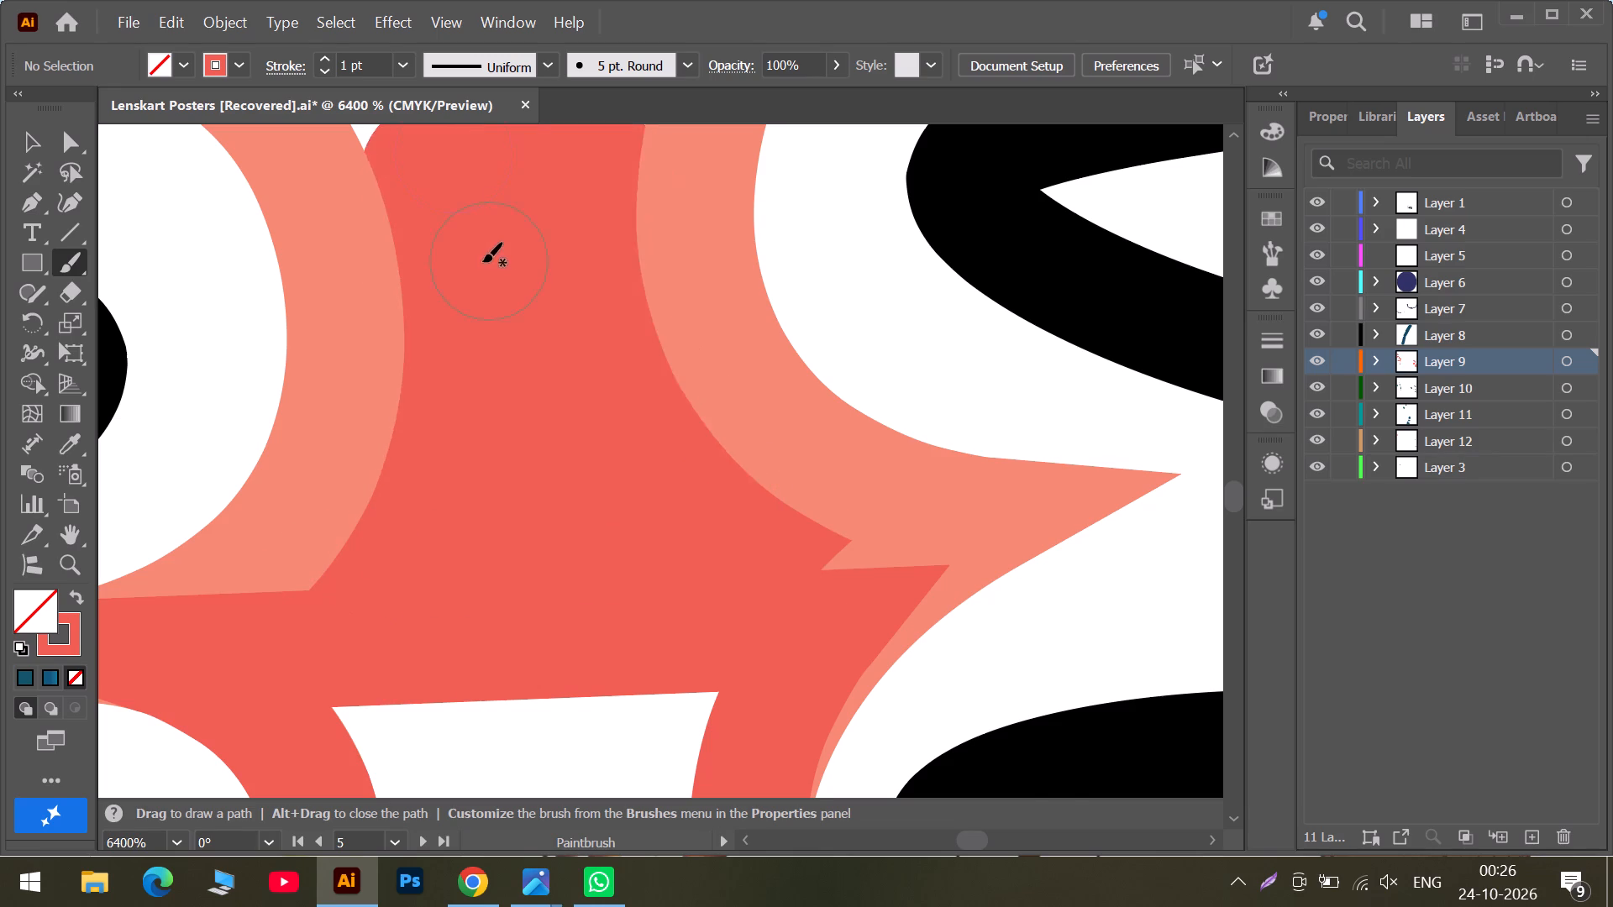
scroll(482, 262, up, 3)
drag(379, 645, 512, 677)
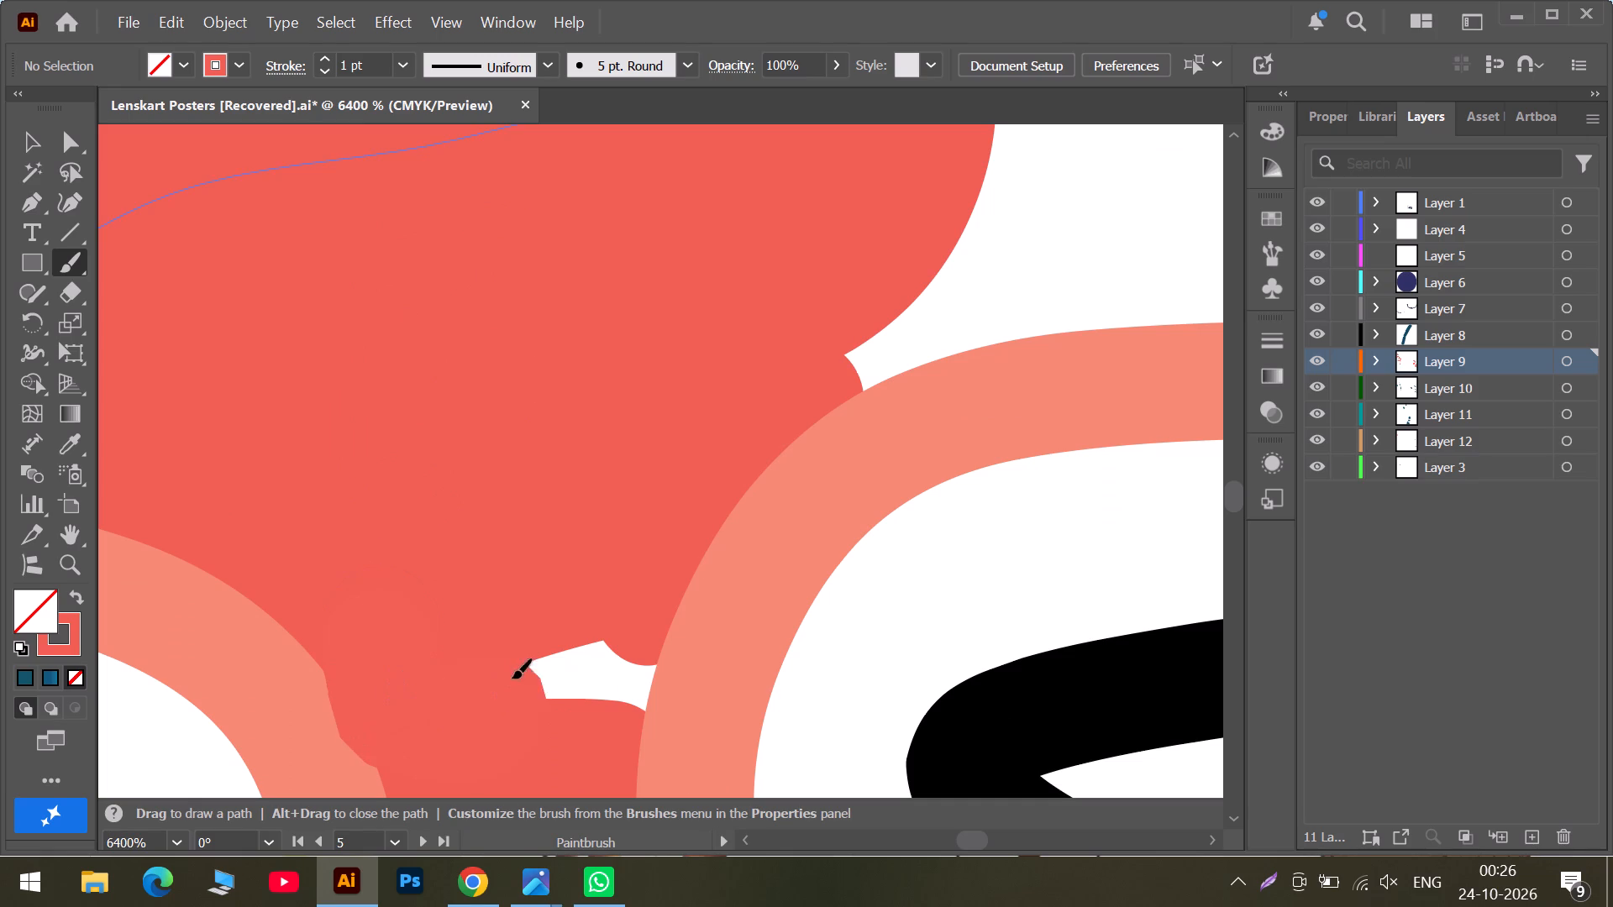
drag(512, 677, 612, 726)
Fill the white area above the start of the third sucker pair with coral, up to the dark teal inner edge.
scroll(779, 433, up, 3)
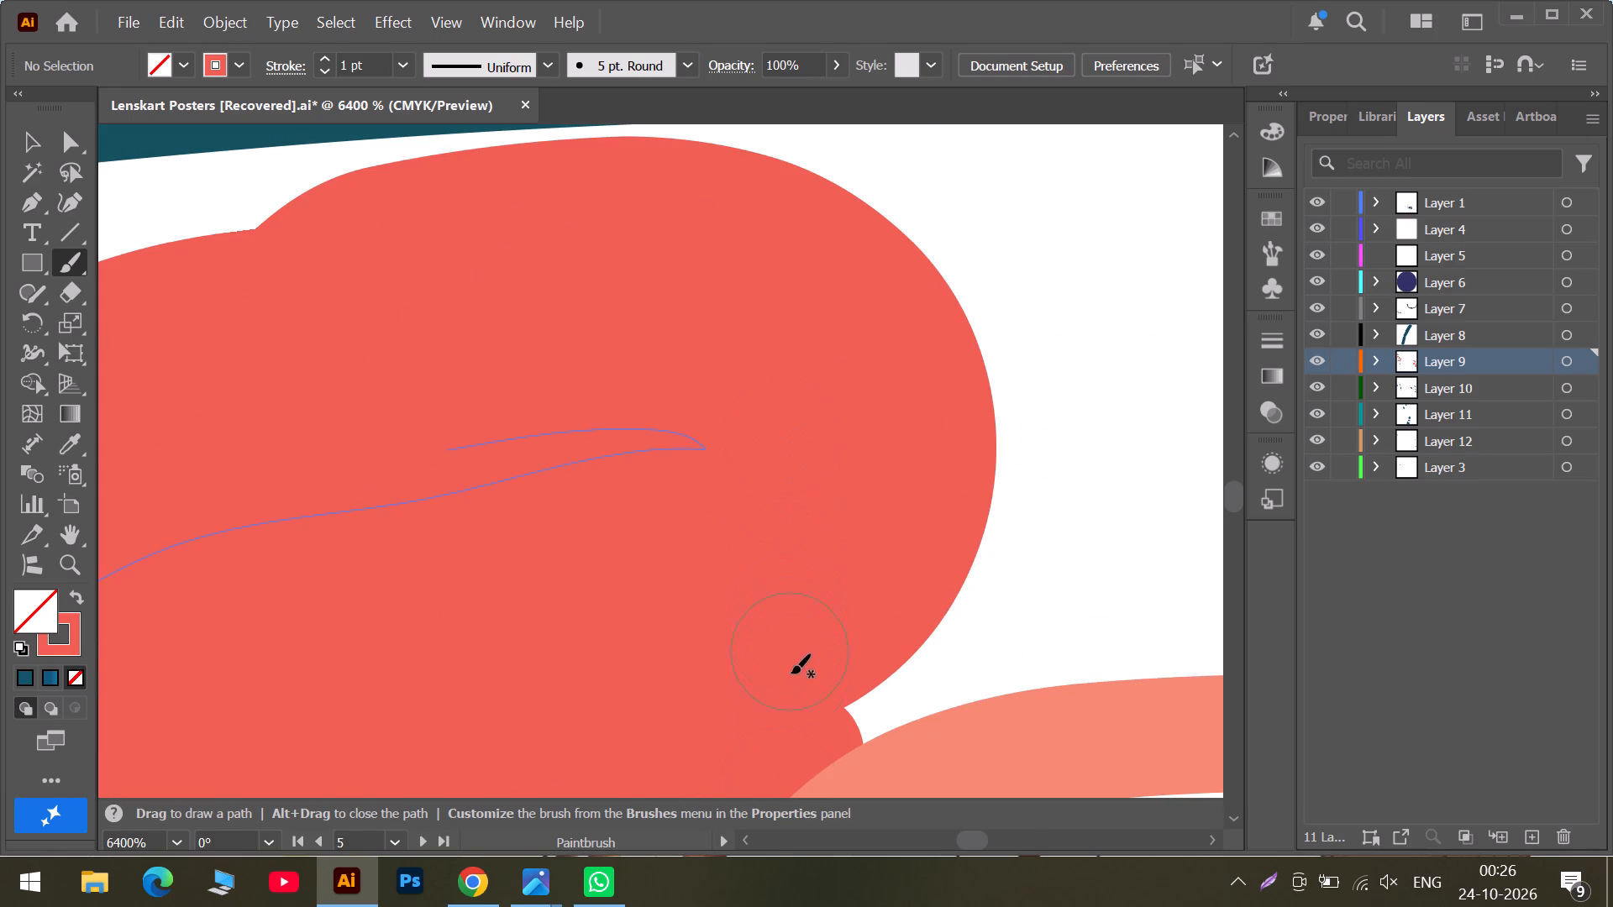
drag(820, 689, 925, 686)
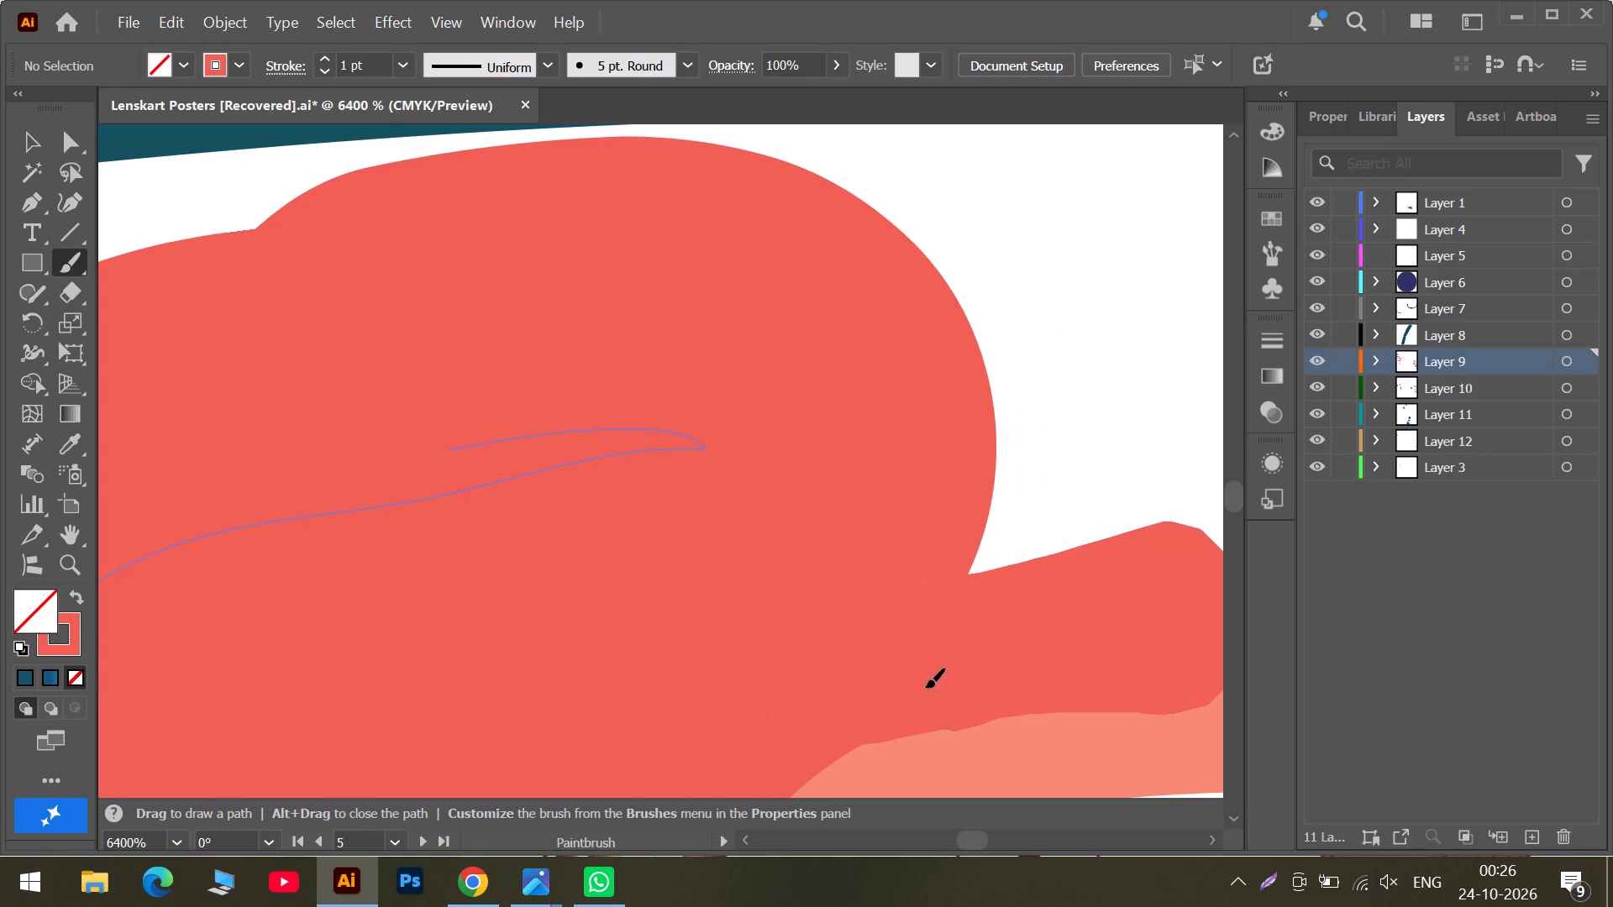
drag(925, 686, 1211, 516)
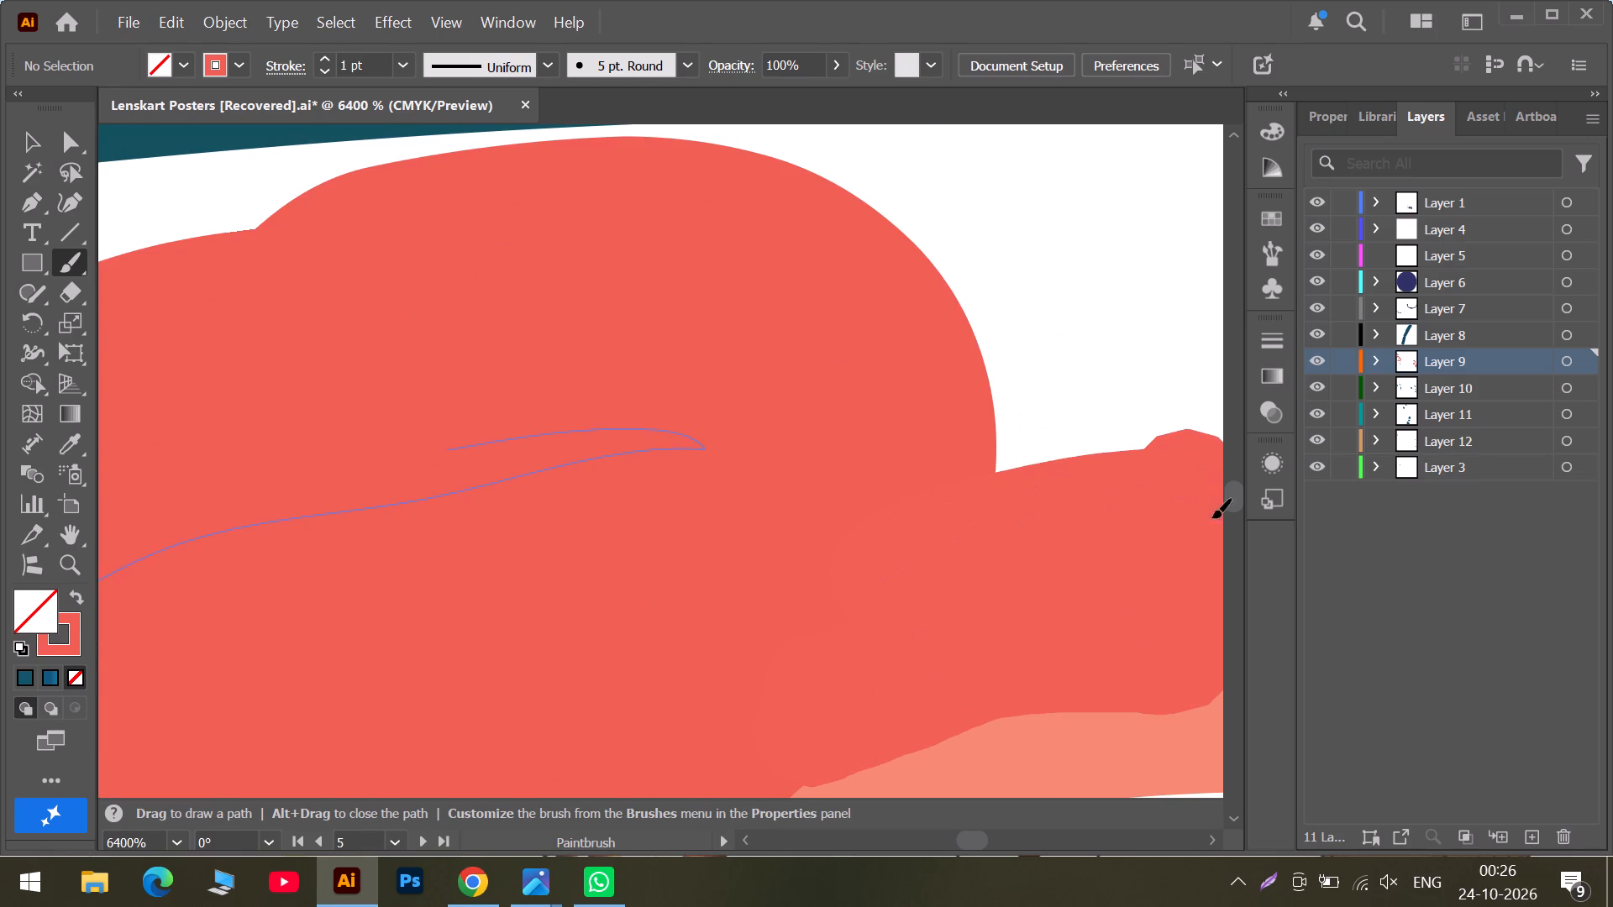
drag(1211, 516, 911, 345)
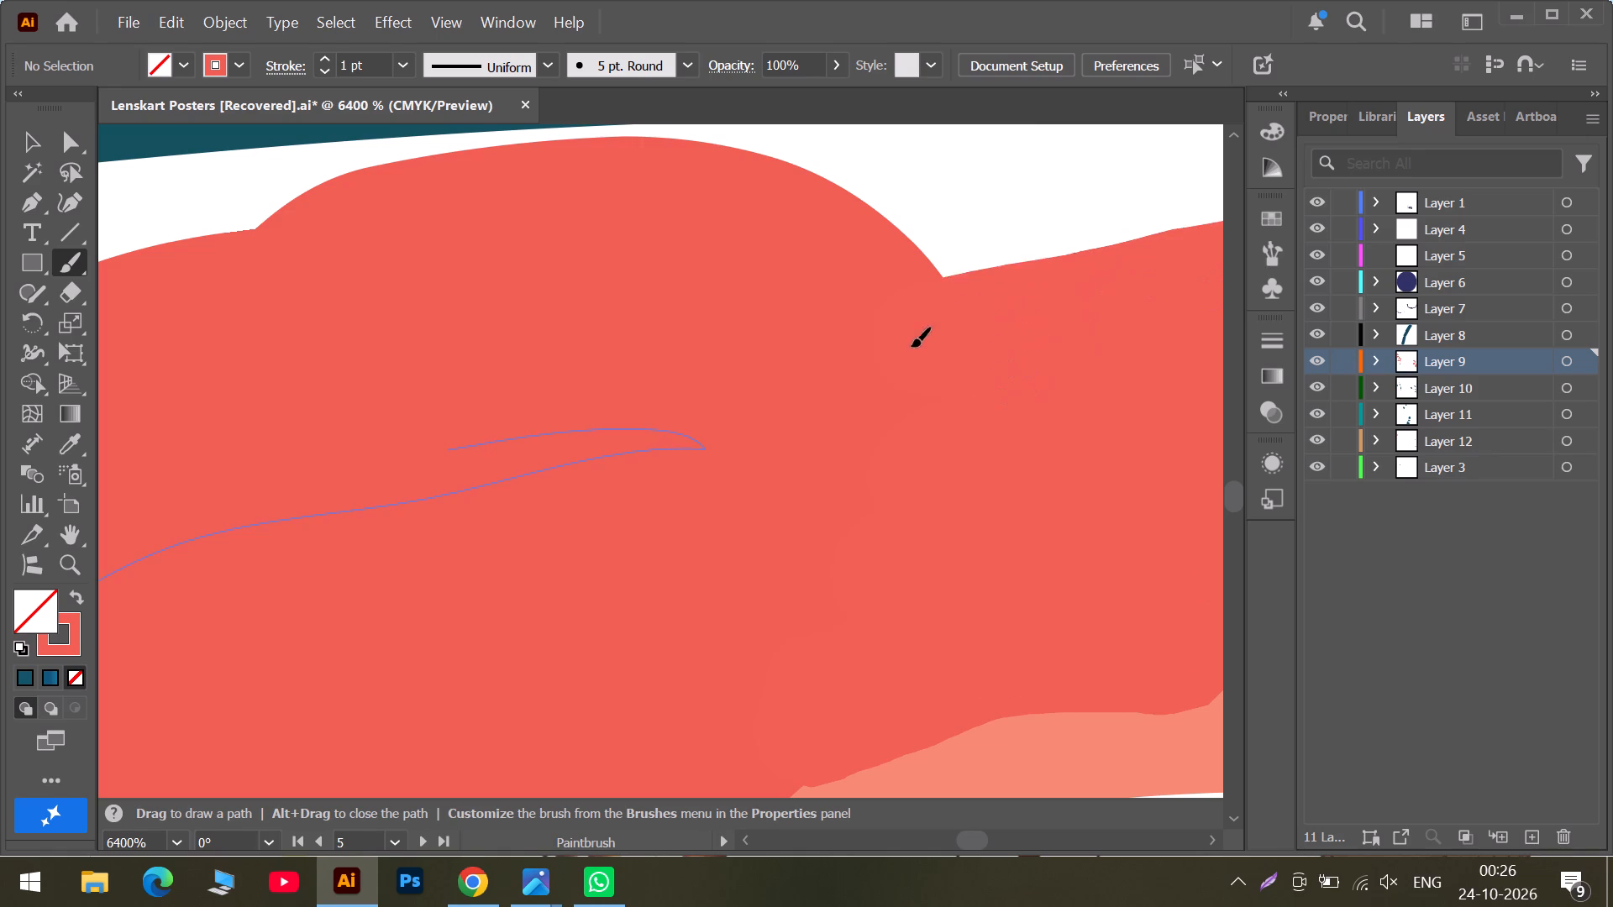
drag(911, 345, 619, 193)
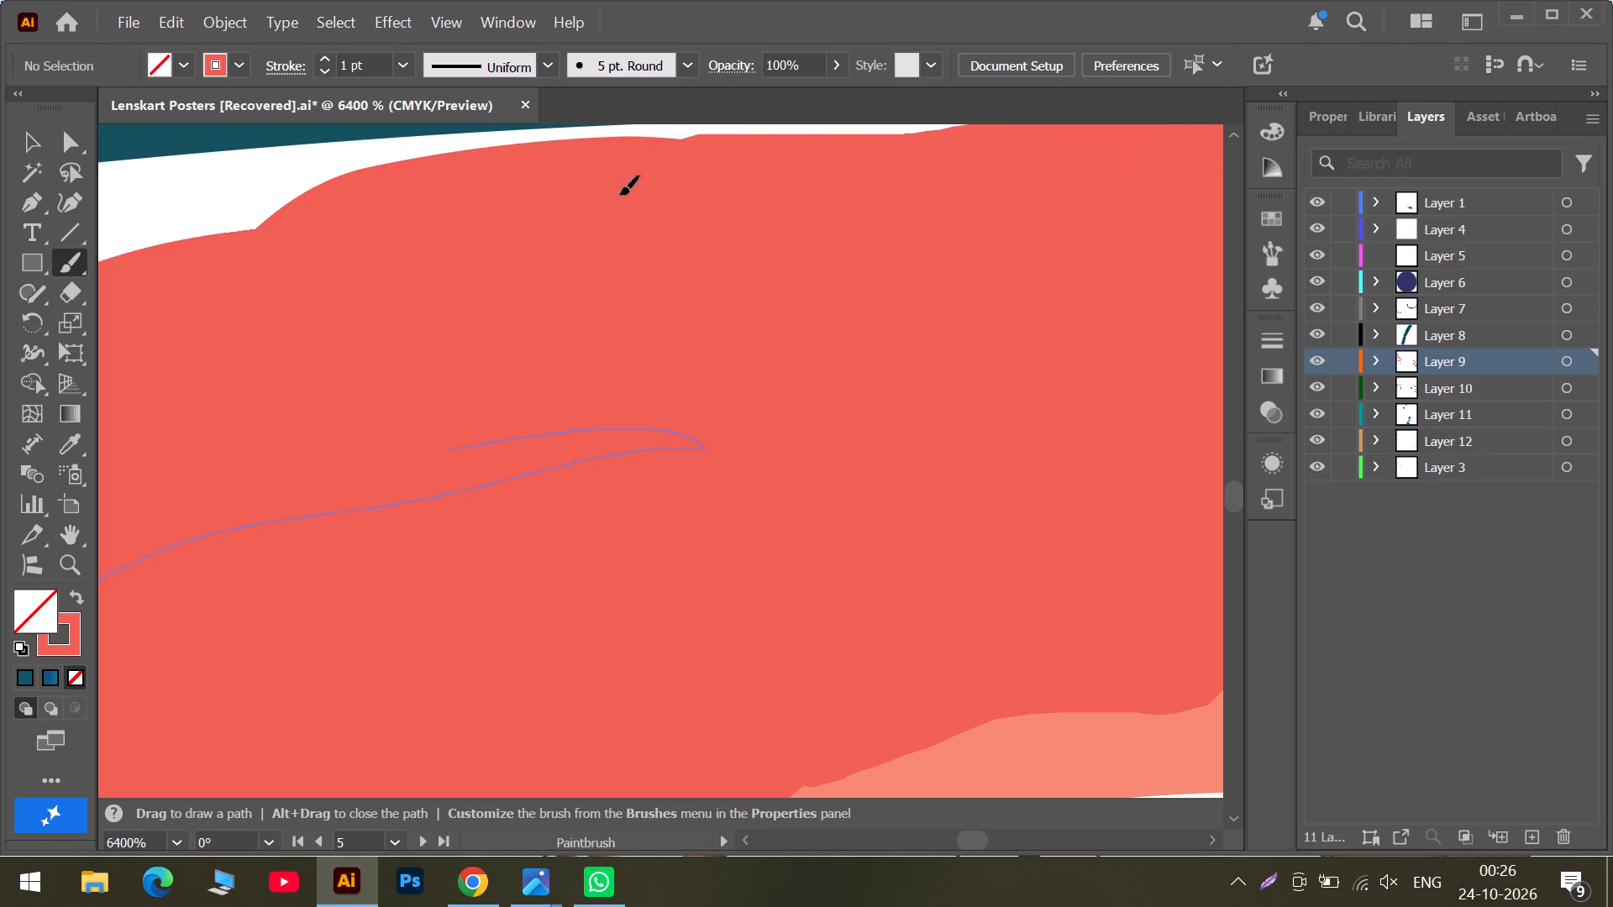
drag(619, 193, 186, 225)
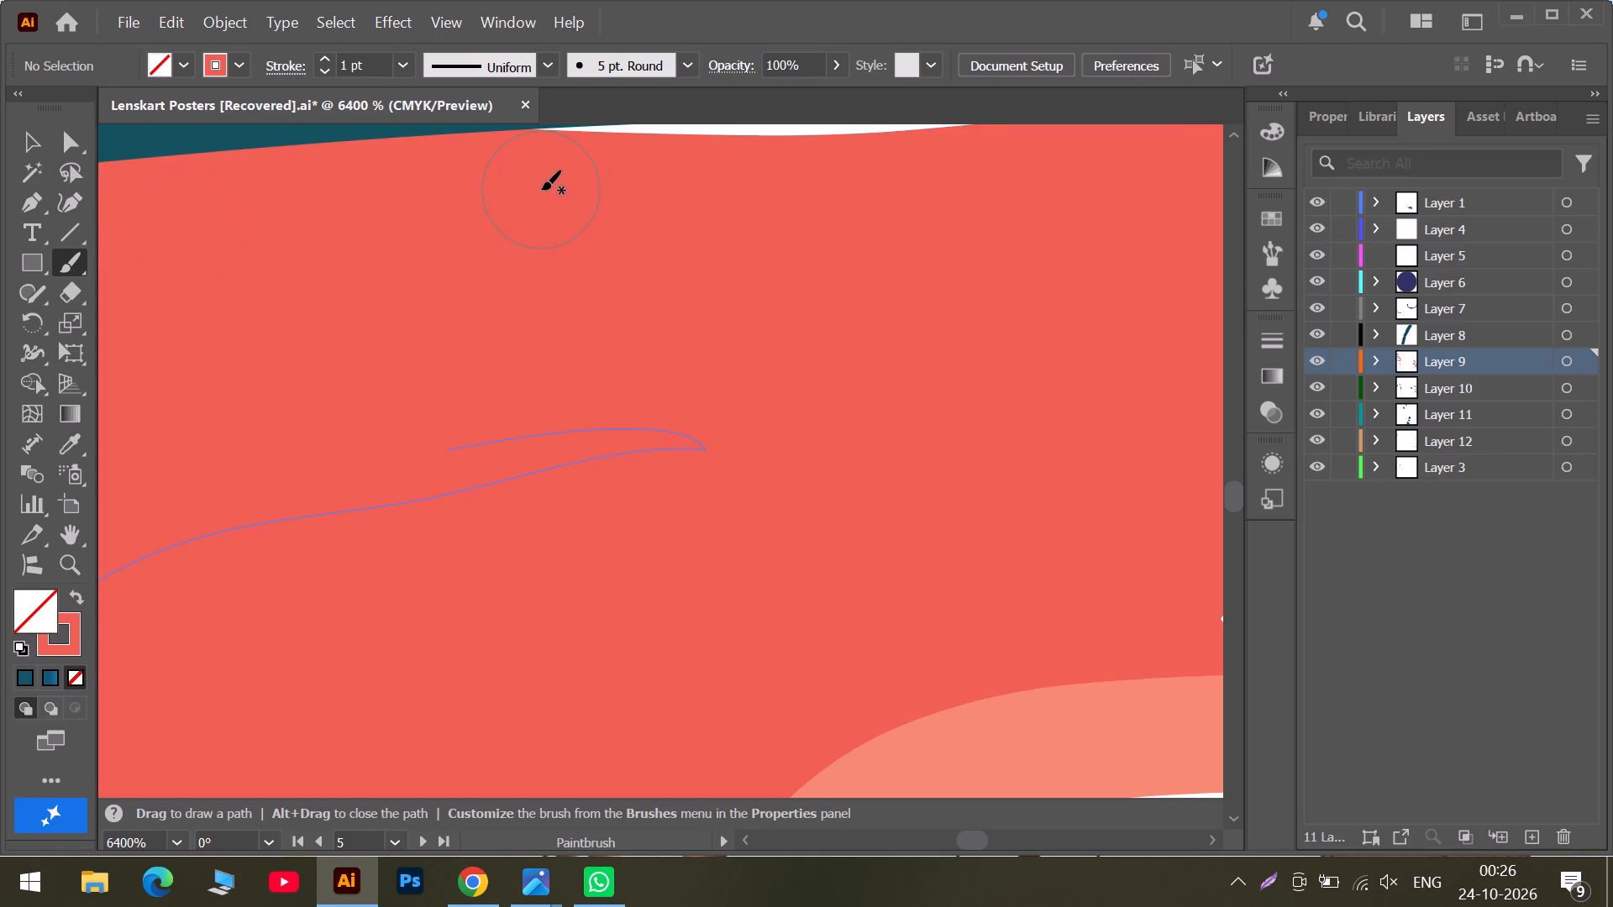
scroll(549, 189, up, 1)
drag(538, 237, 1088, 262)
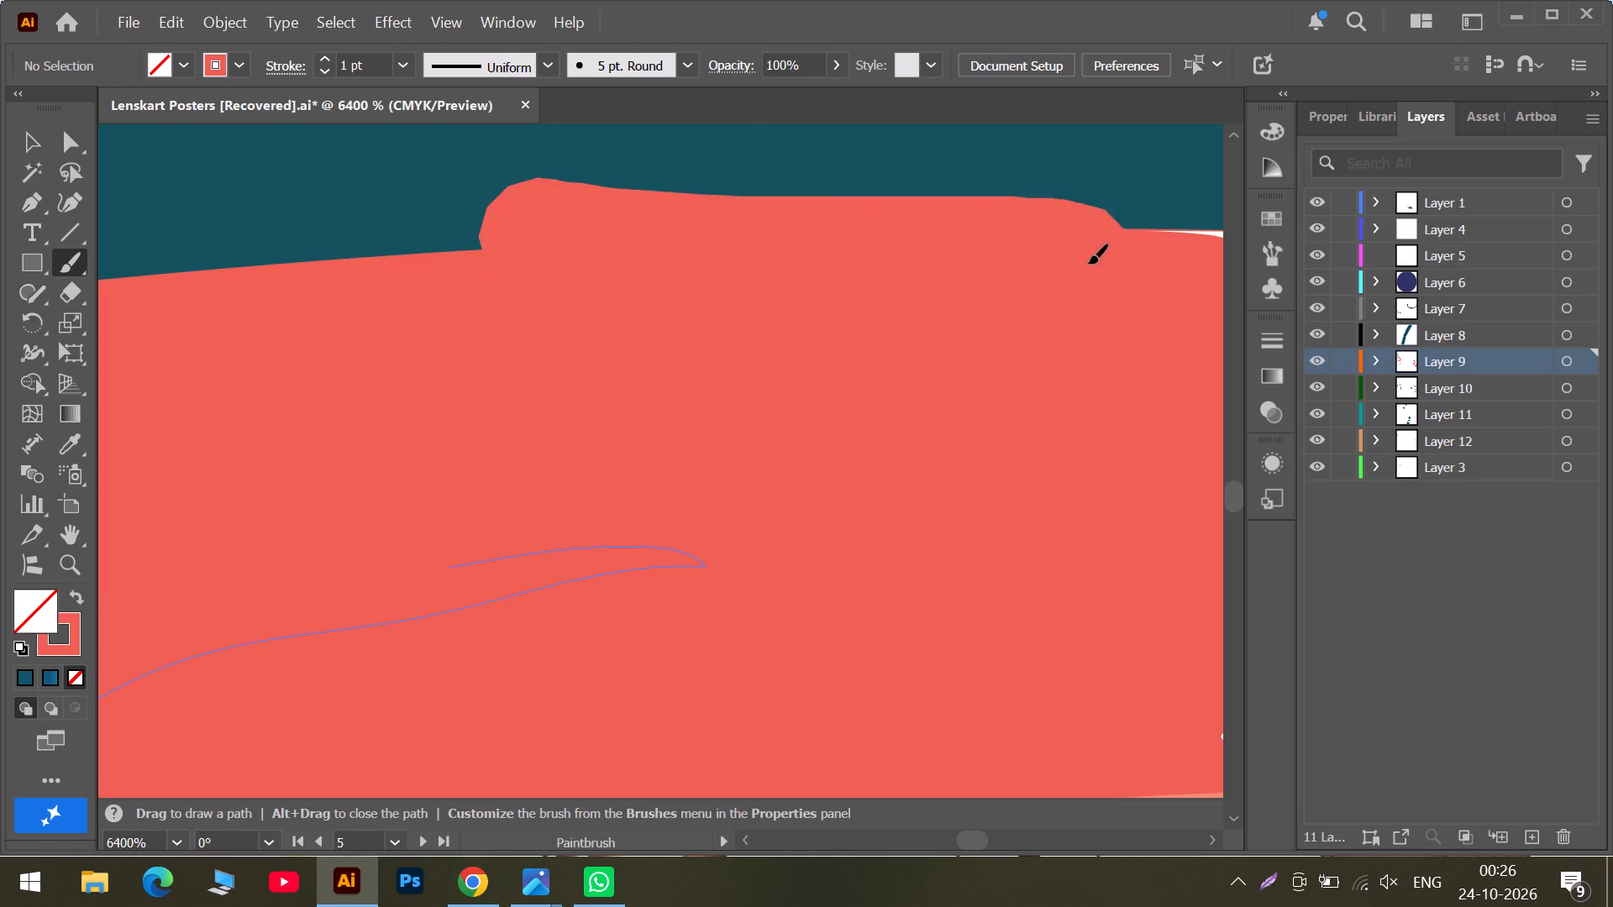
drag(1088, 262, 1090, 263)
Extend the coral fill along the top of the third sucker pair, between its outline and the dark teal edge.
click(1027, 839)
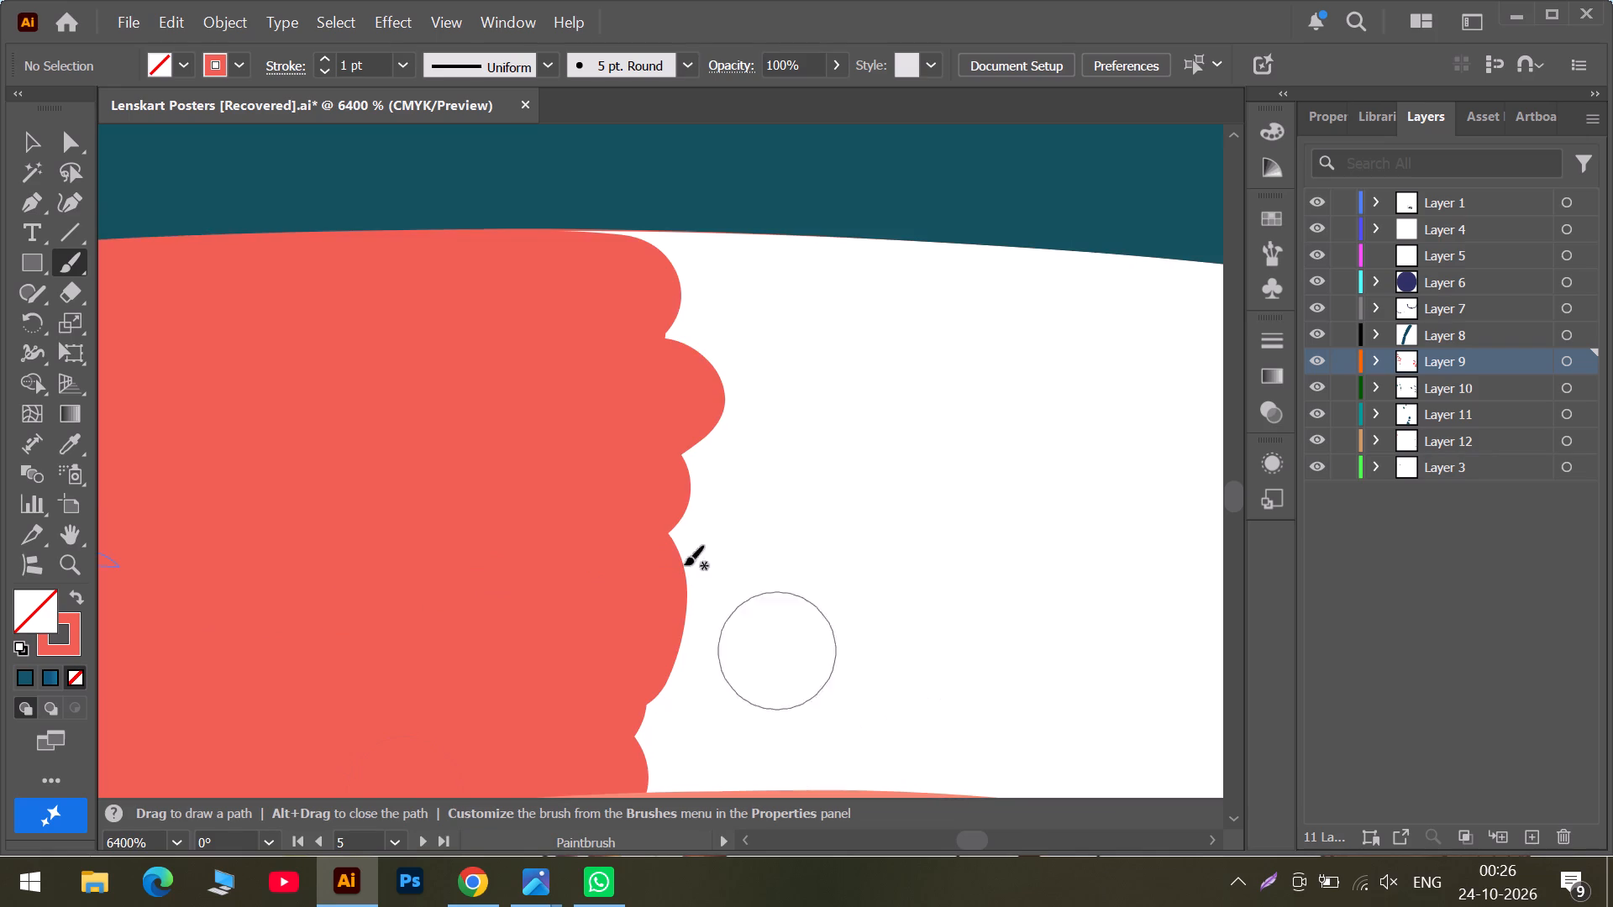
drag(591, 279, 1173, 312)
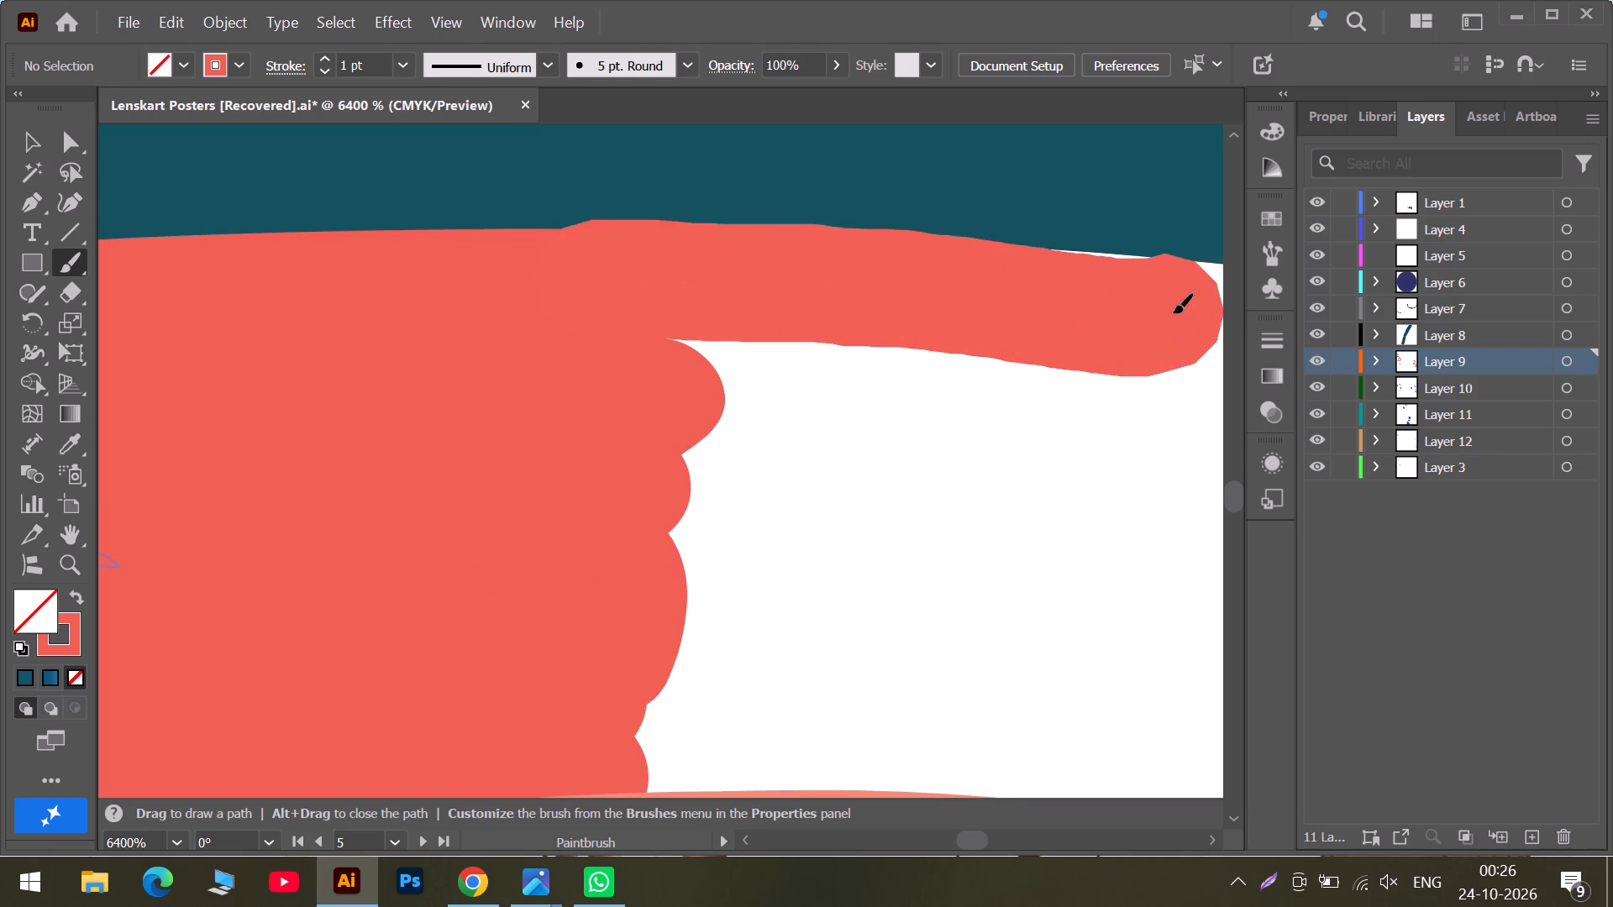
drag(1173, 312, 1136, 464)
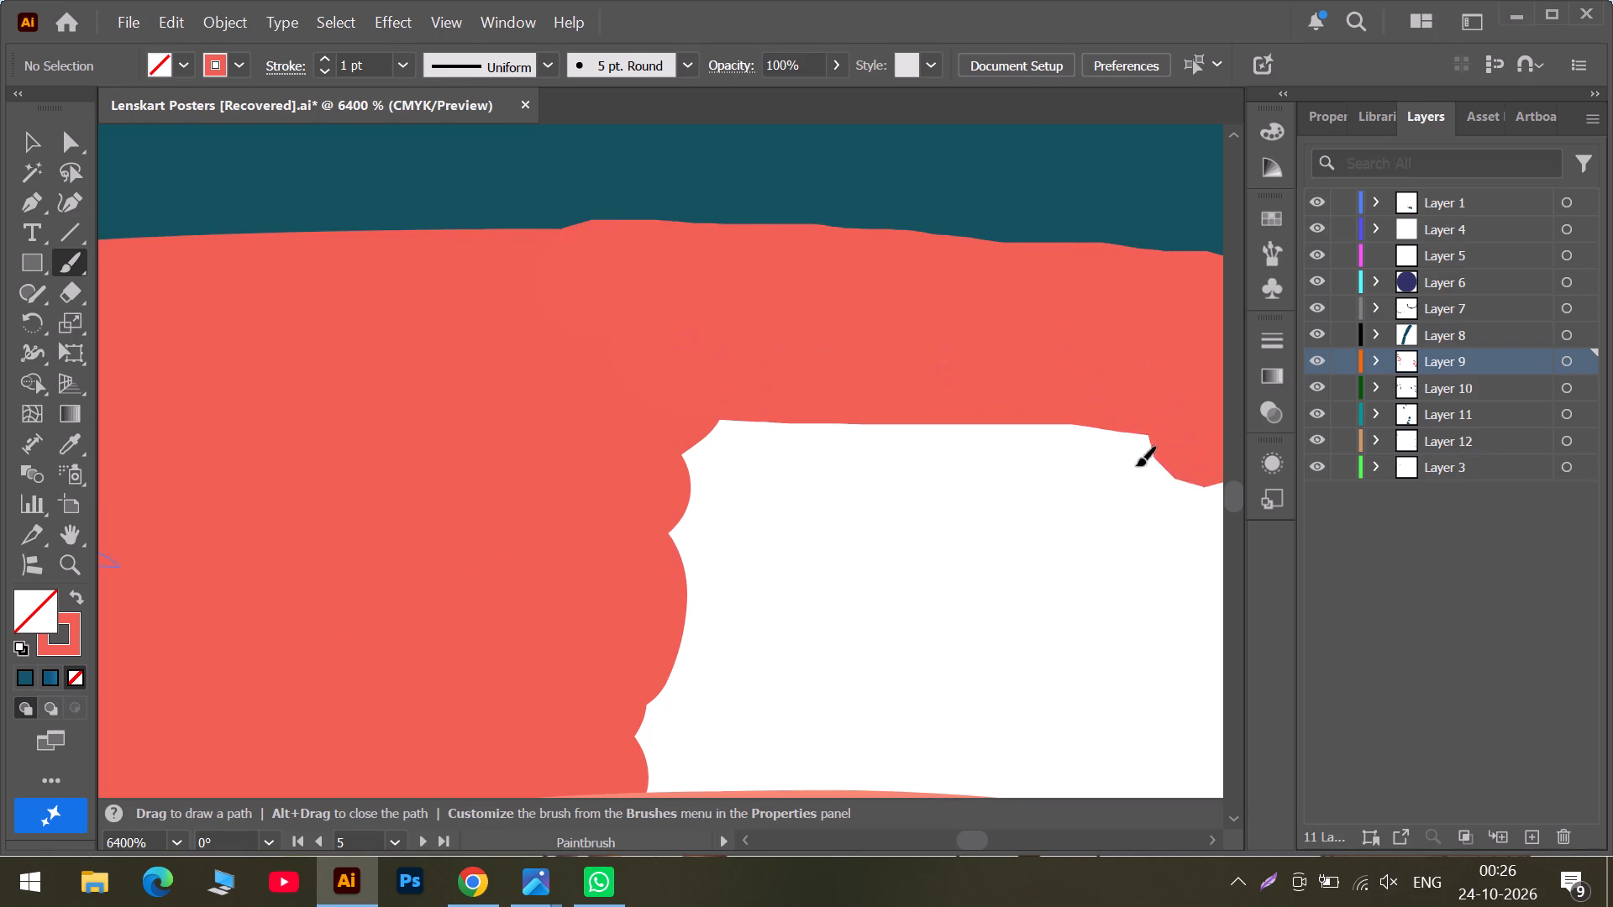
drag(1136, 464, 630, 605)
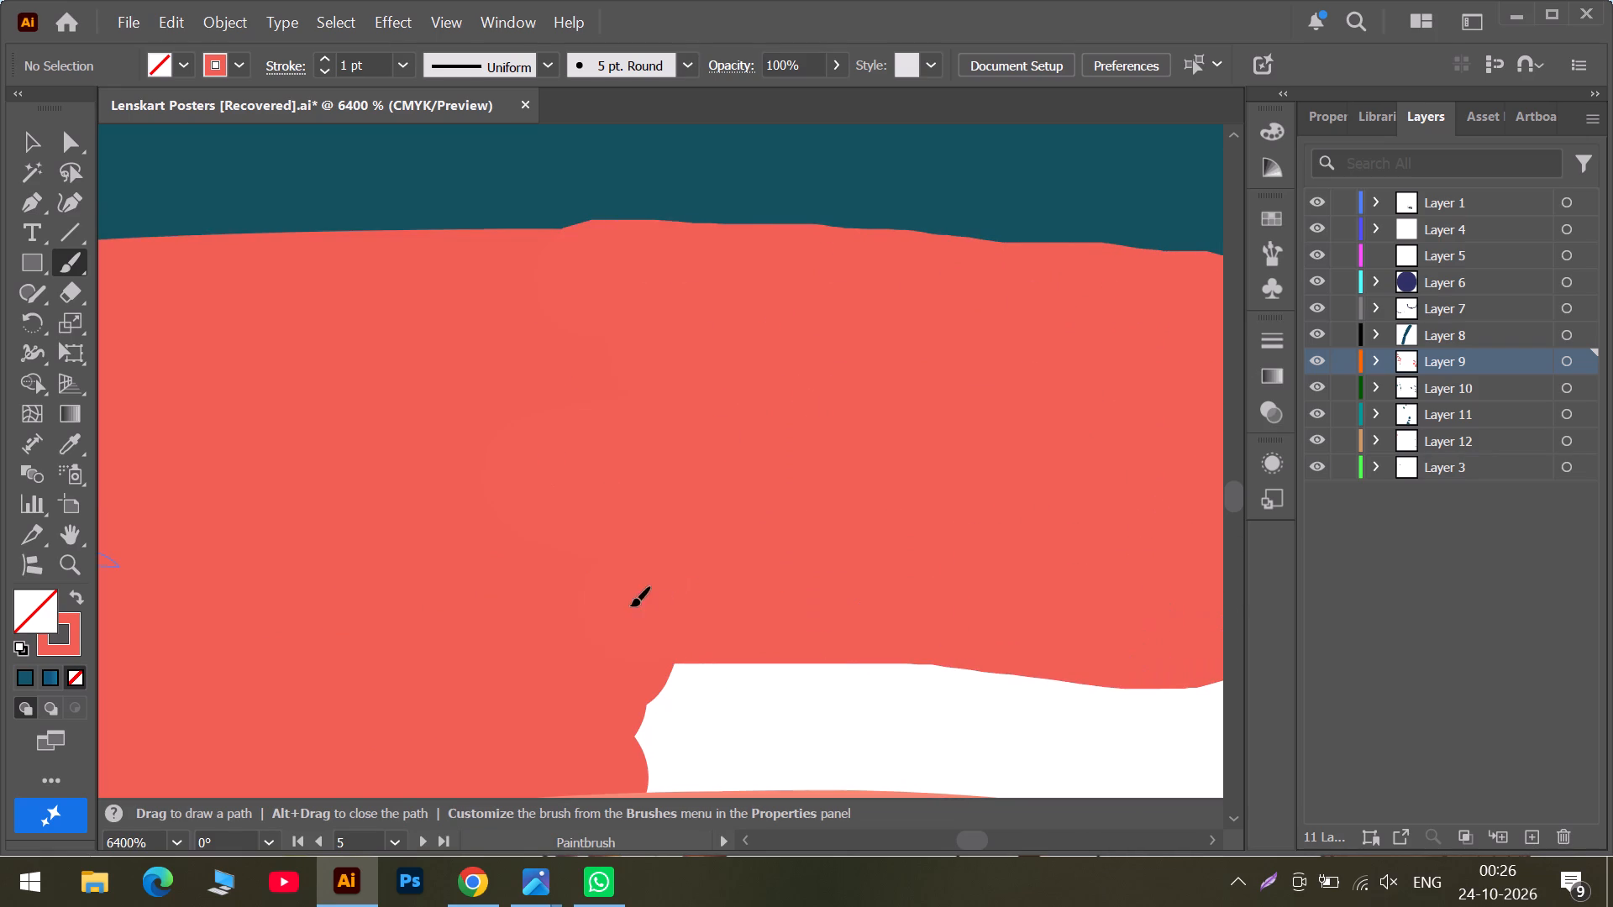
scroll(684, 633, down, 2)
drag(649, 460, 695, 454)
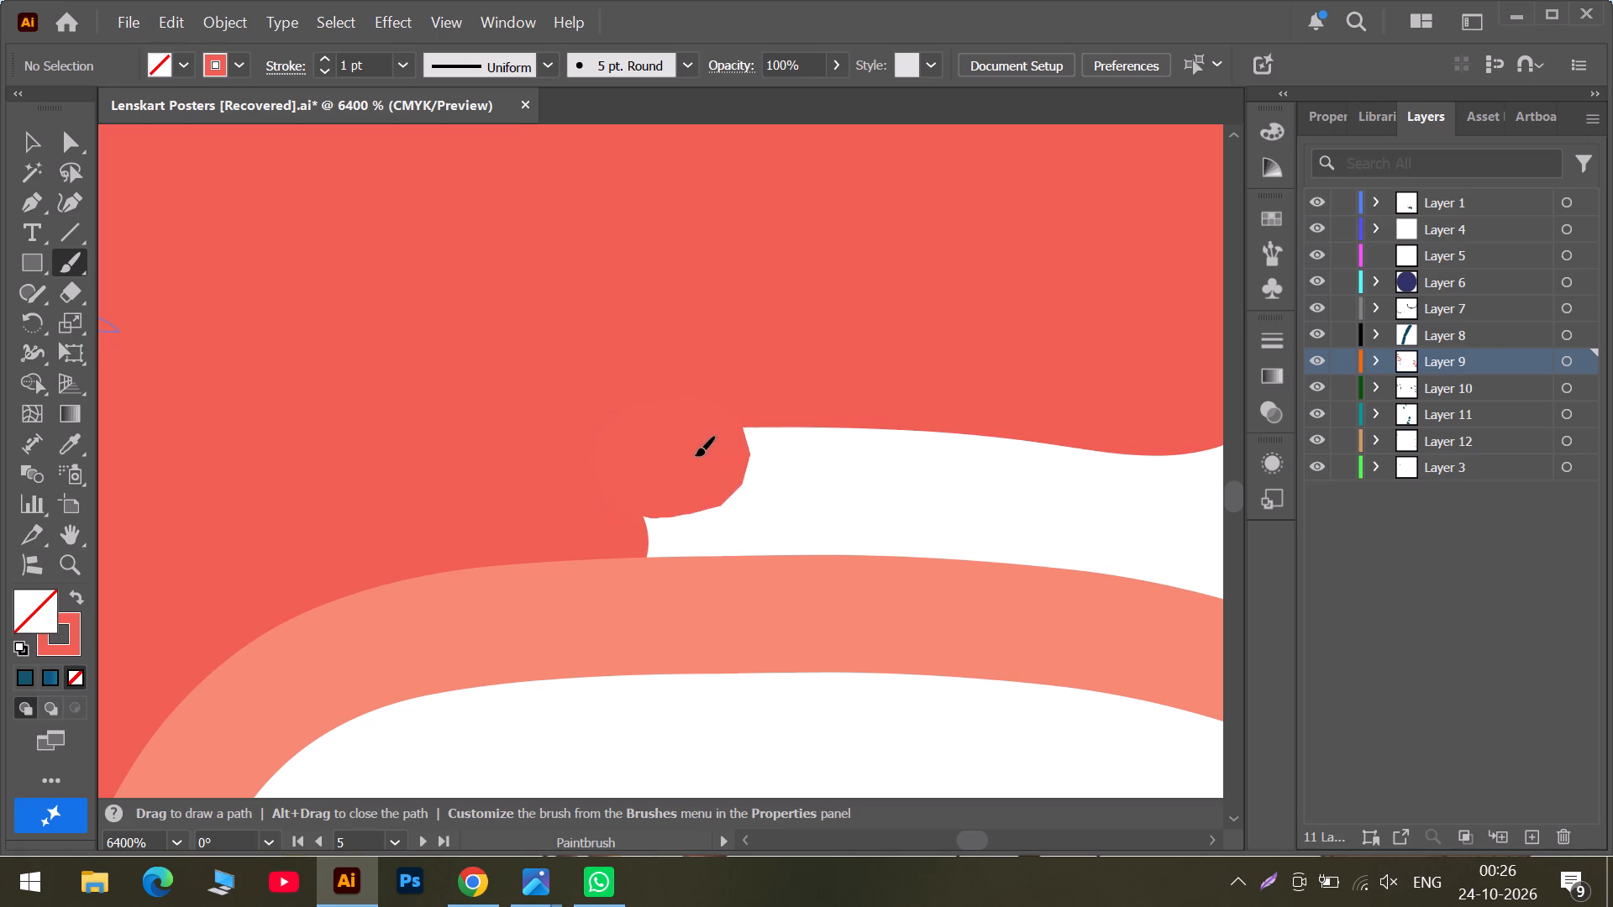
drag(695, 454, 919, 472)
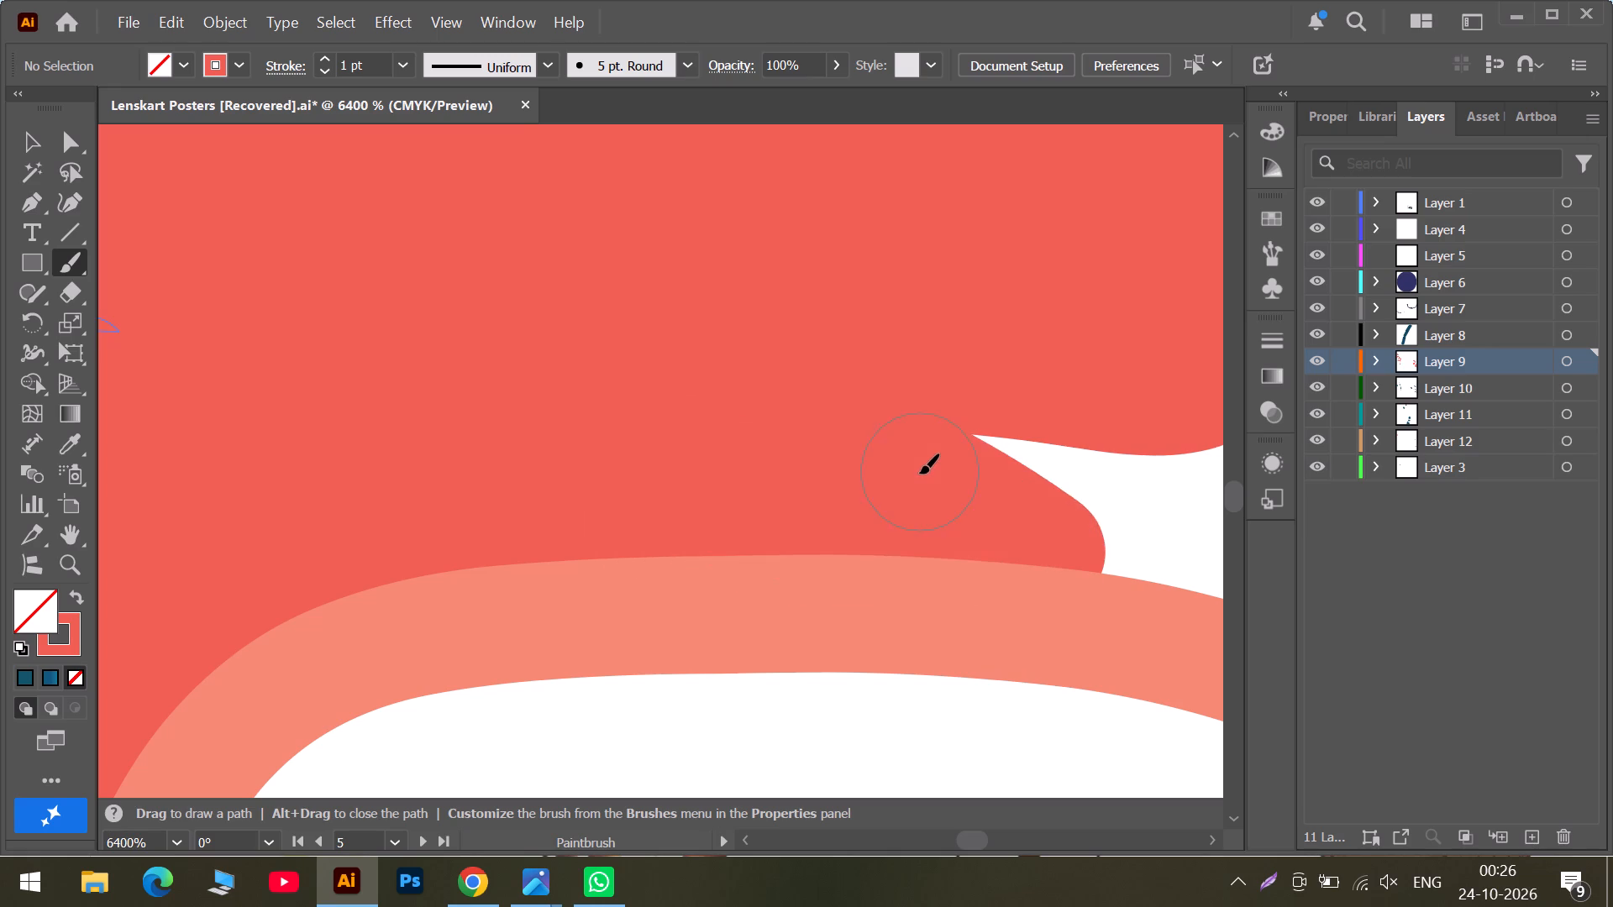
drag(922, 472, 1044, 547)
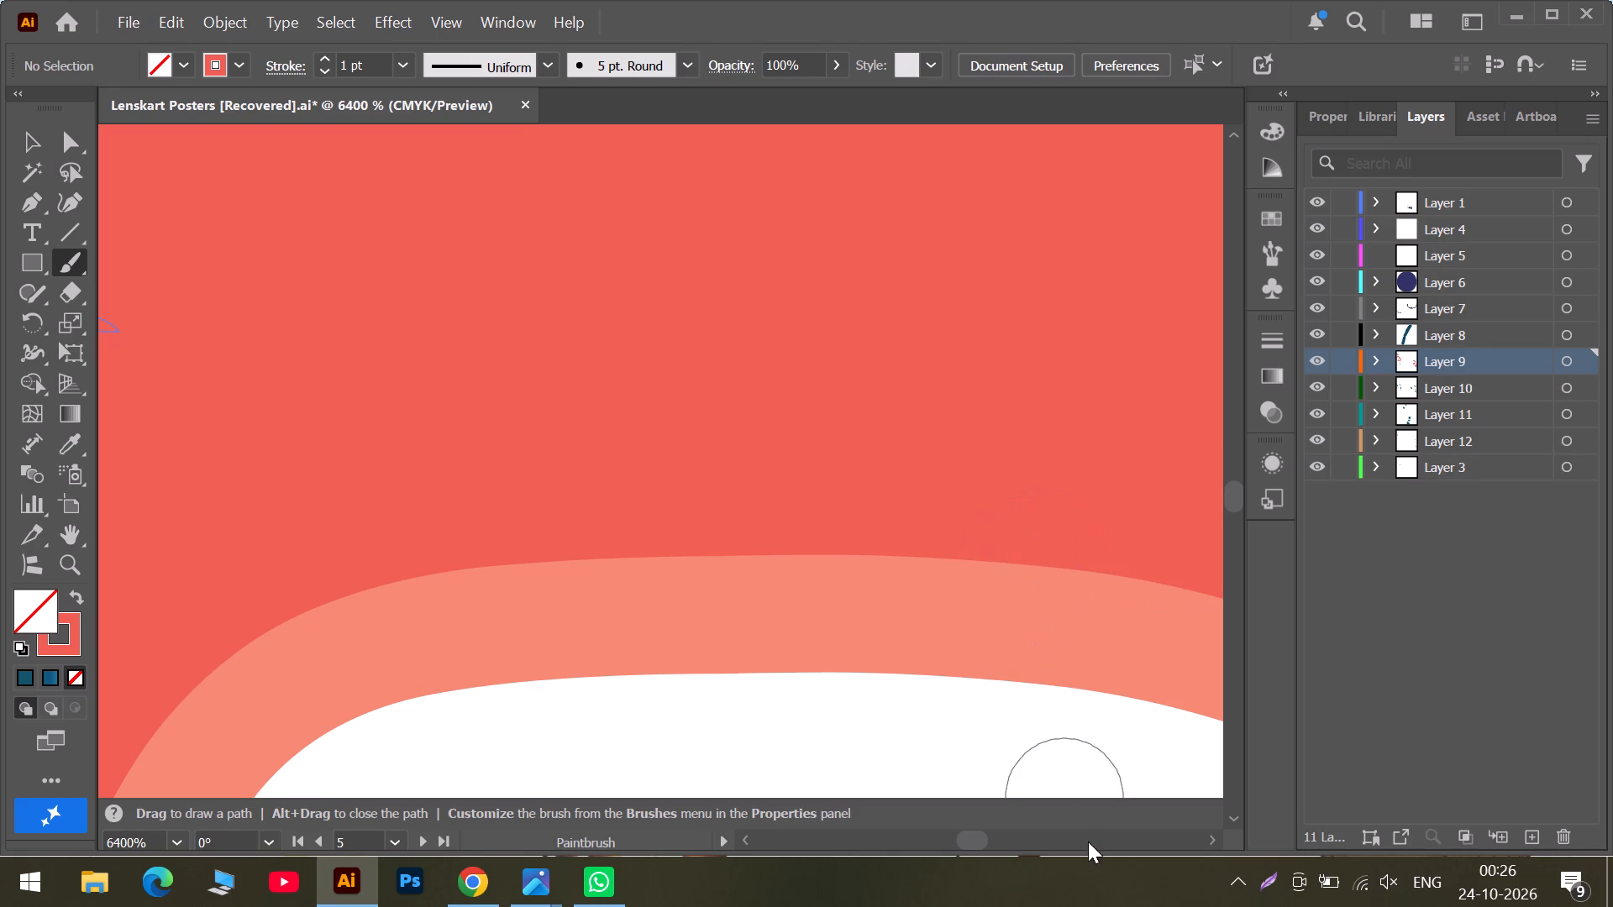
Extend the coral fill over the far shoulder of the third sucker pair, from its salmon outline up to the dark teal edge.
drag(1050, 832, 1042, 832)
drag(693, 583, 978, 750)
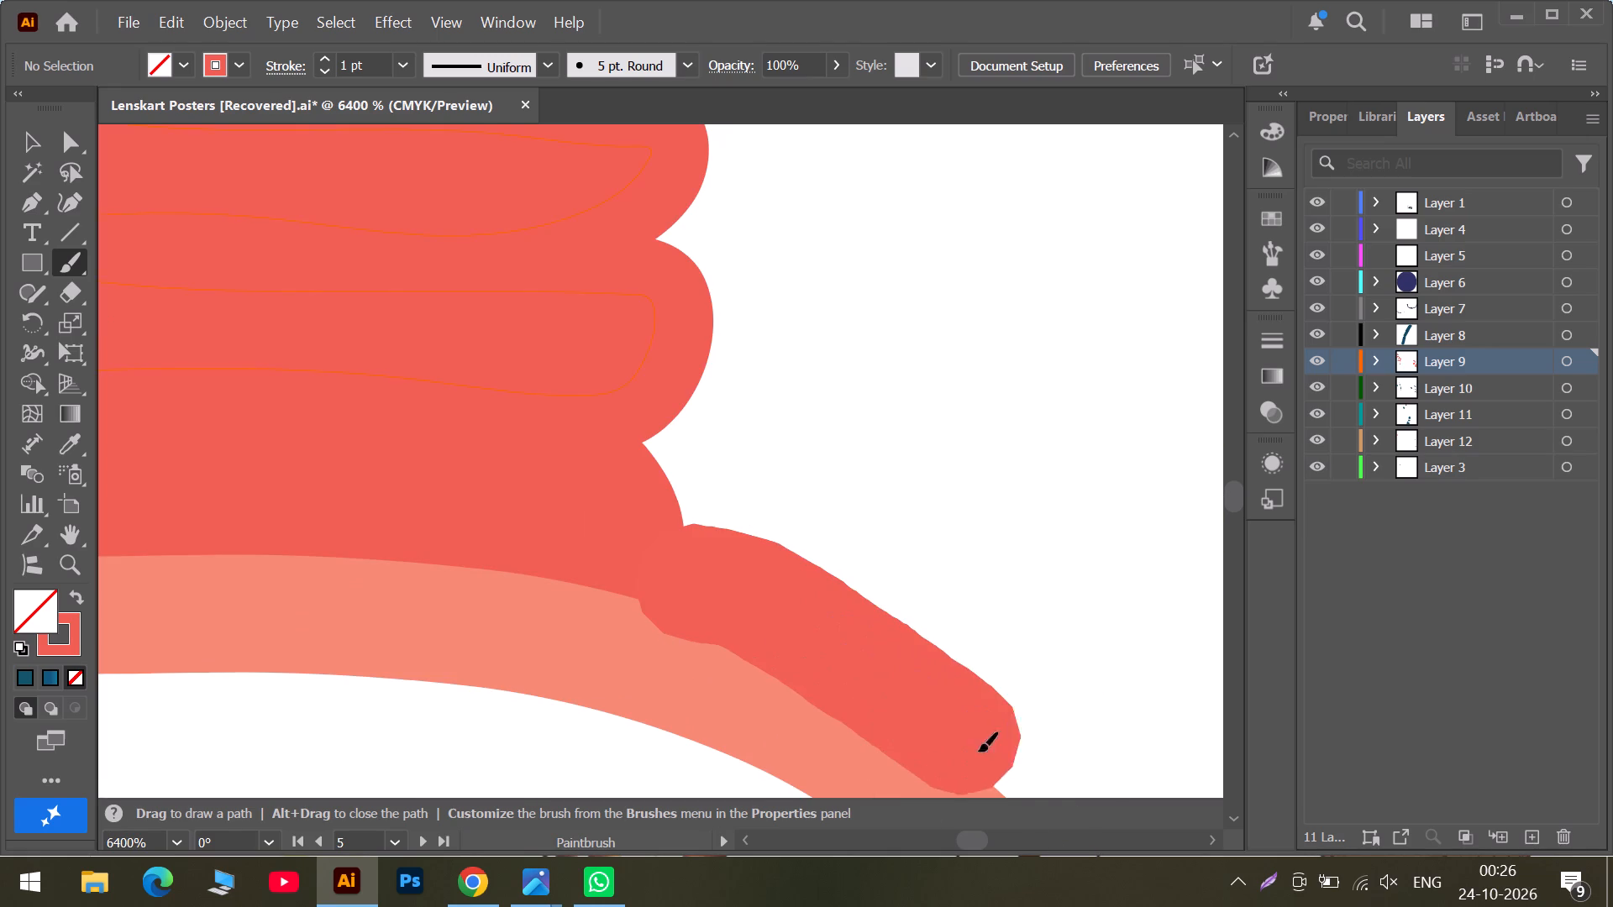
drag(978, 750, 1017, 768)
drag(692, 516, 1116, 771)
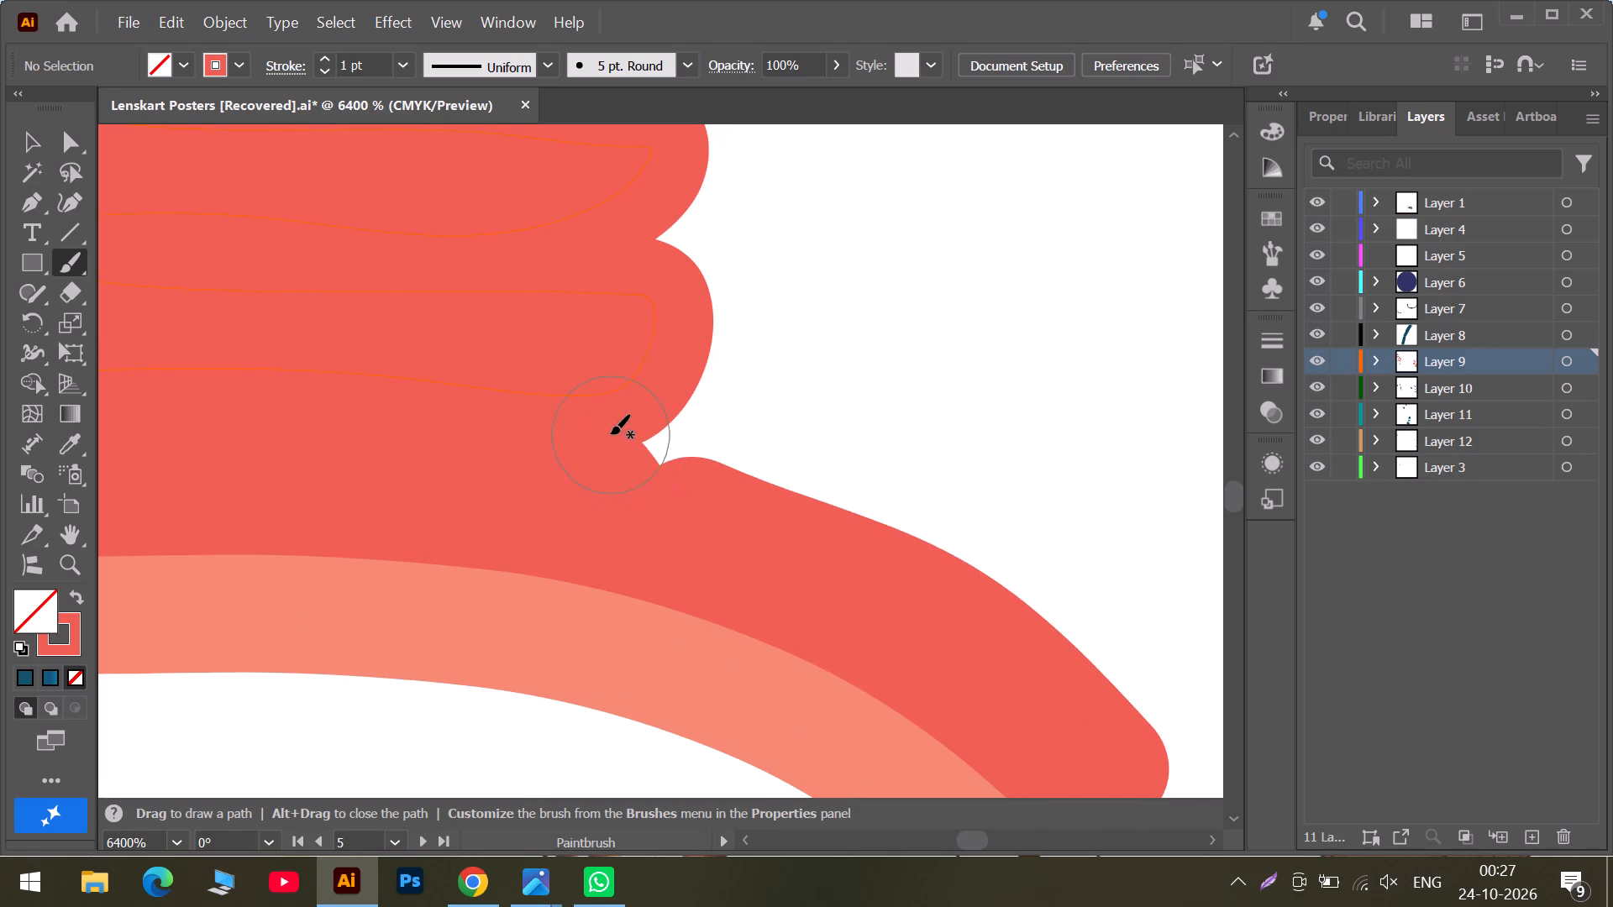
drag(610, 434, 1053, 522)
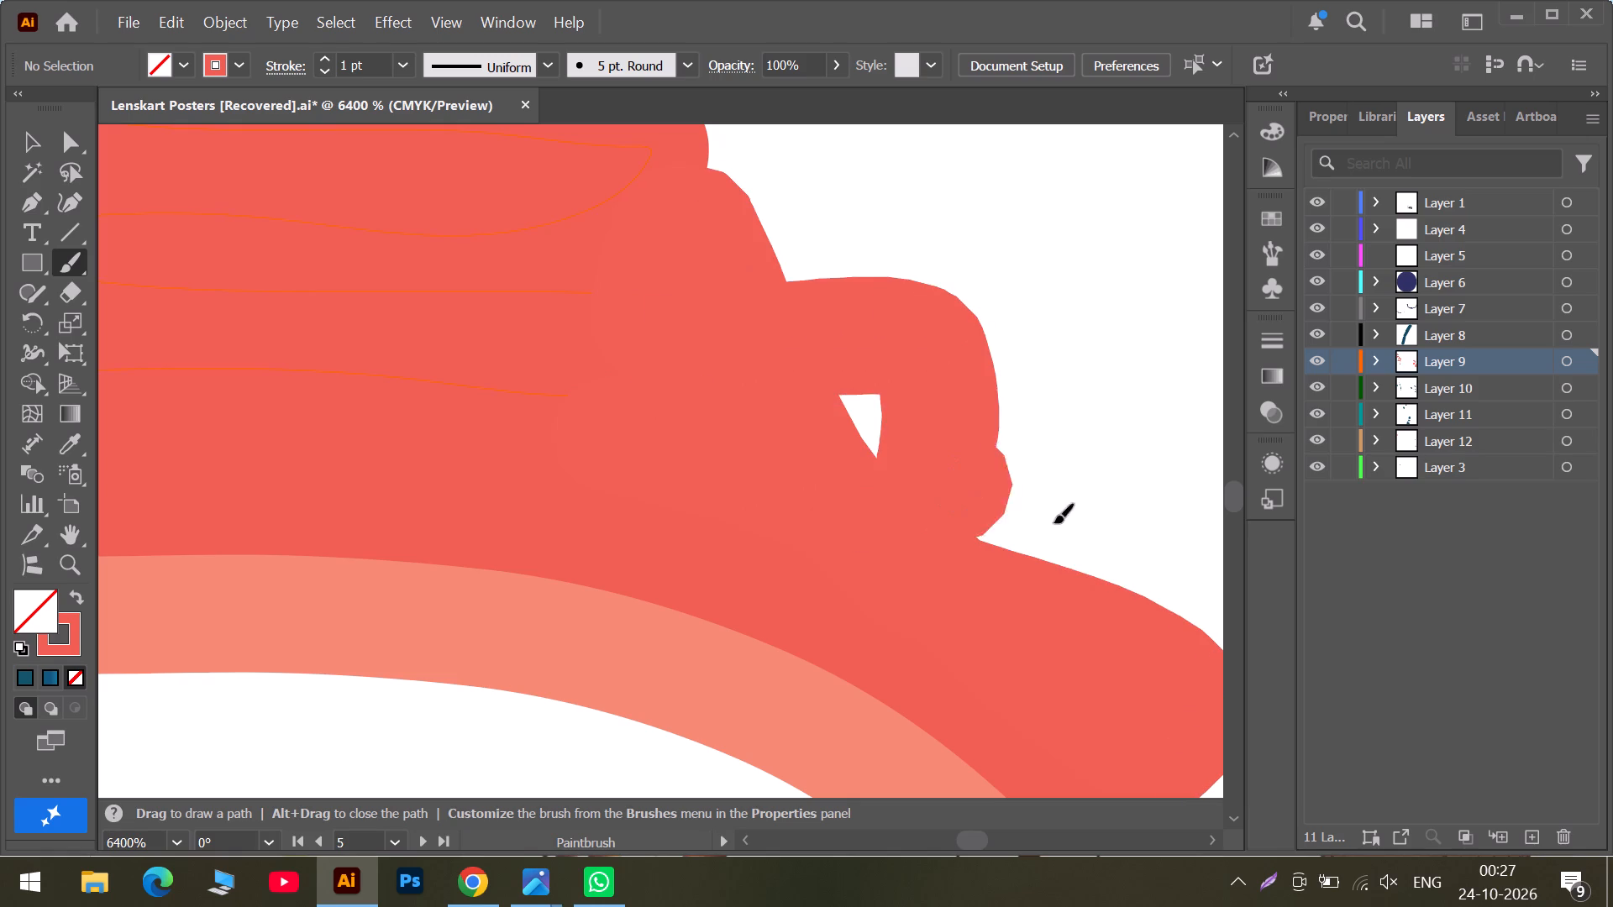
drag(1053, 522, 1143, 454)
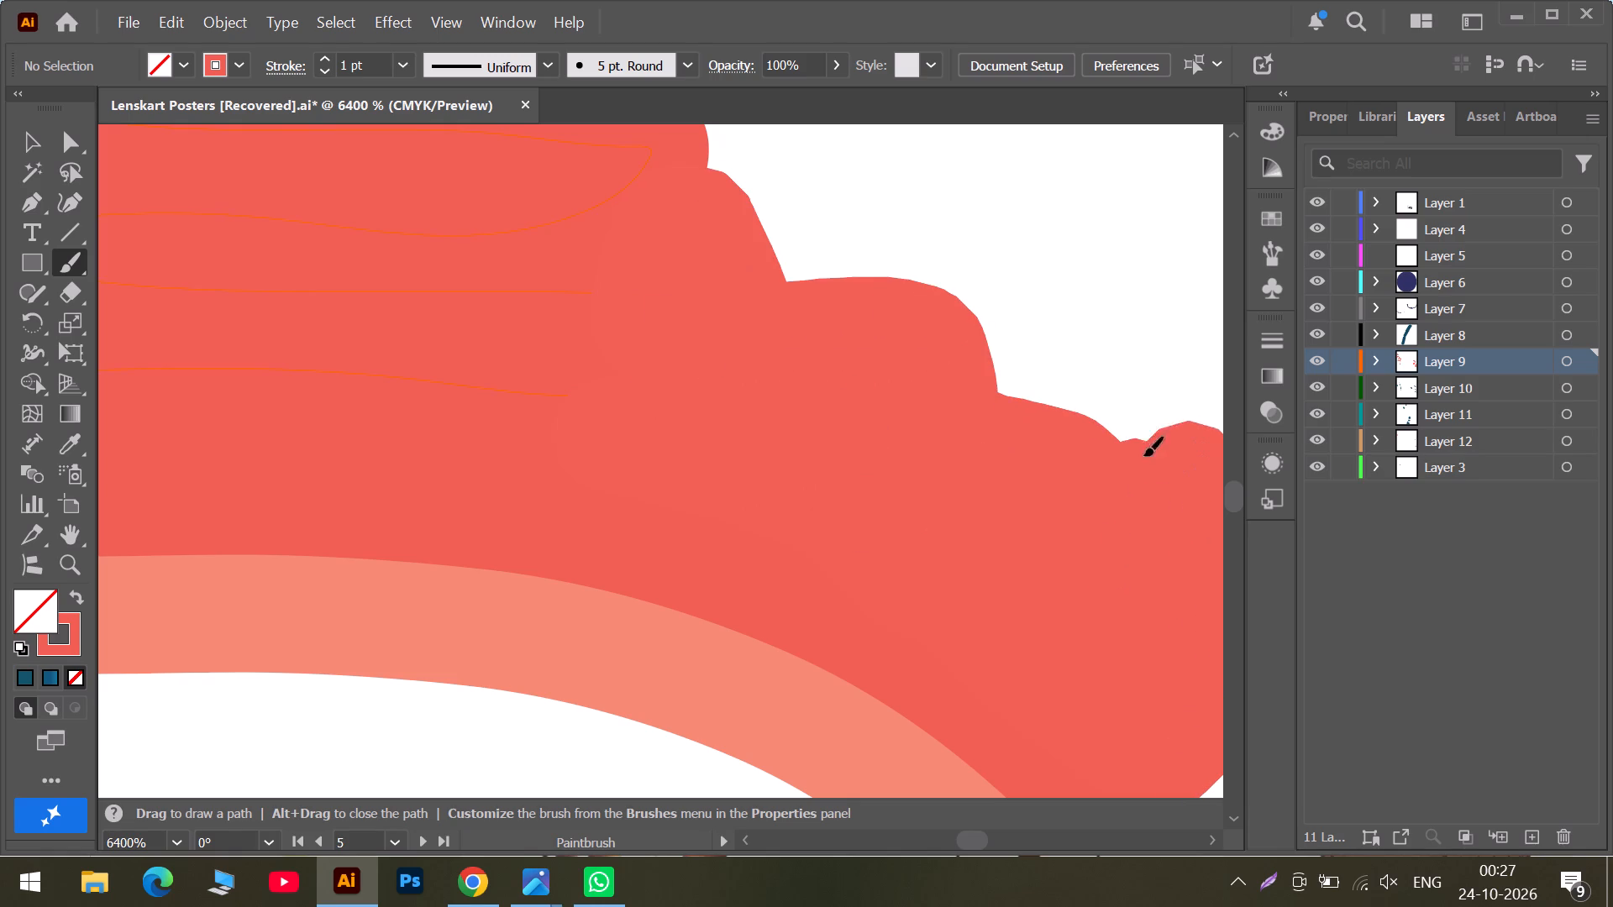
drag(1143, 454, 785, 260)
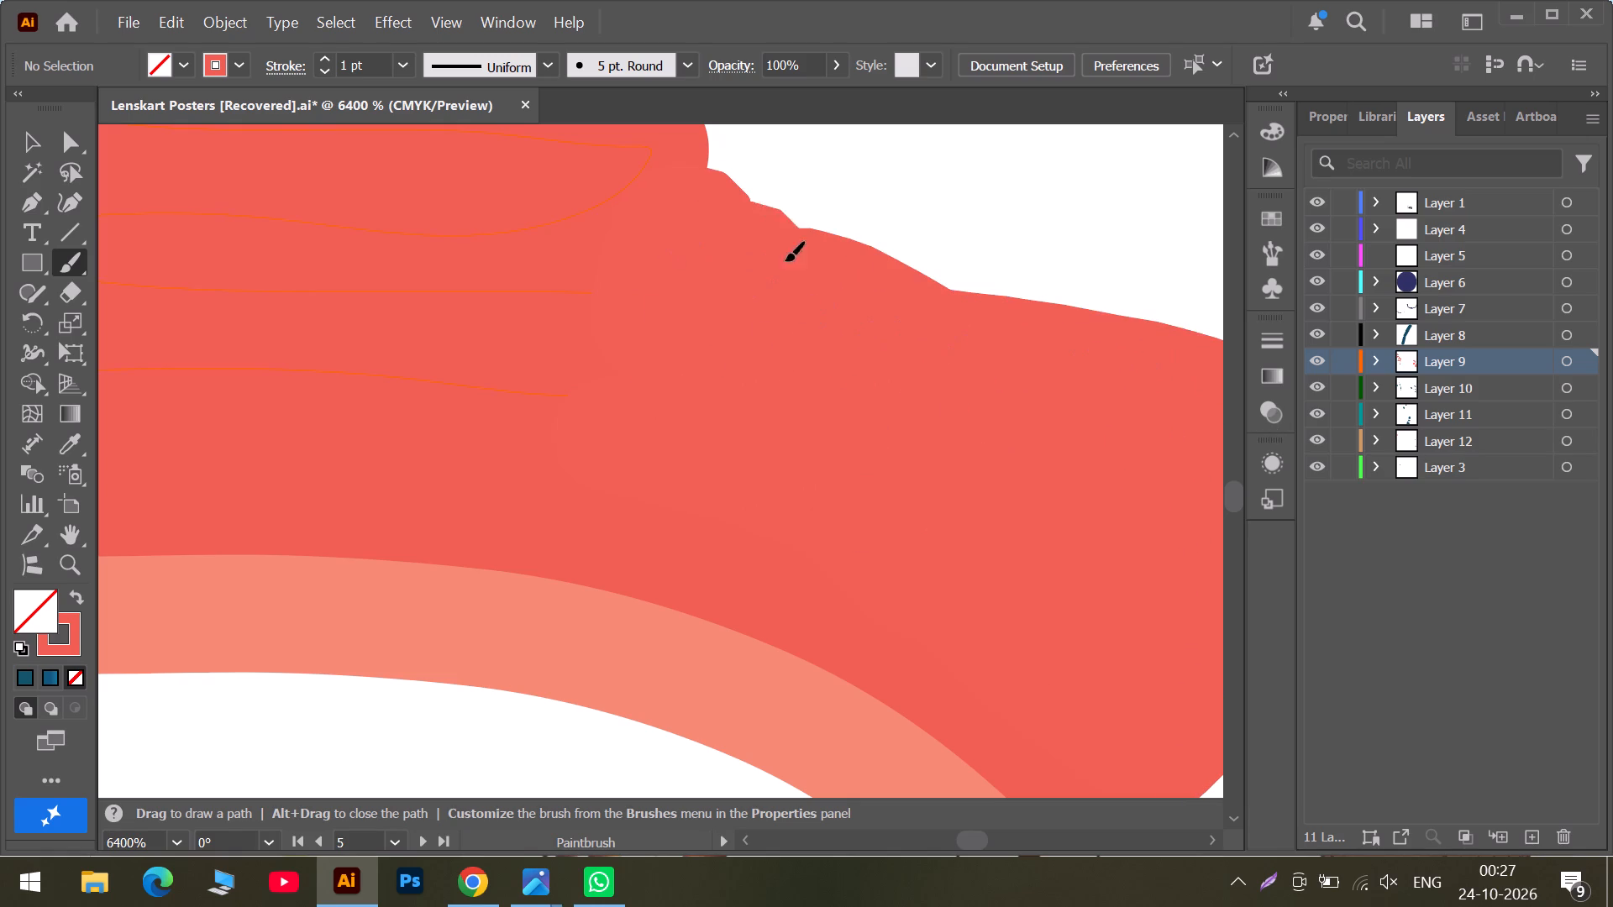
drag(785, 260, 1206, 234)
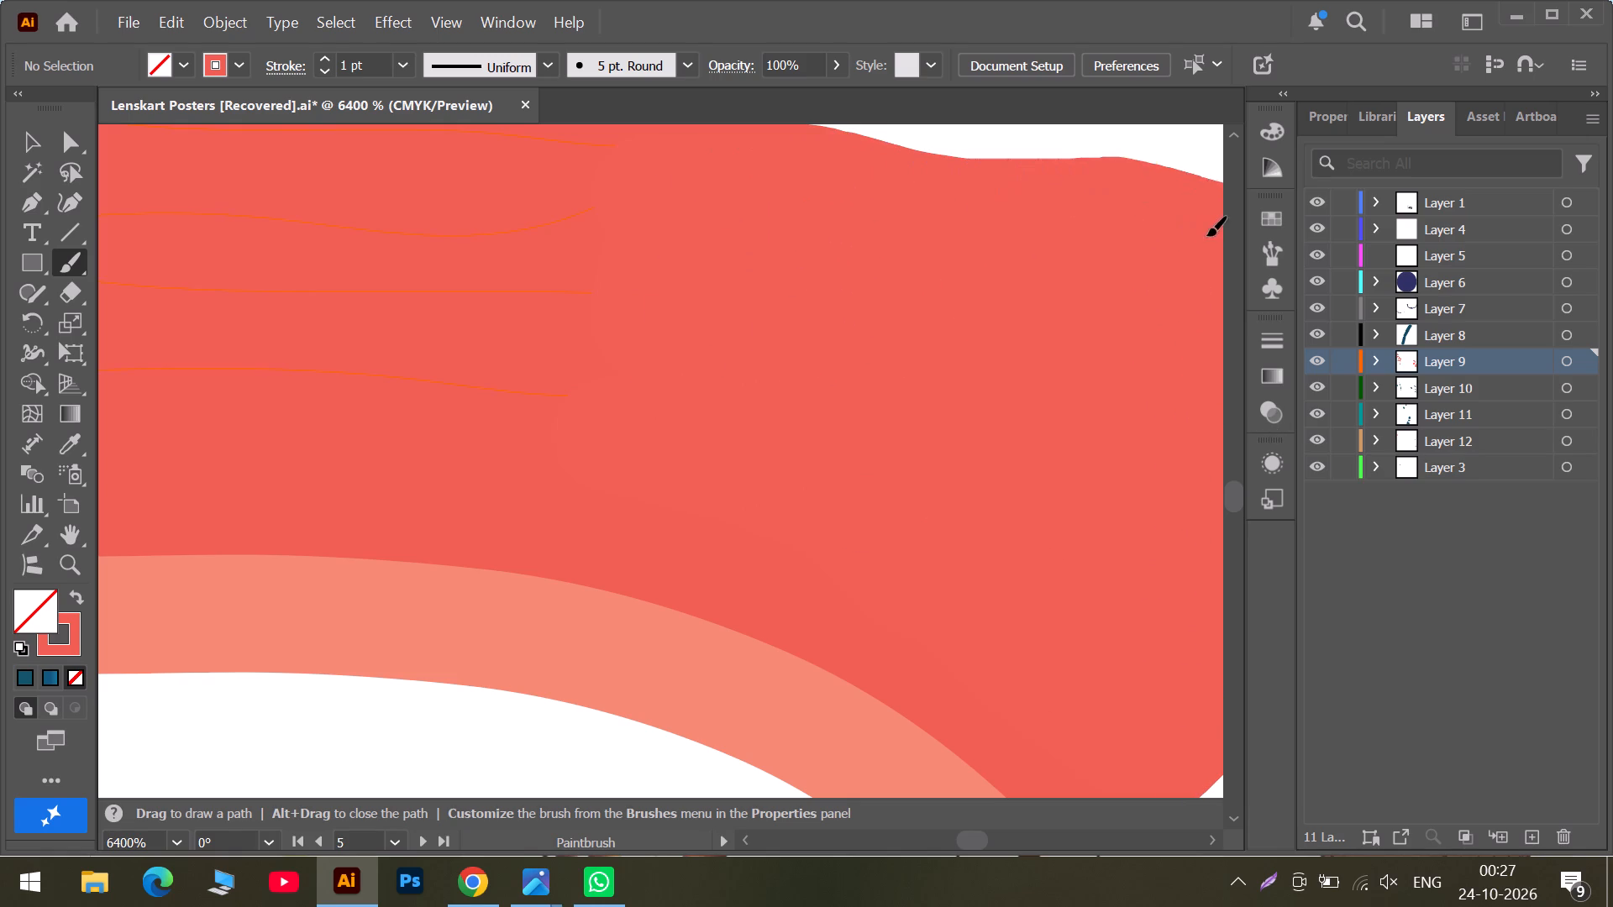
drag(1206, 234, 685, 165)
scroll(793, 257, up, 3)
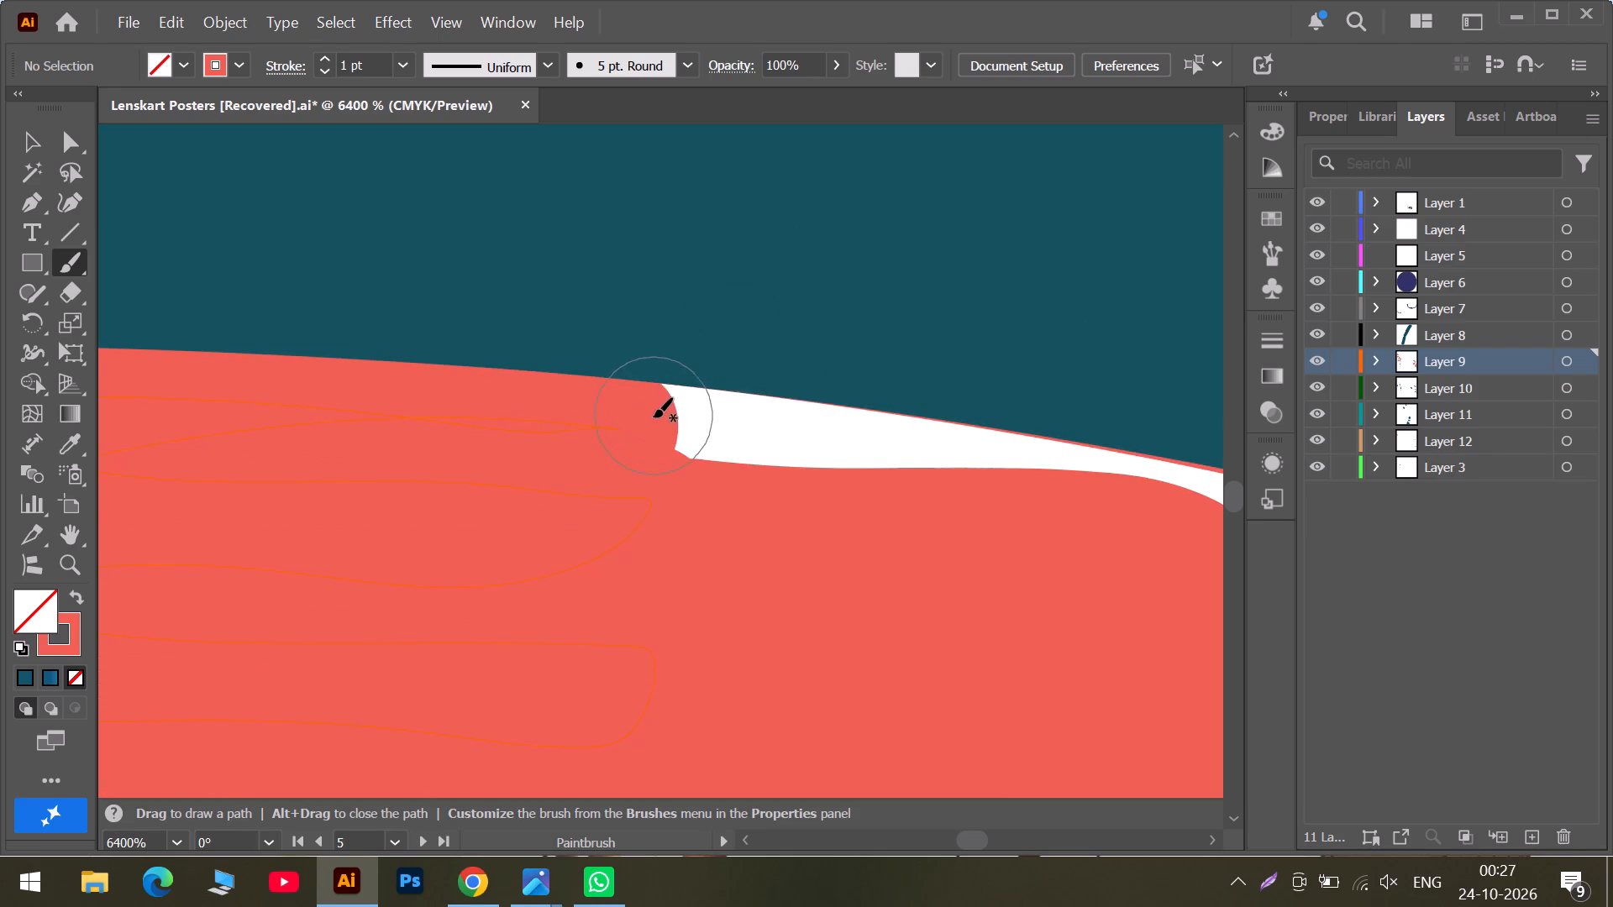
drag(654, 417, 1178, 529)
drag(1074, 485, 1201, 501)
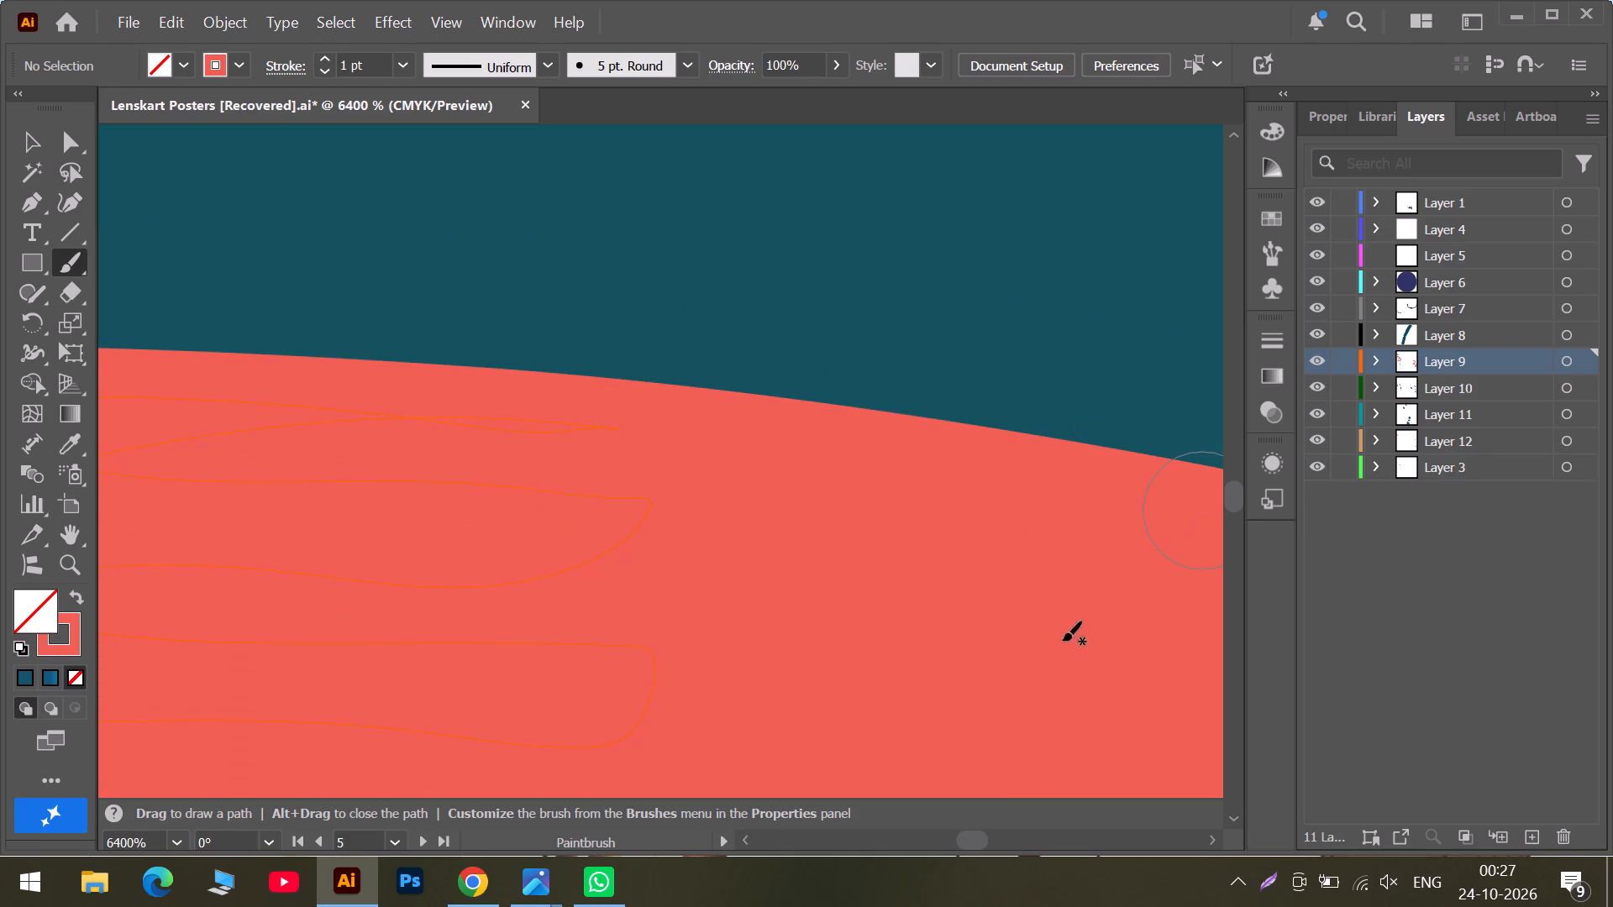
Fill the white area along the dark teal edge with coral, above the gap between the third and fourth sucker pairs.
click(1021, 845)
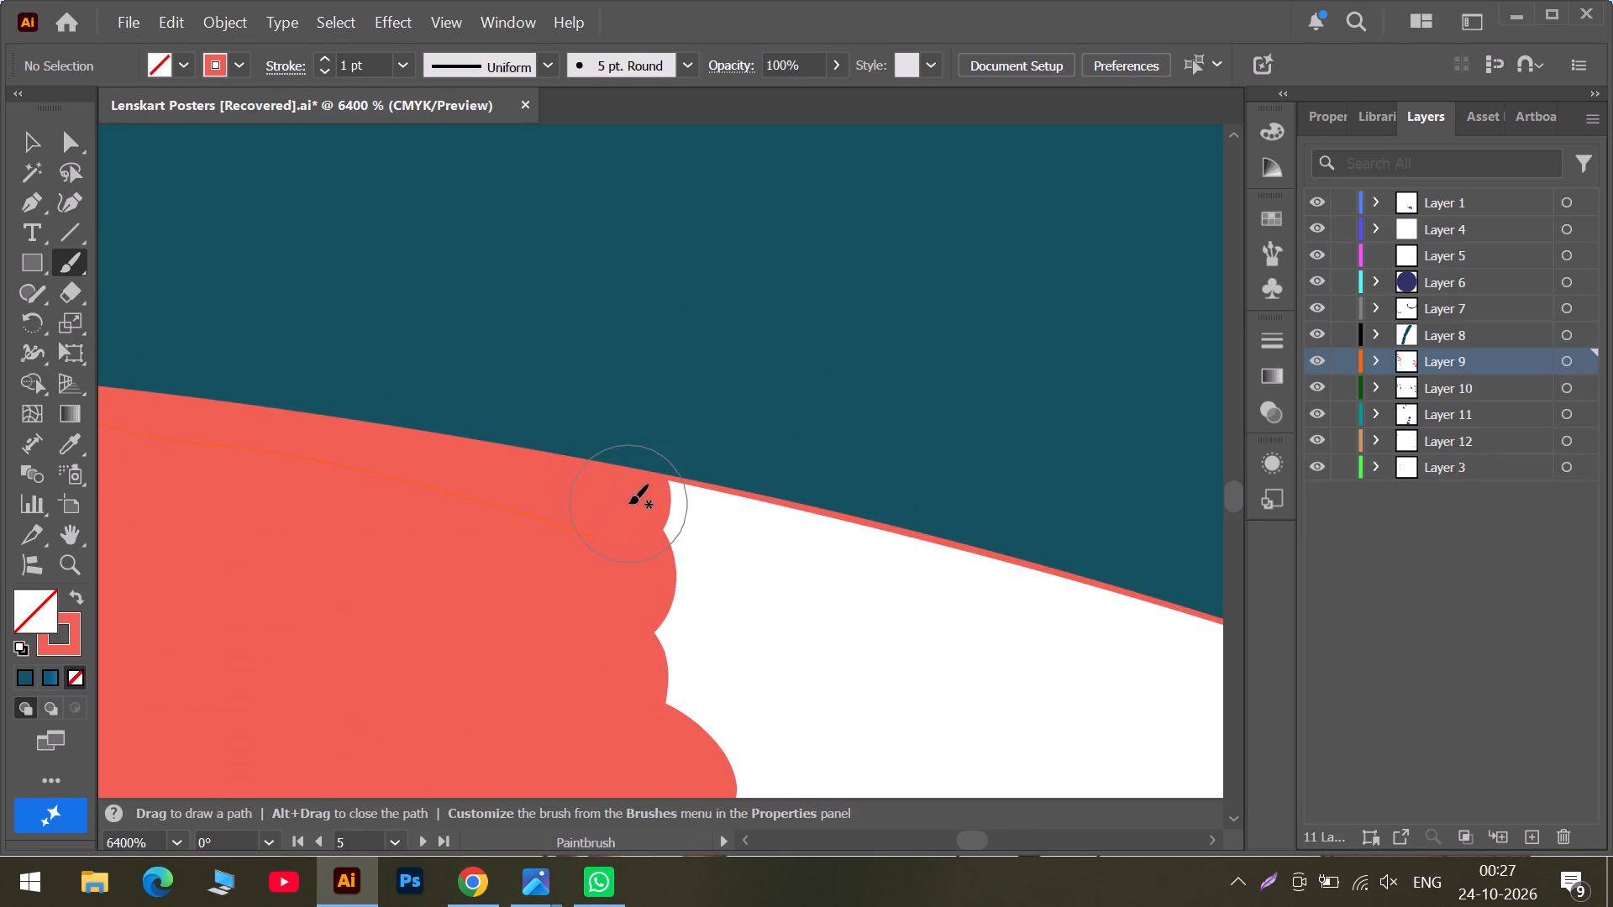
scroll(632, 487, down, 1)
drag(618, 396, 917, 499)
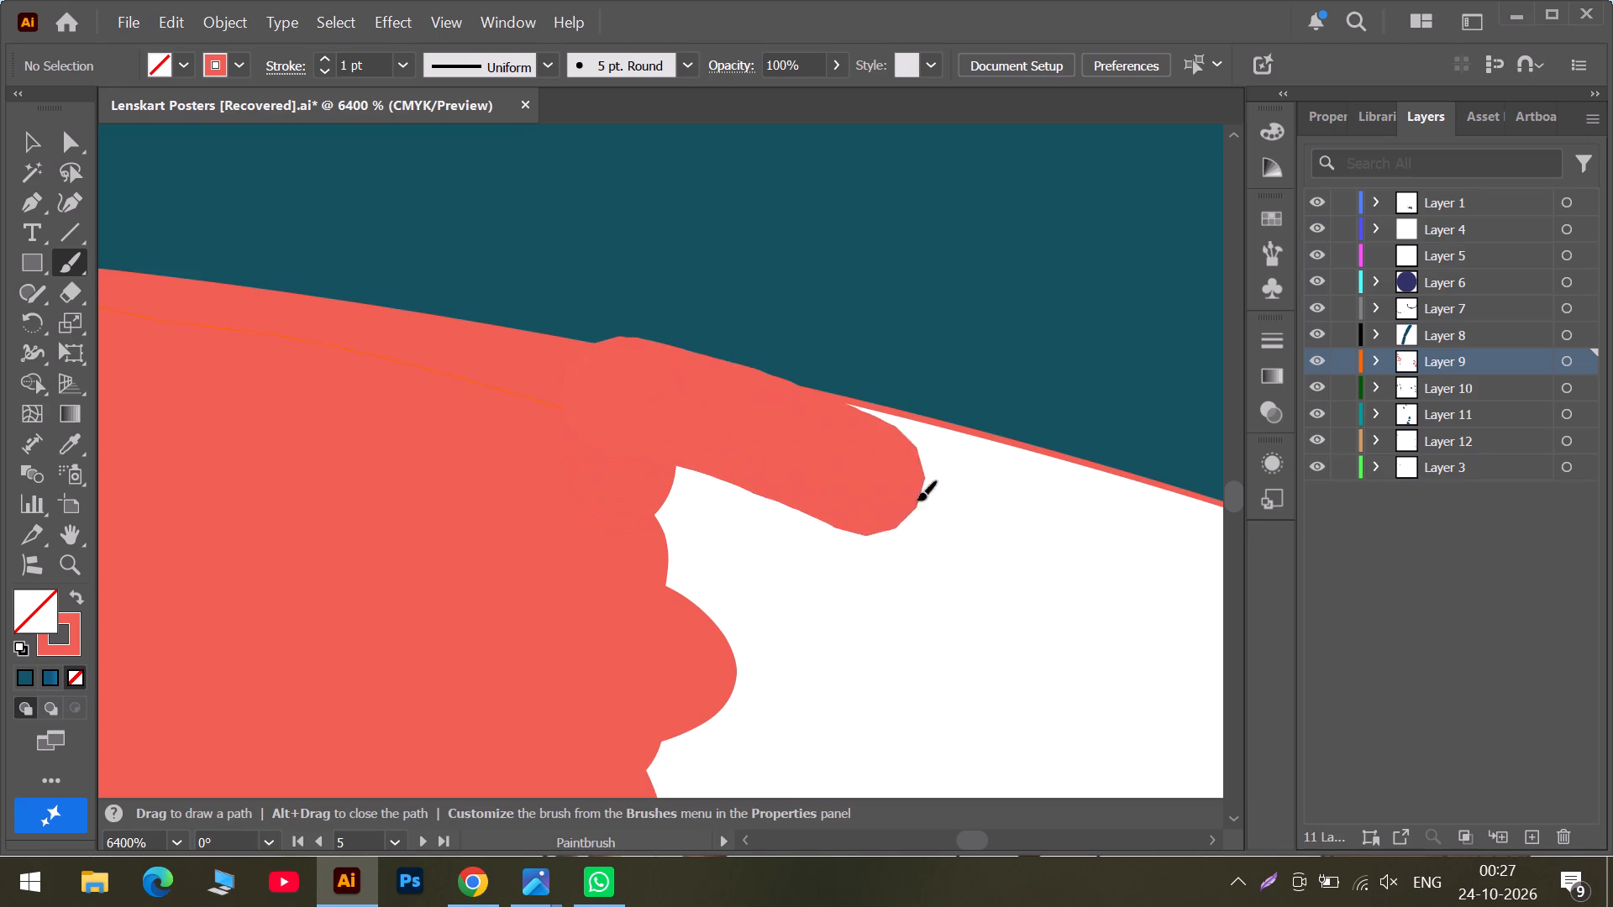
drag(917, 499, 1171, 569)
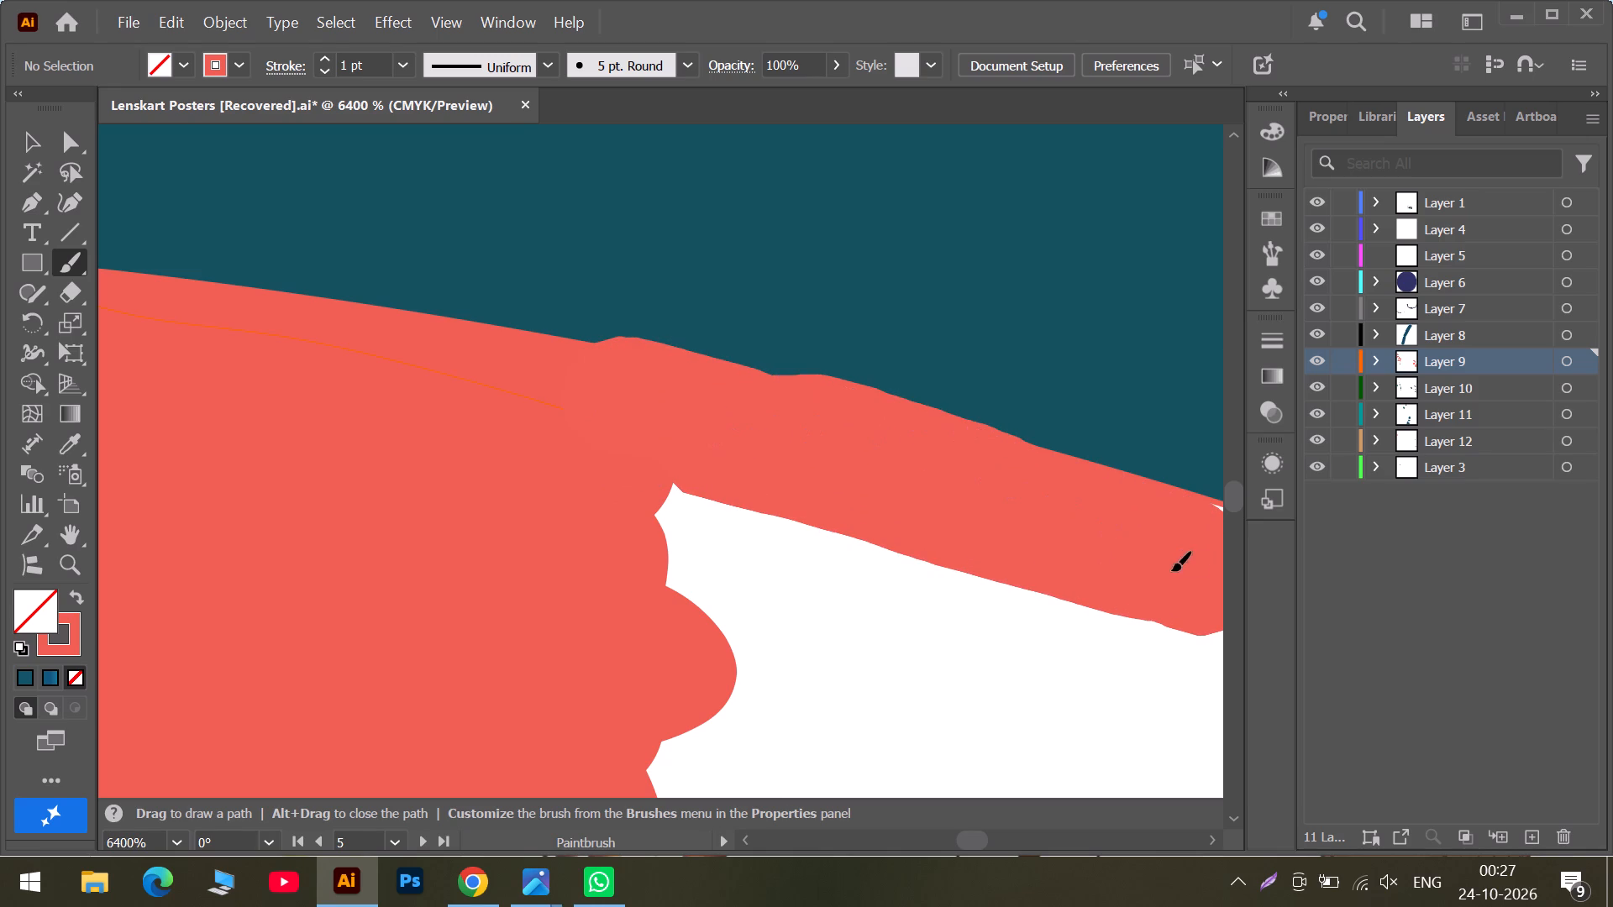
drag(1171, 569, 1208, 548)
drag(615, 511, 1137, 630)
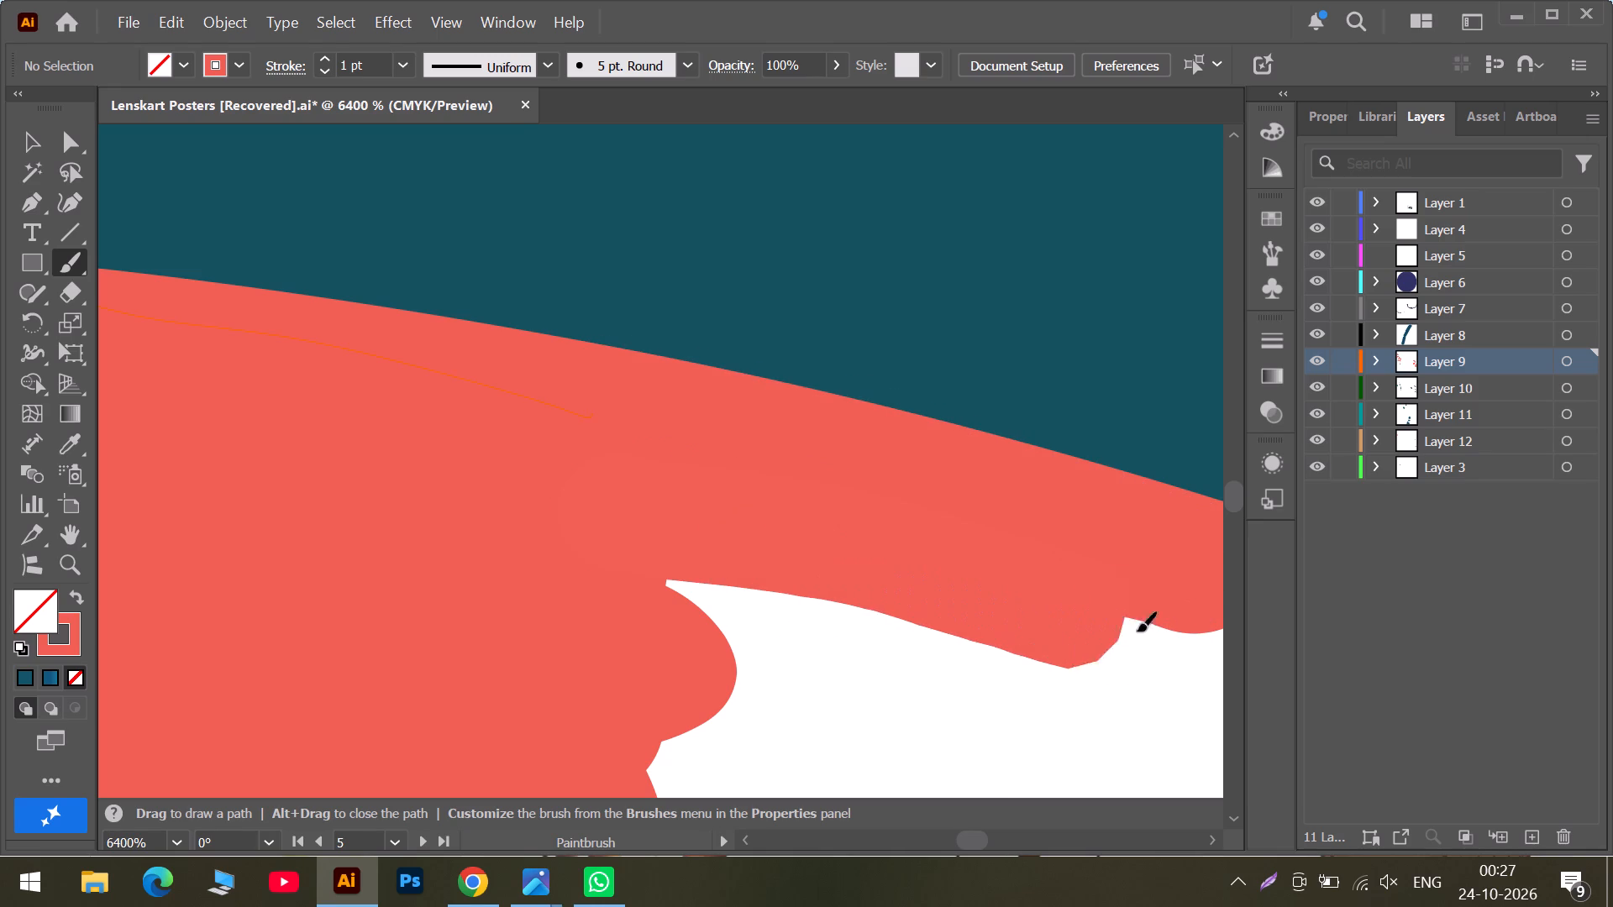
drag(1137, 630, 1026, 736)
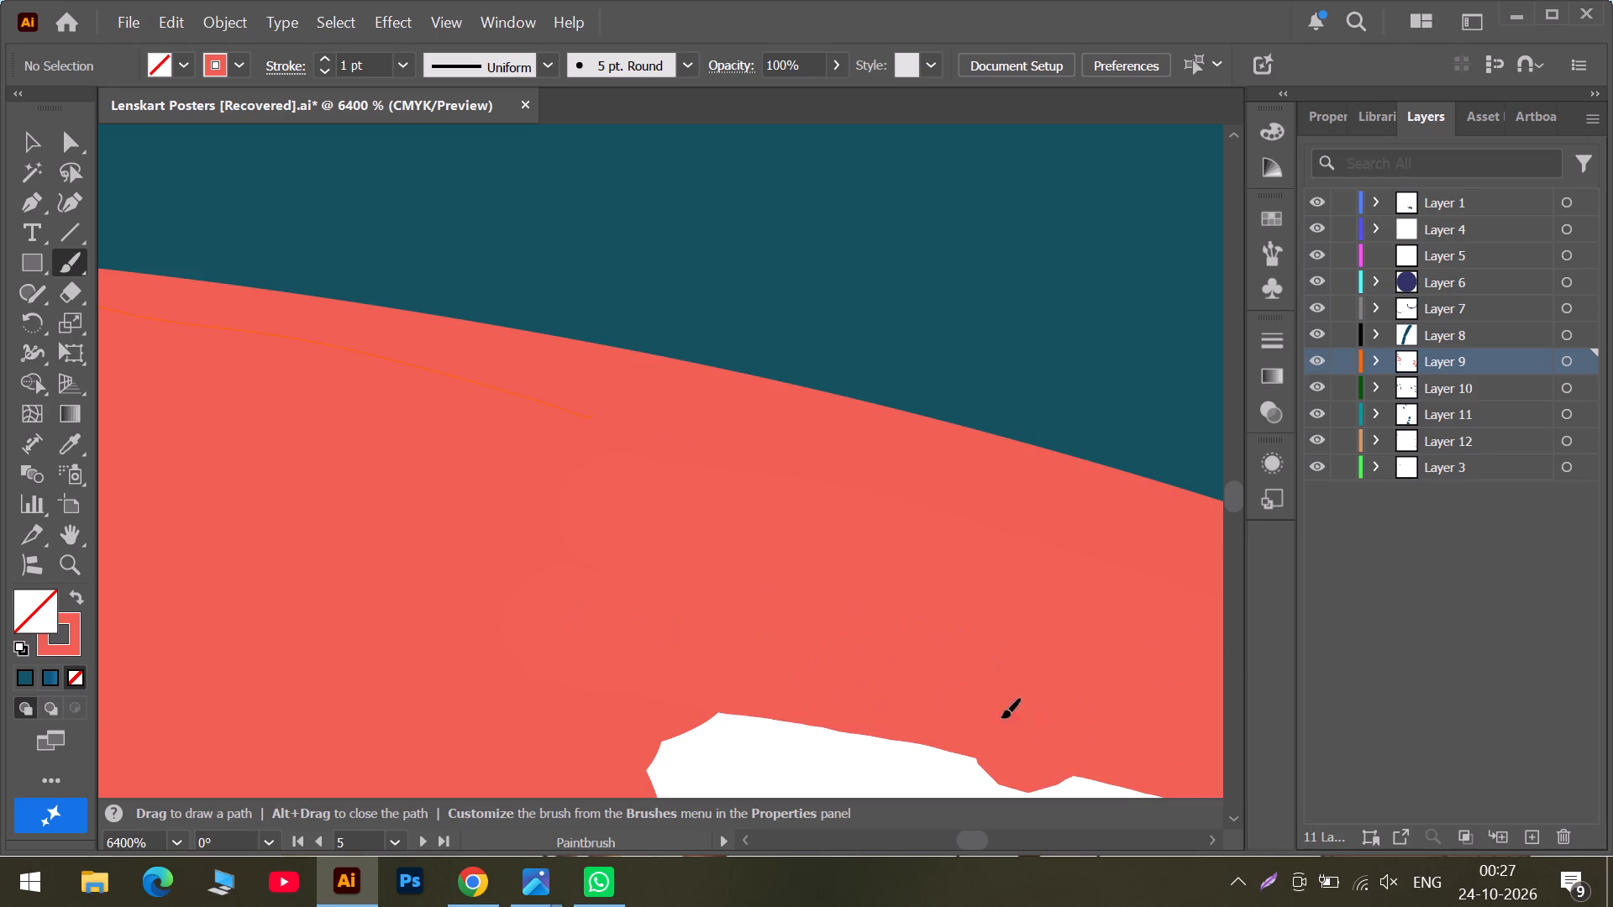
Continue the coral fill down to the upper salmon outlines of the third and fourth sucker pairs.
scroll(926, 659, down, 2)
drag(656, 463, 699, 555)
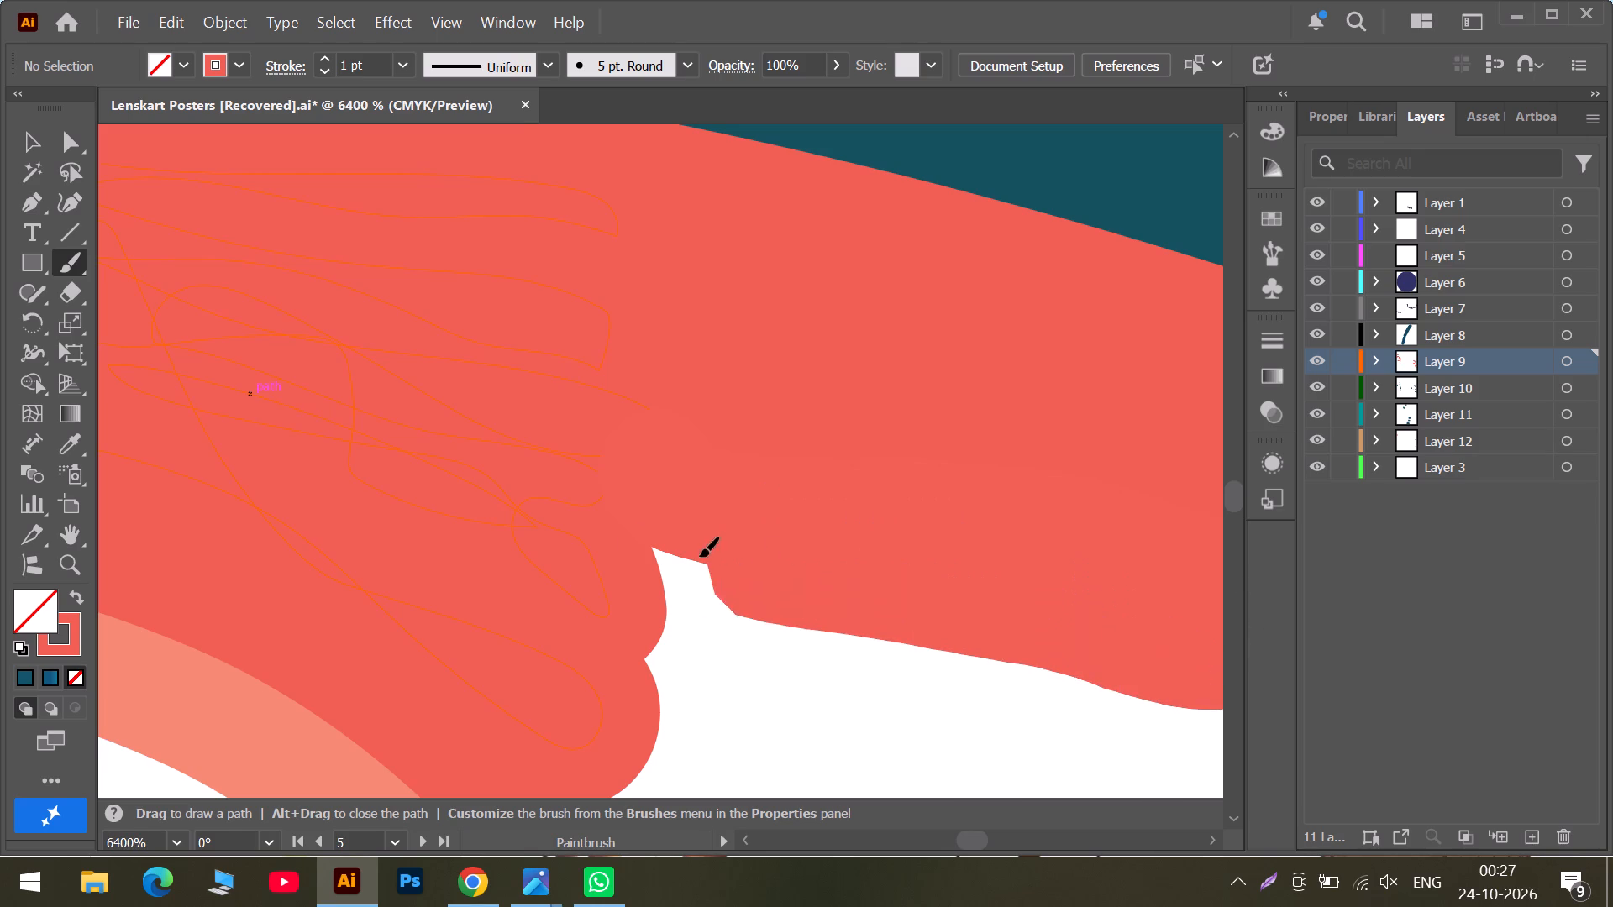
drag(699, 555, 580, 656)
scroll(603, 625, down, 2)
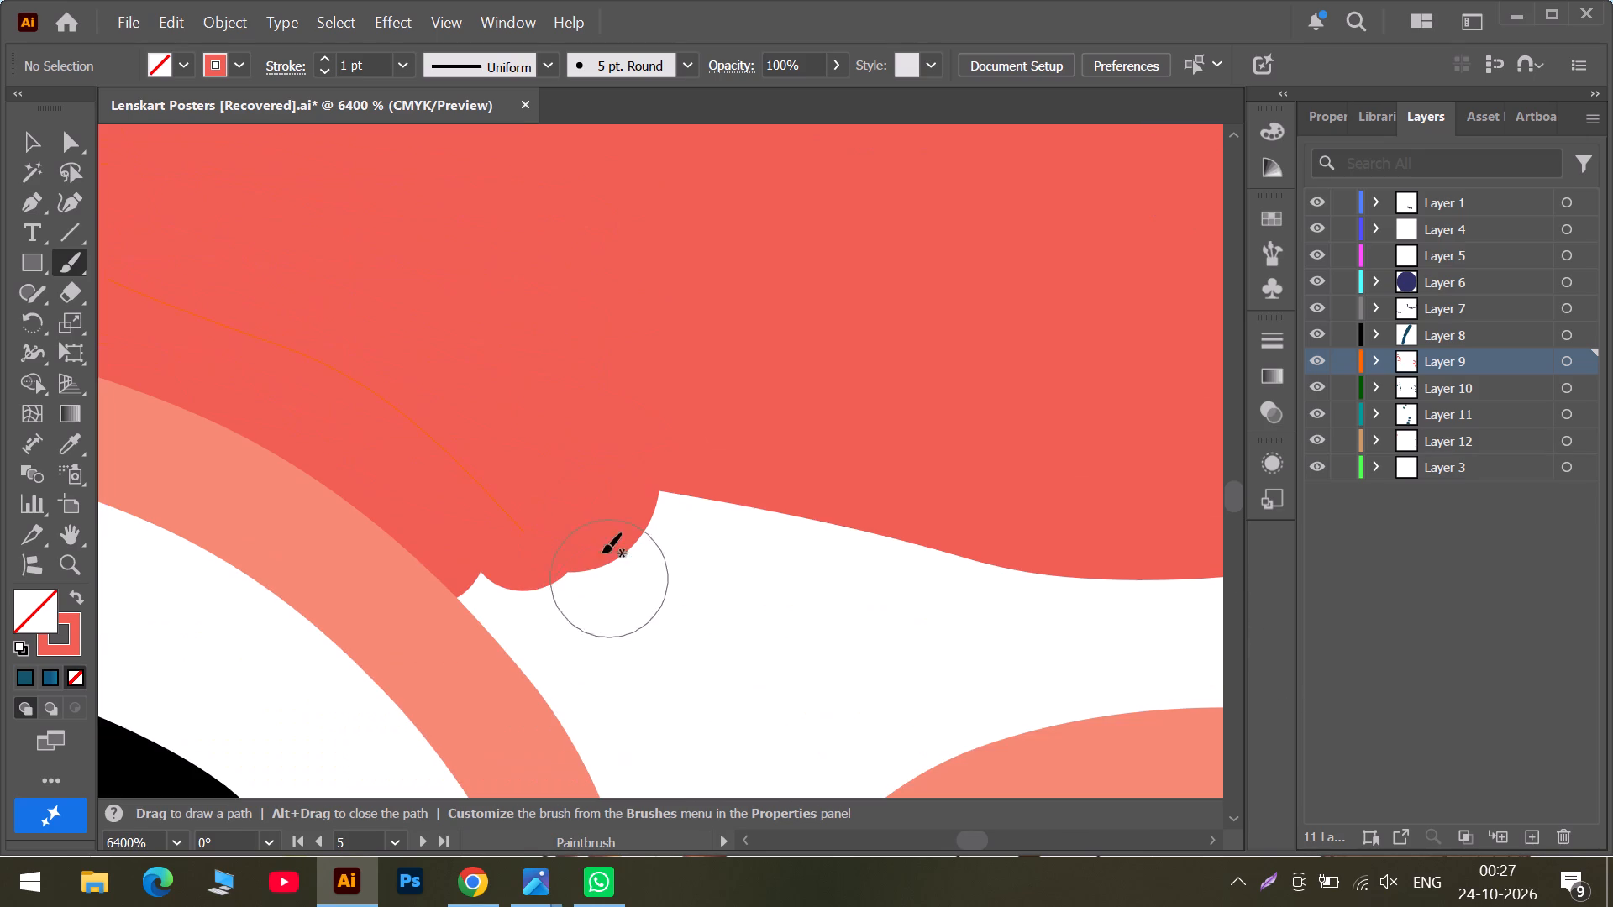
drag(480, 574, 1115, 620)
drag(575, 516, 1136, 595)
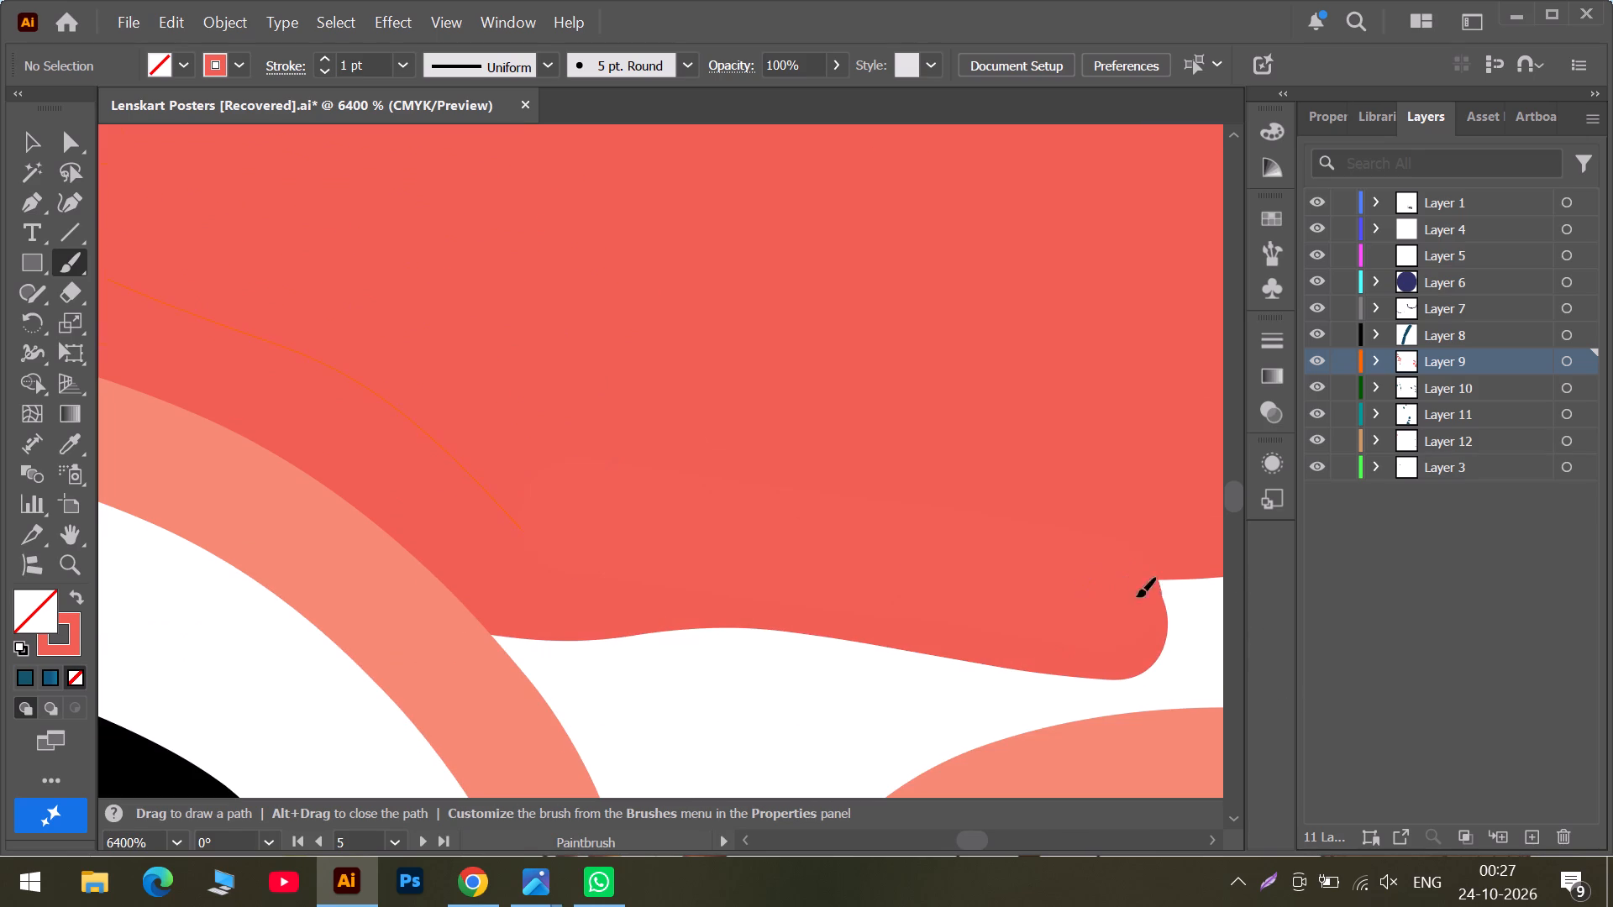
drag(1136, 595, 735, 721)
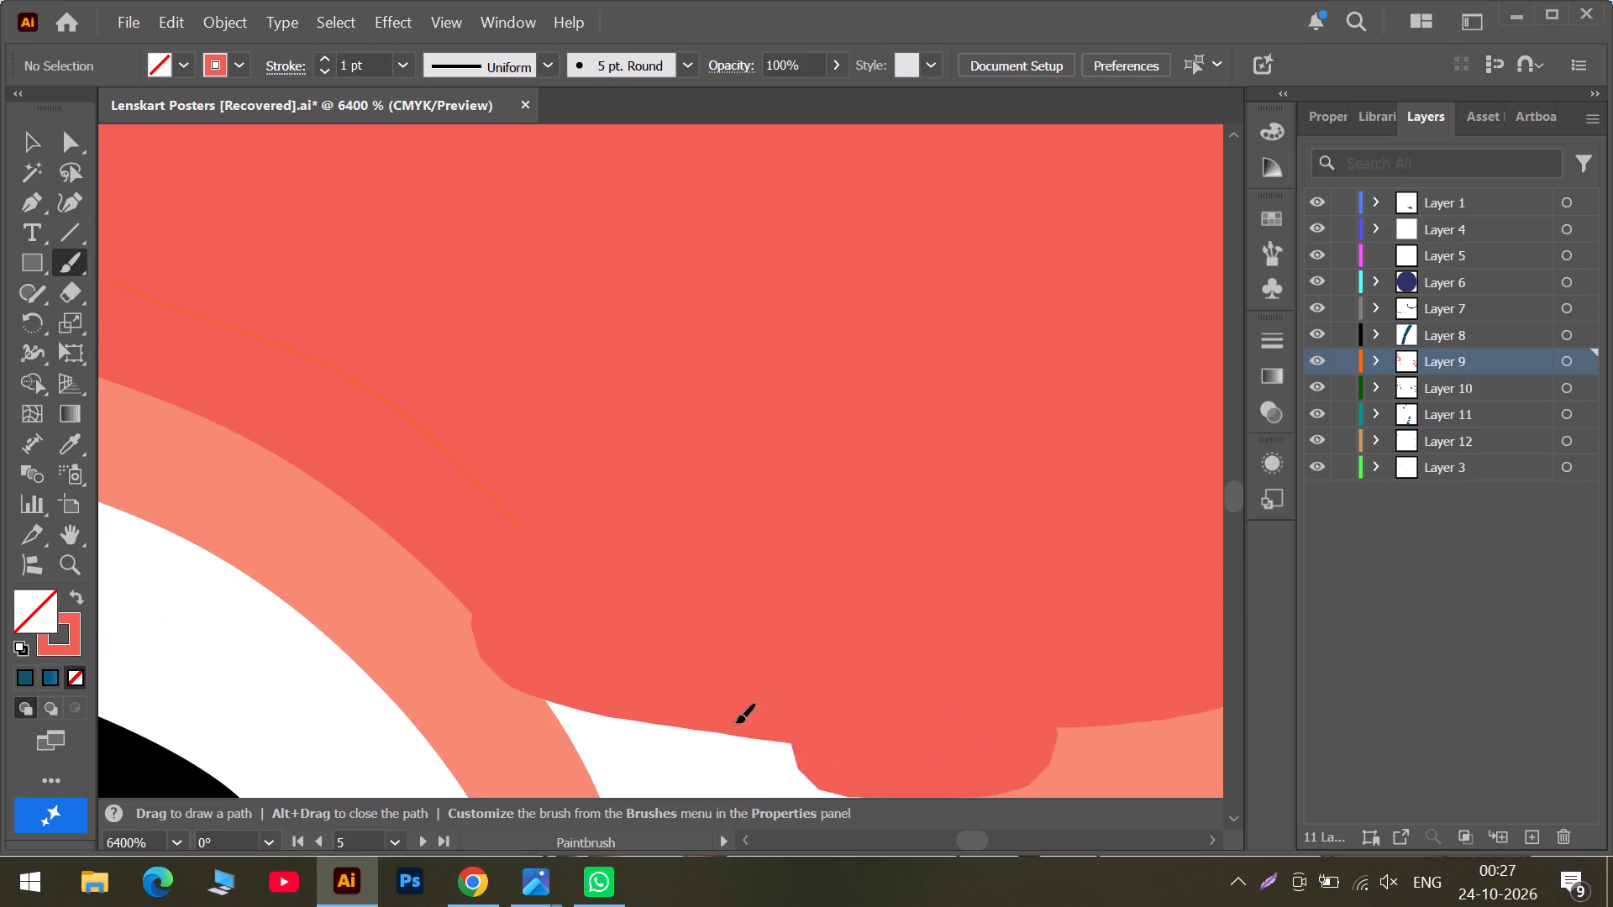
drag(735, 721, 609, 690)
Fill the narrow upper part of the gap between the third and fourth sucker pairs with coral.
scroll(638, 629, down, 3)
drag(594, 370, 633, 443)
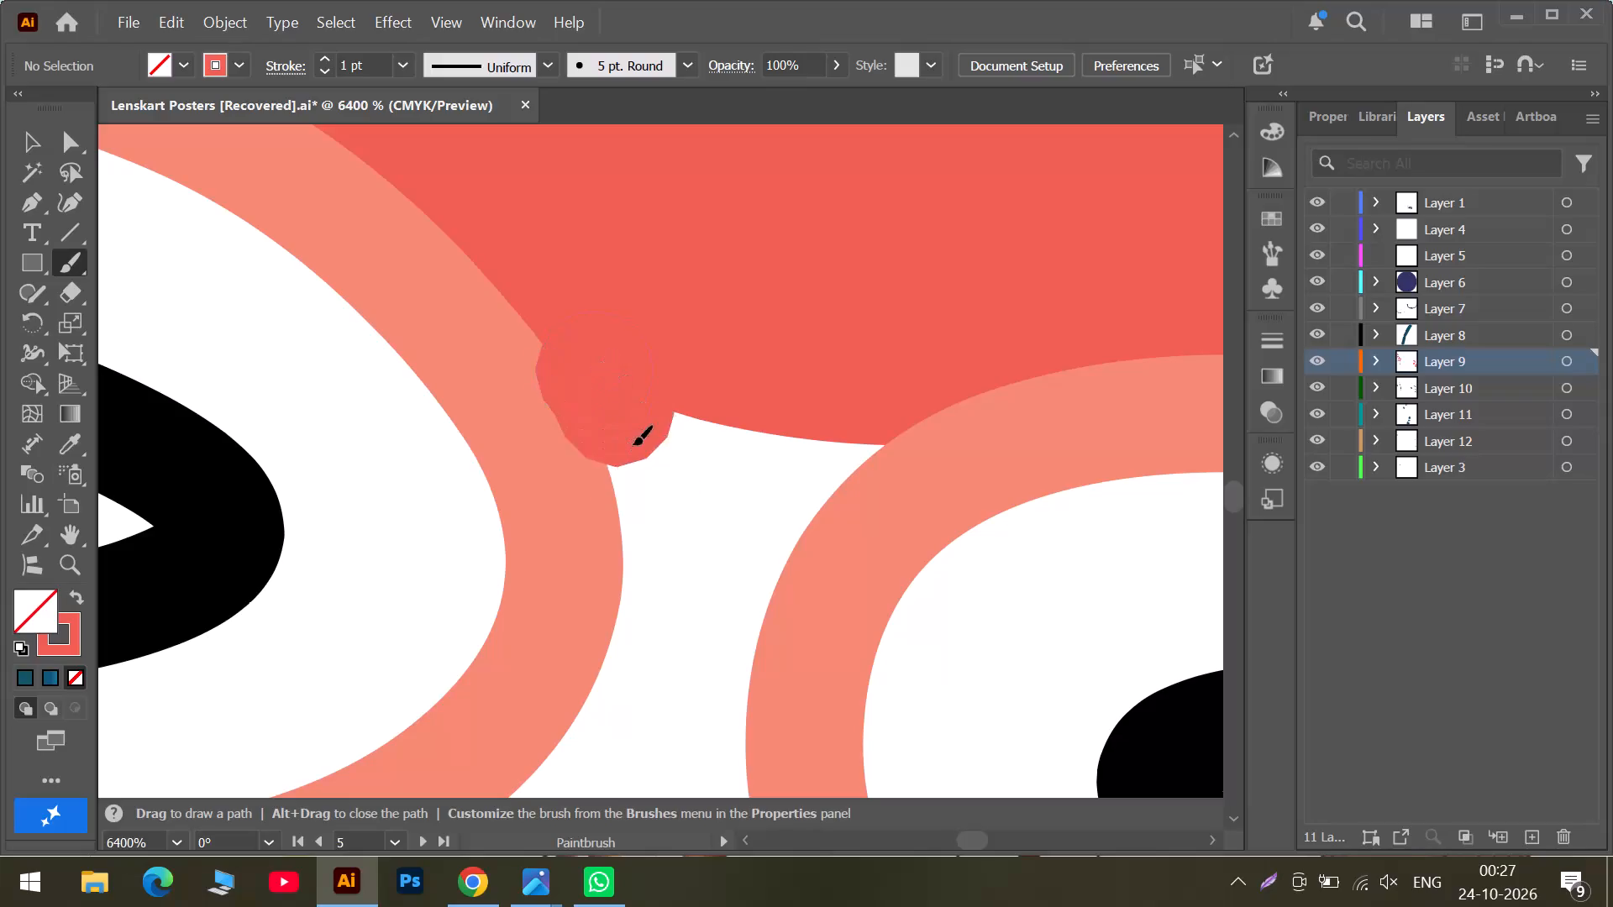
drag(633, 443, 661, 608)
drag(708, 469, 700, 643)
drag(690, 428, 718, 522)
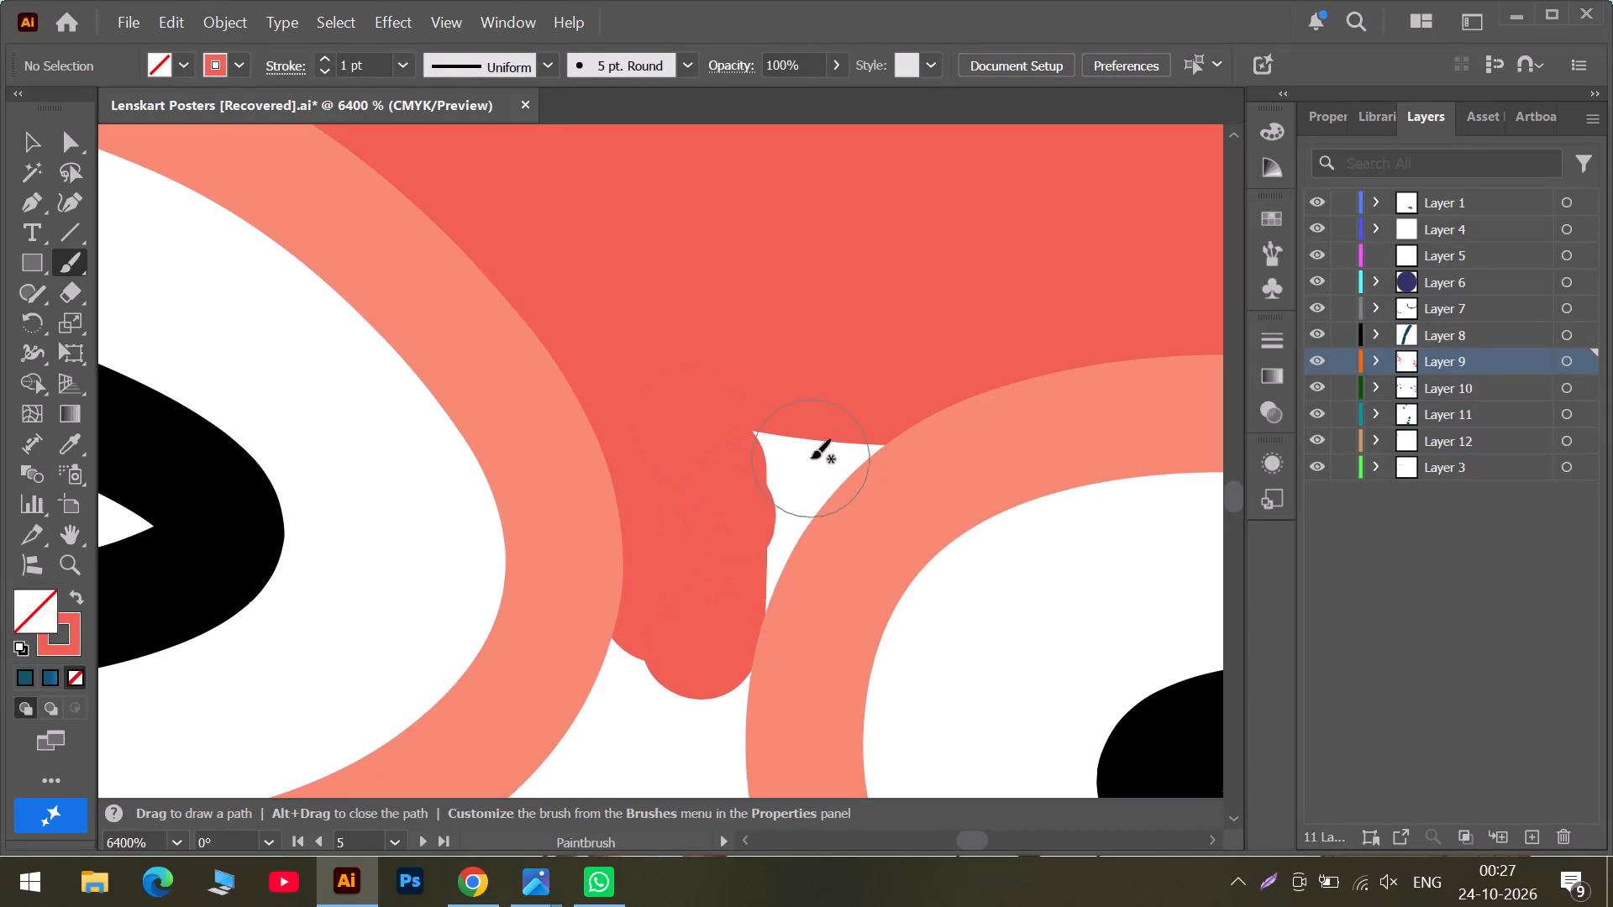
drag(810, 459, 701, 574)
drag(856, 475, 705, 746)
scroll(679, 668, down, 3)
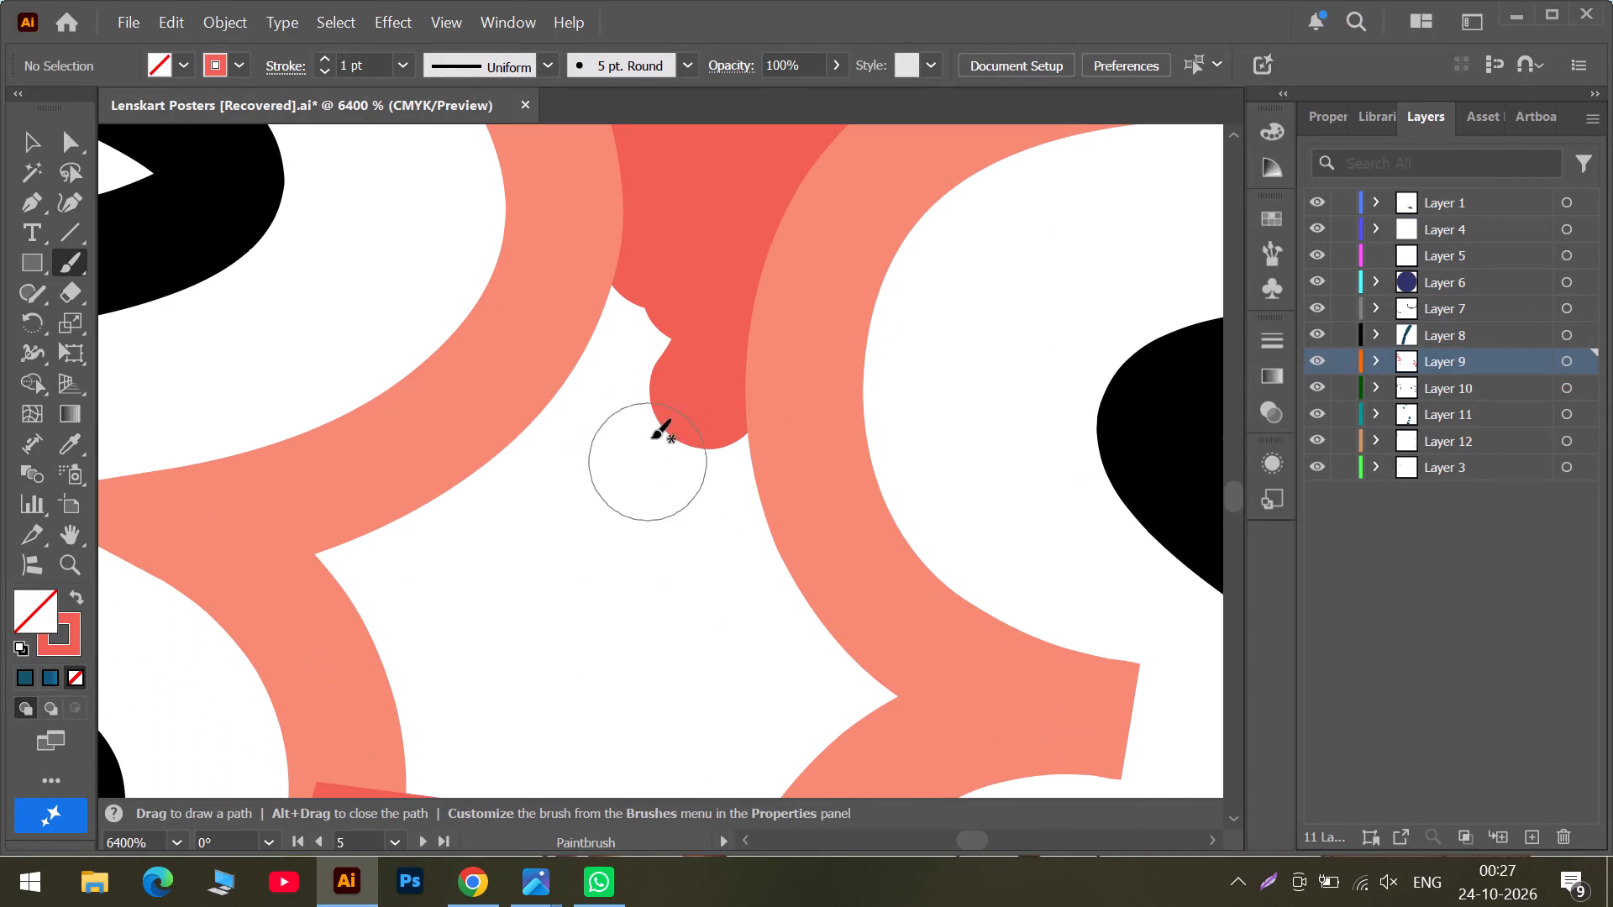
Paint coral along the third sucker pair's side of the lower gap, into the notch of its salmon outline.
drag(642, 322, 493, 515)
drag(512, 502, 402, 567)
drag(367, 556, 358, 565)
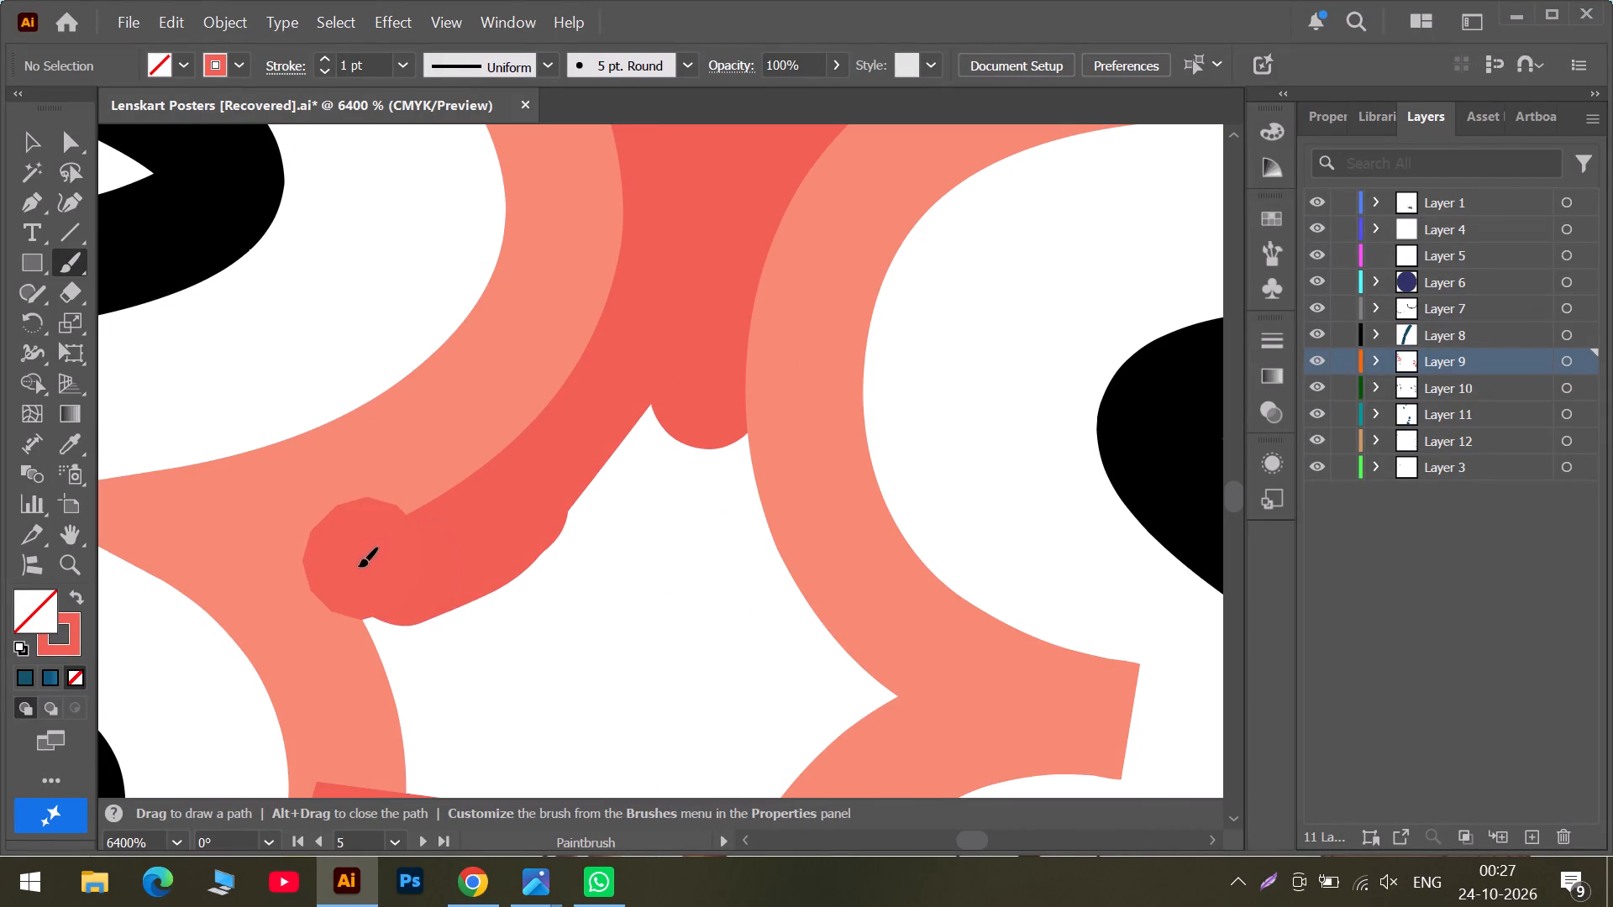
drag(358, 565, 357, 579)
drag(454, 641, 471, 658)
scroll(658, 435, down, 4)
scroll(671, 249, up, 2)
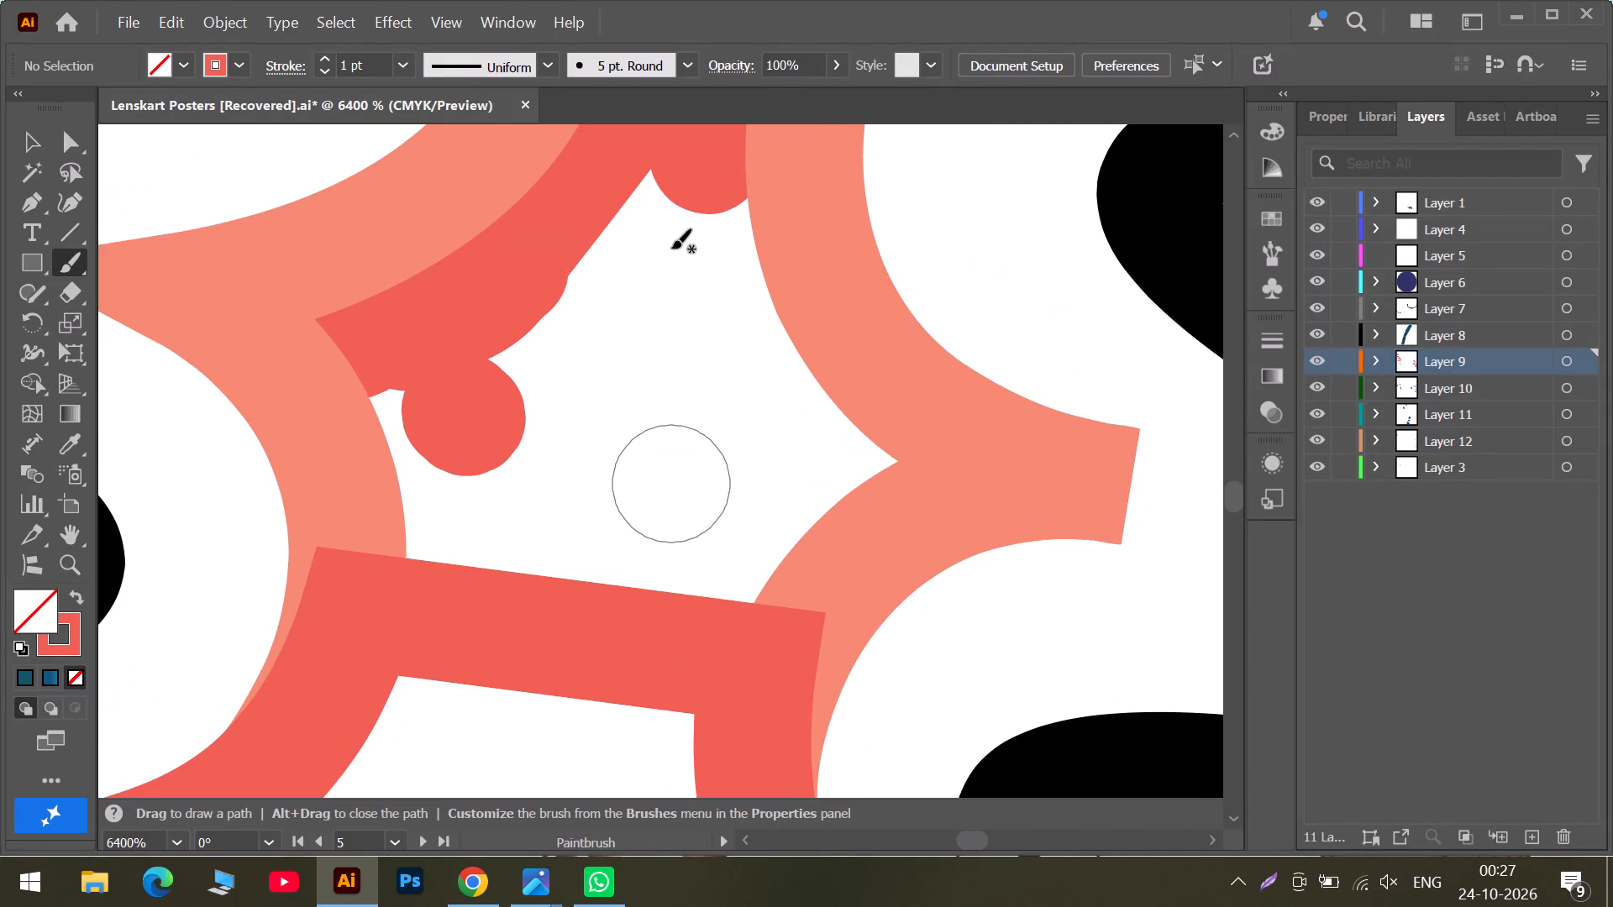
drag(666, 210, 429, 455)
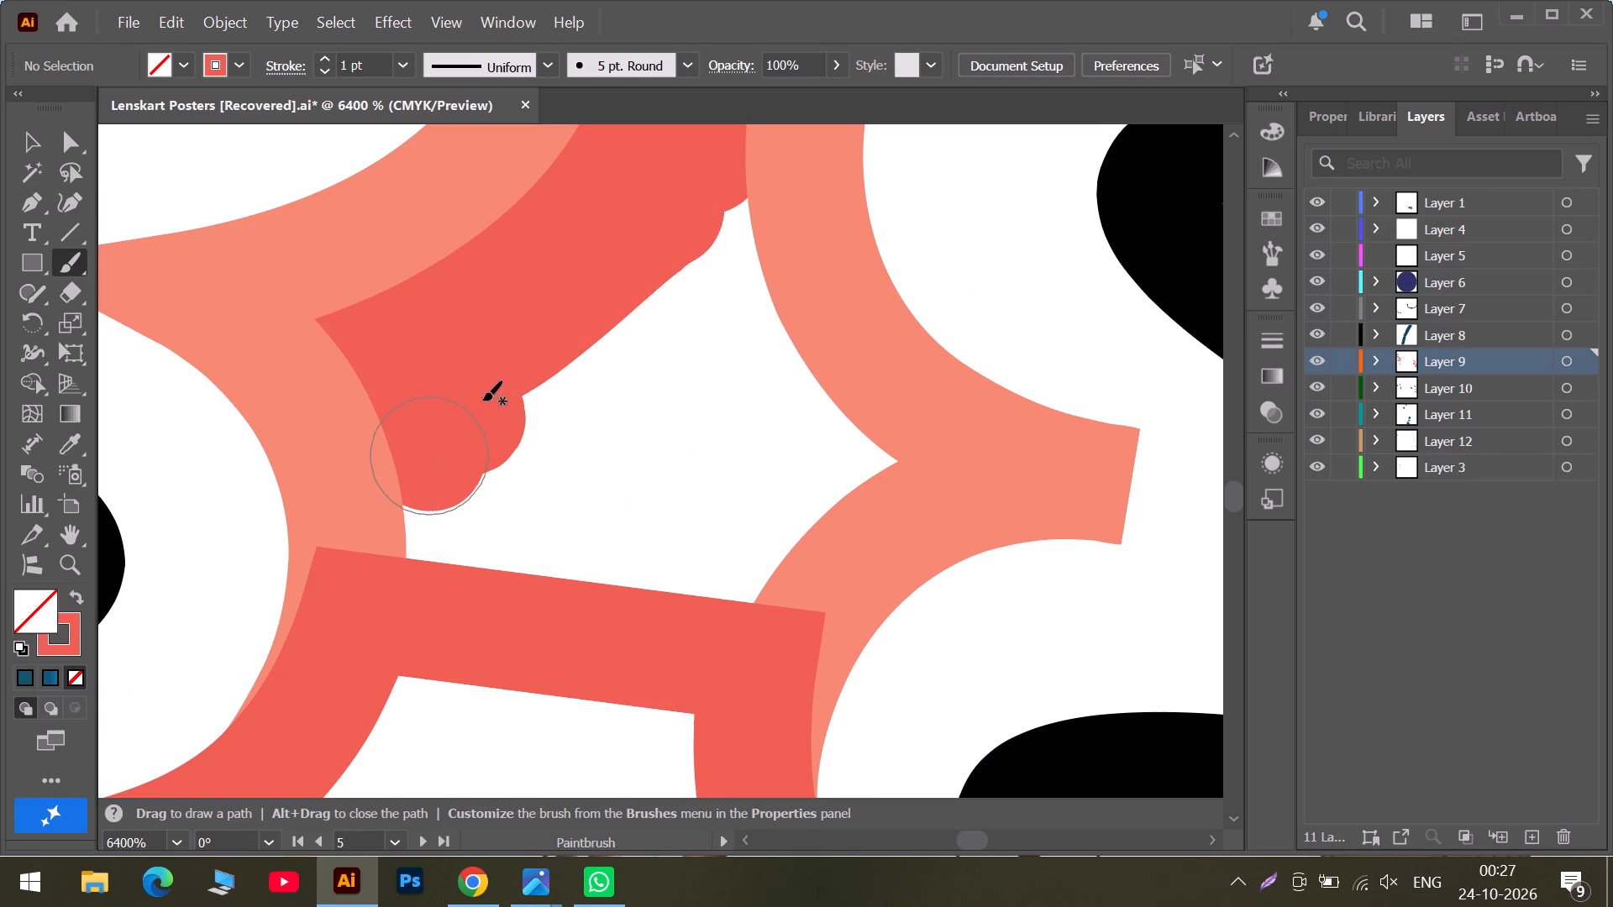
Fill the rest of this gap with coral, from the fourth pair's salmon outline down to the connecting strip.
drag(716, 244, 885, 516)
drag(854, 490, 814, 527)
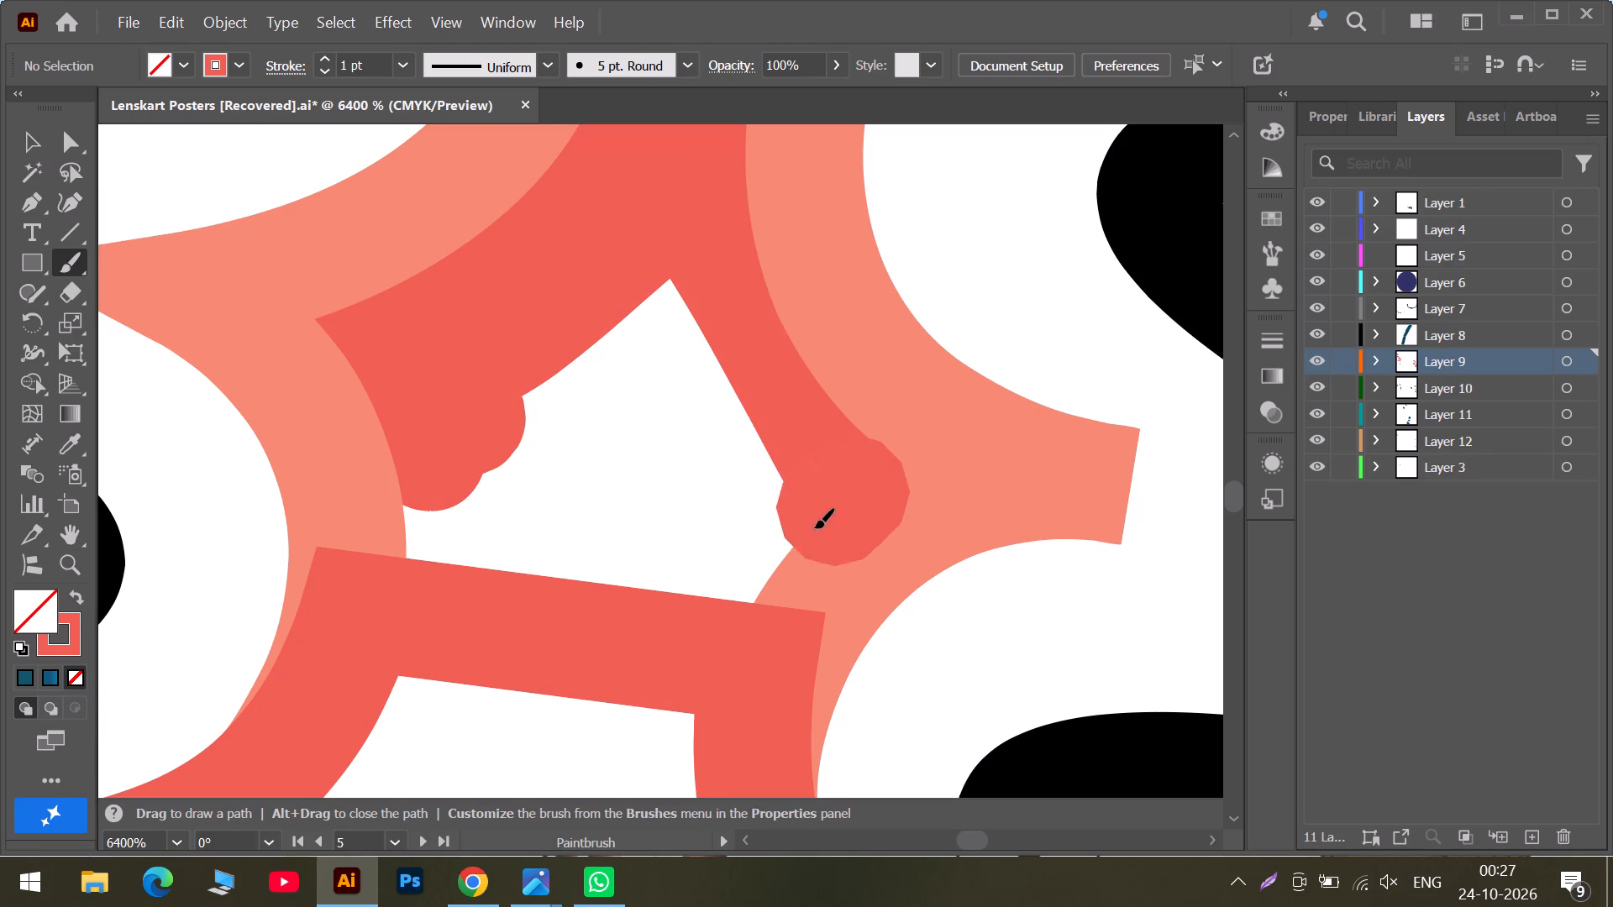
drag(814, 527, 762, 585)
drag(785, 461, 710, 527)
drag(712, 485, 444, 506)
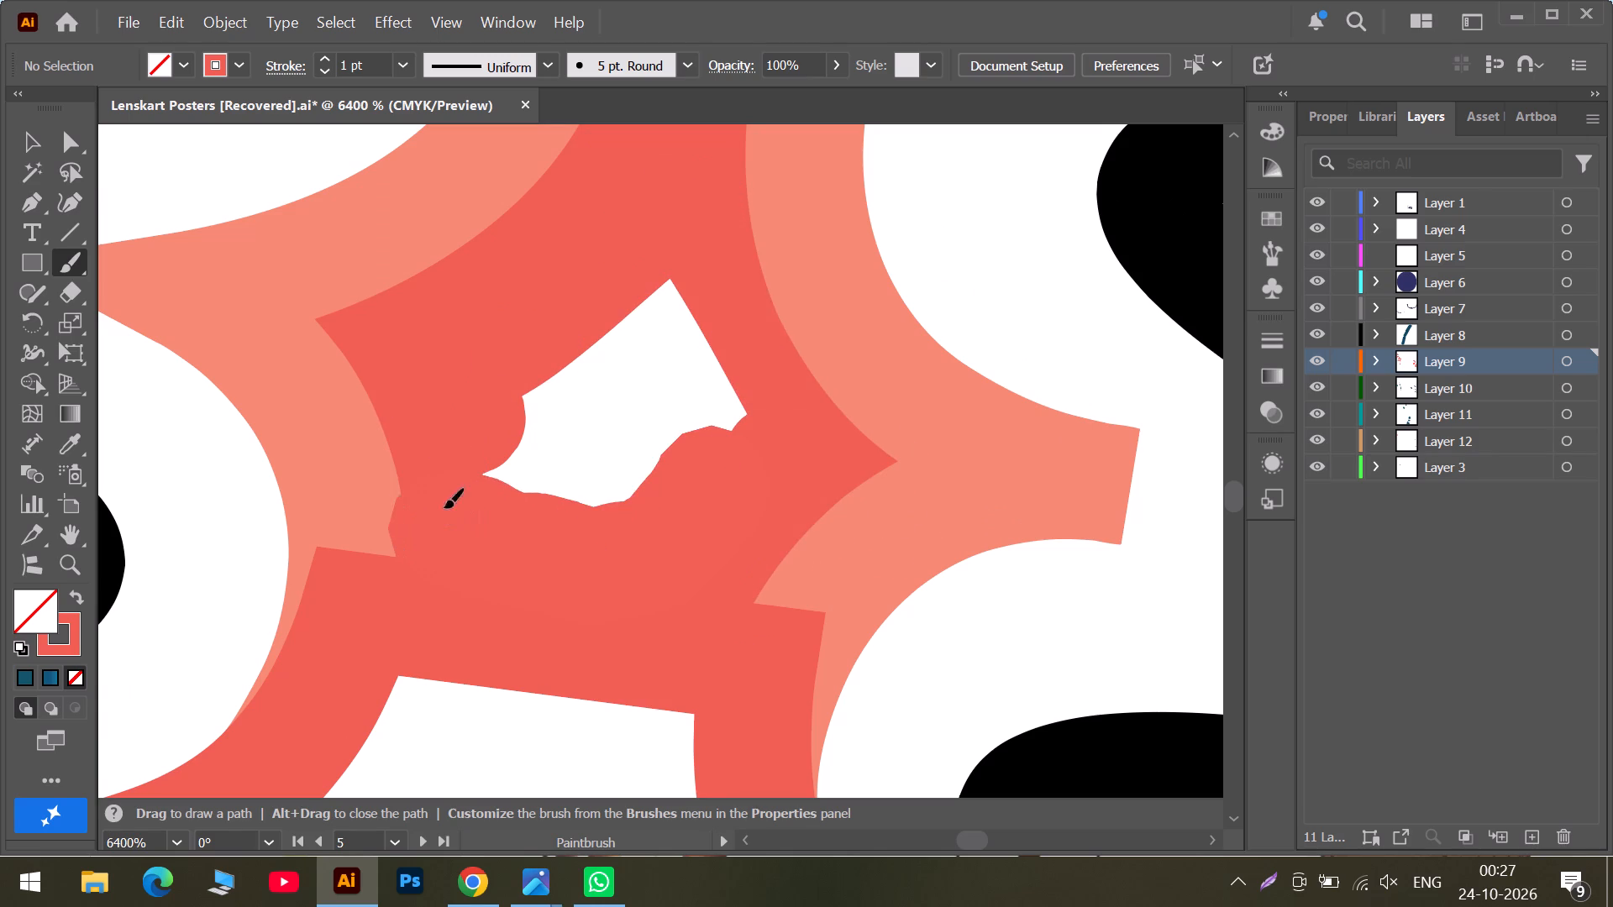
drag(444, 506, 743, 402)
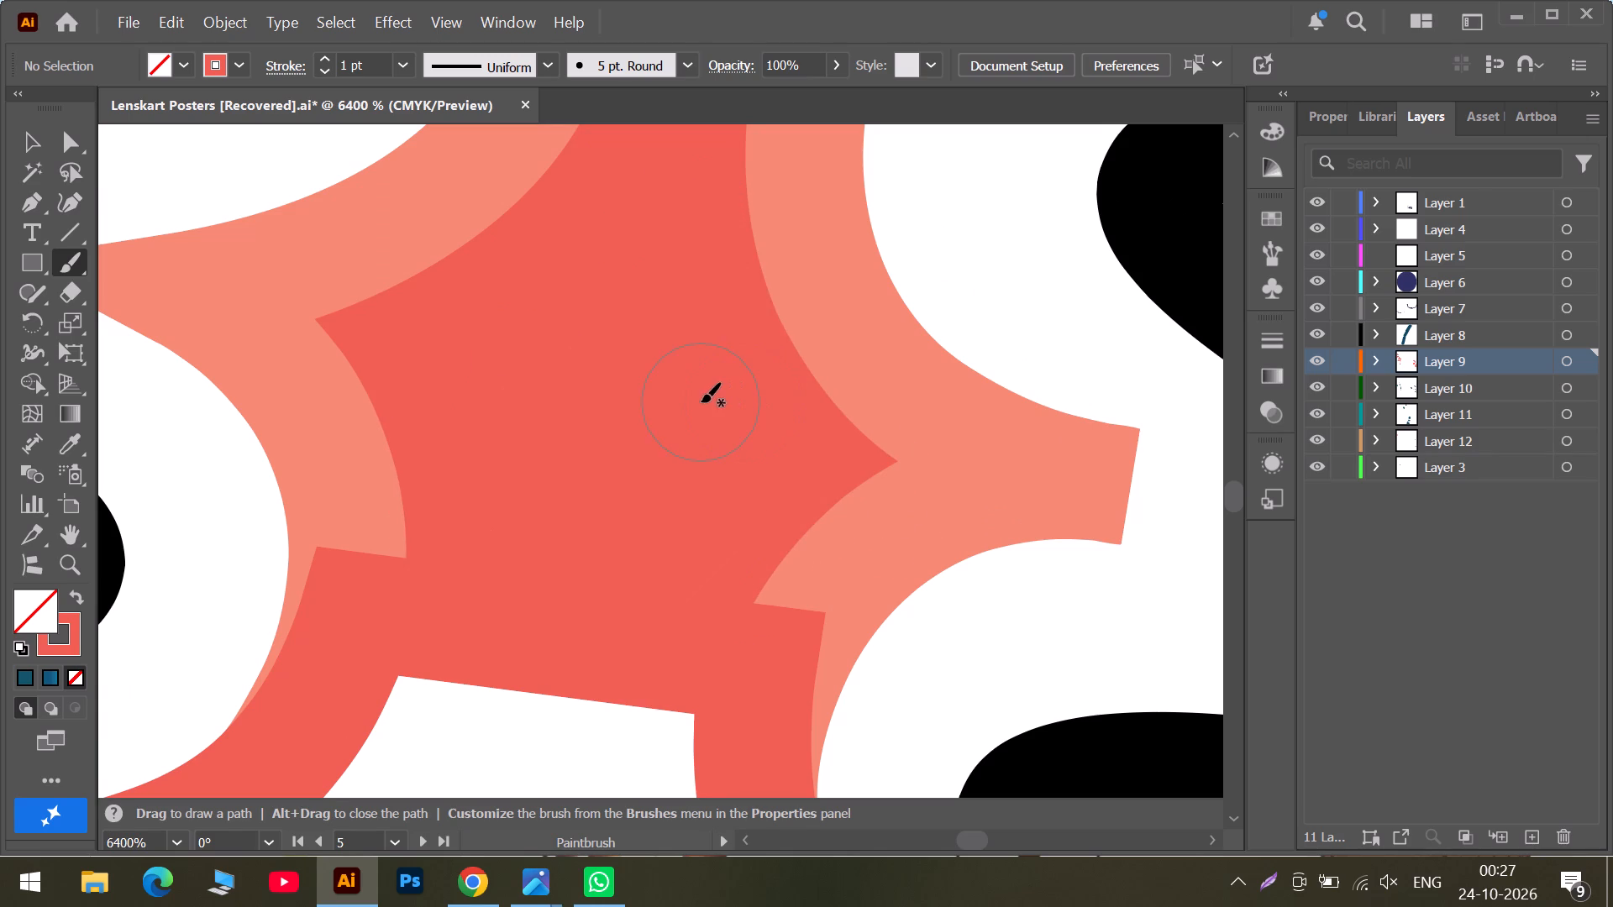
Paint coral at the base of the coil's first sucker pair, under its salmon outline and beside the vertical coral strip.
alt+scroll(701, 402, down, 5)
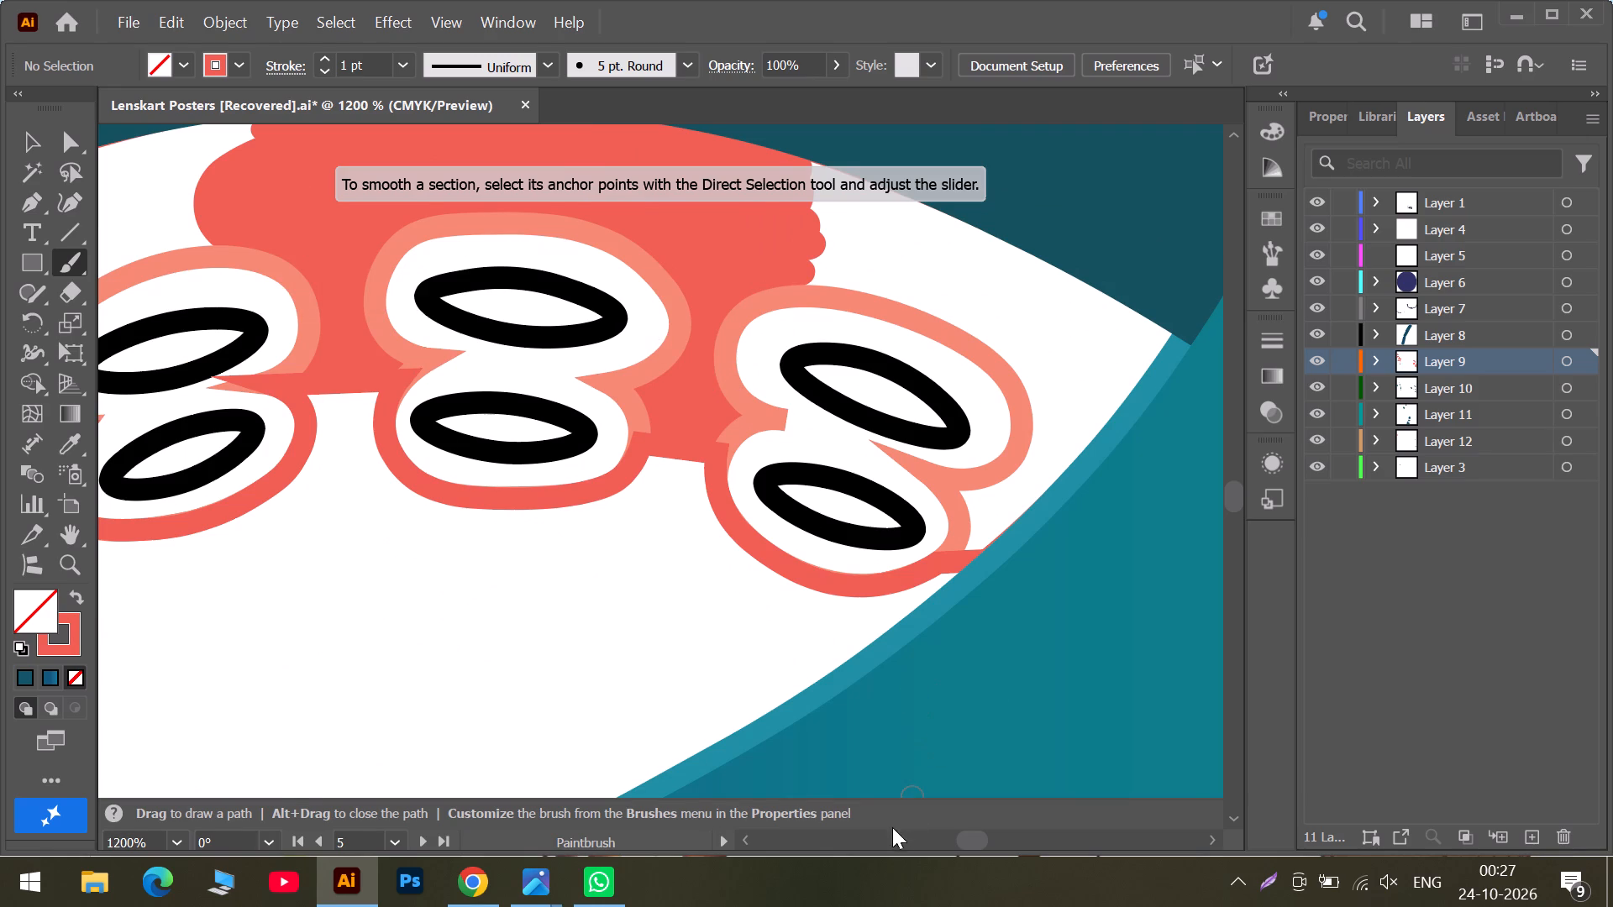
click(895, 838)
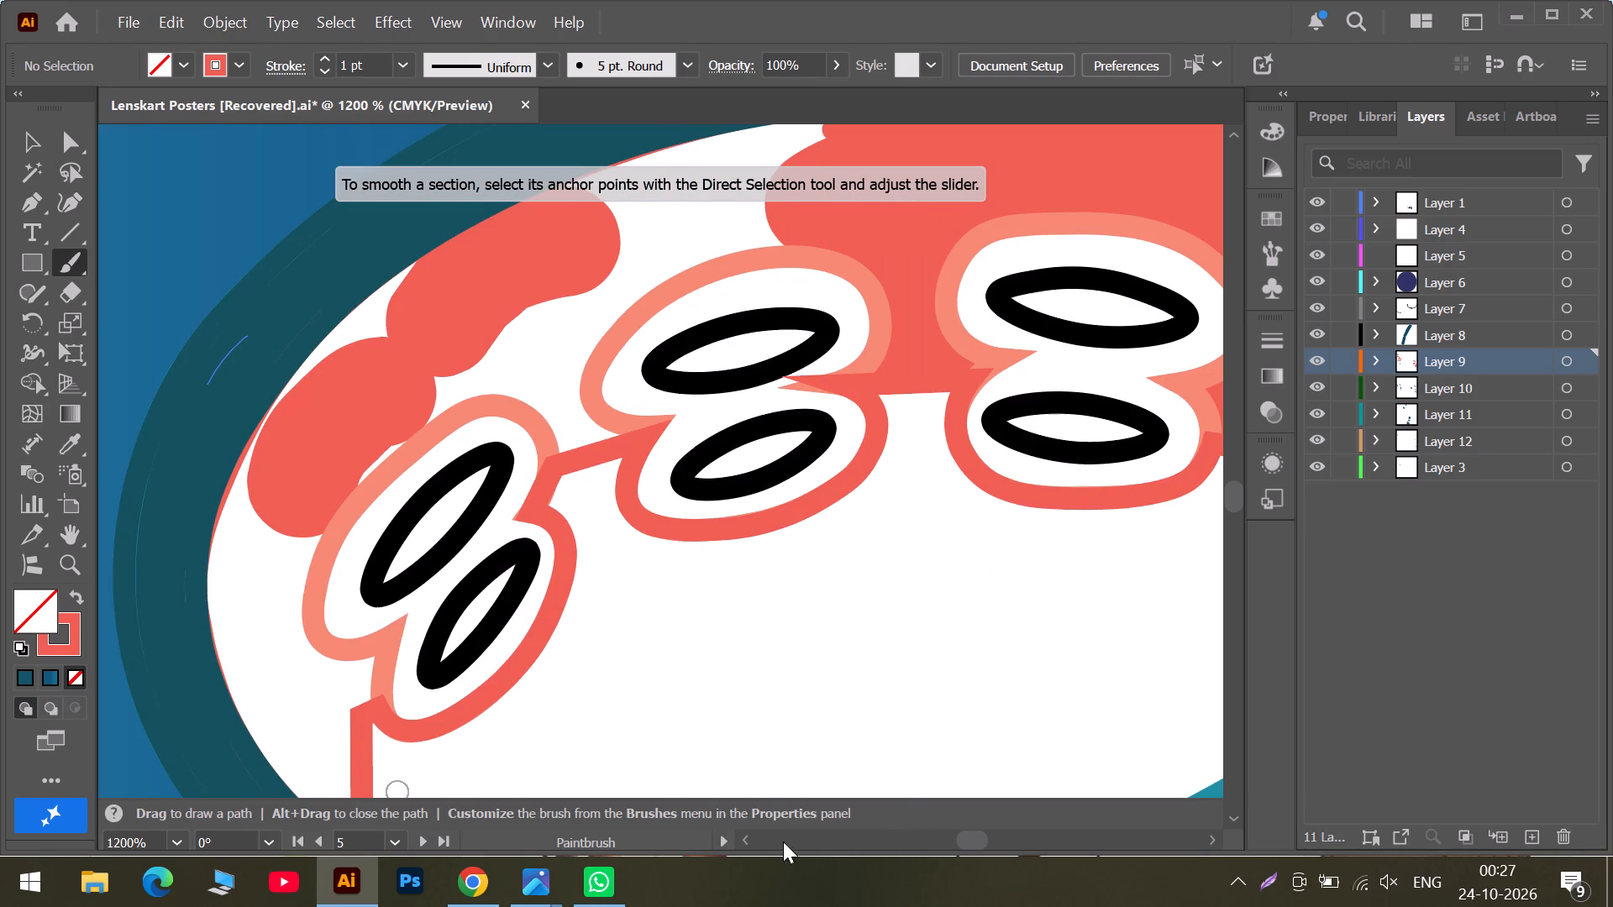
click(843, 846)
scroll(748, 653, down, 5)
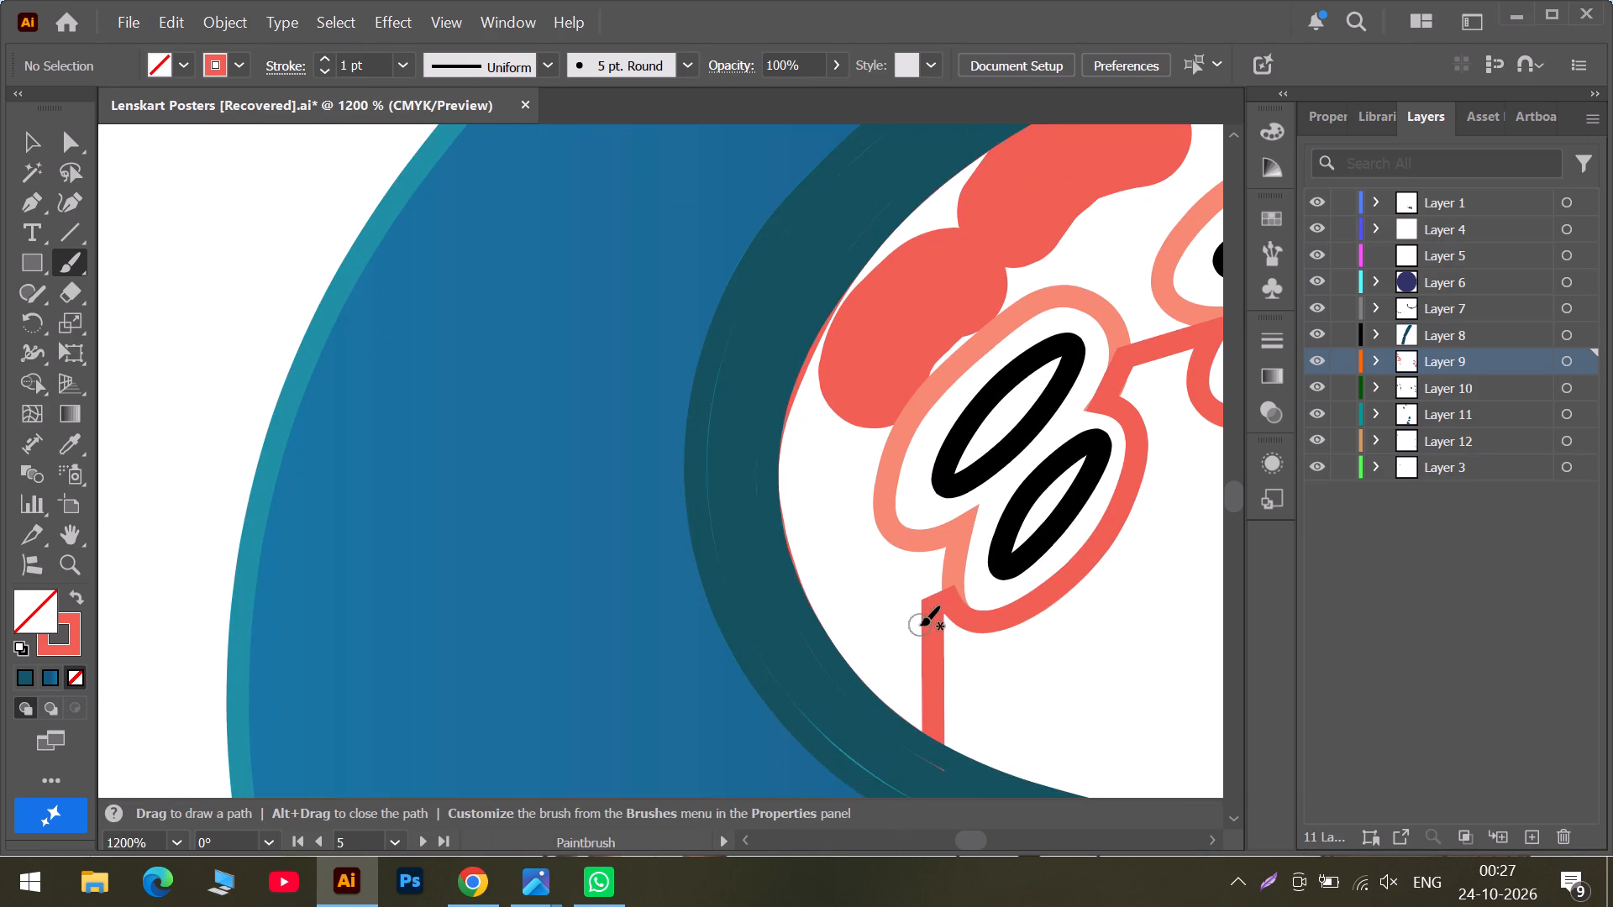
alt+scroll(920, 626, up, 4)
drag(967, 495, 956, 634)
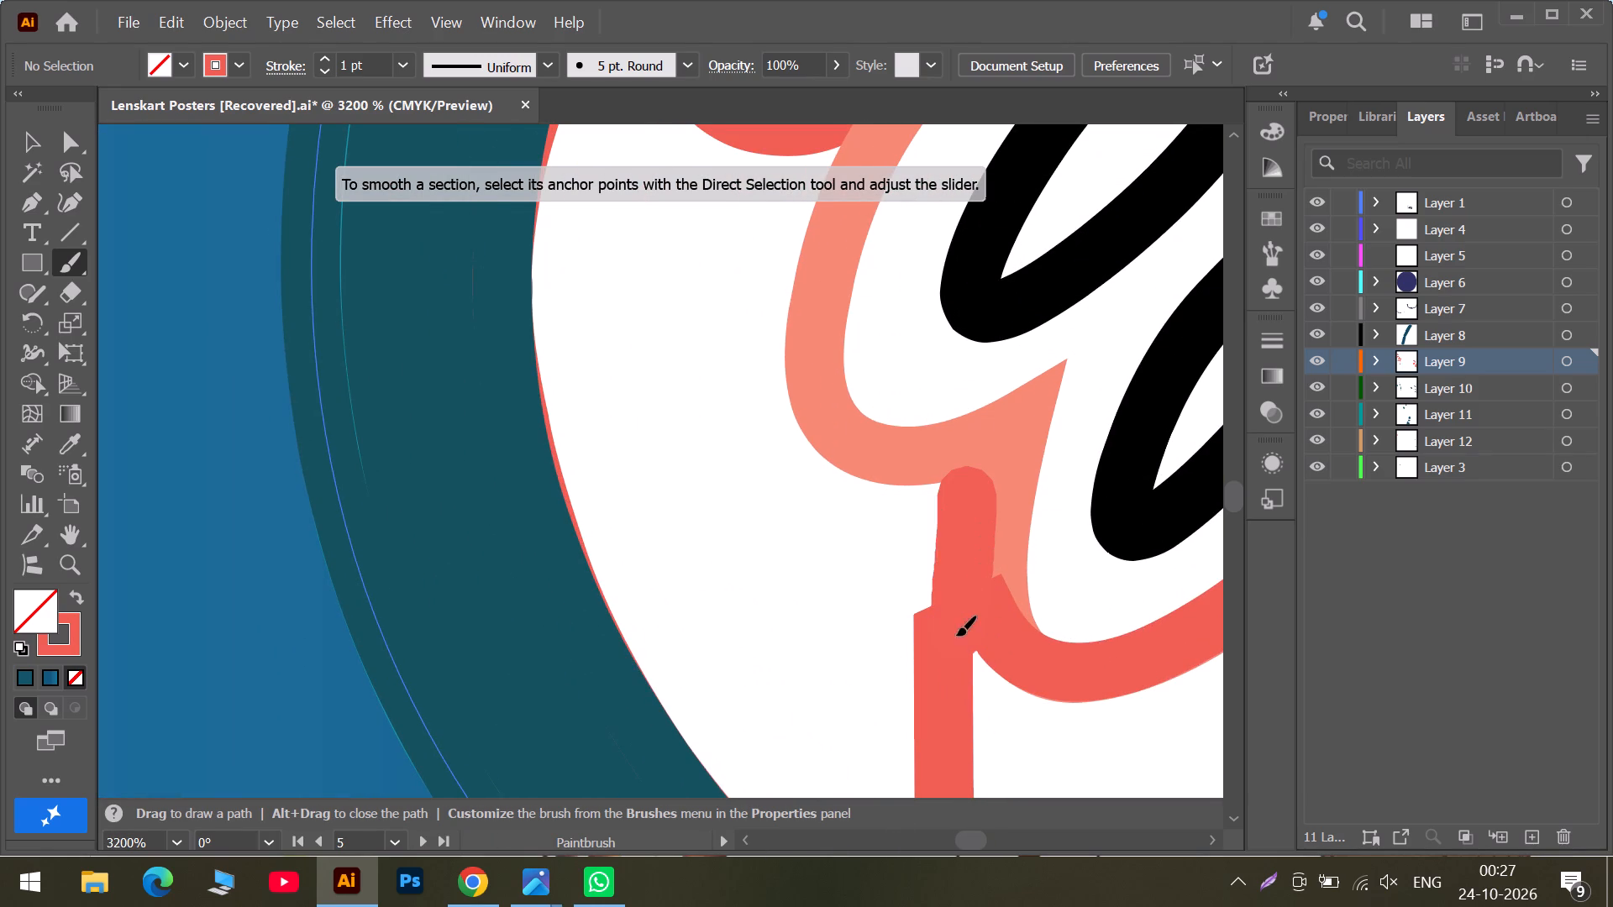
drag(956, 634, 886, 538)
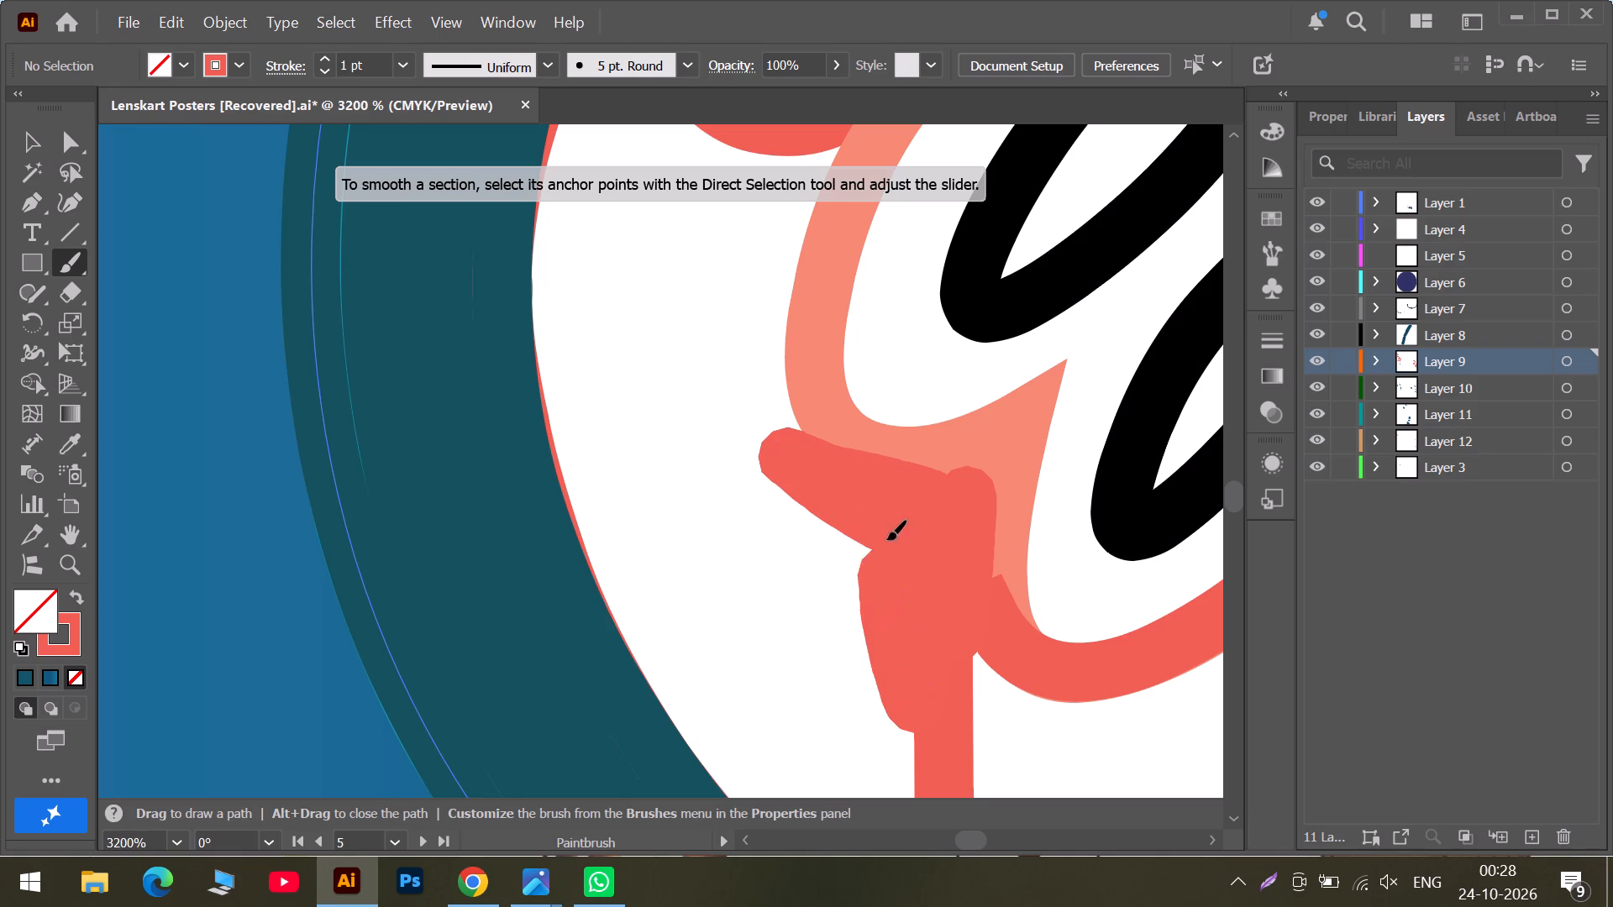
drag(886, 538, 893, 784)
Fill the white area below the coil's first sucker pair with coral, from the vertical coral strip across to the teal edge.
scroll(845, 646, down, 4)
drag(901, 584, 879, 603)
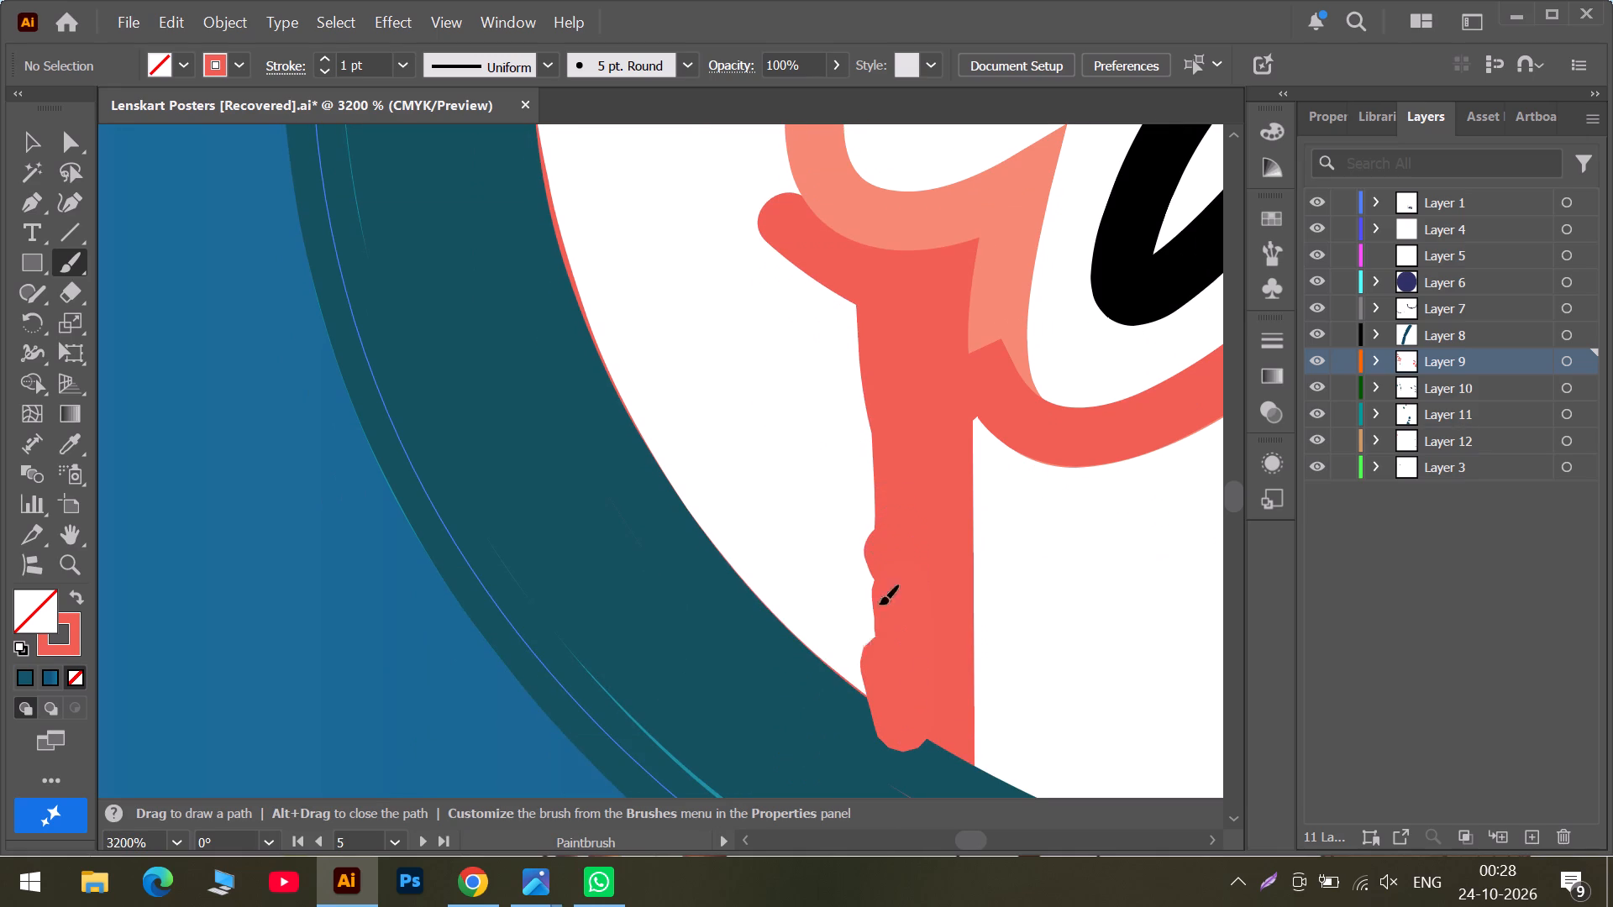
drag(879, 603, 817, 632)
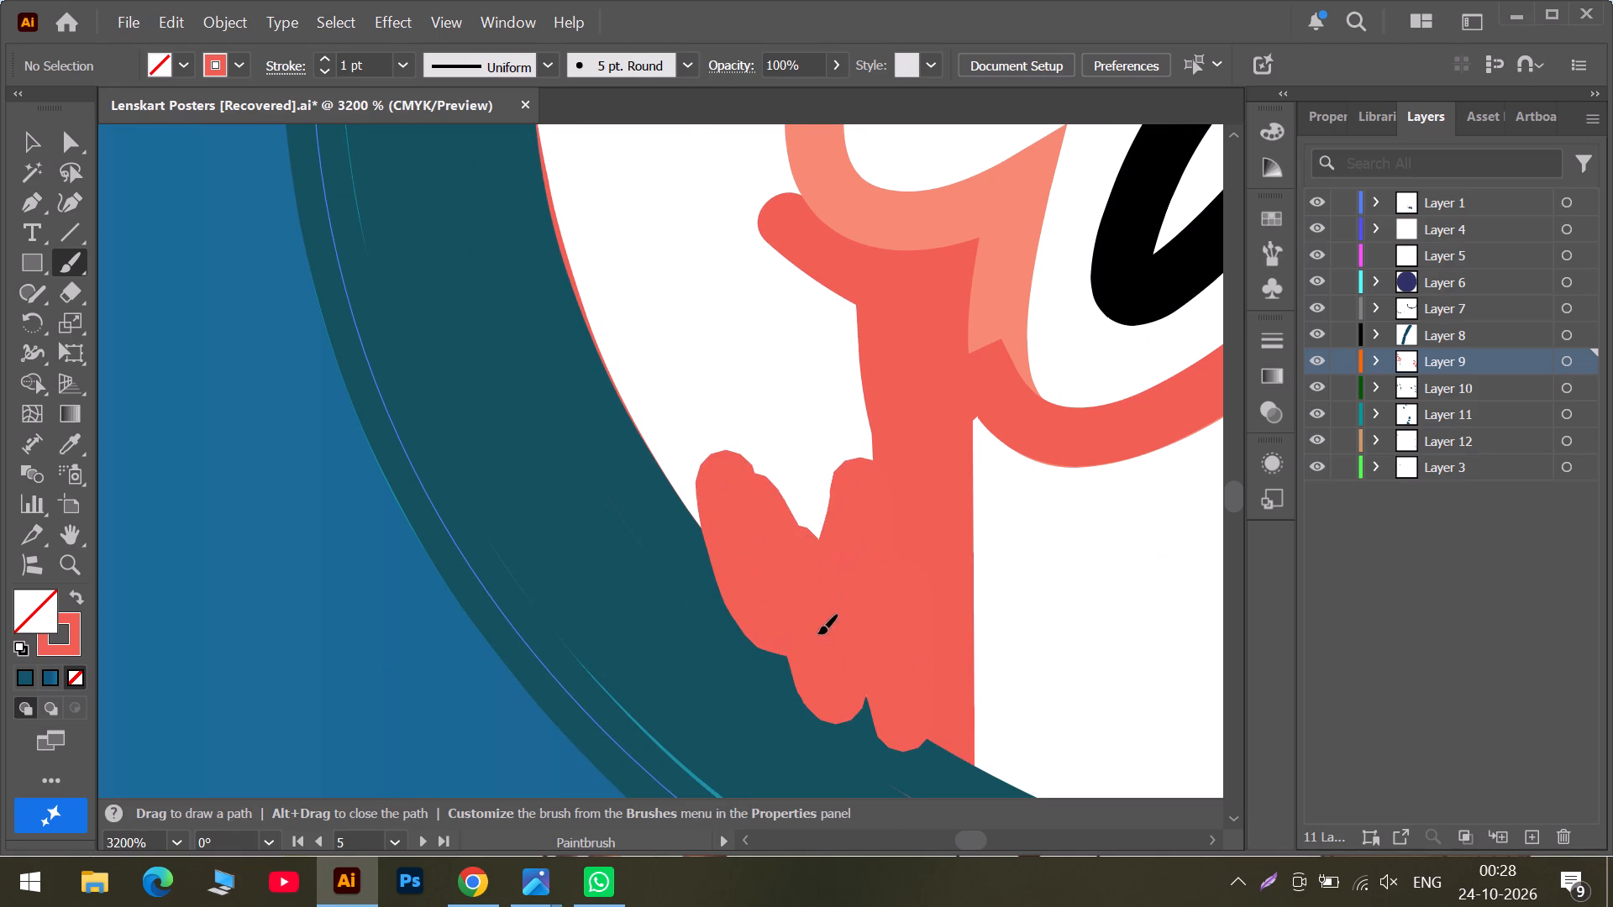
drag(817, 632, 707, 506)
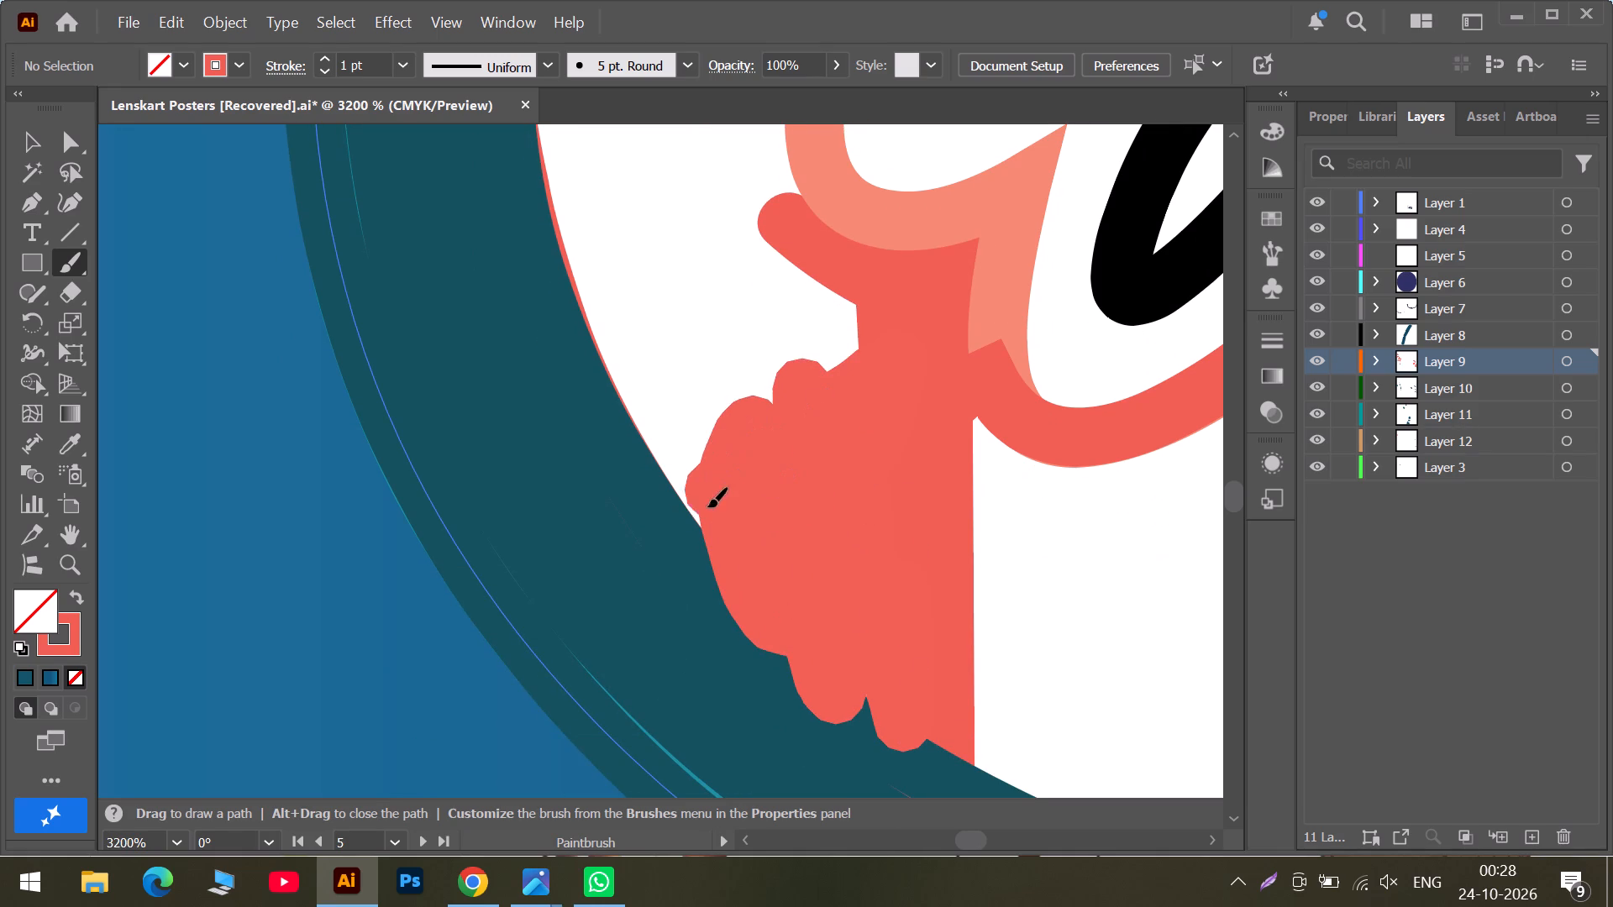
drag(707, 506, 733, 396)
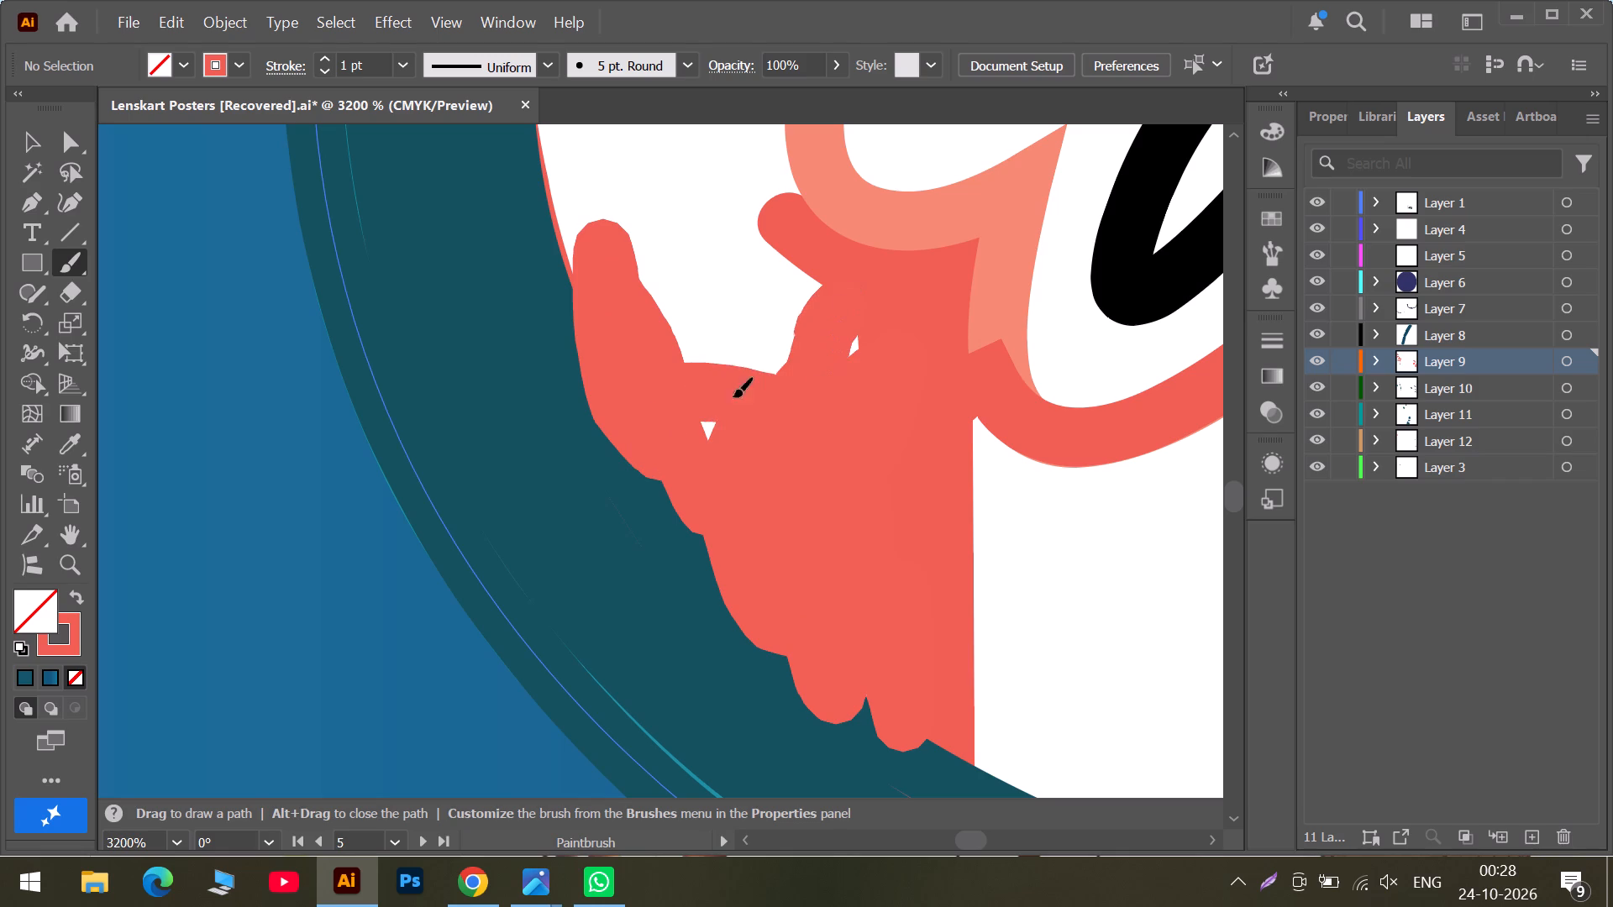
drag(733, 396, 640, 278)
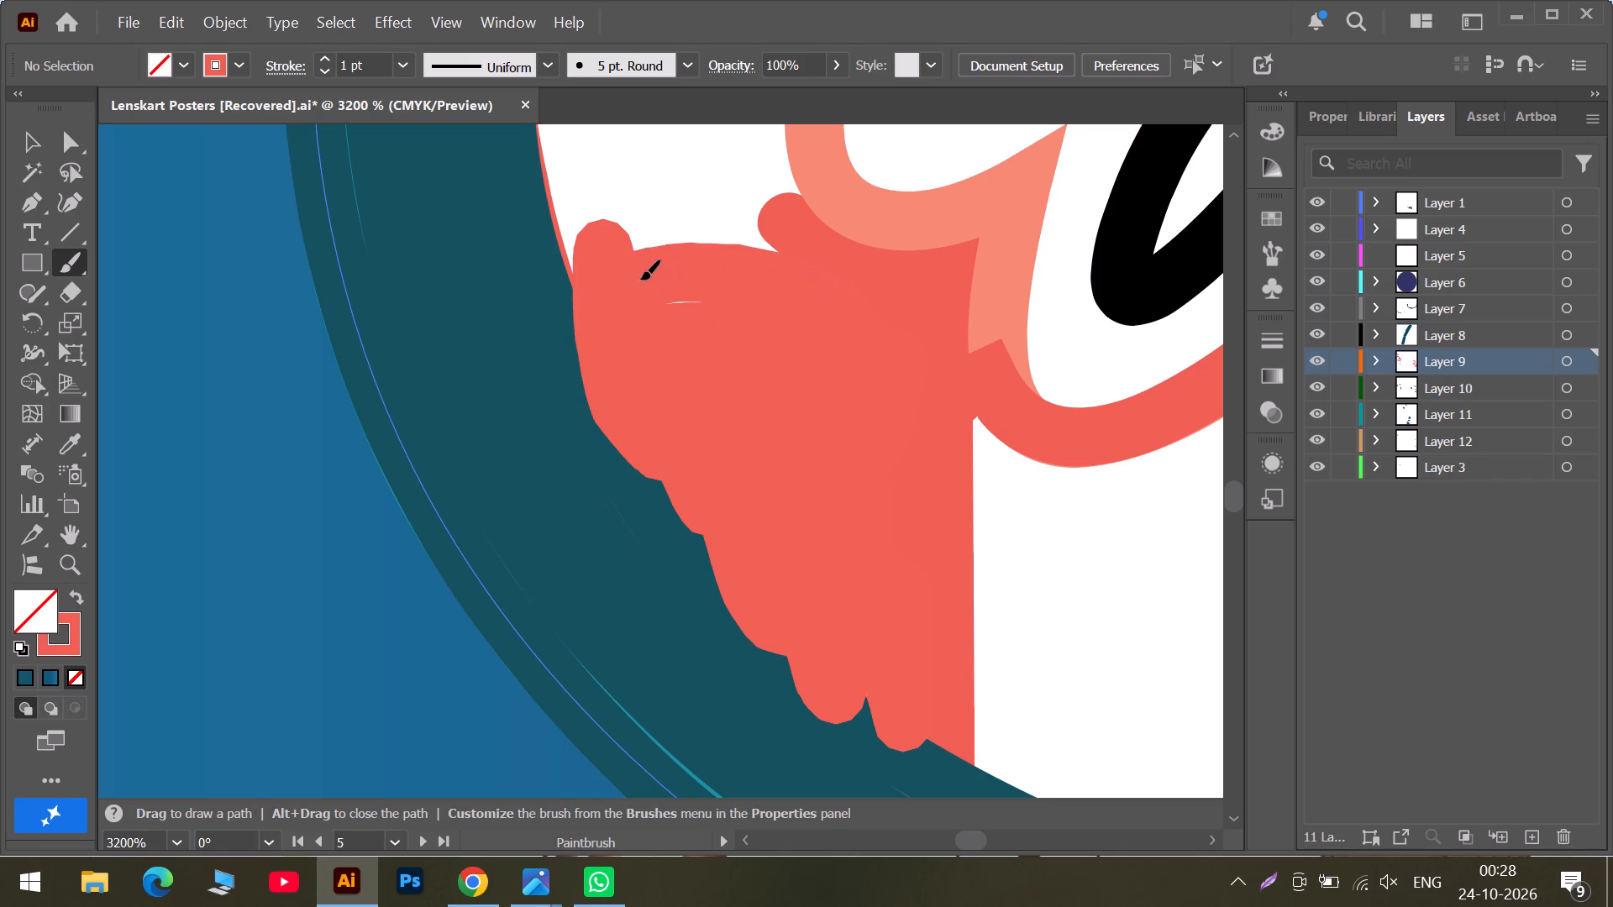
drag(640, 278, 592, 242)
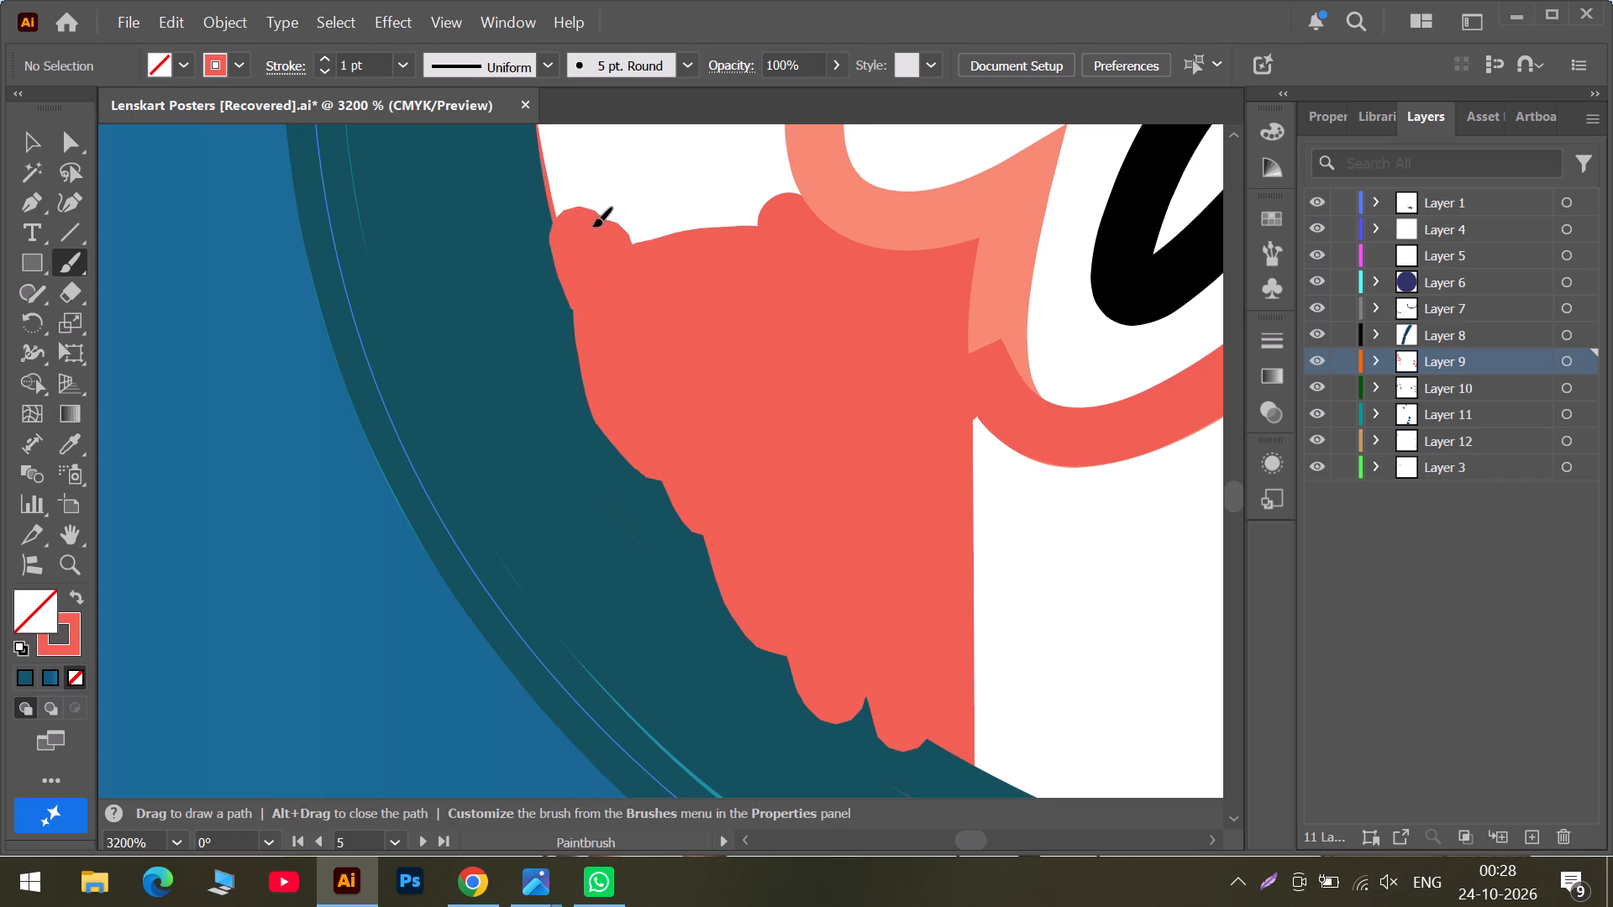
drag(586, 225, 578, 206)
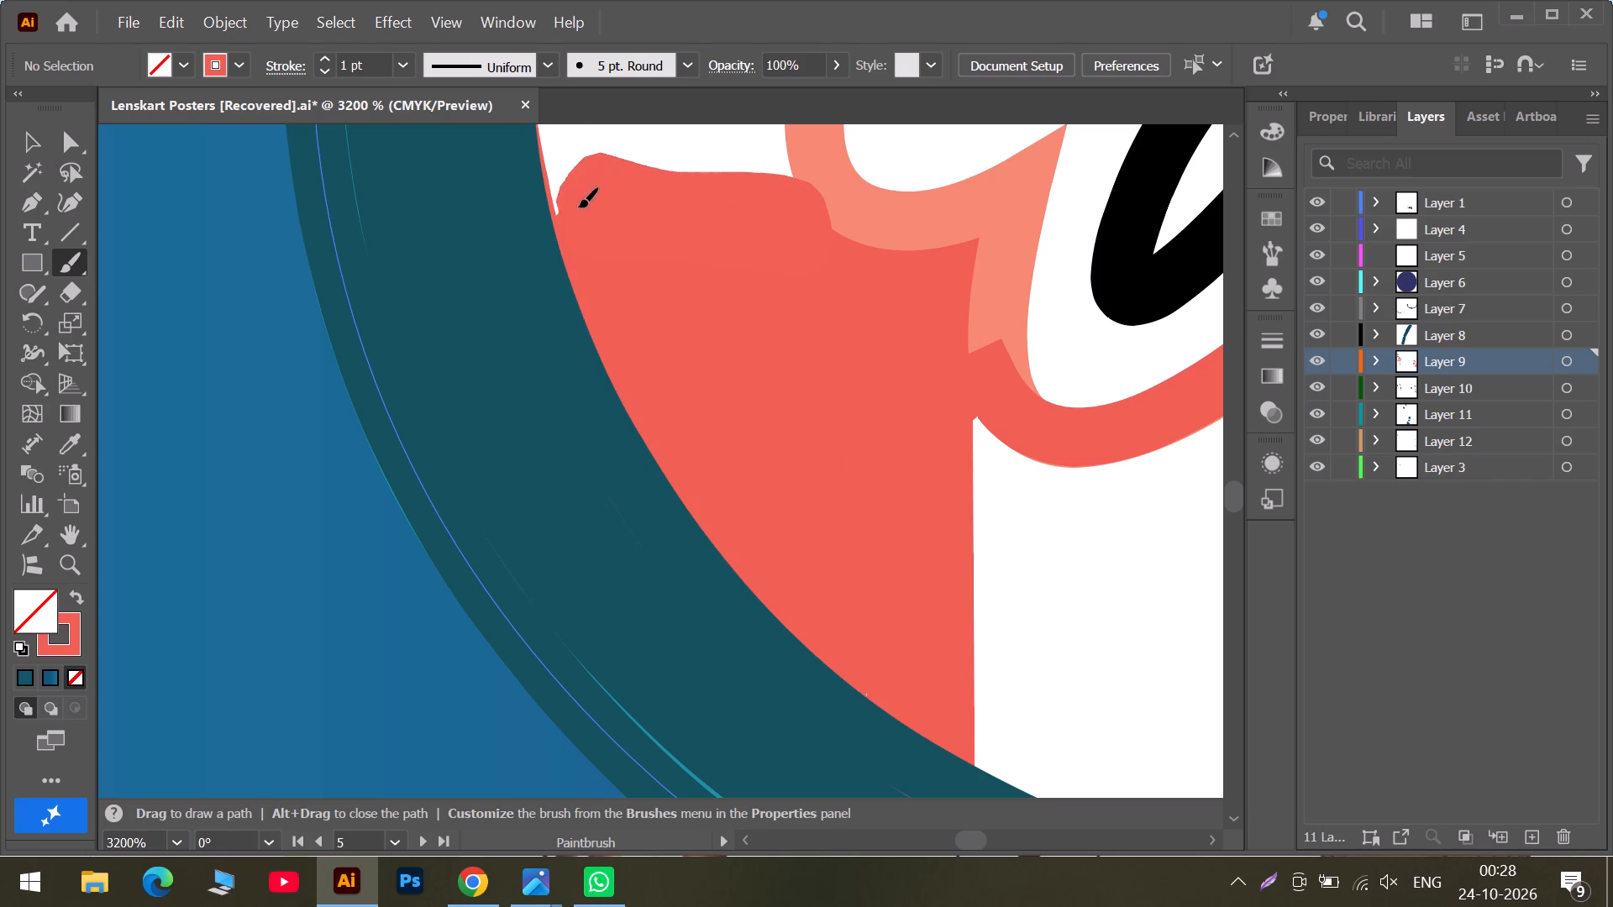
drag(578, 206, 562, 116)
Fill the white band between the first pair's salmon outline and the teal edge with coral, joining it to the coral patch above.
scroll(646, 200, up, 3)
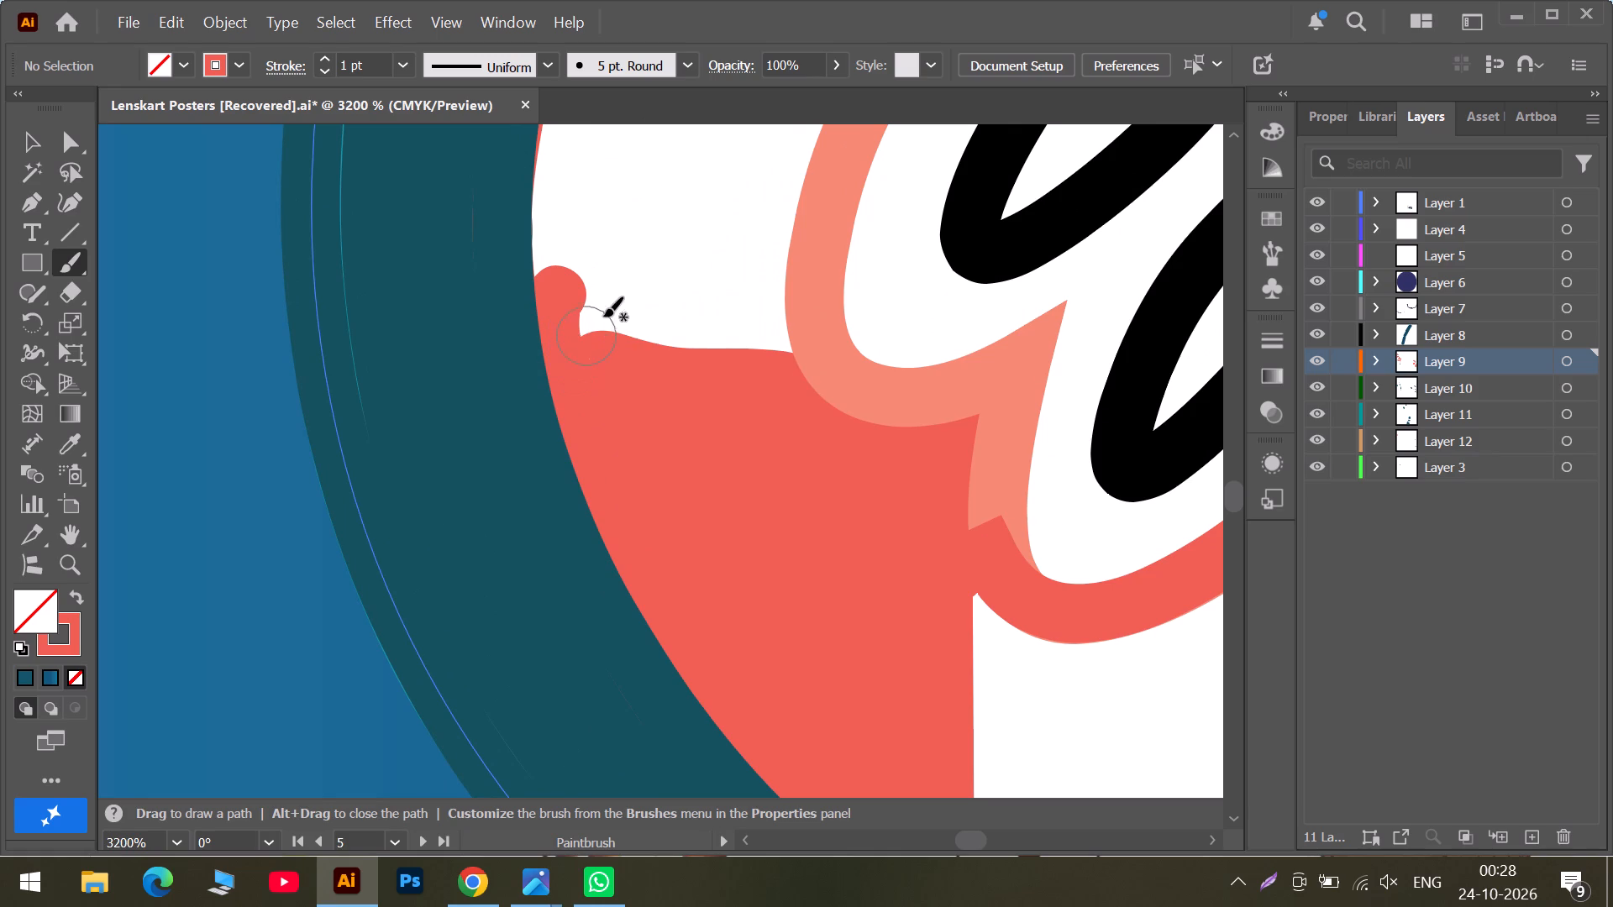
drag(603, 316, 549, 182)
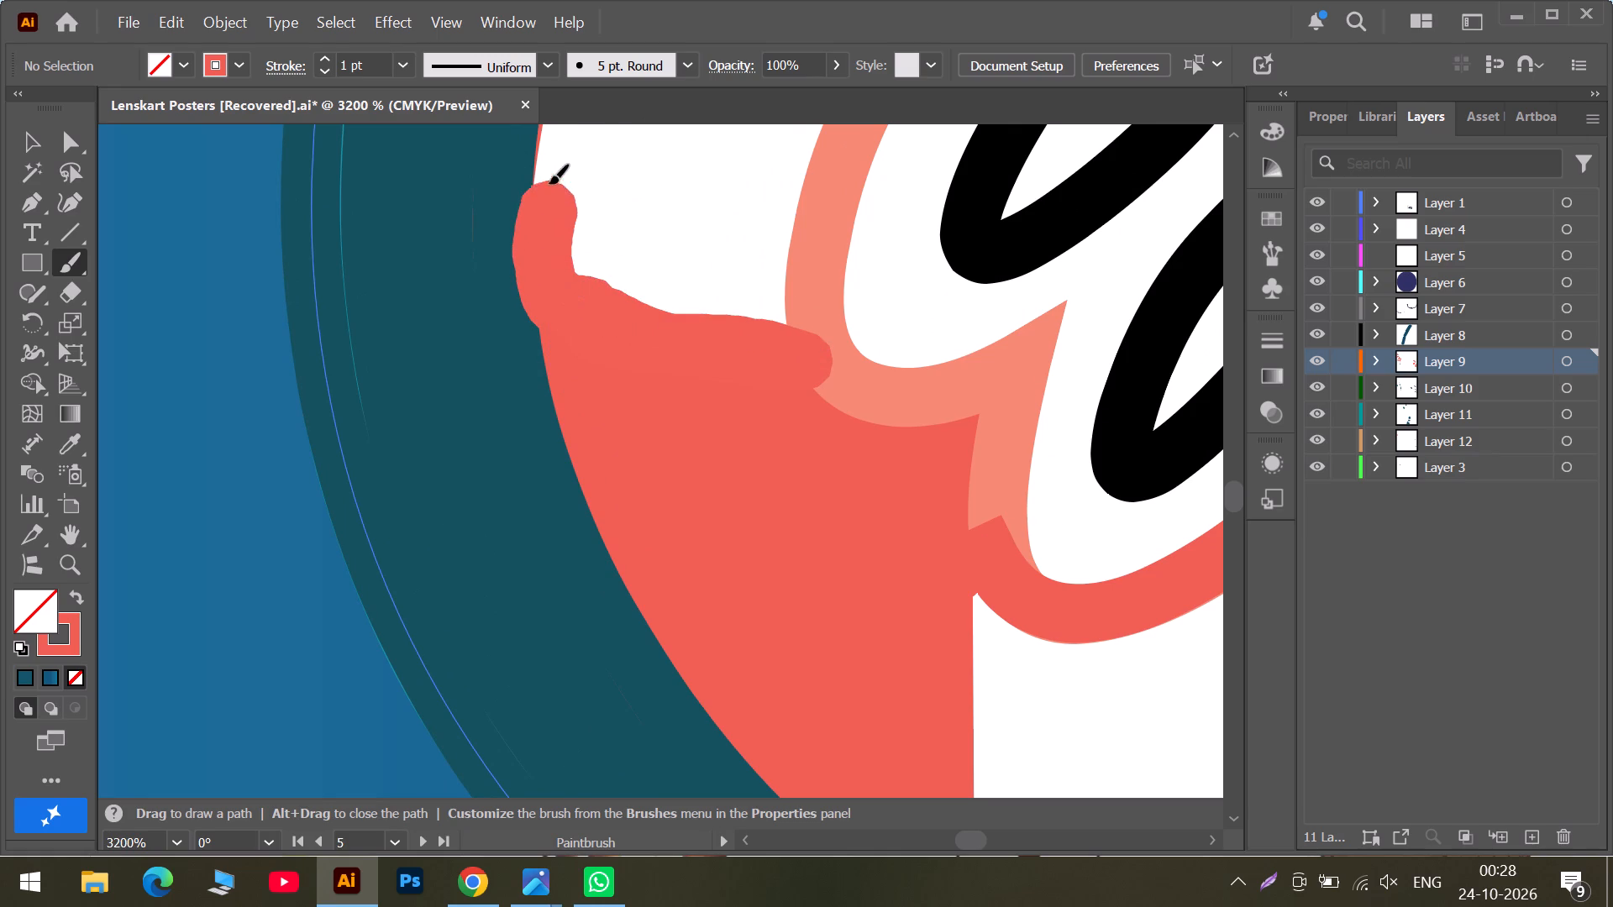
drag(549, 182, 697, 317)
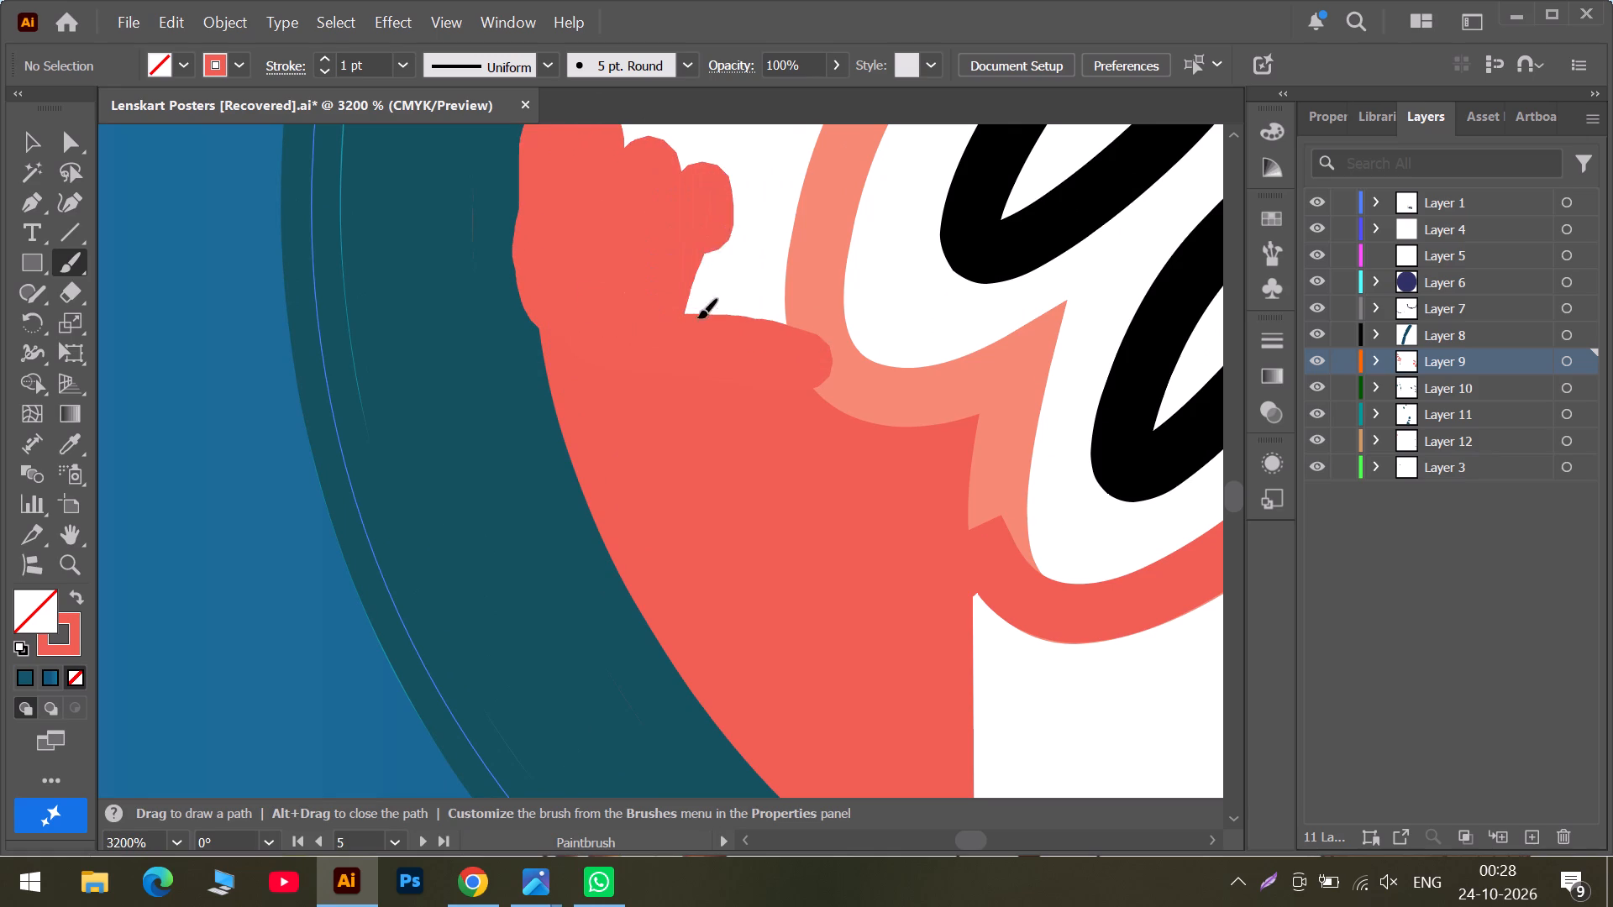
drag(697, 317, 785, 181)
scroll(779, 233, up, 4)
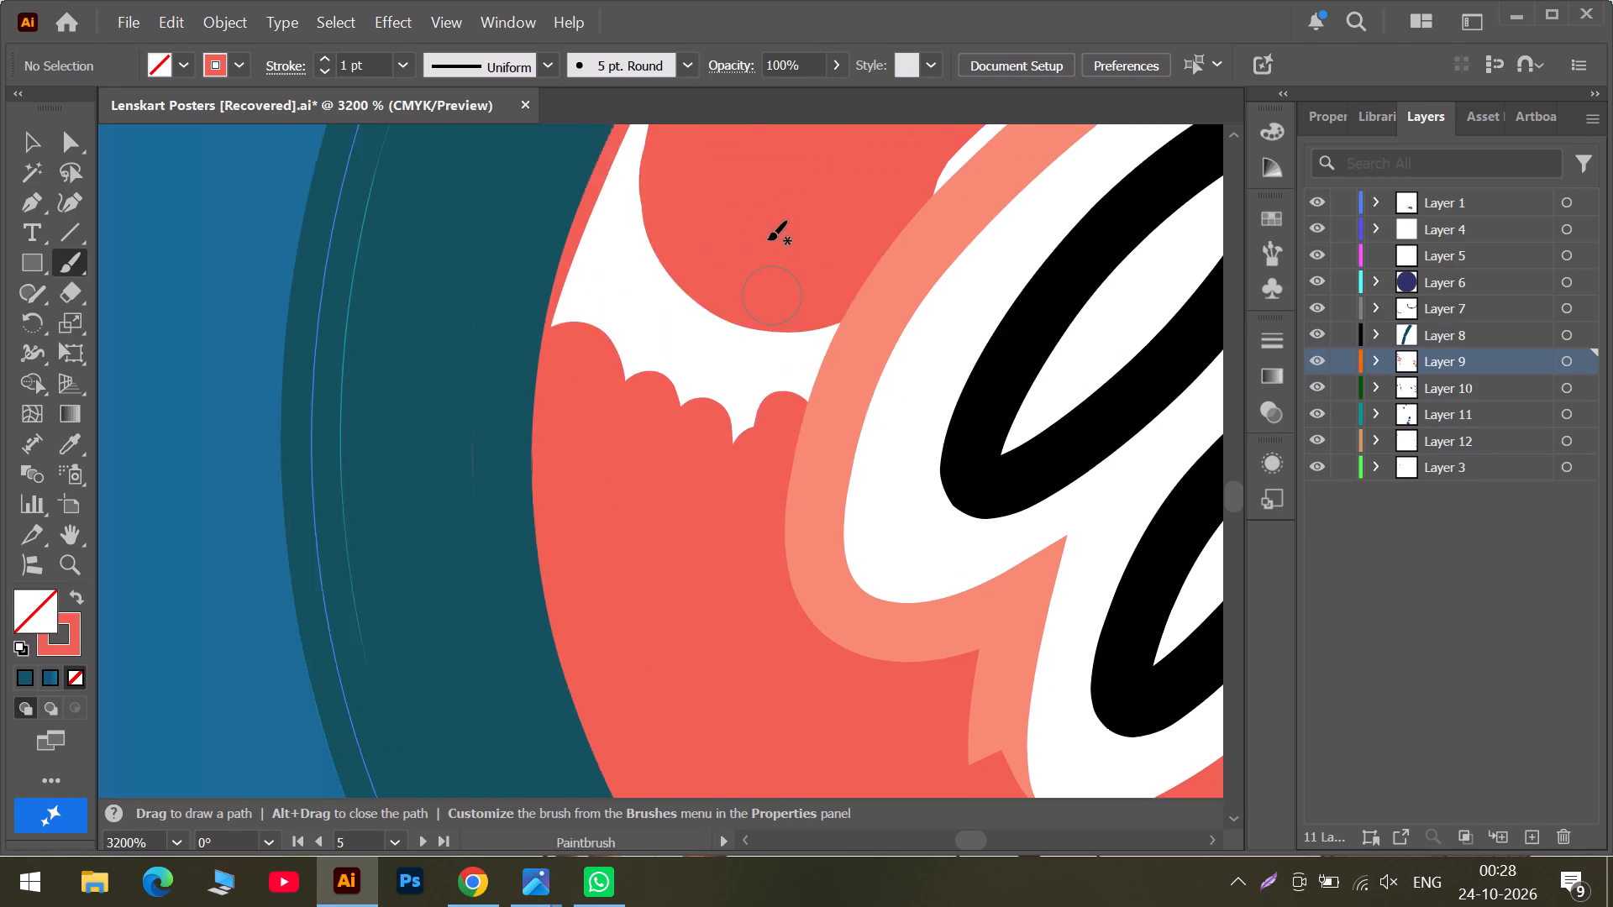
scroll(767, 240, up, 1)
drag(812, 374, 734, 420)
drag(741, 379, 638, 529)
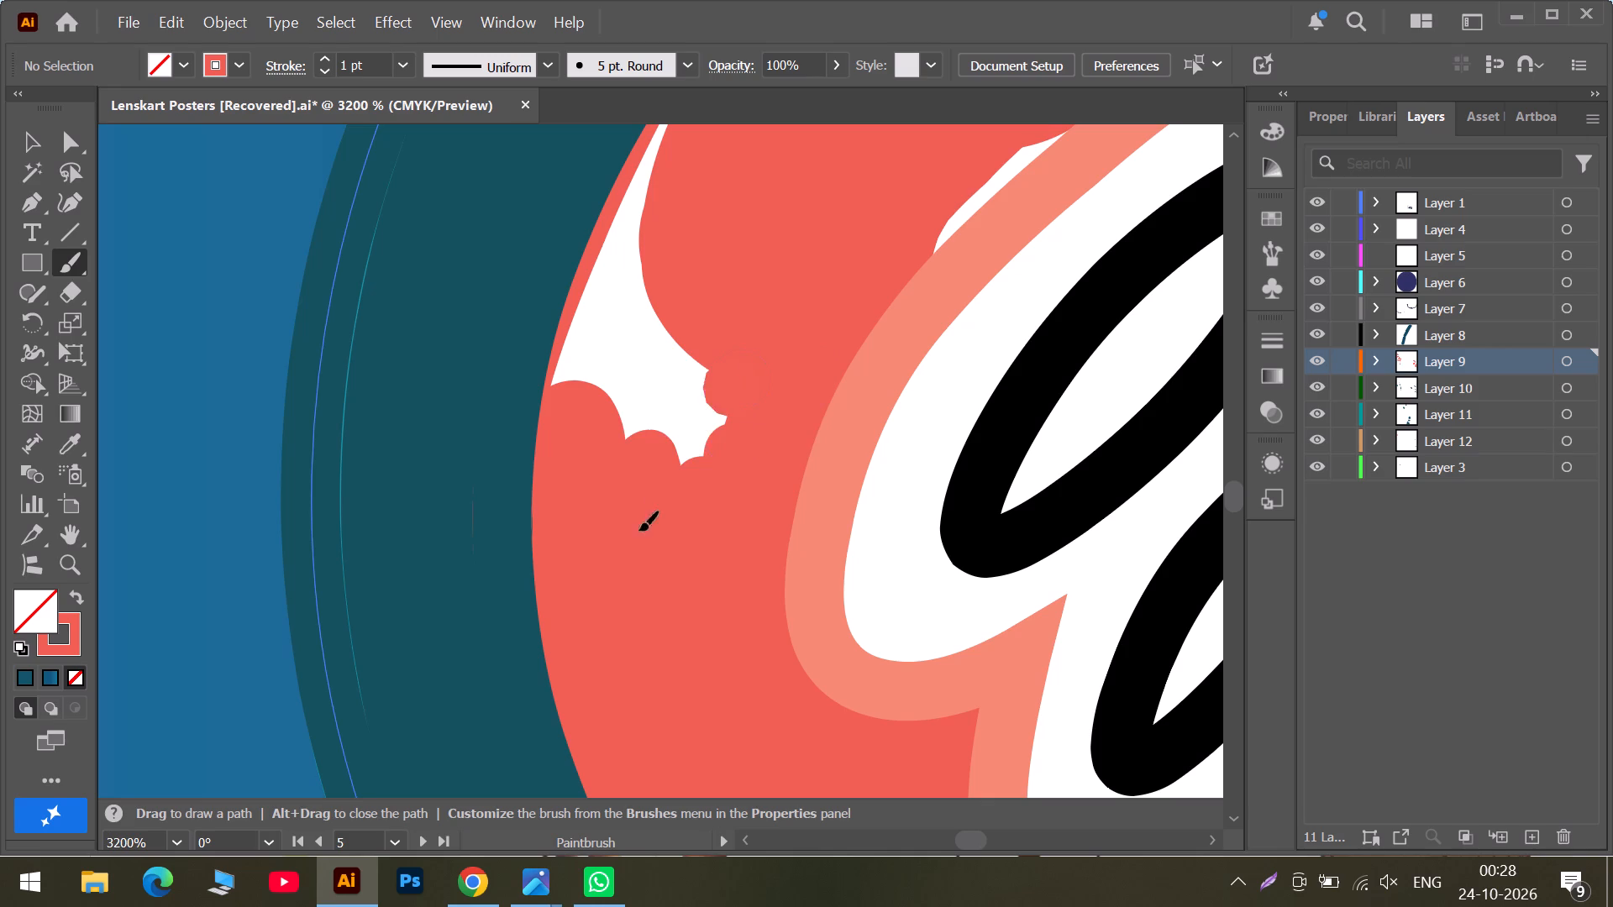
drag(638, 529, 576, 336)
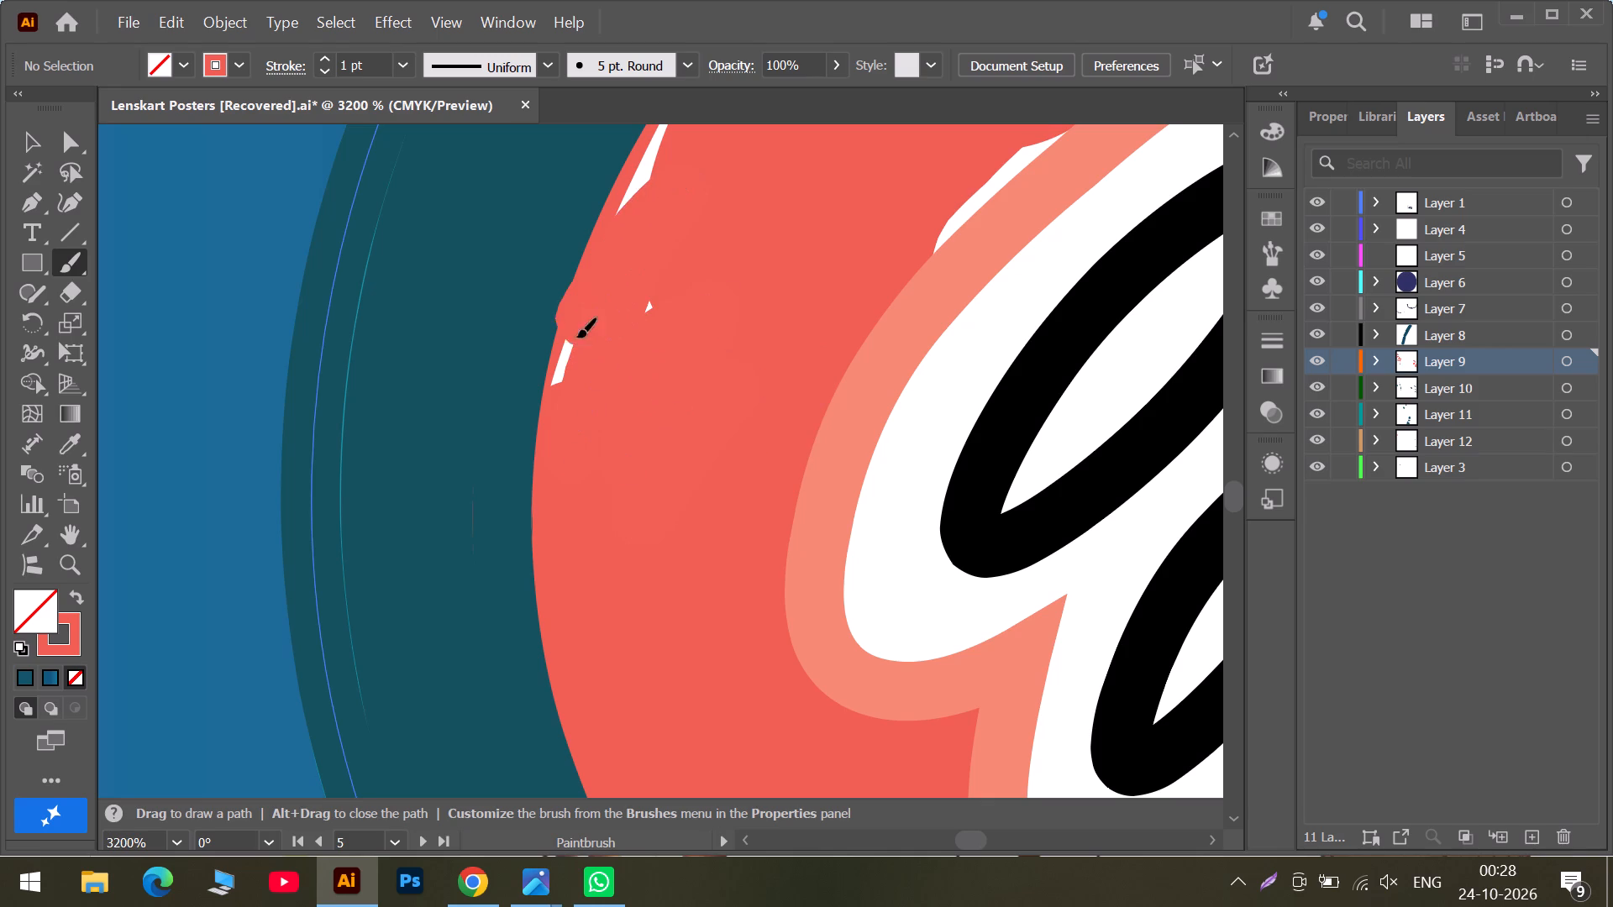
drag(576, 336, 684, 123)
drag(628, 338, 691, 250)
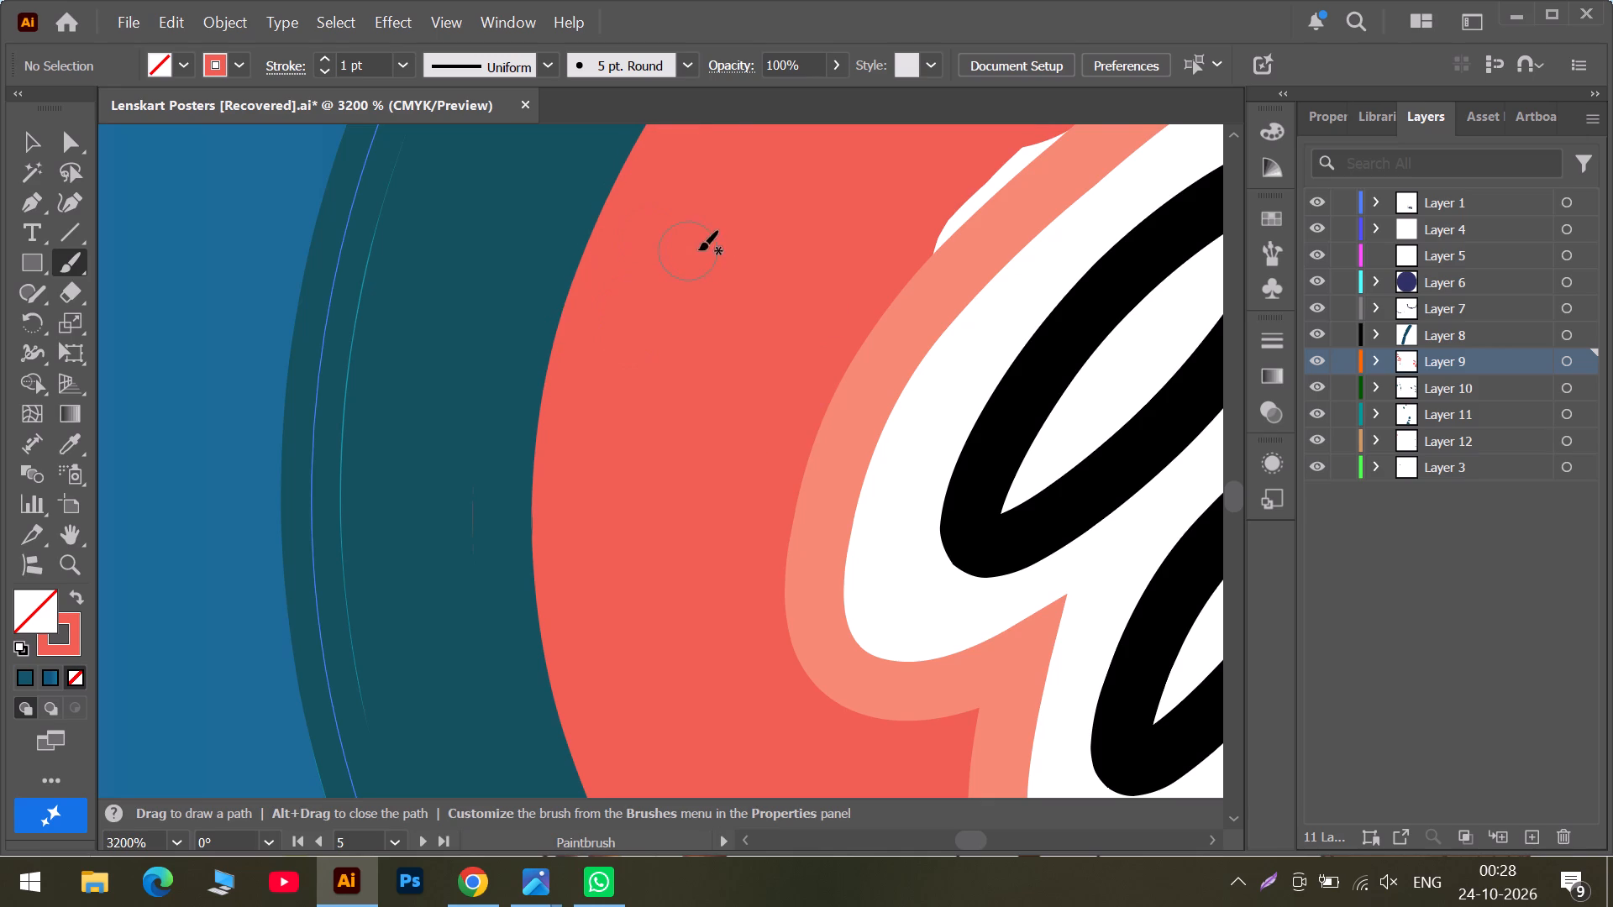
scroll(886, 322, up, 3)
drag(1047, 299, 927, 435)
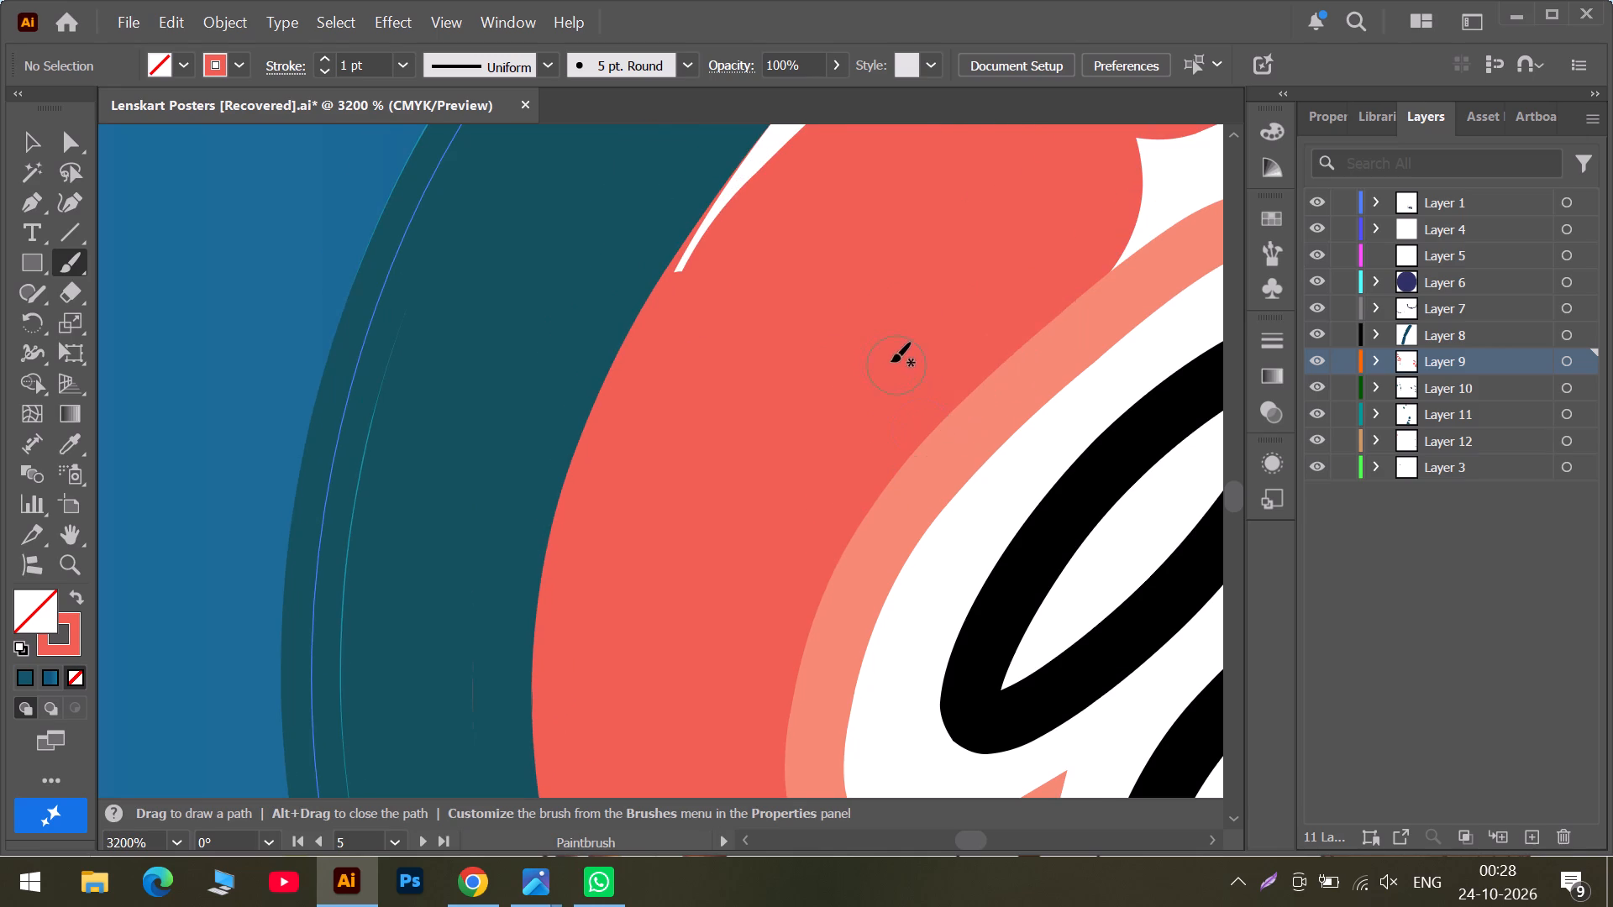
Paint coral over the white sliver along the curved teal edge above the first sucker pair.
scroll(888, 362, up, 2)
scroll(954, 181, up, 3)
drag(1017, 252, 899, 444)
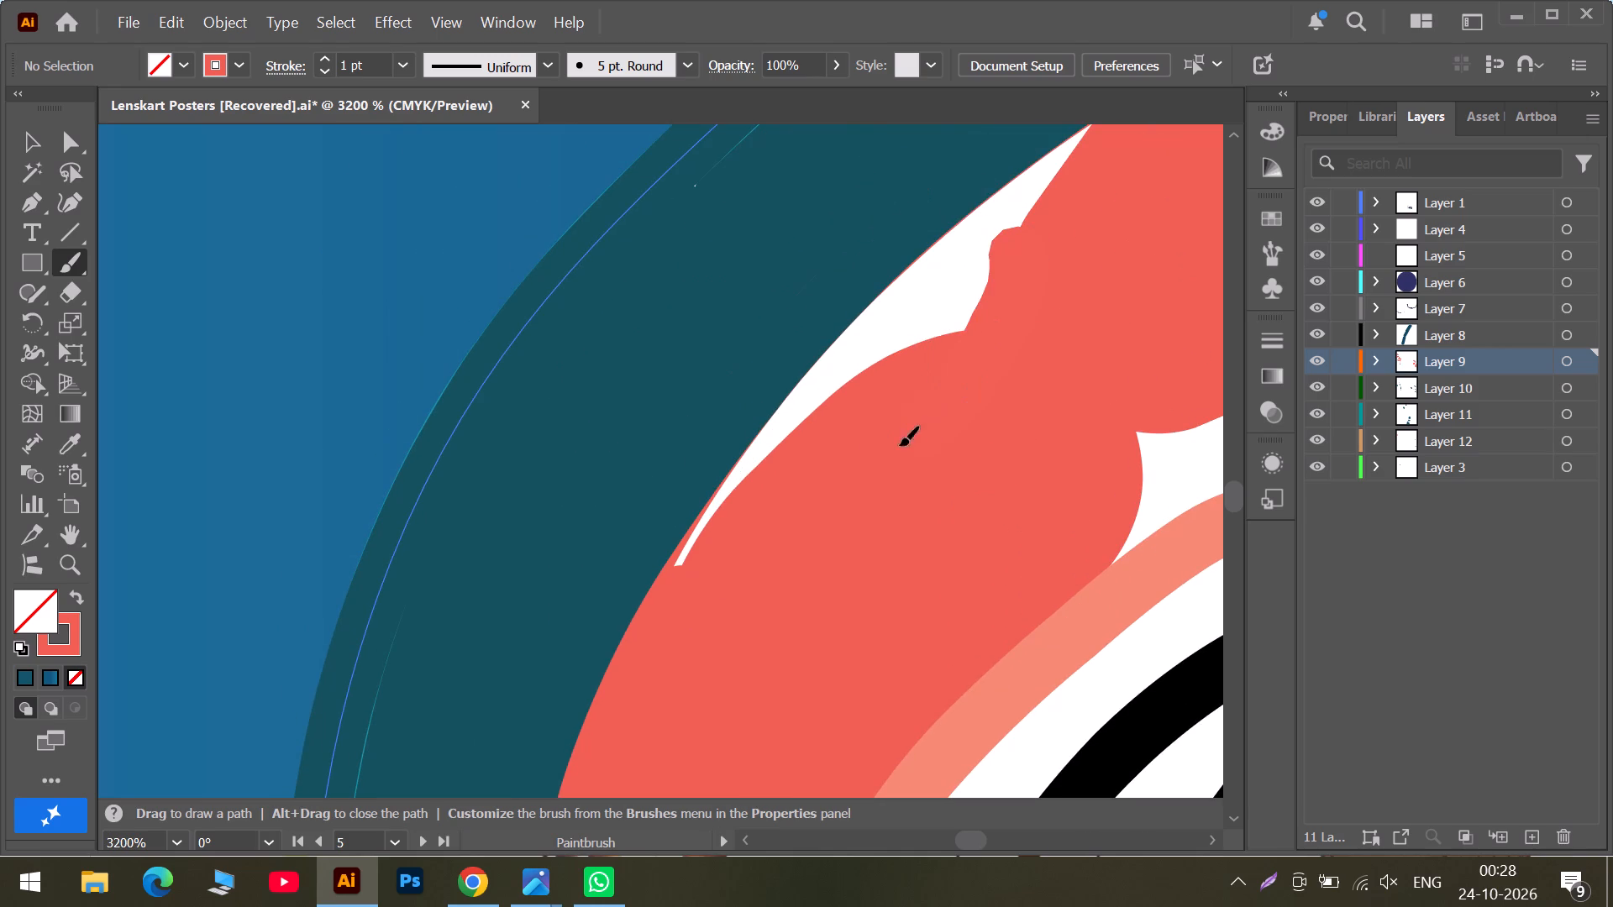
drag(899, 444, 927, 271)
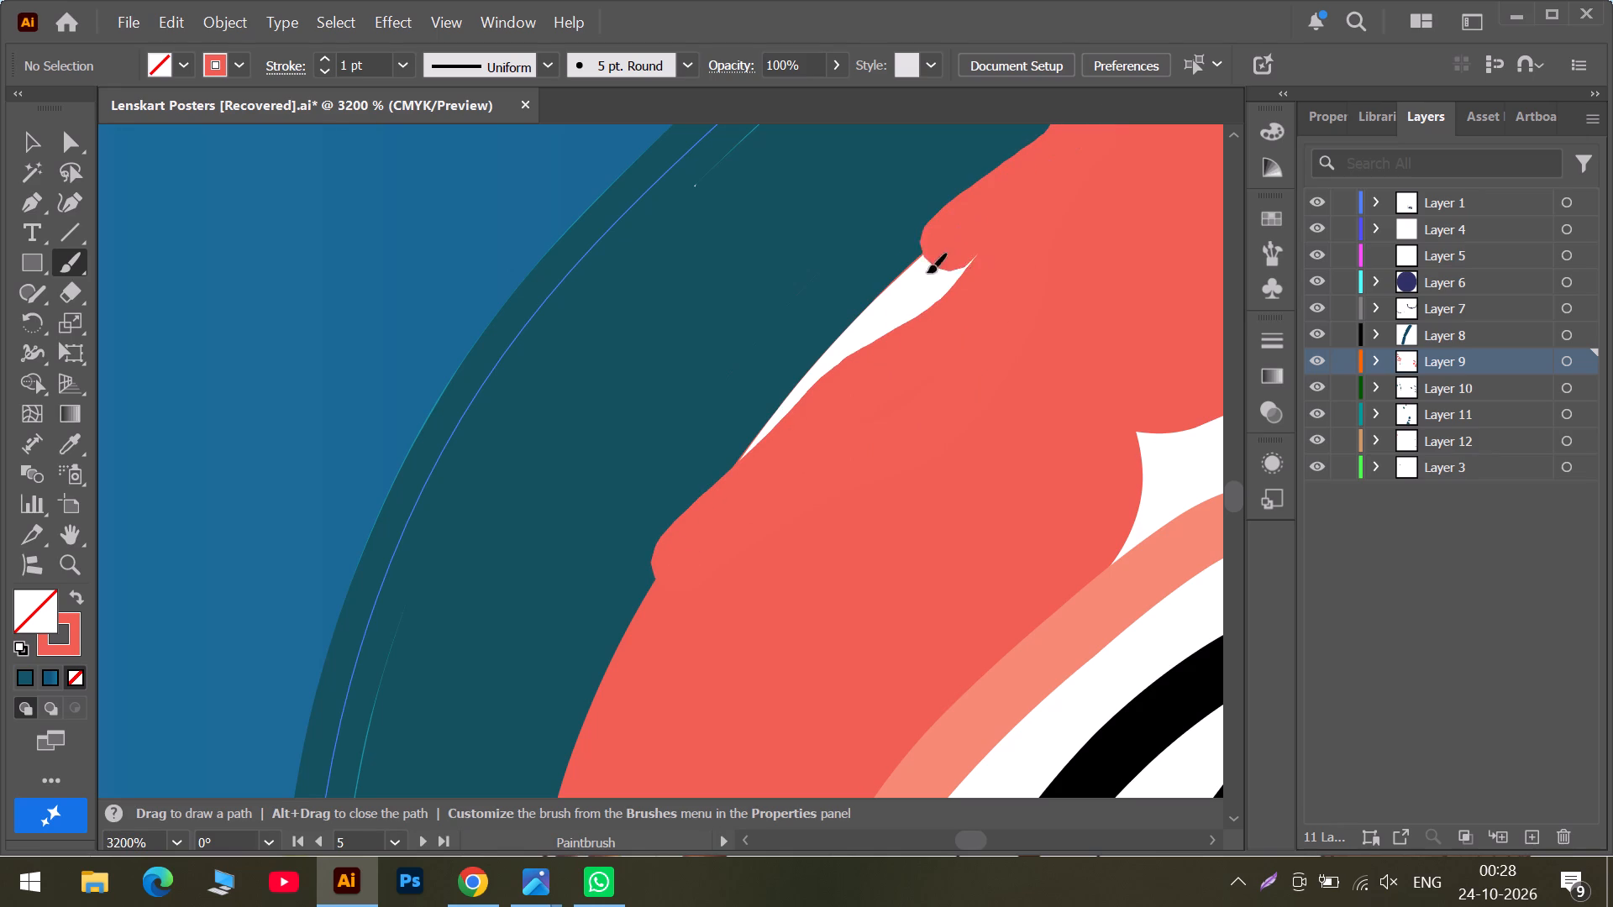
drag(927, 271, 980, 265)
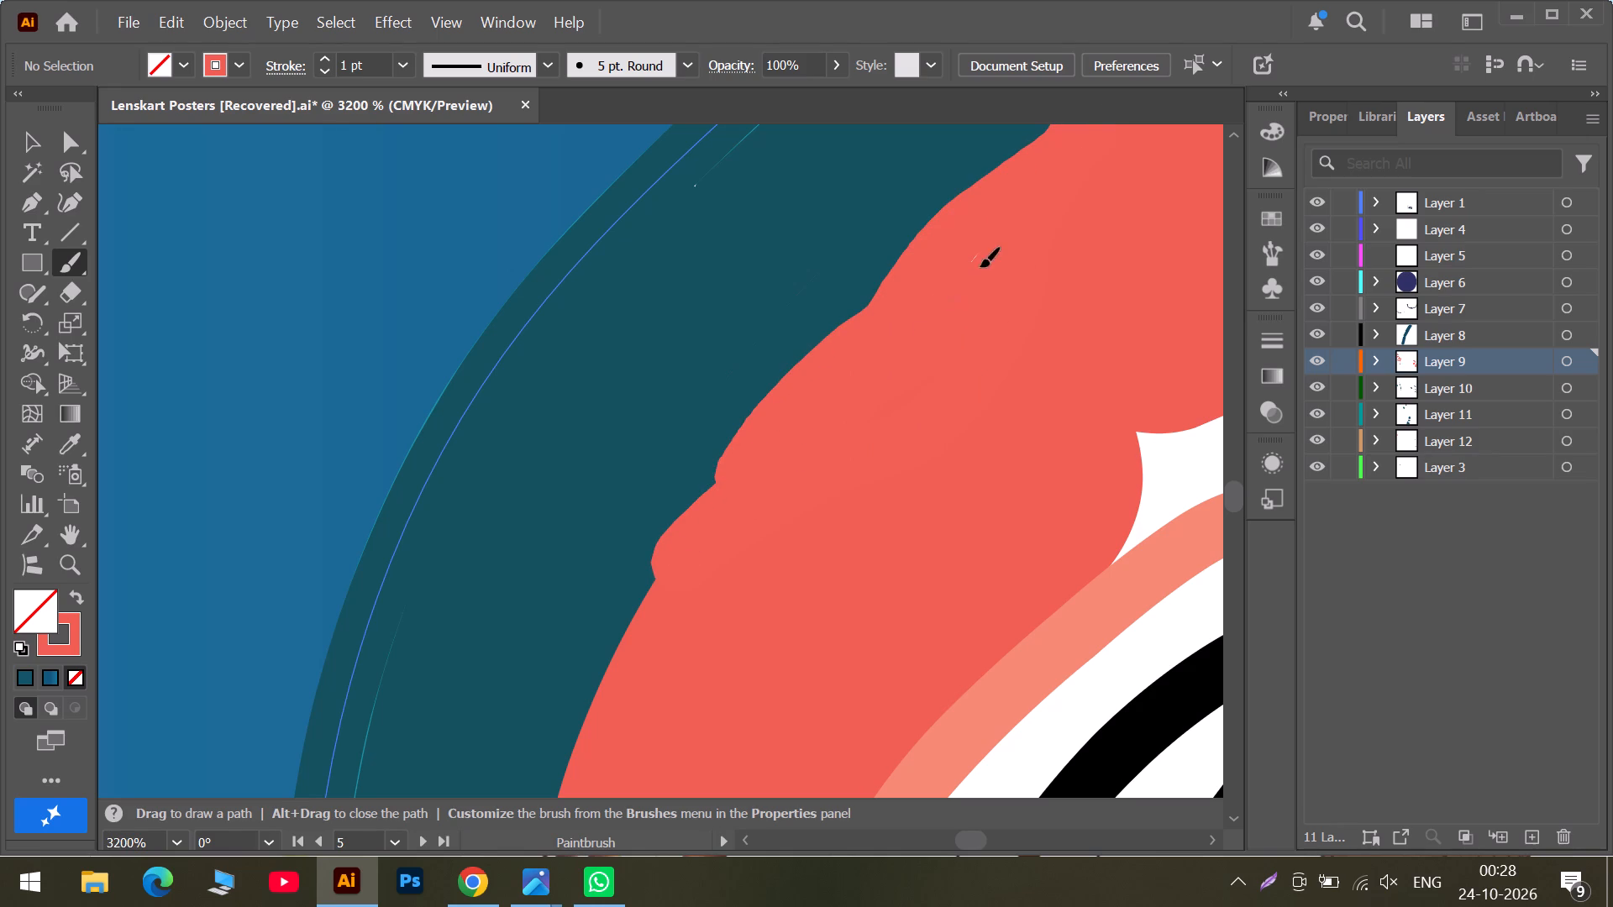
drag(980, 265, 995, 254)
Fill the gap between the first and second sucker pairs with coral, down to the strip connecting them.
click(1021, 836)
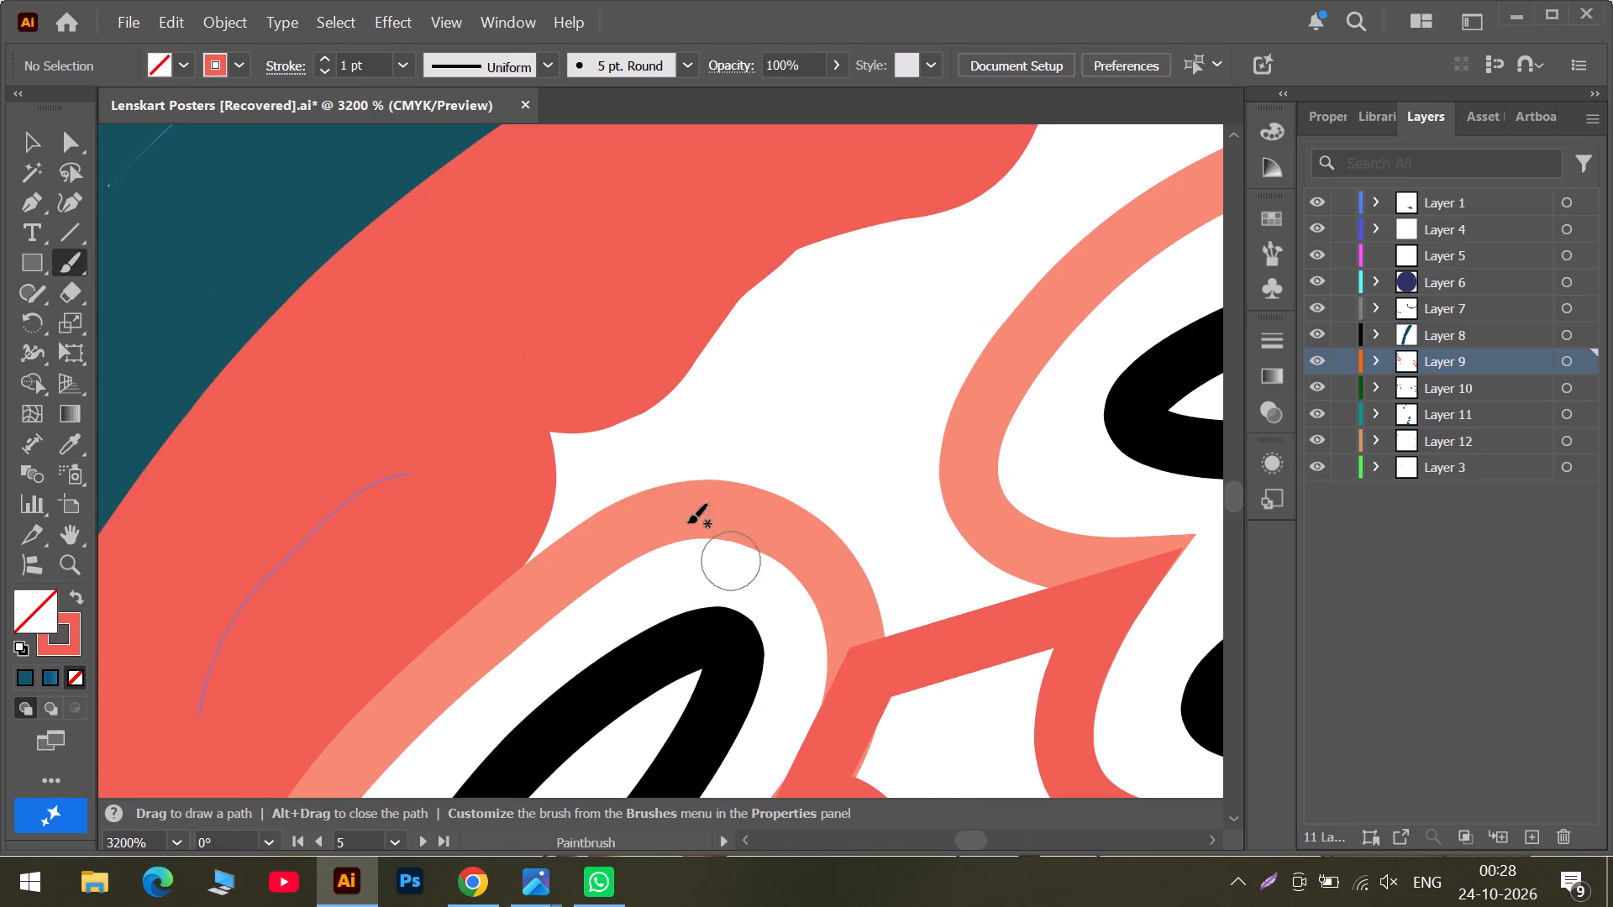
drag(514, 548, 817, 409)
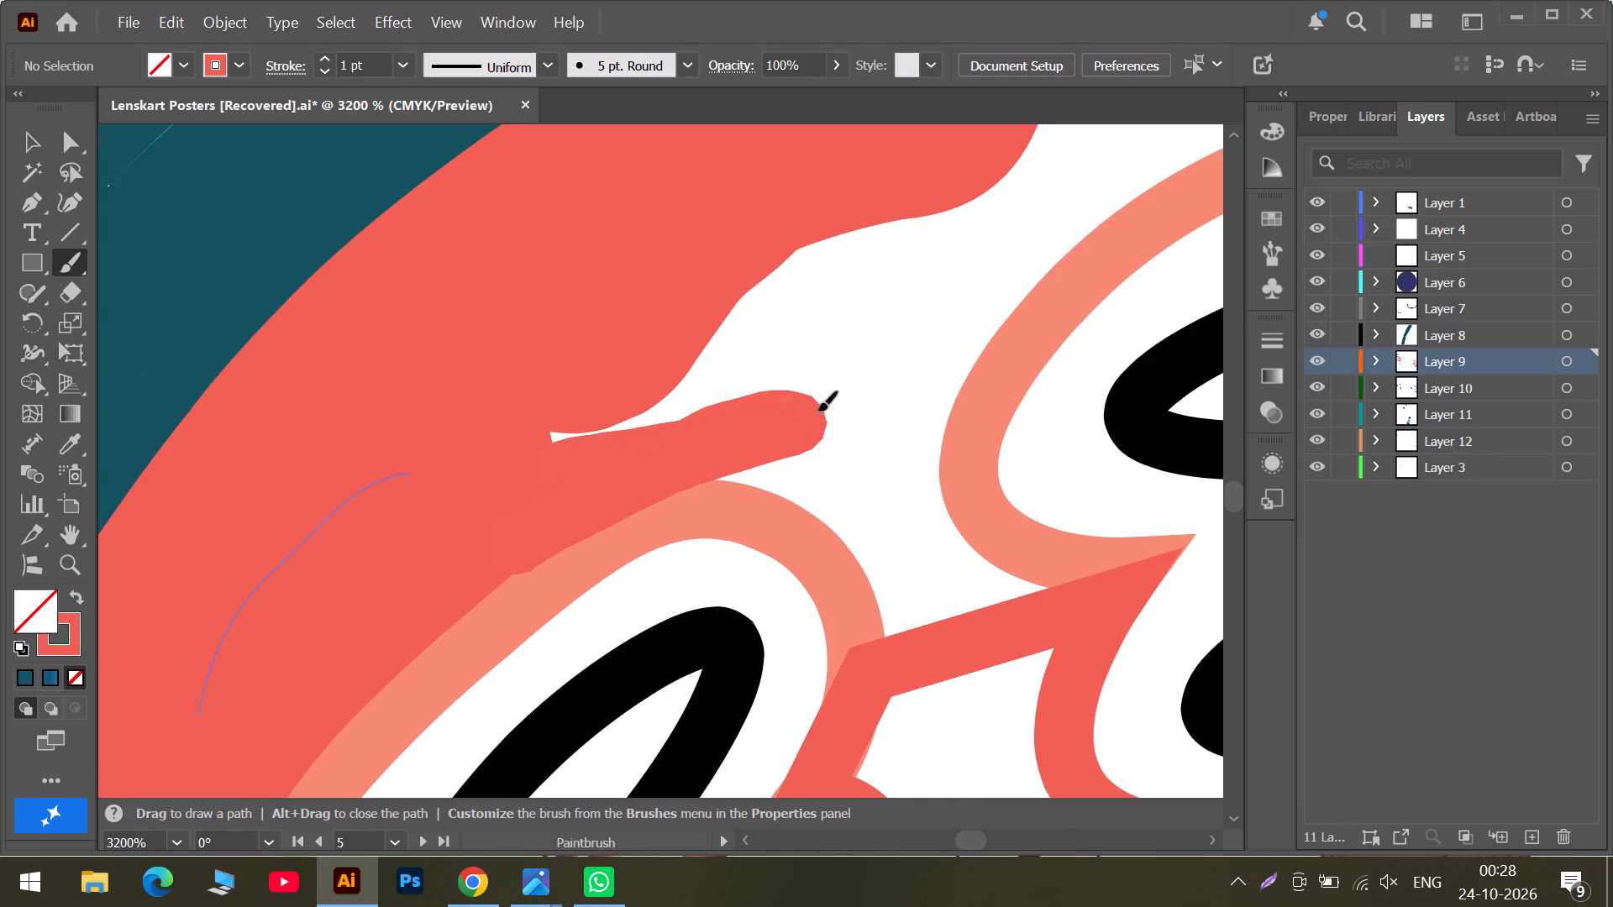
drag(817, 409, 746, 285)
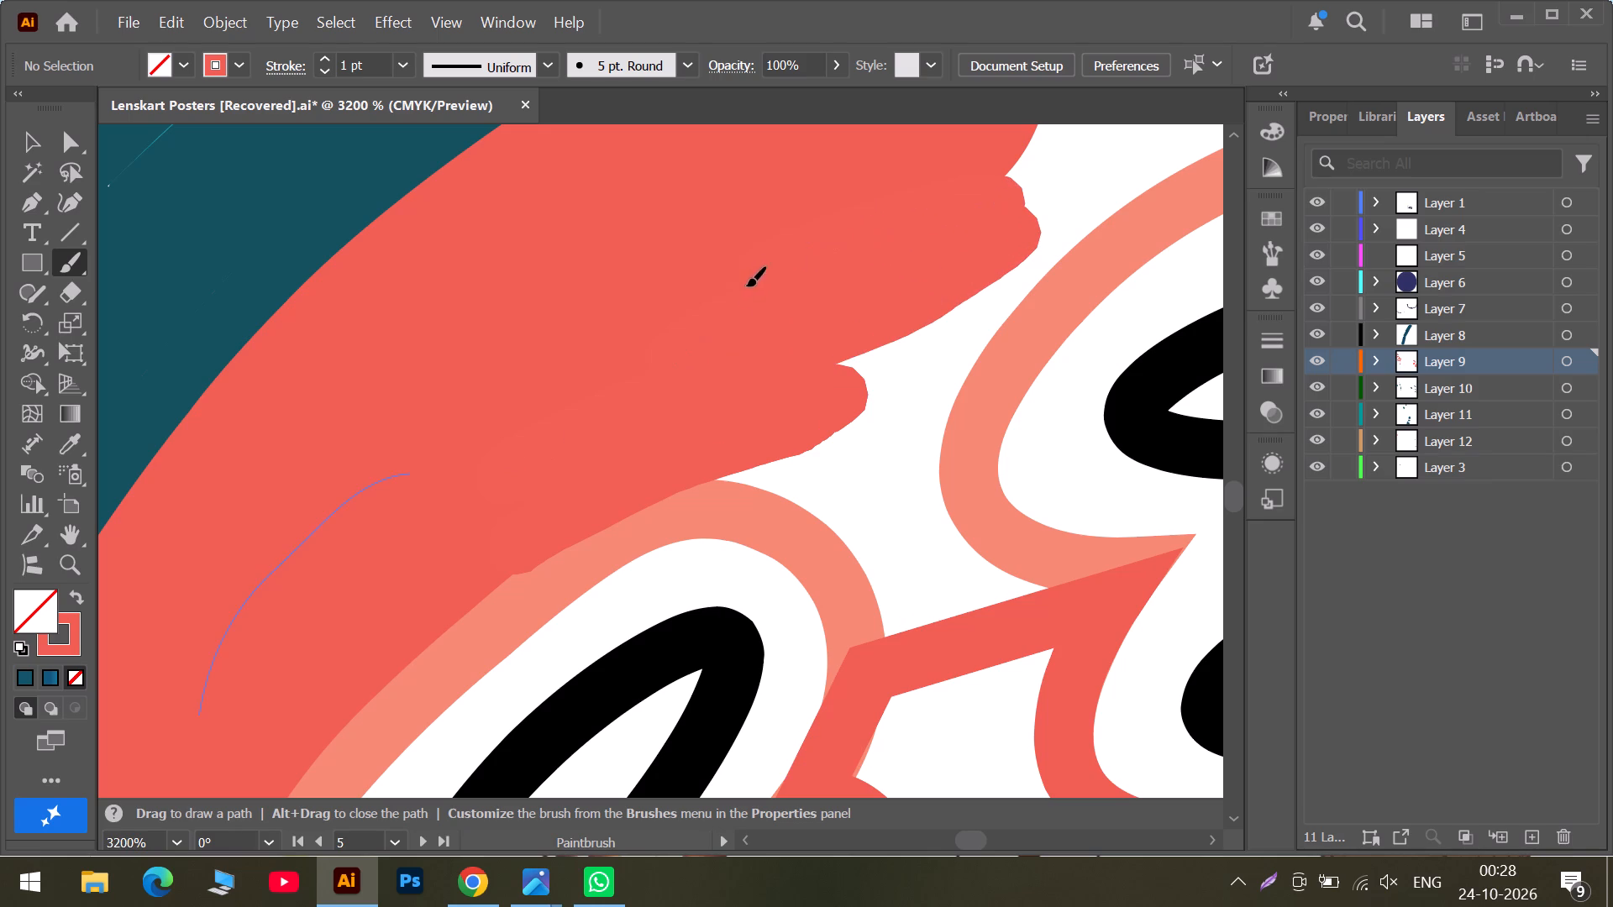
drag(746, 285, 728, 467)
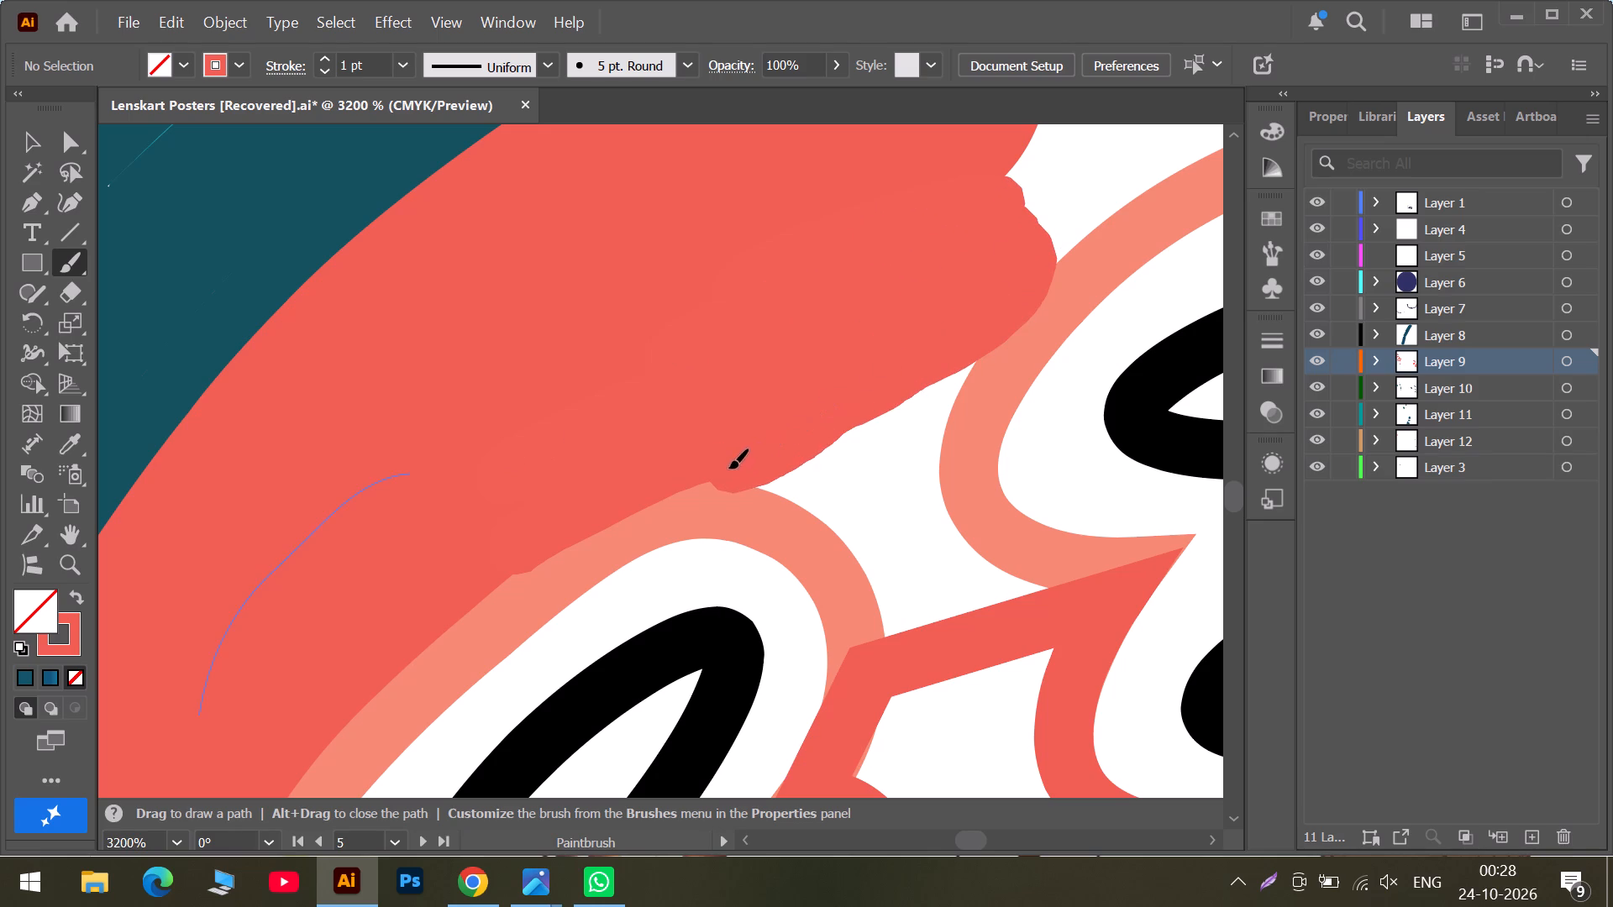
drag(728, 467, 848, 537)
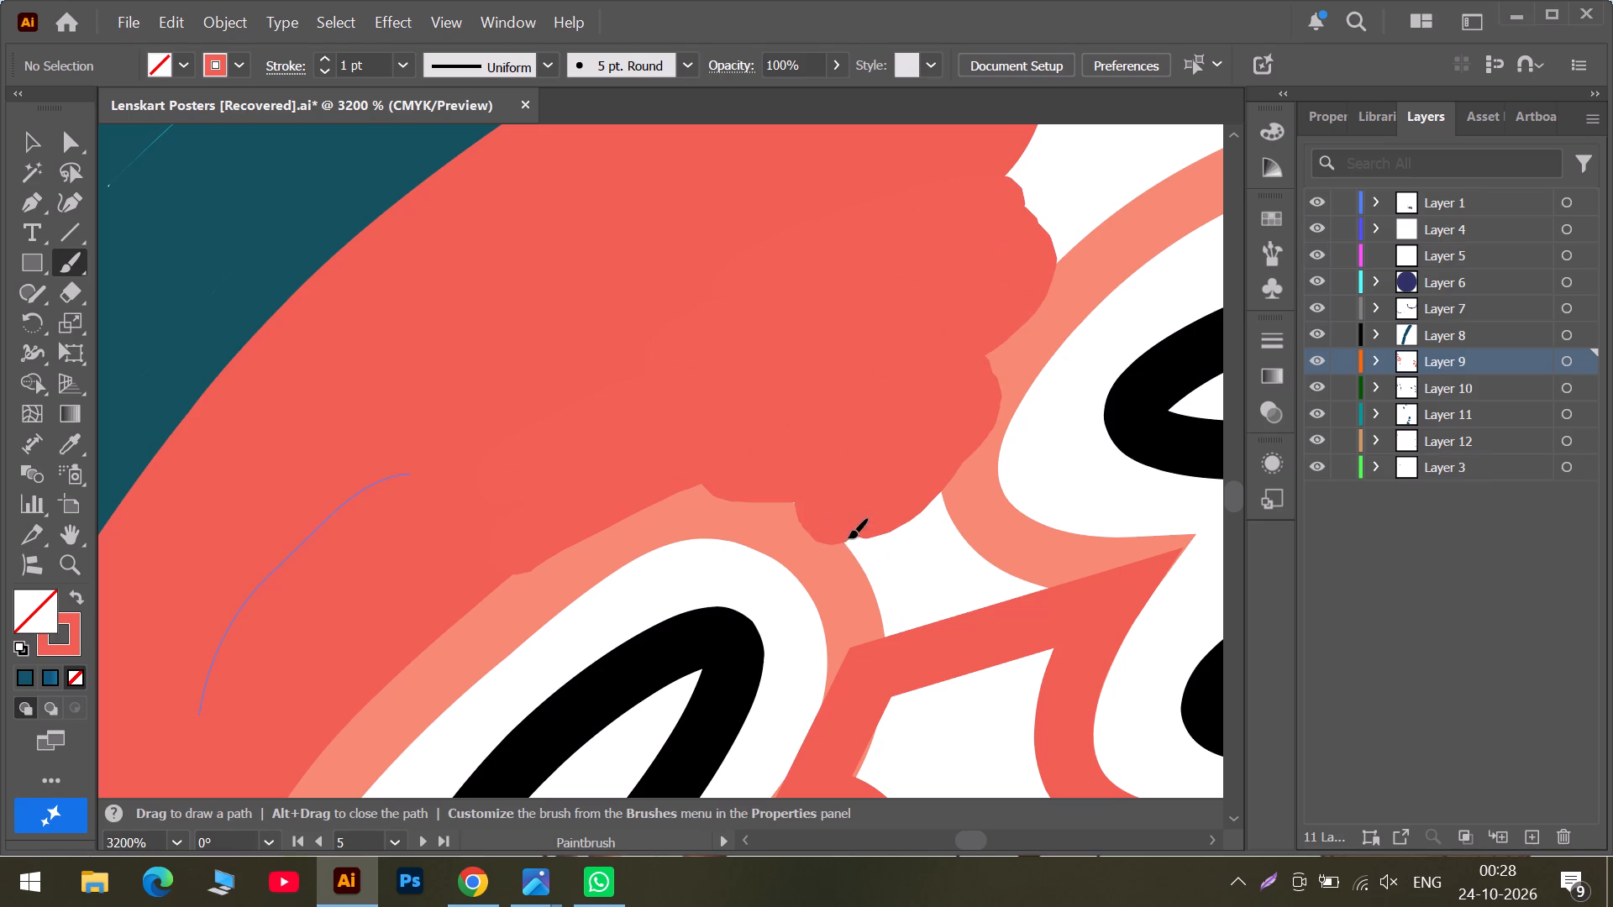
drag(848, 537, 955, 511)
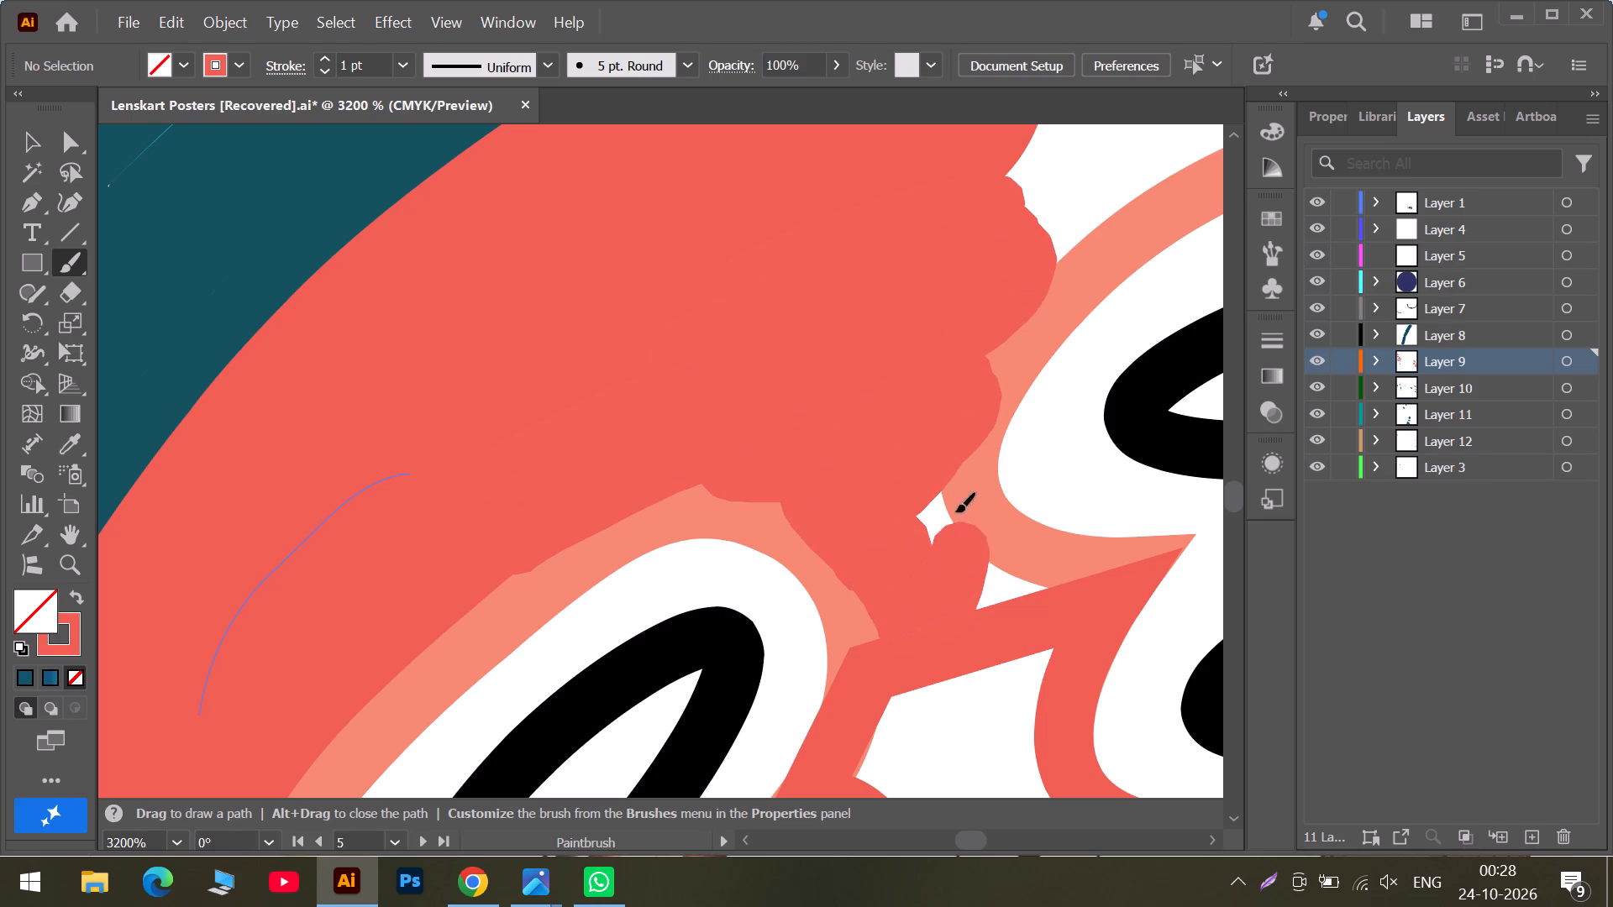
drag(955, 511, 955, 606)
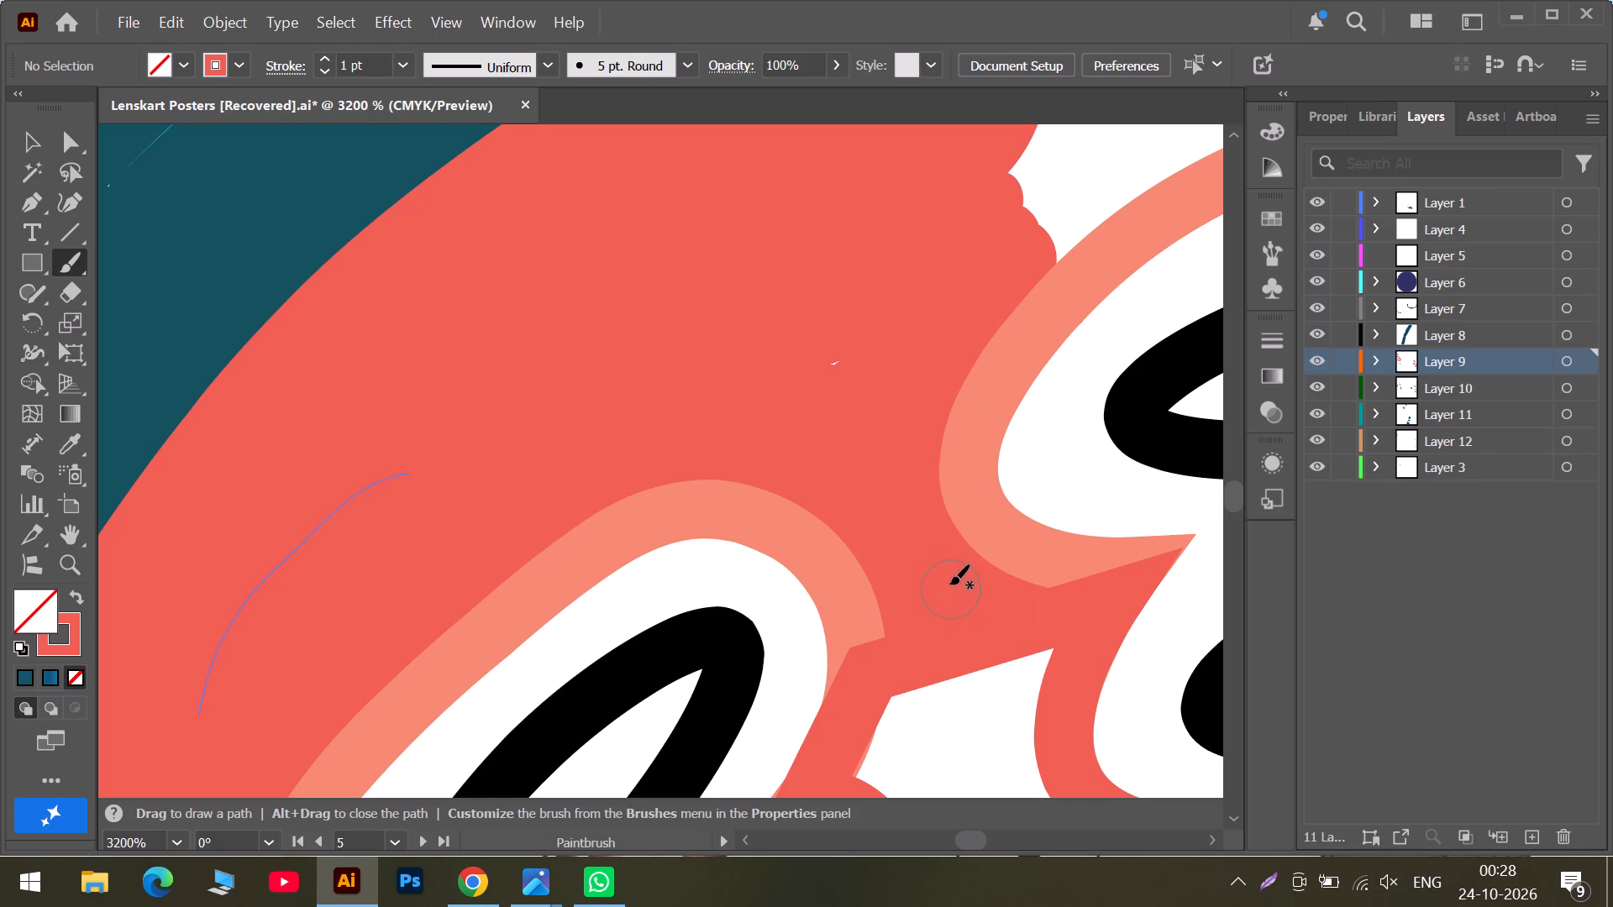
drag(845, 349, 840, 419)
Paint coral above the second pair's salmon outline, bridging the coral patches on both sides of the white gap.
alt+scroll(853, 406, down, 4)
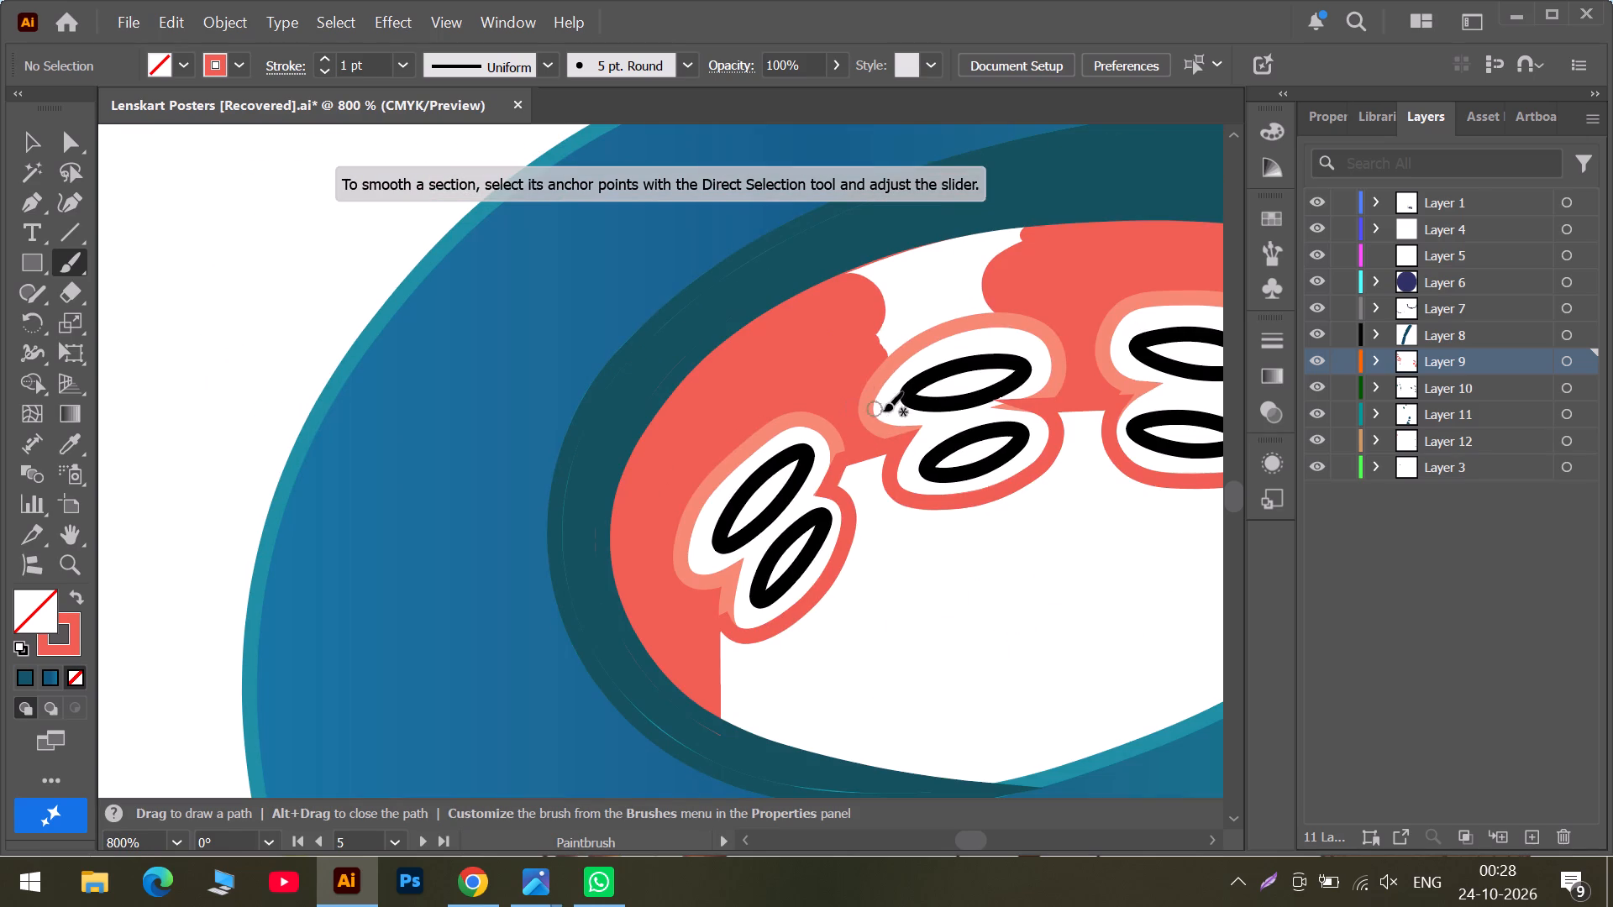
scroll(874, 381, up, 3)
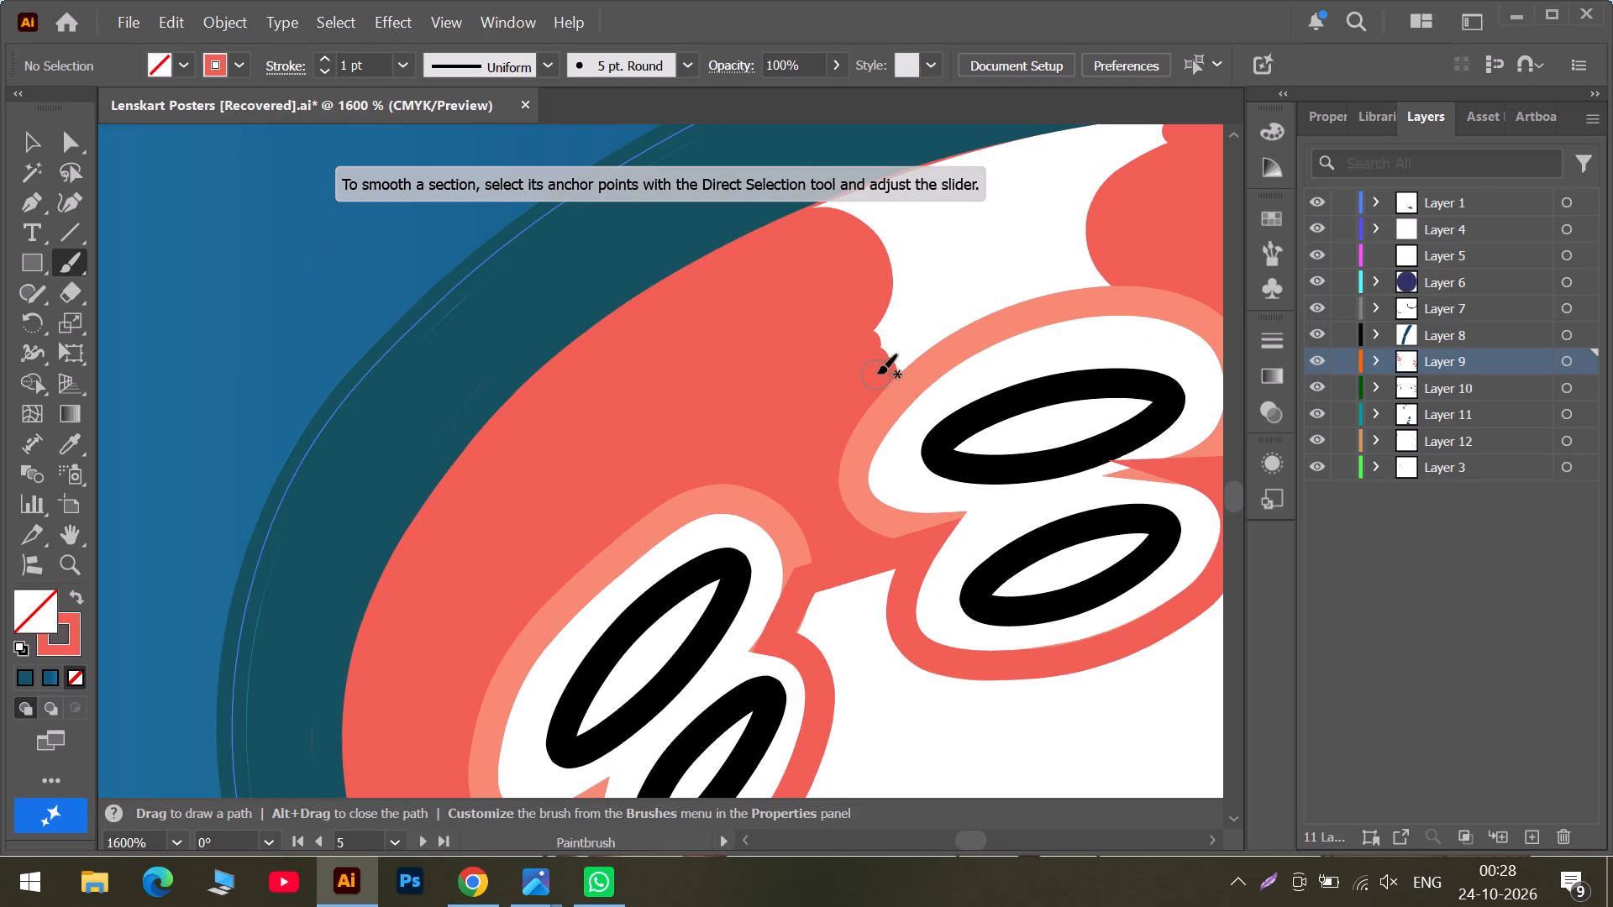
drag(877, 372, 873, 364)
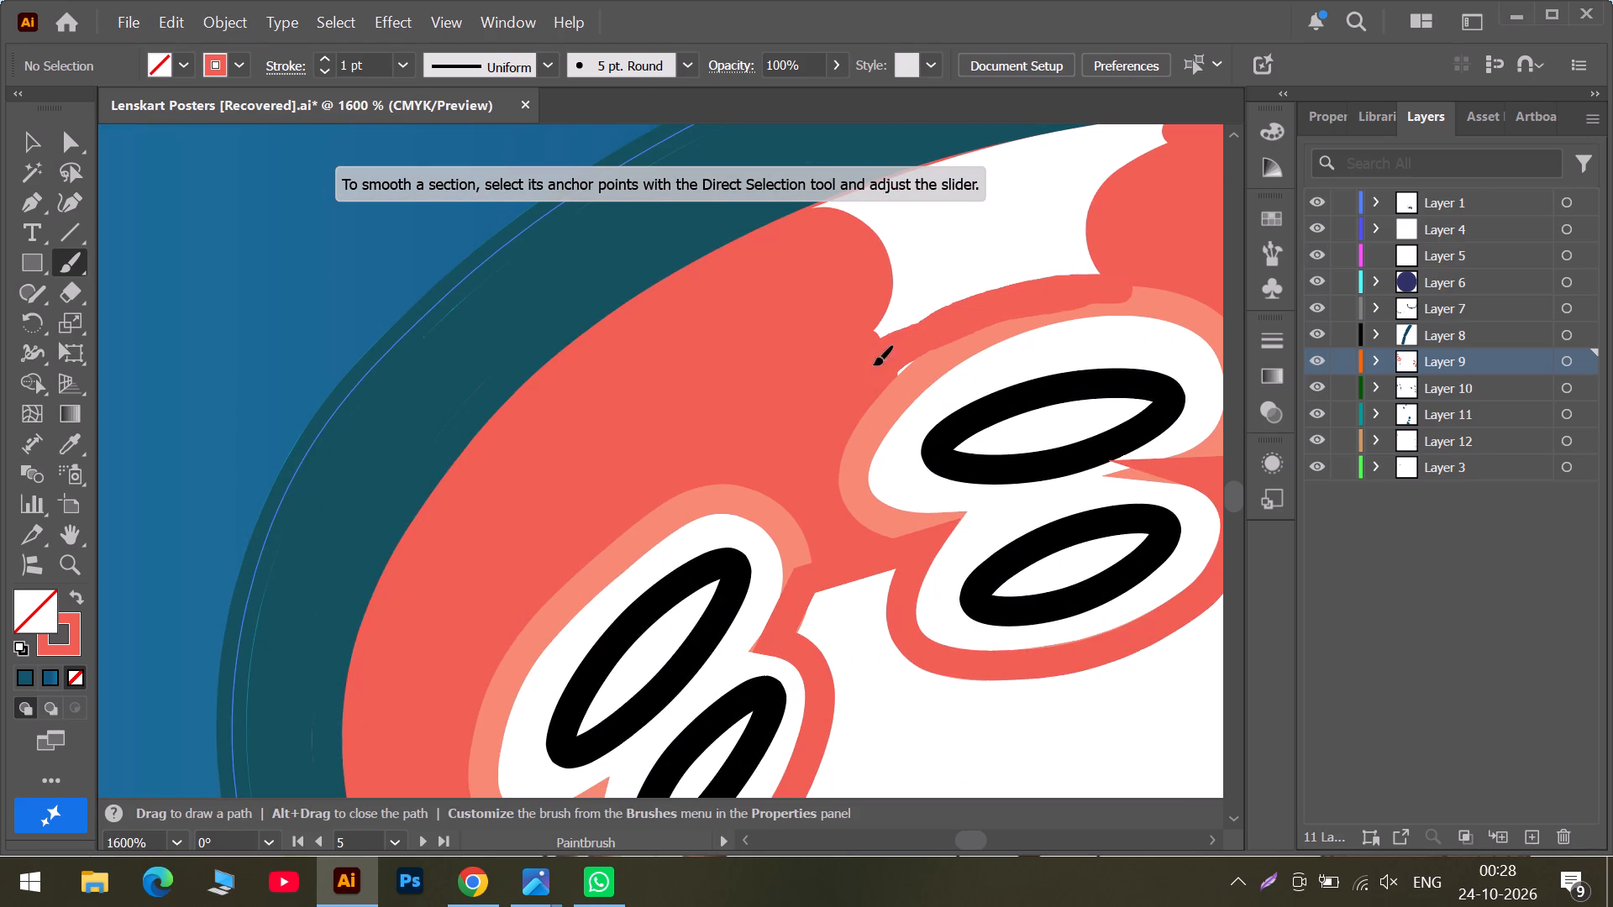
drag(873, 364, 864, 376)
drag(909, 351, 878, 387)
drag(878, 330, 978, 296)
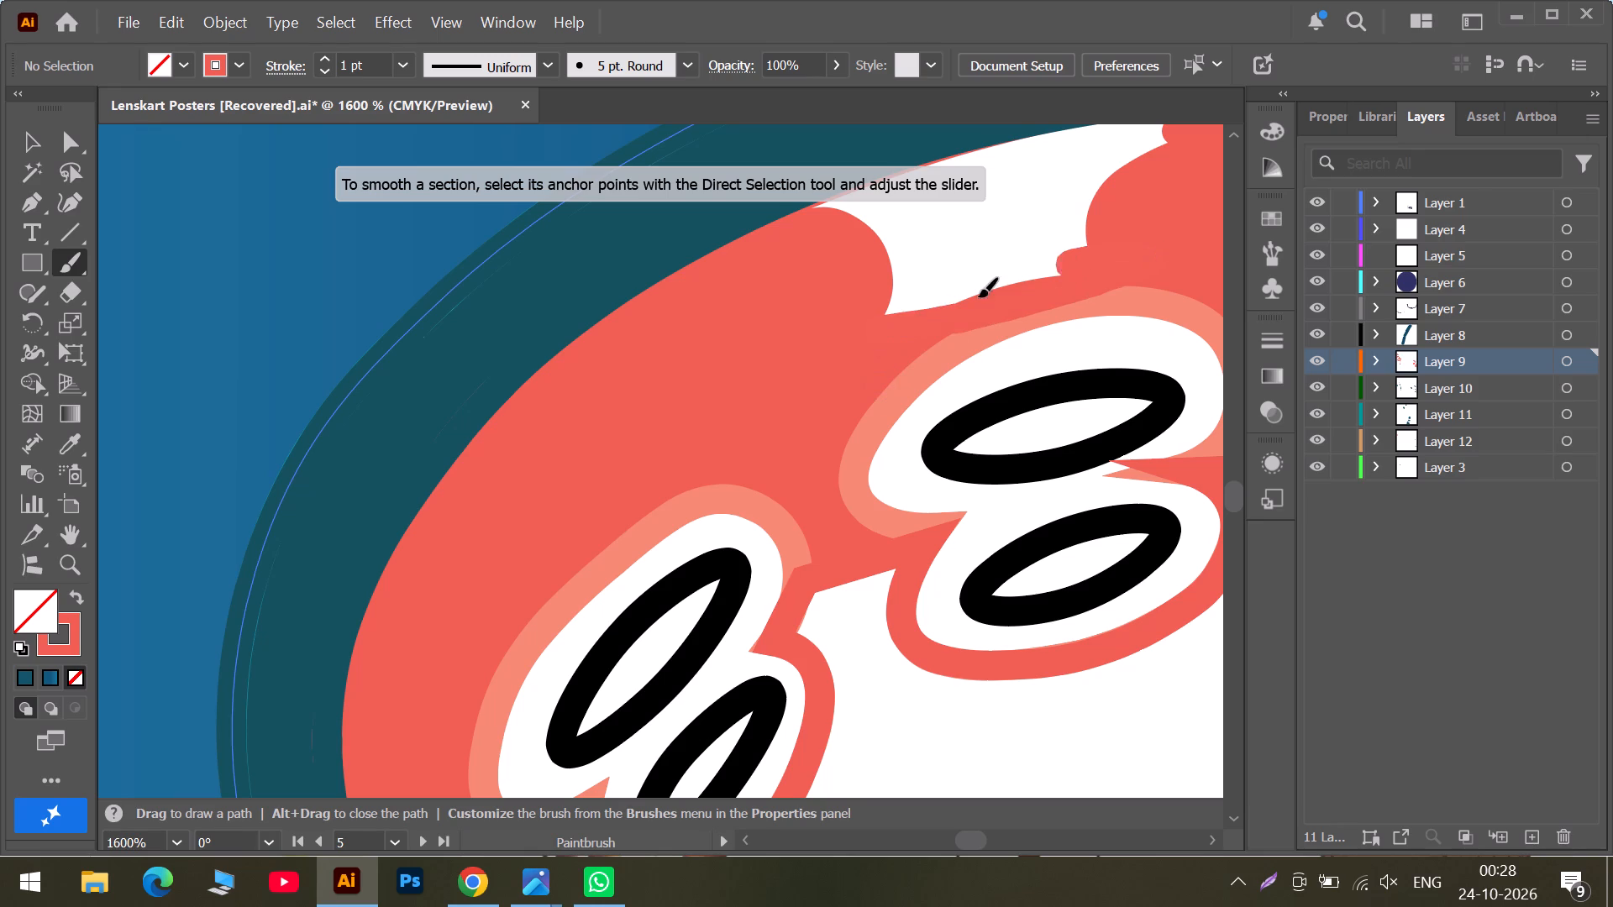
drag(978, 296, 1038, 249)
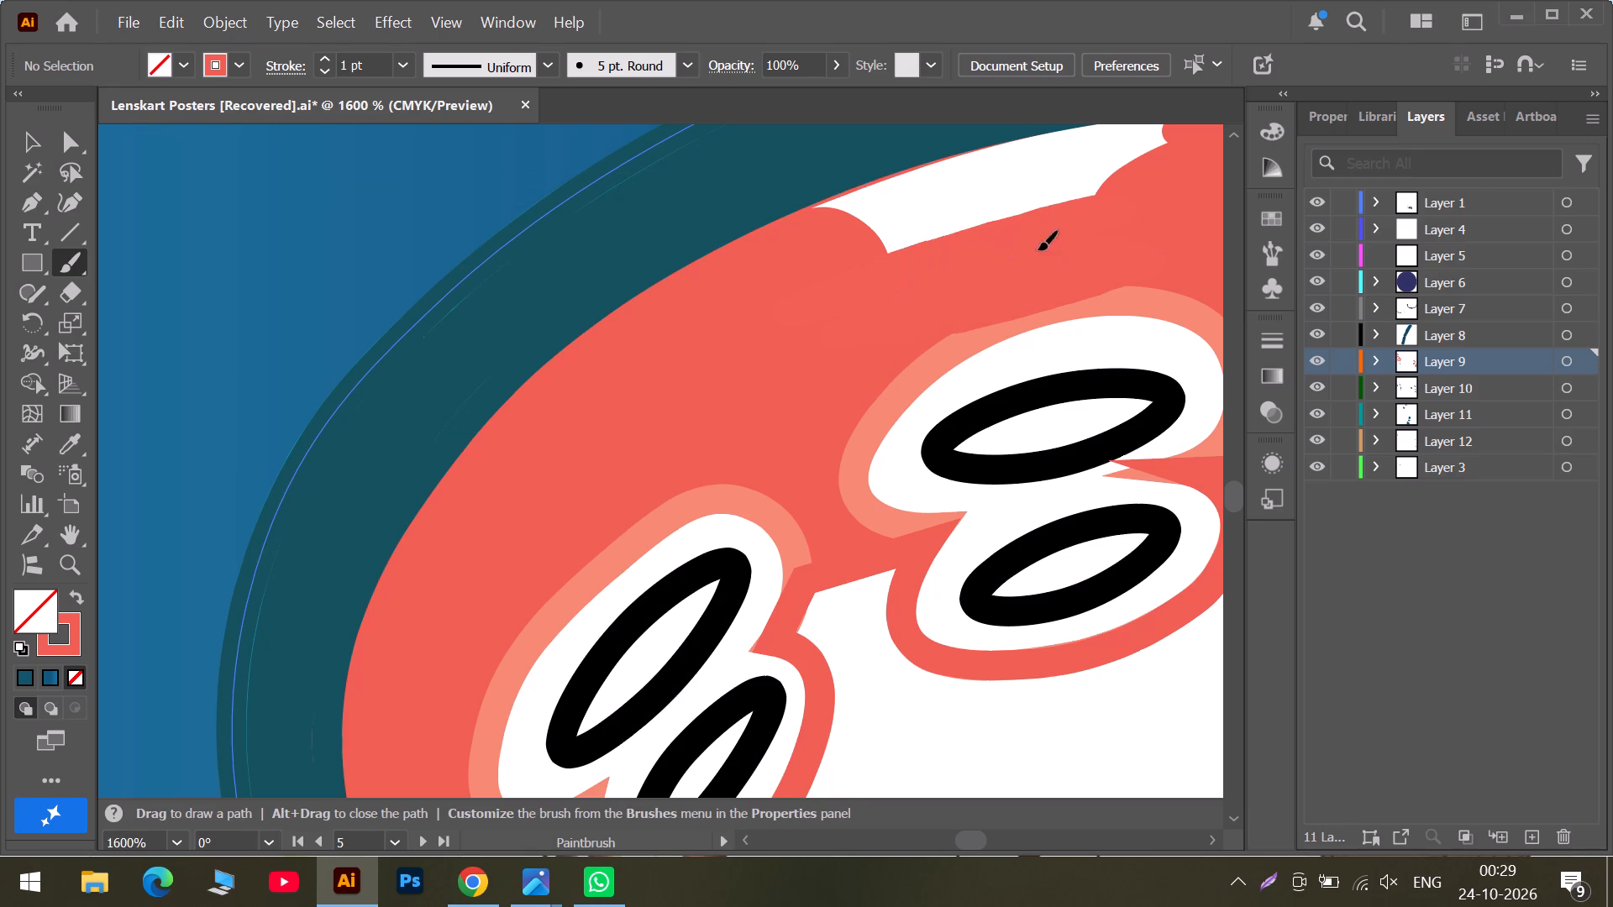
drag(1038, 249, 946, 263)
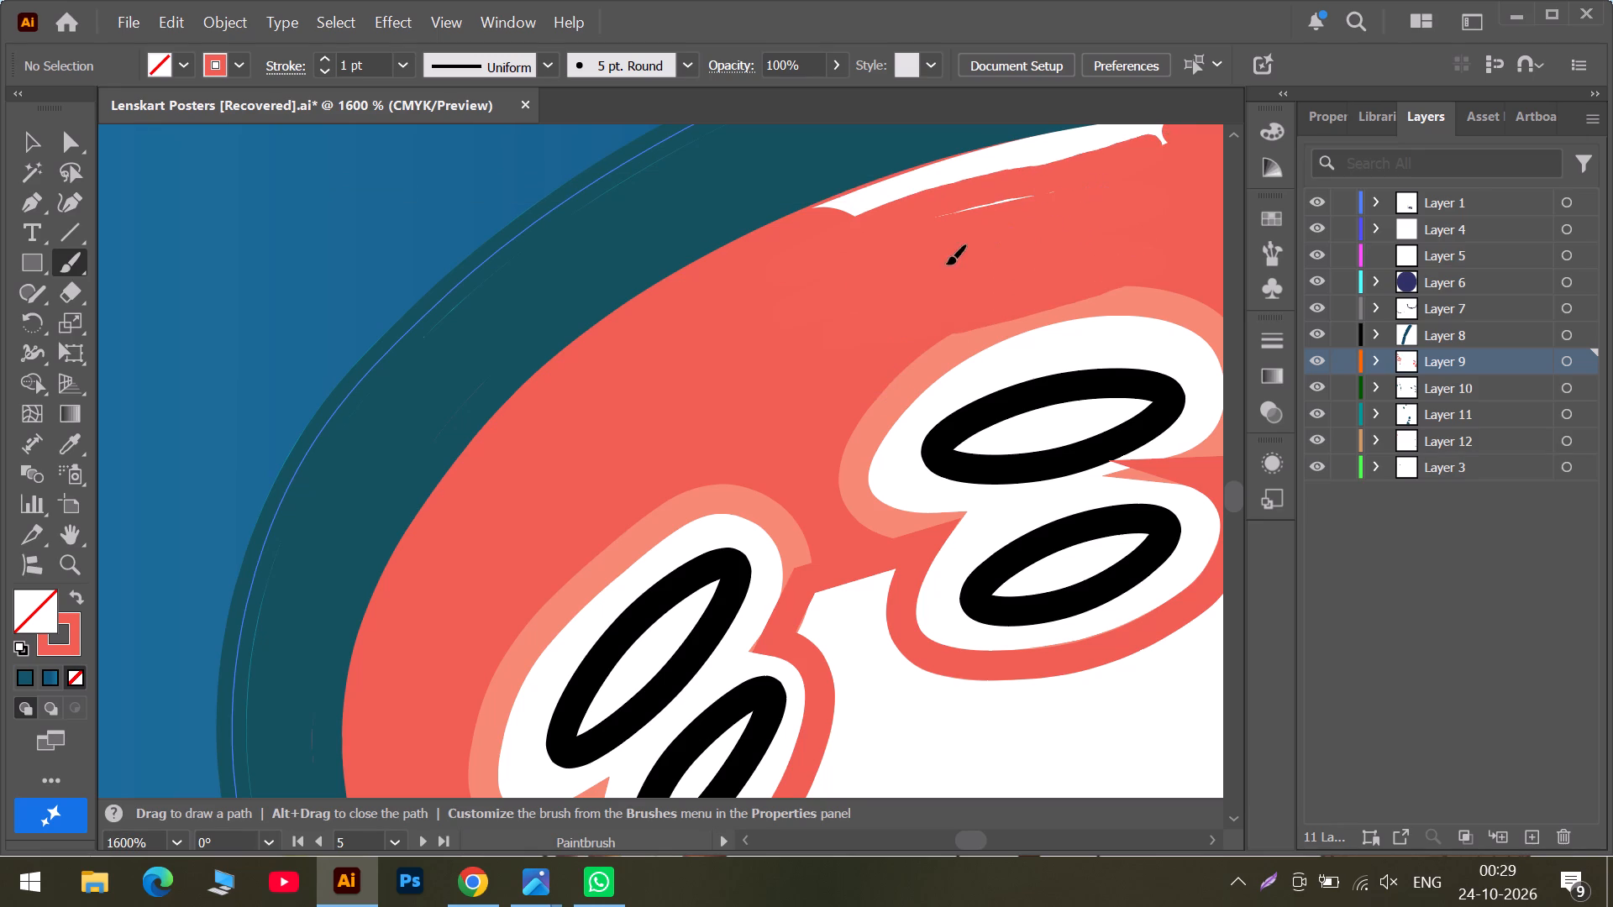
Cover the thin white strip along the teal edge above the second sucker pair and the leftover slivers below it with coral.
drag(946, 263, 964, 234)
scroll(971, 236, up, 2)
drag(807, 288, 1131, 212)
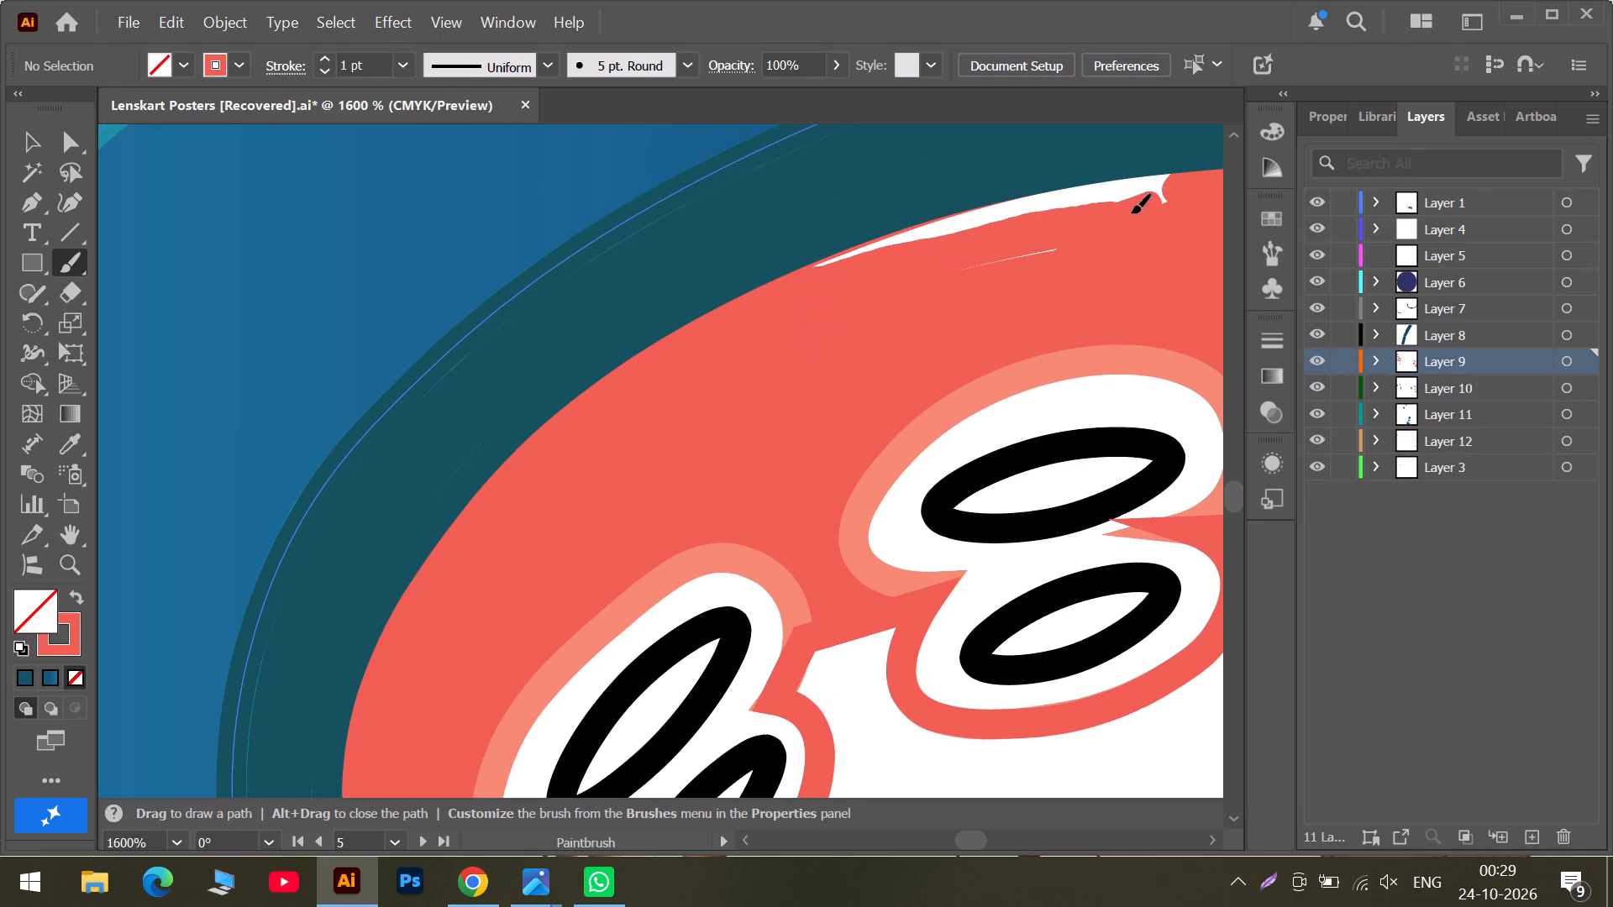
drag(1131, 212, 806, 277)
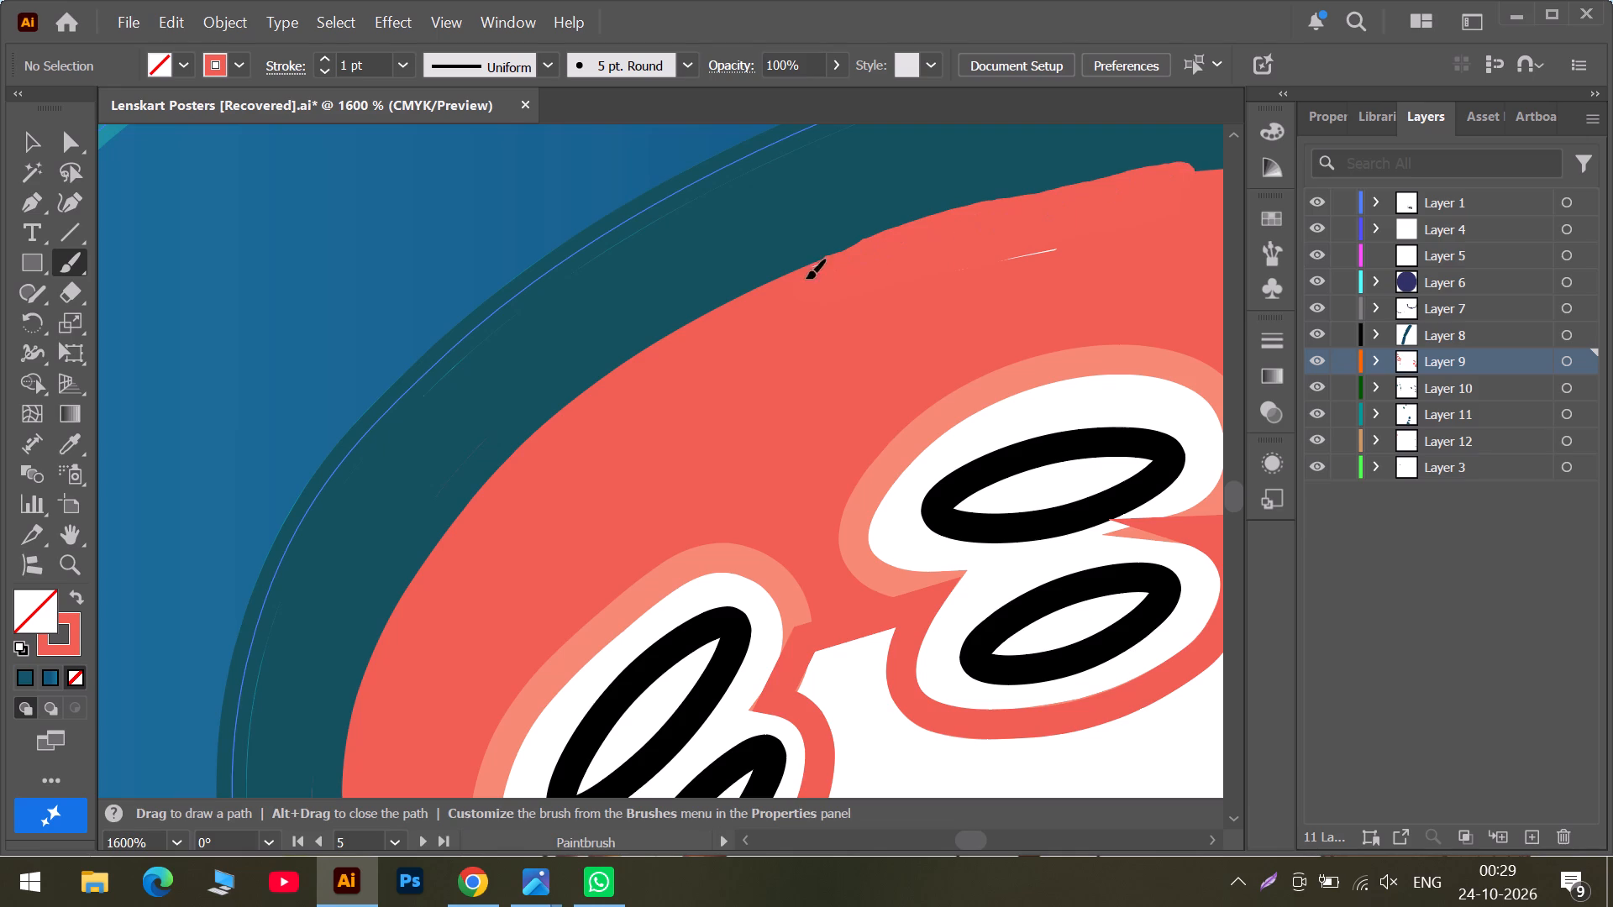
drag(806, 277, 935, 296)
drag(1054, 261, 954, 283)
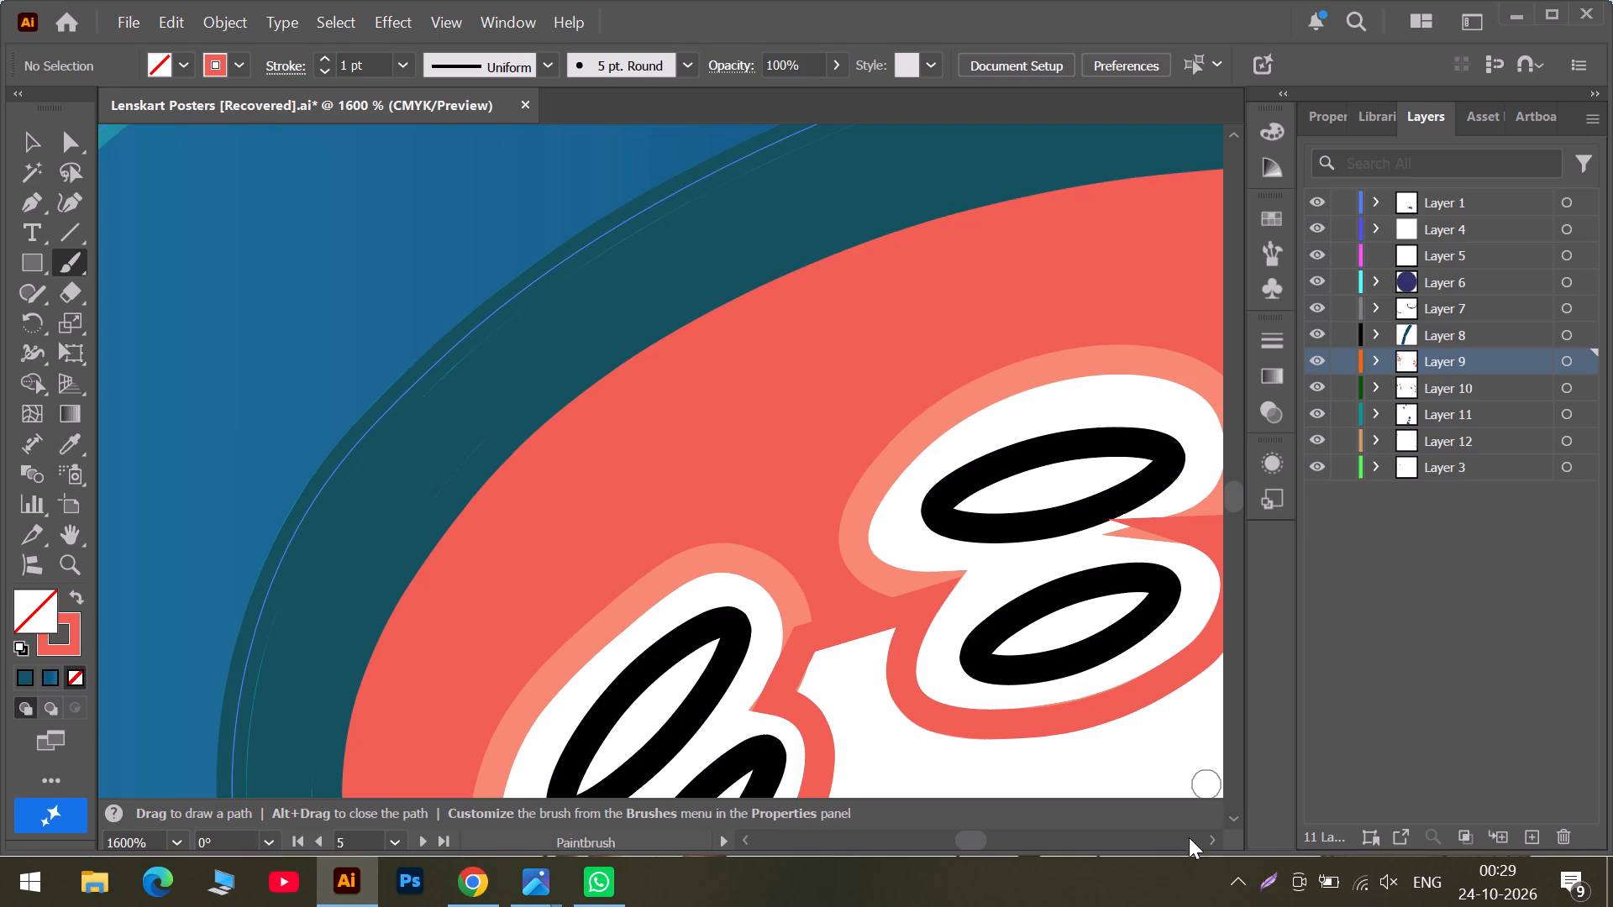
click(1016, 835)
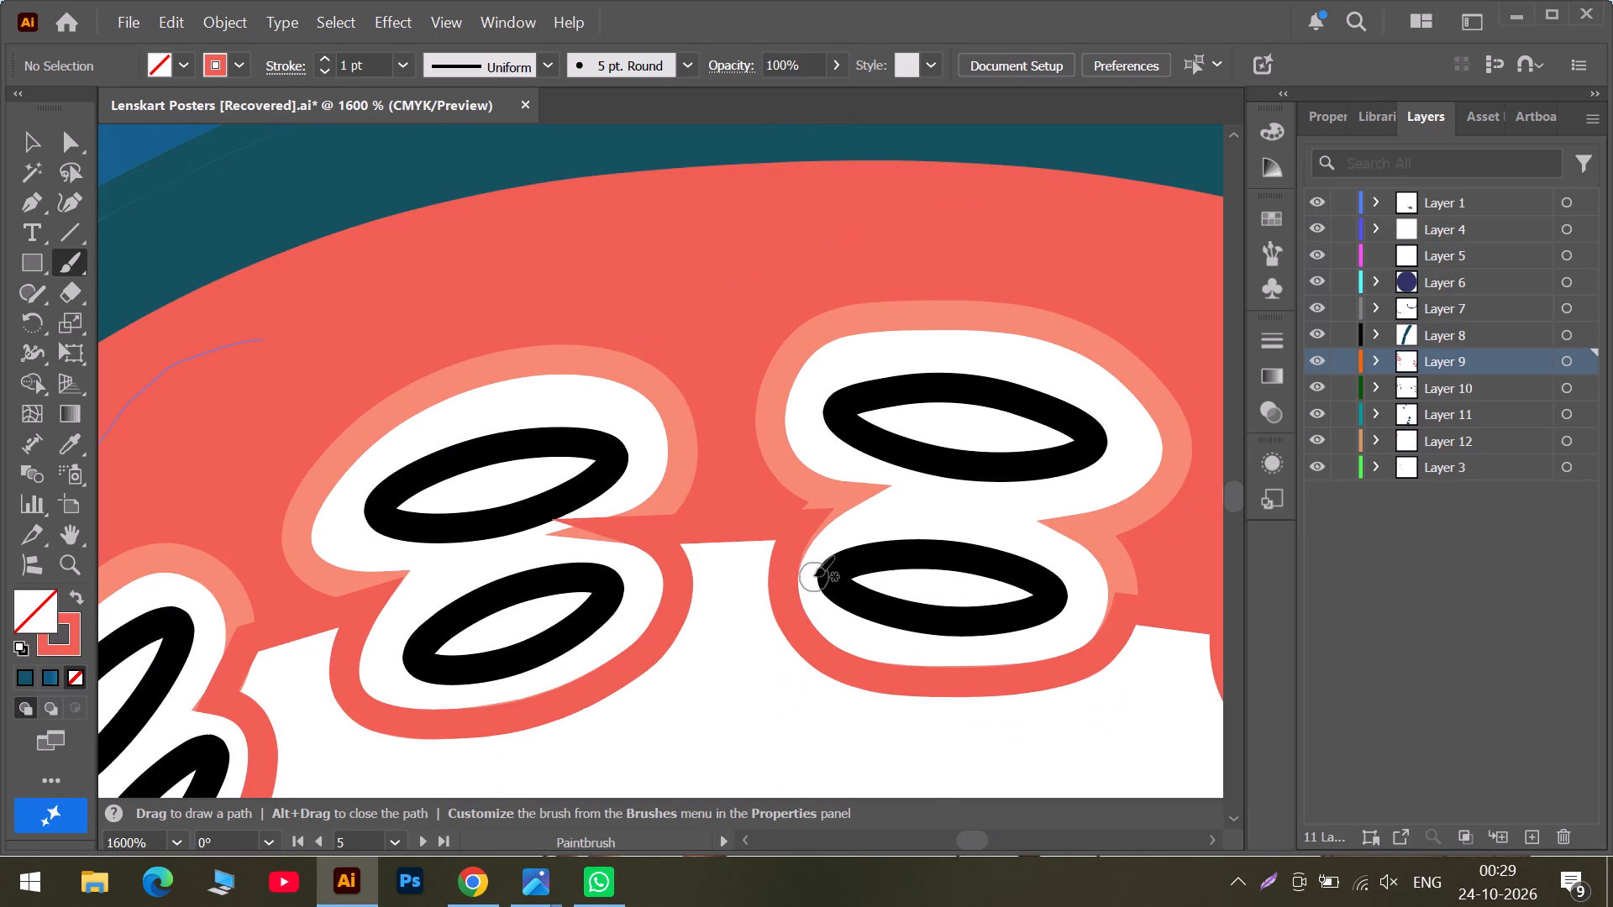
Extend the coral fill past its ragged edge above the last sucker pair, from the dark teal edge down towards the salmon outline.
click(1012, 843)
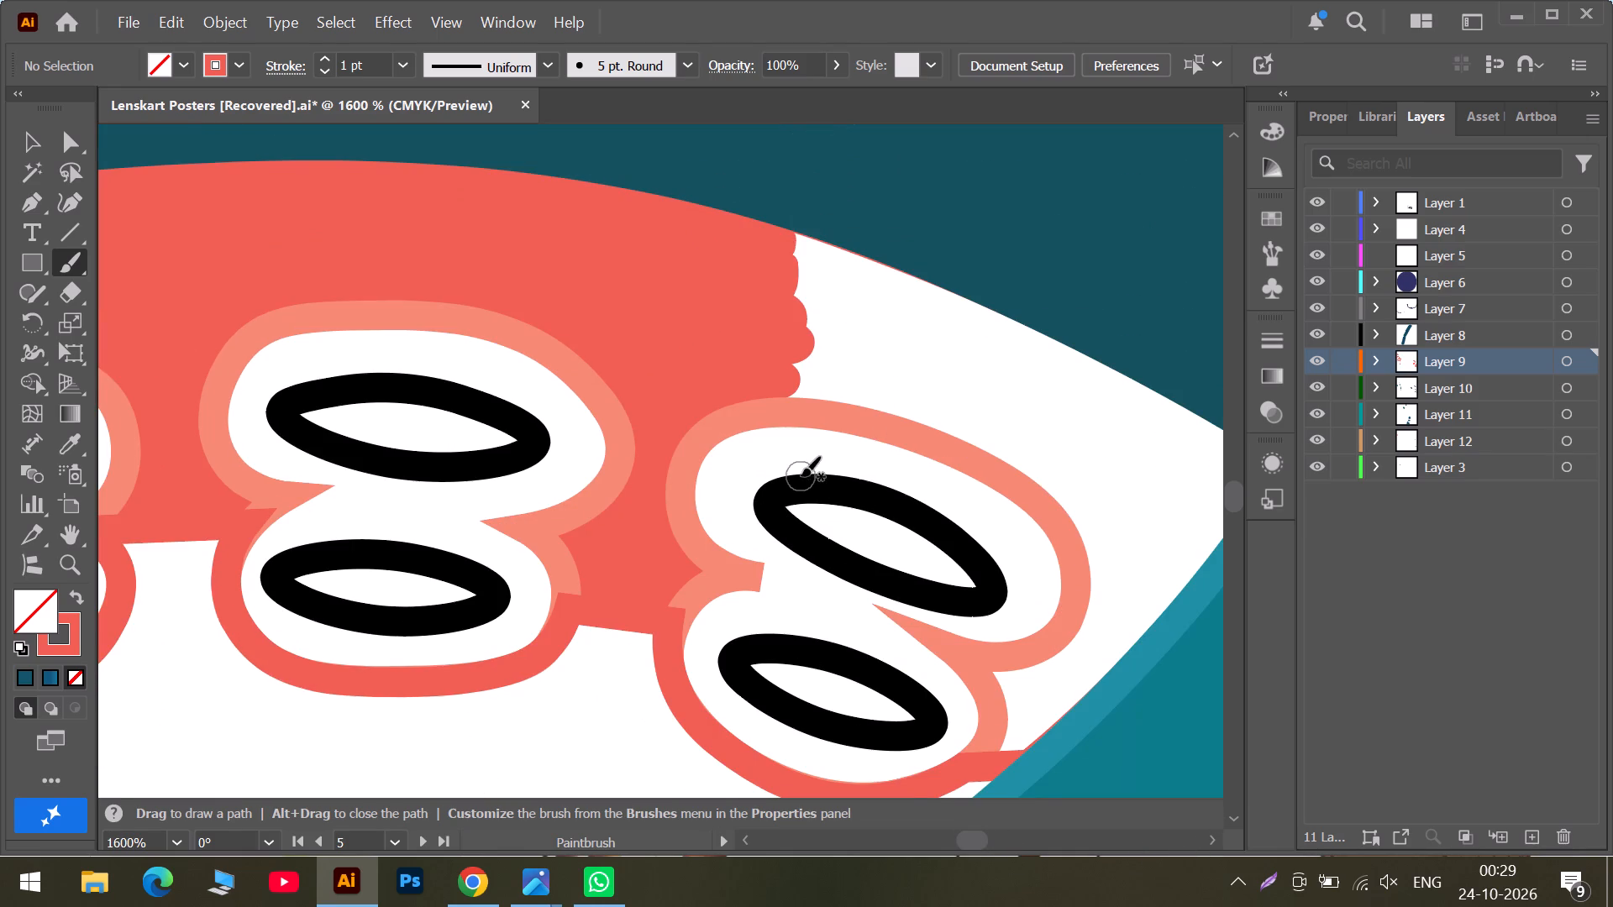
scroll(801, 475, up, 5)
drag(770, 354, 764, 427)
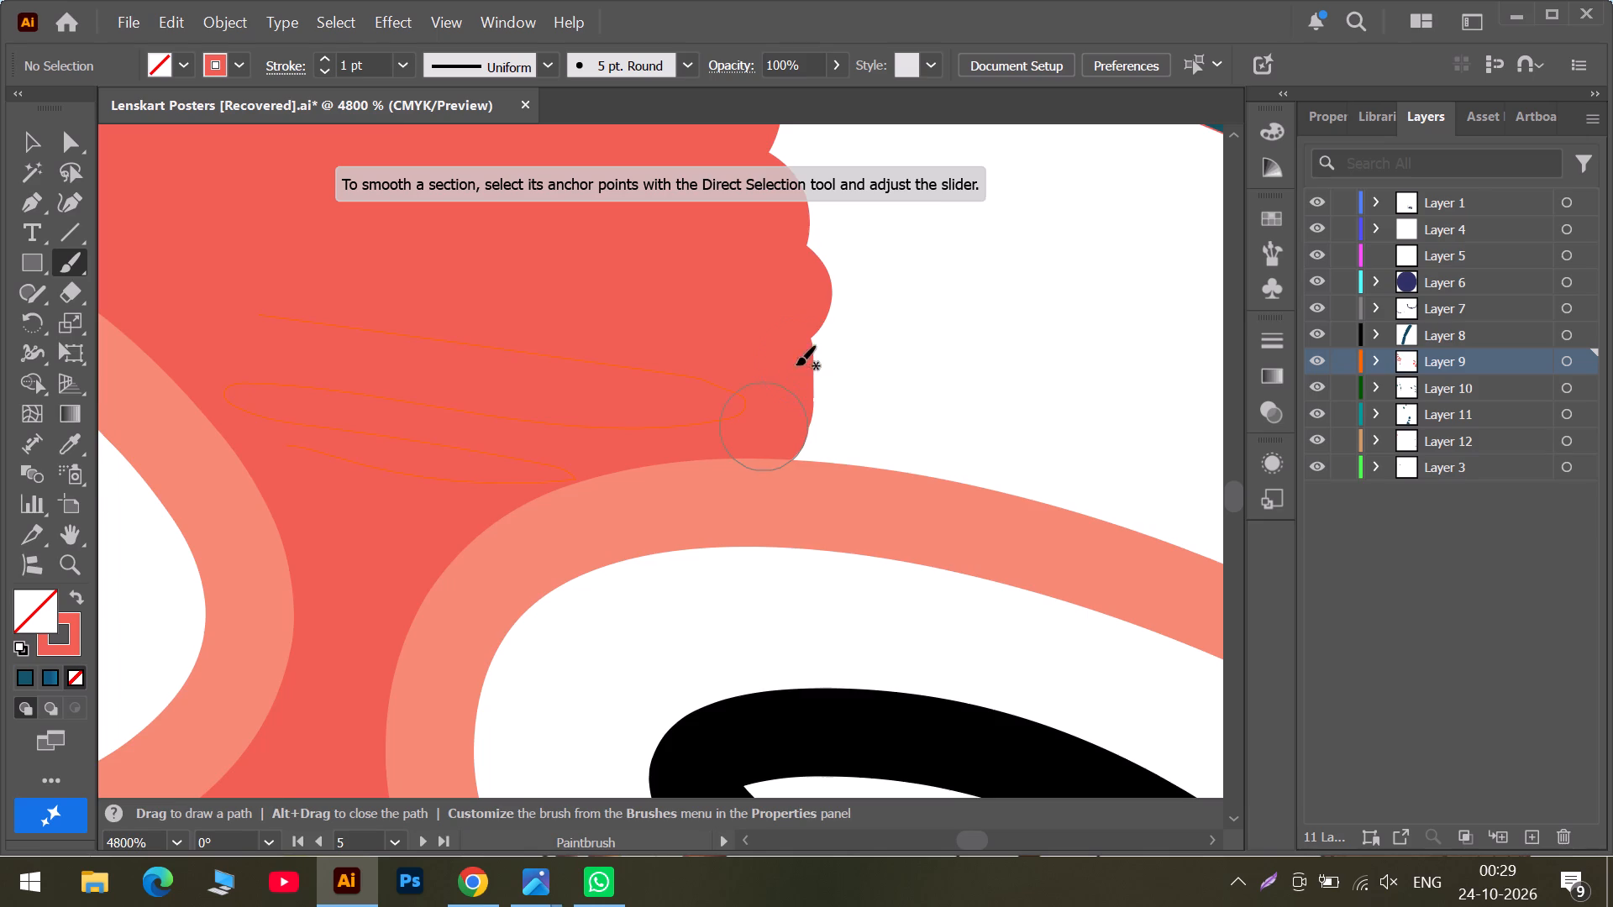
scroll(820, 358, up, 3)
drag(779, 275, 808, 460)
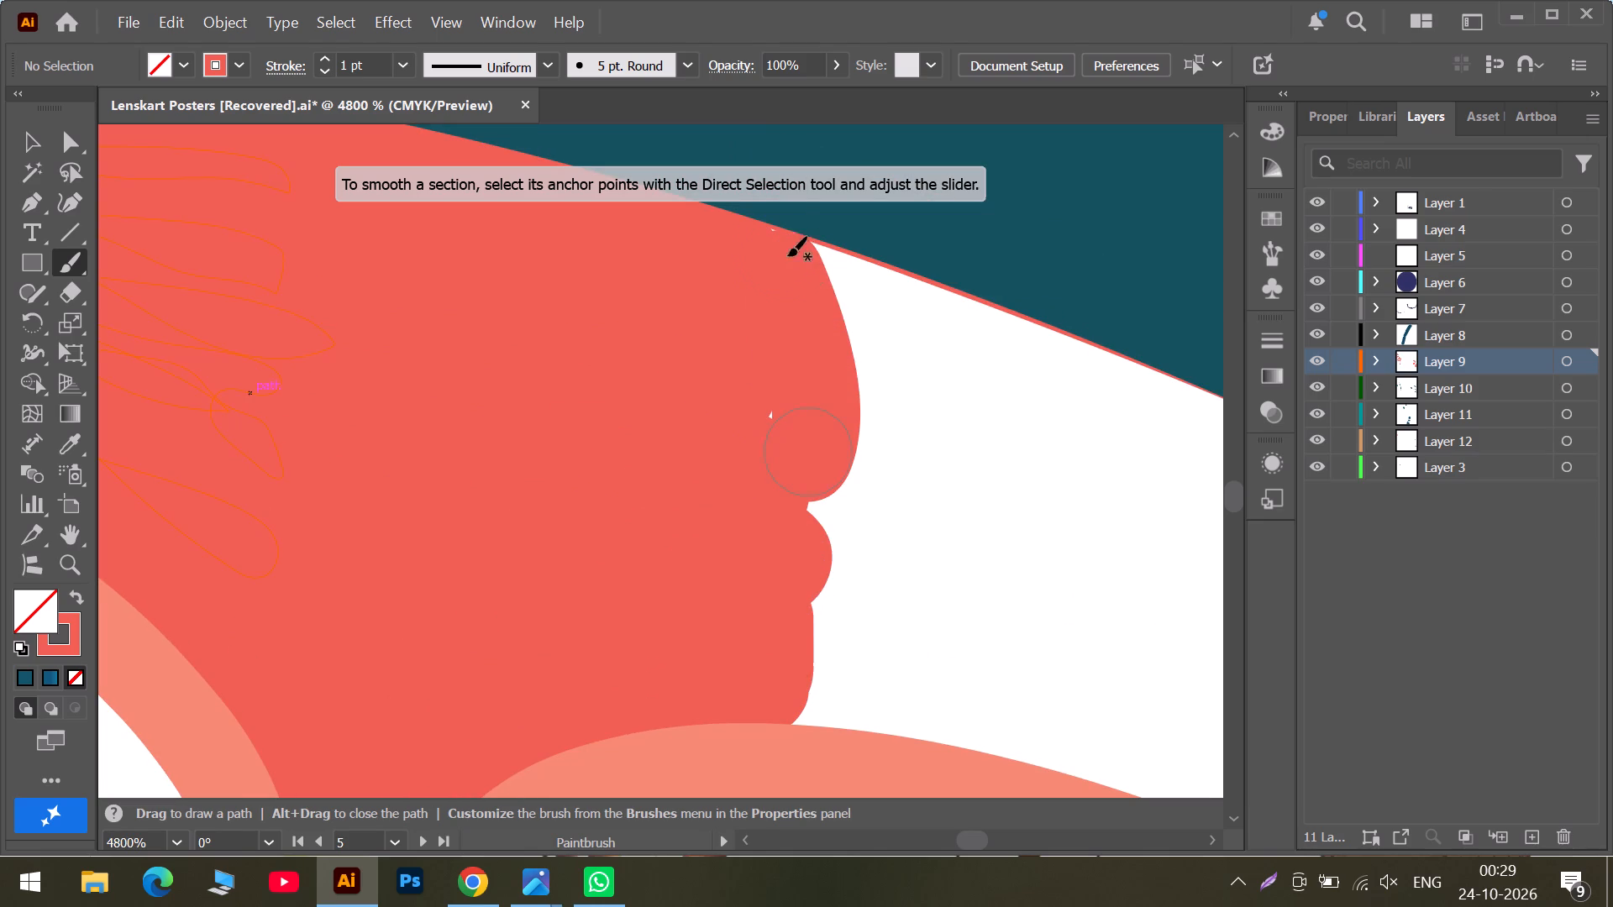
drag(776, 248, 749, 436)
drag(825, 292, 798, 415)
drag(820, 266, 882, 291)
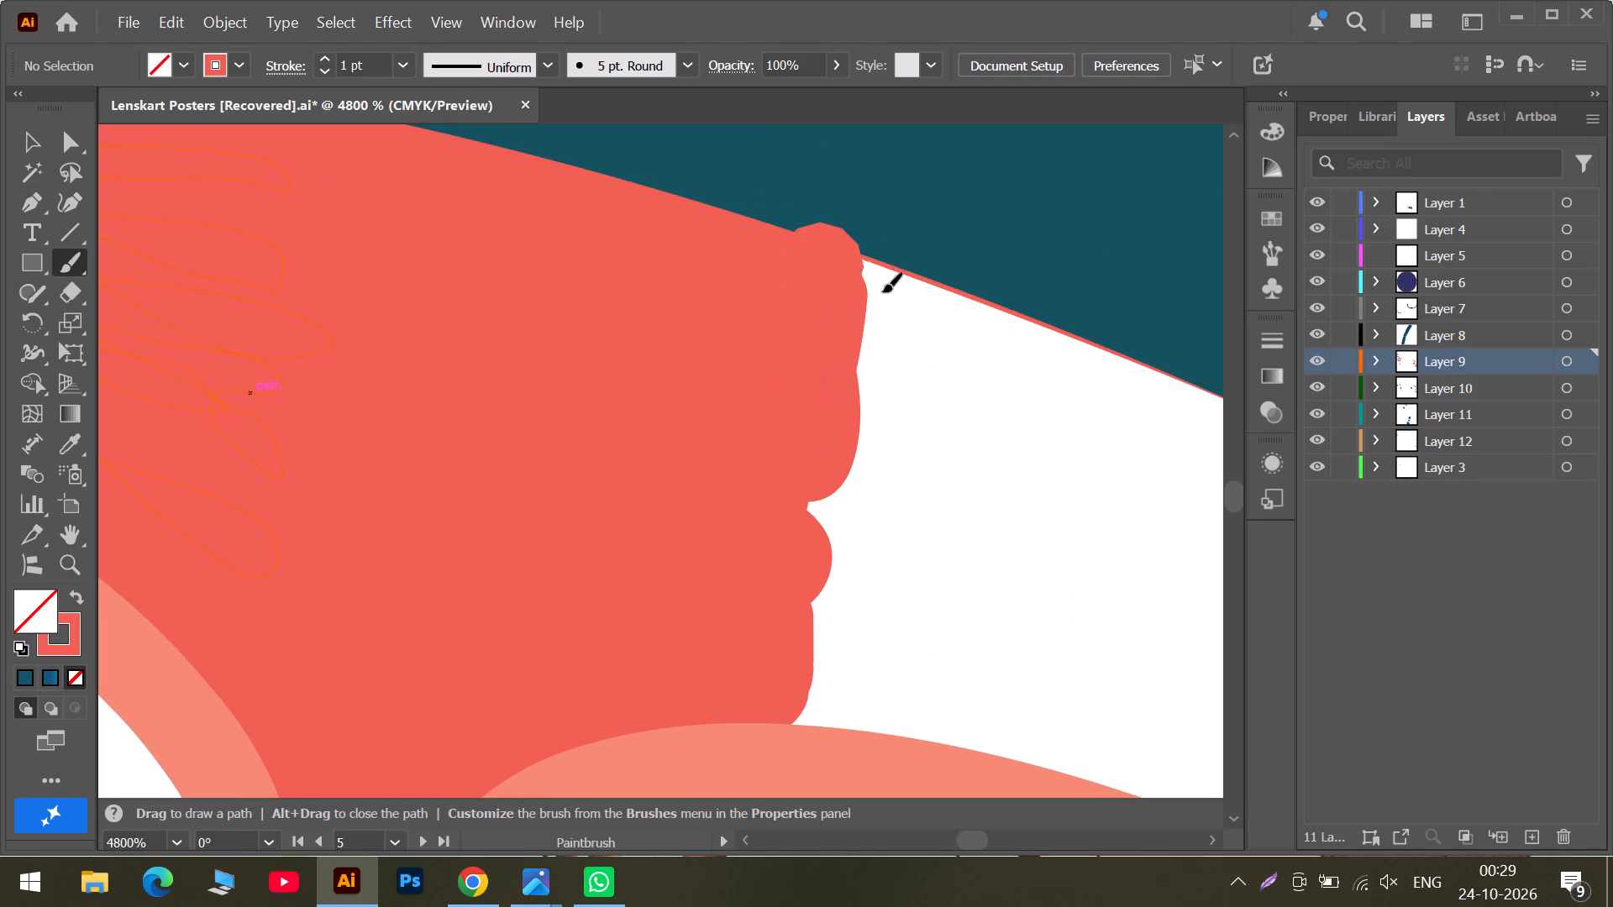
drag(882, 291, 842, 377)
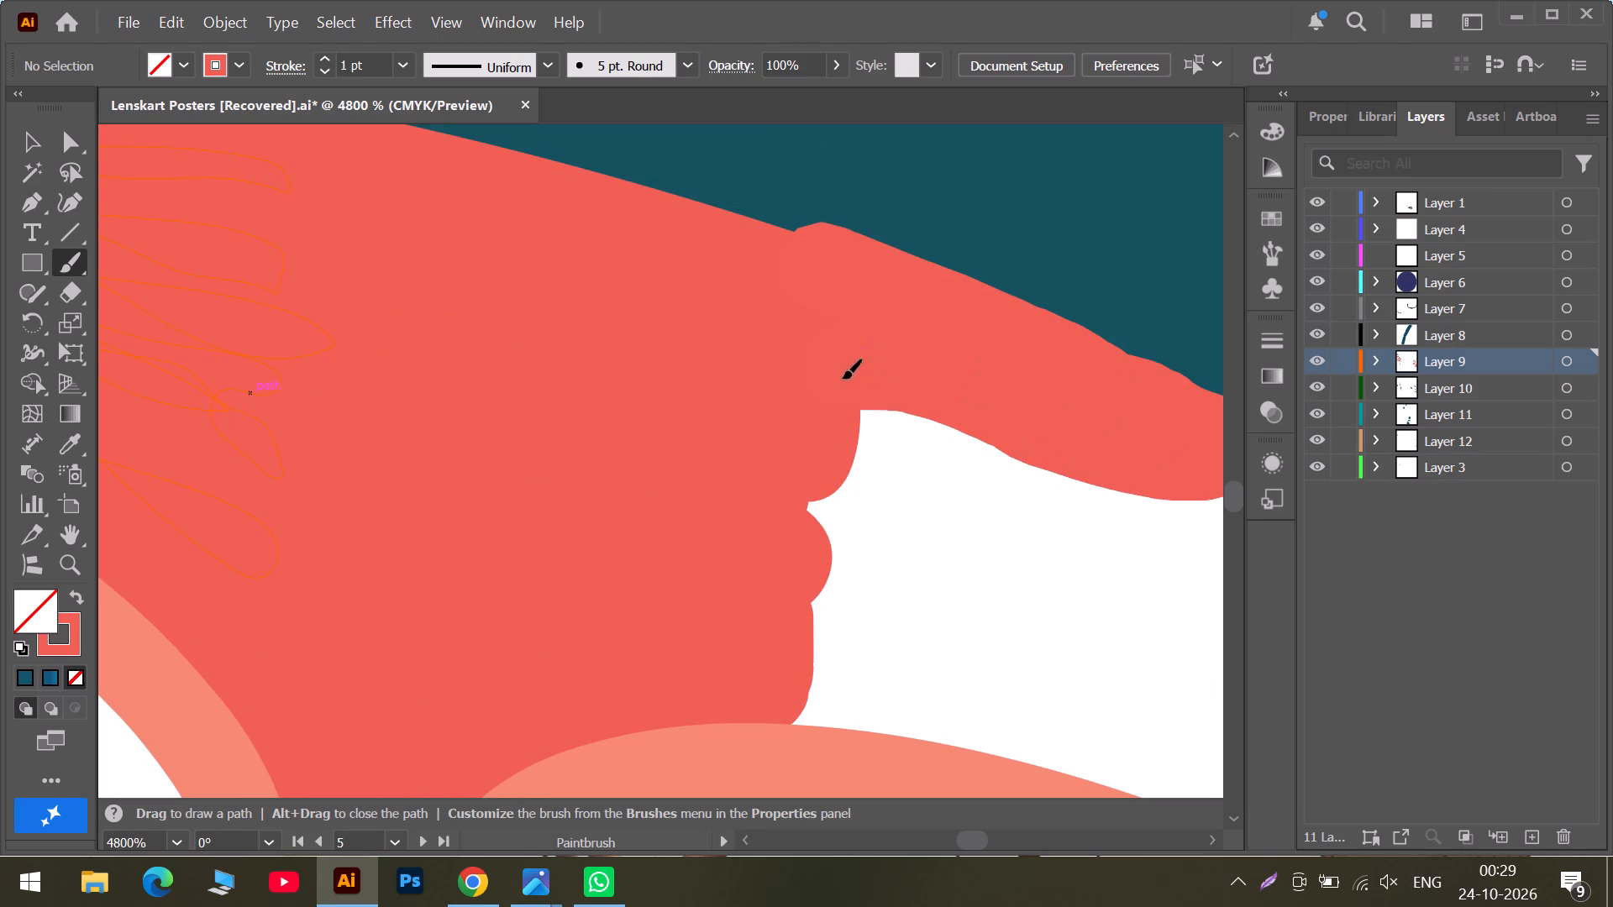
drag(842, 377, 801, 595)
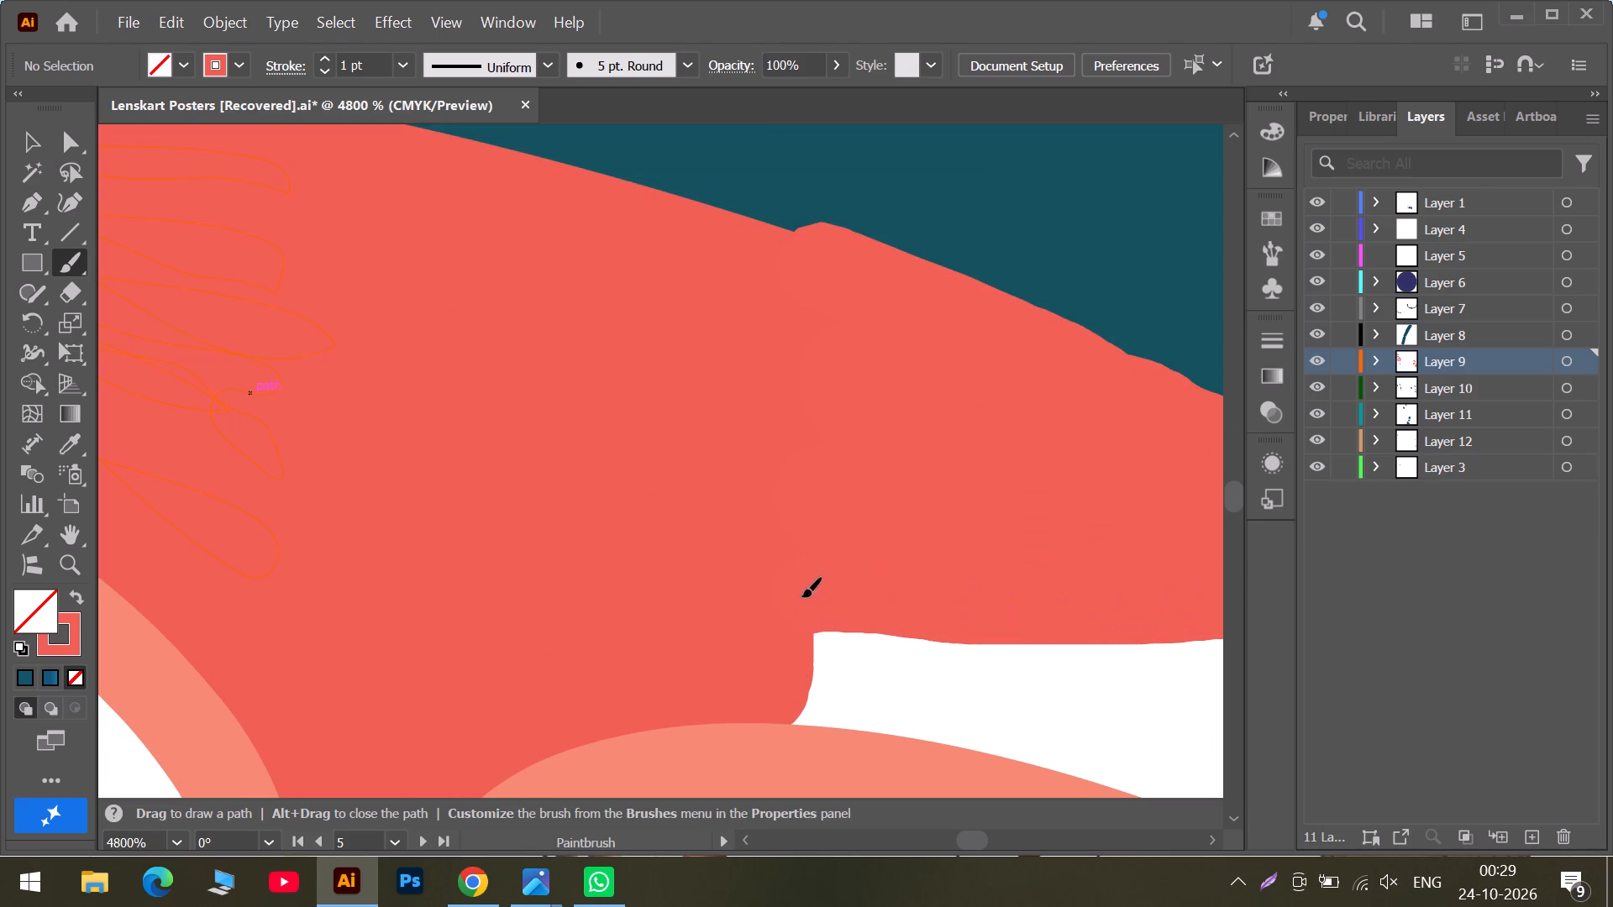
drag(801, 595, 1216, 789)
Fill the white wedge between the dark teal edge and the top of the last pair's salmon outline with coral.
click(1041, 835)
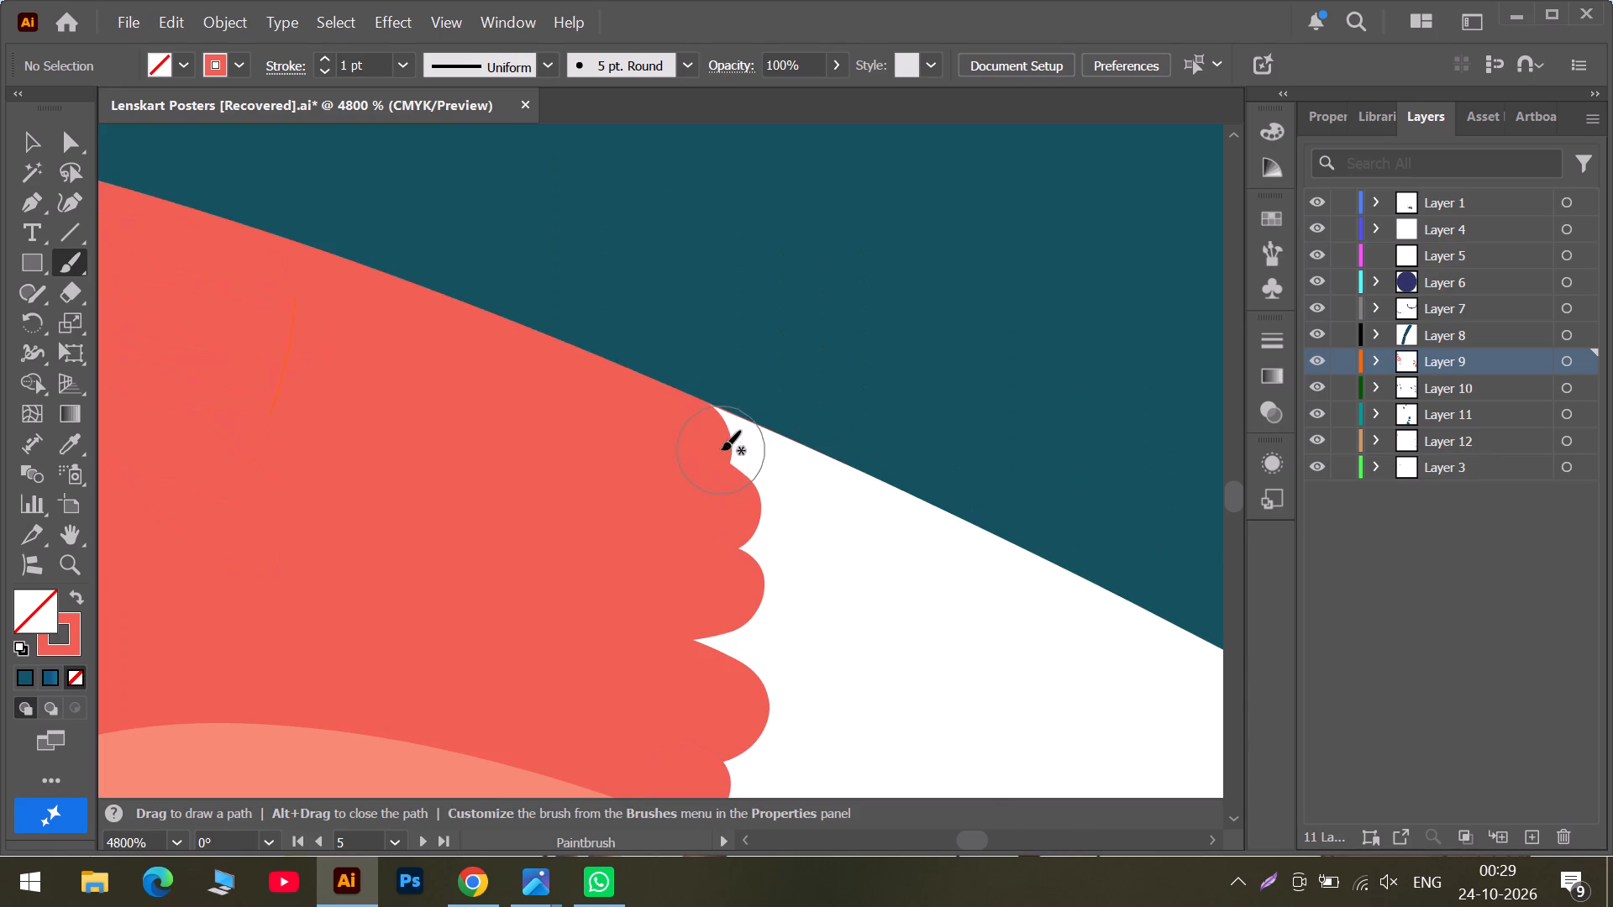
drag(721, 450, 1163, 675)
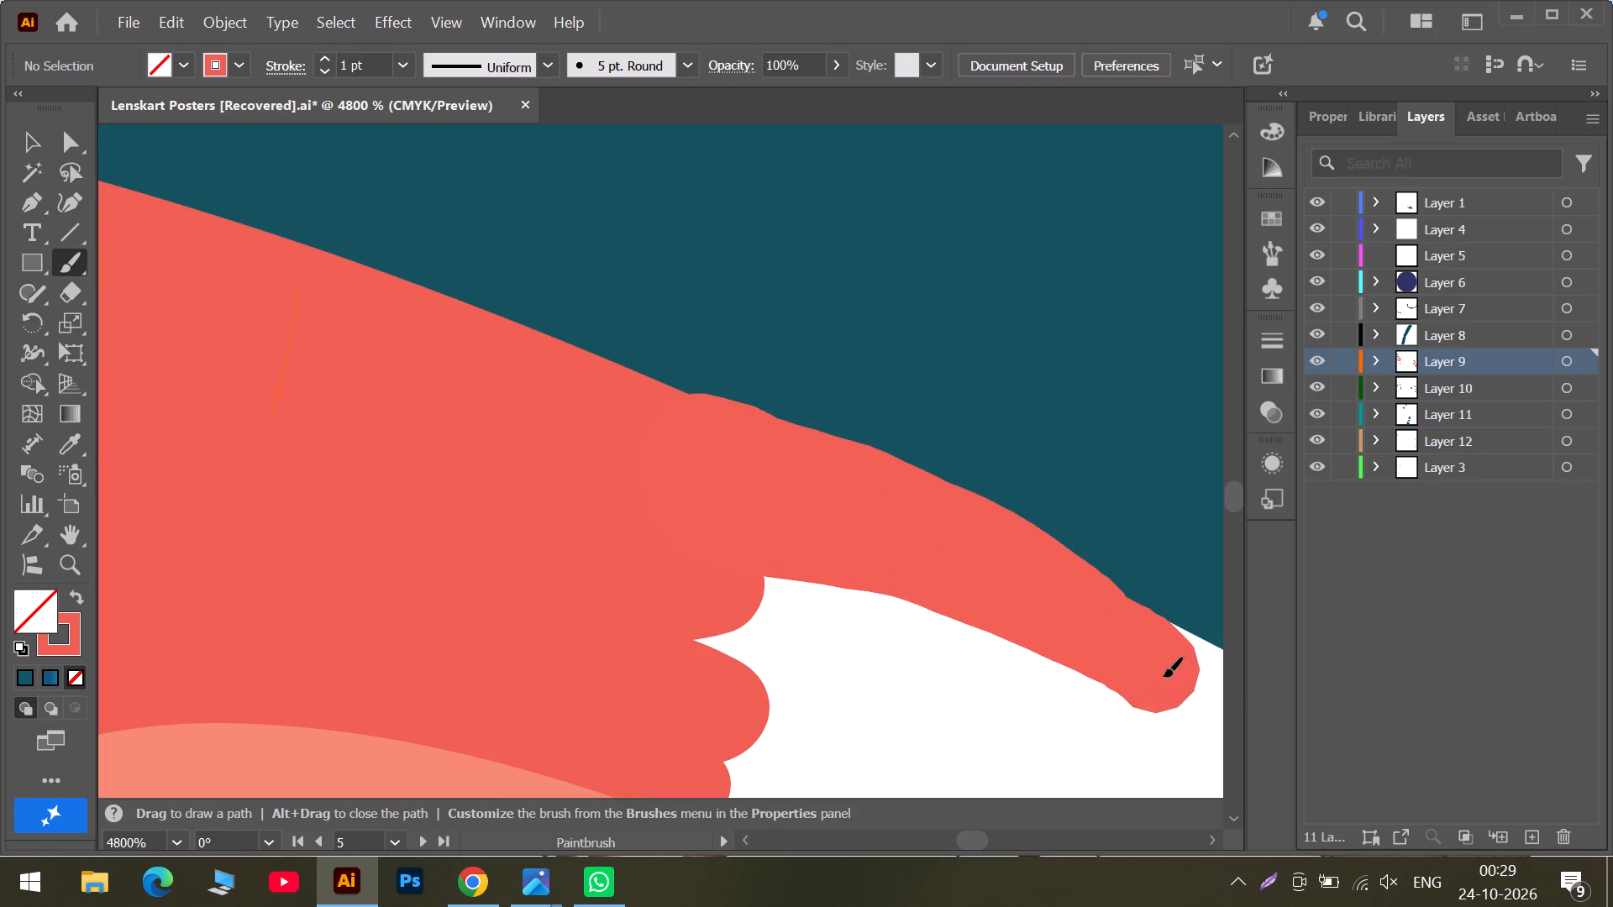
drag(1163, 675, 900, 690)
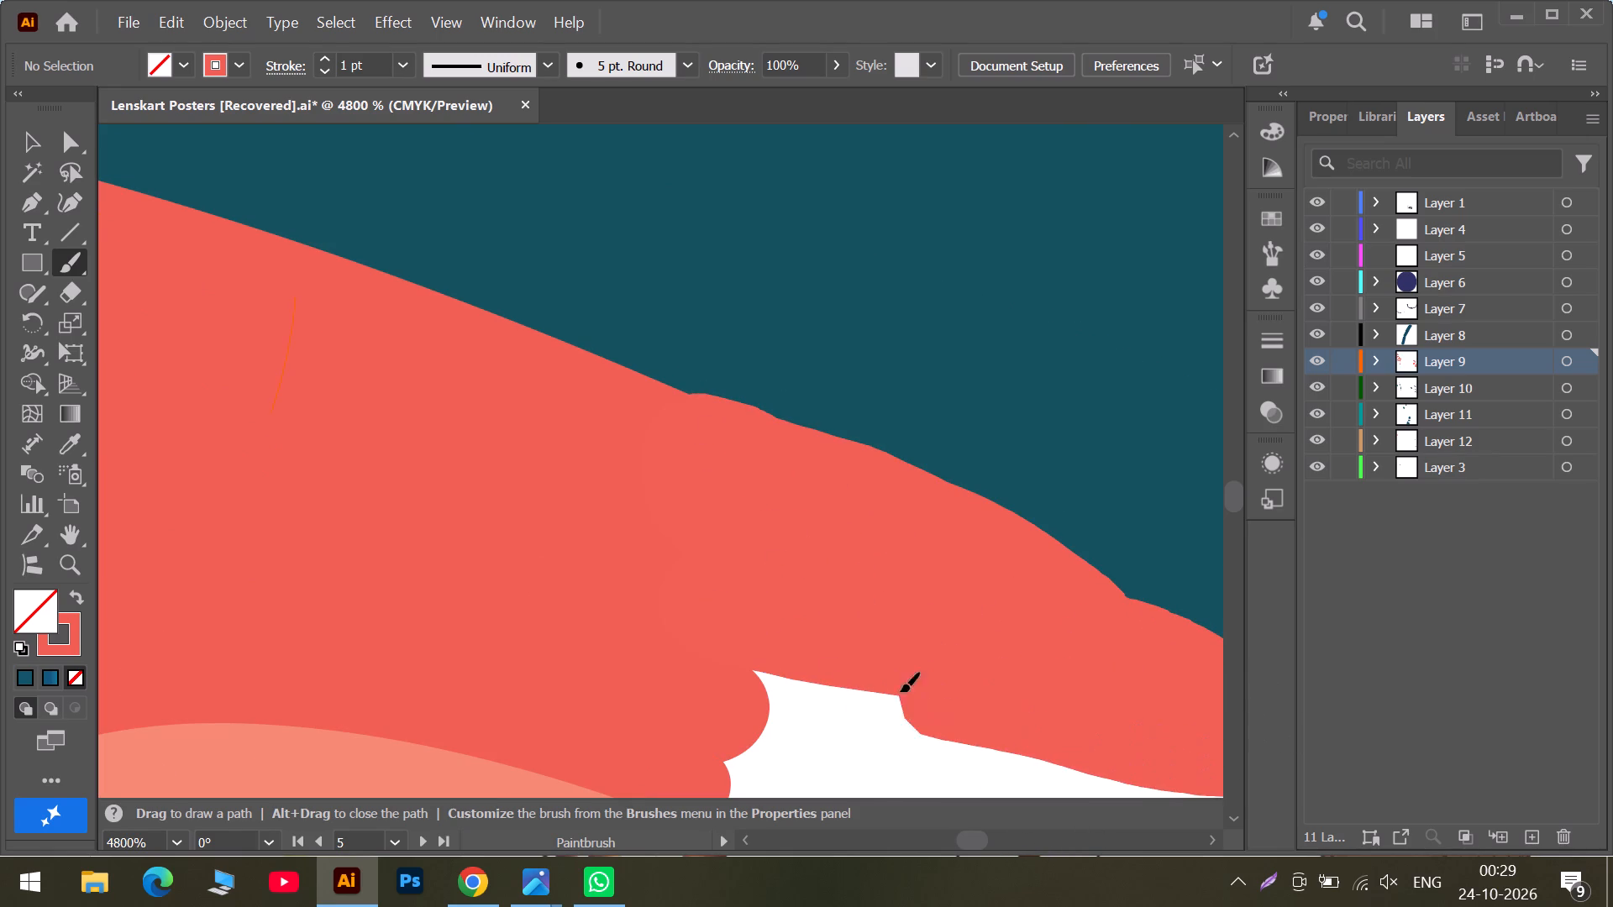
drag(900, 690, 1175, 781)
scroll(949, 634, down, 2)
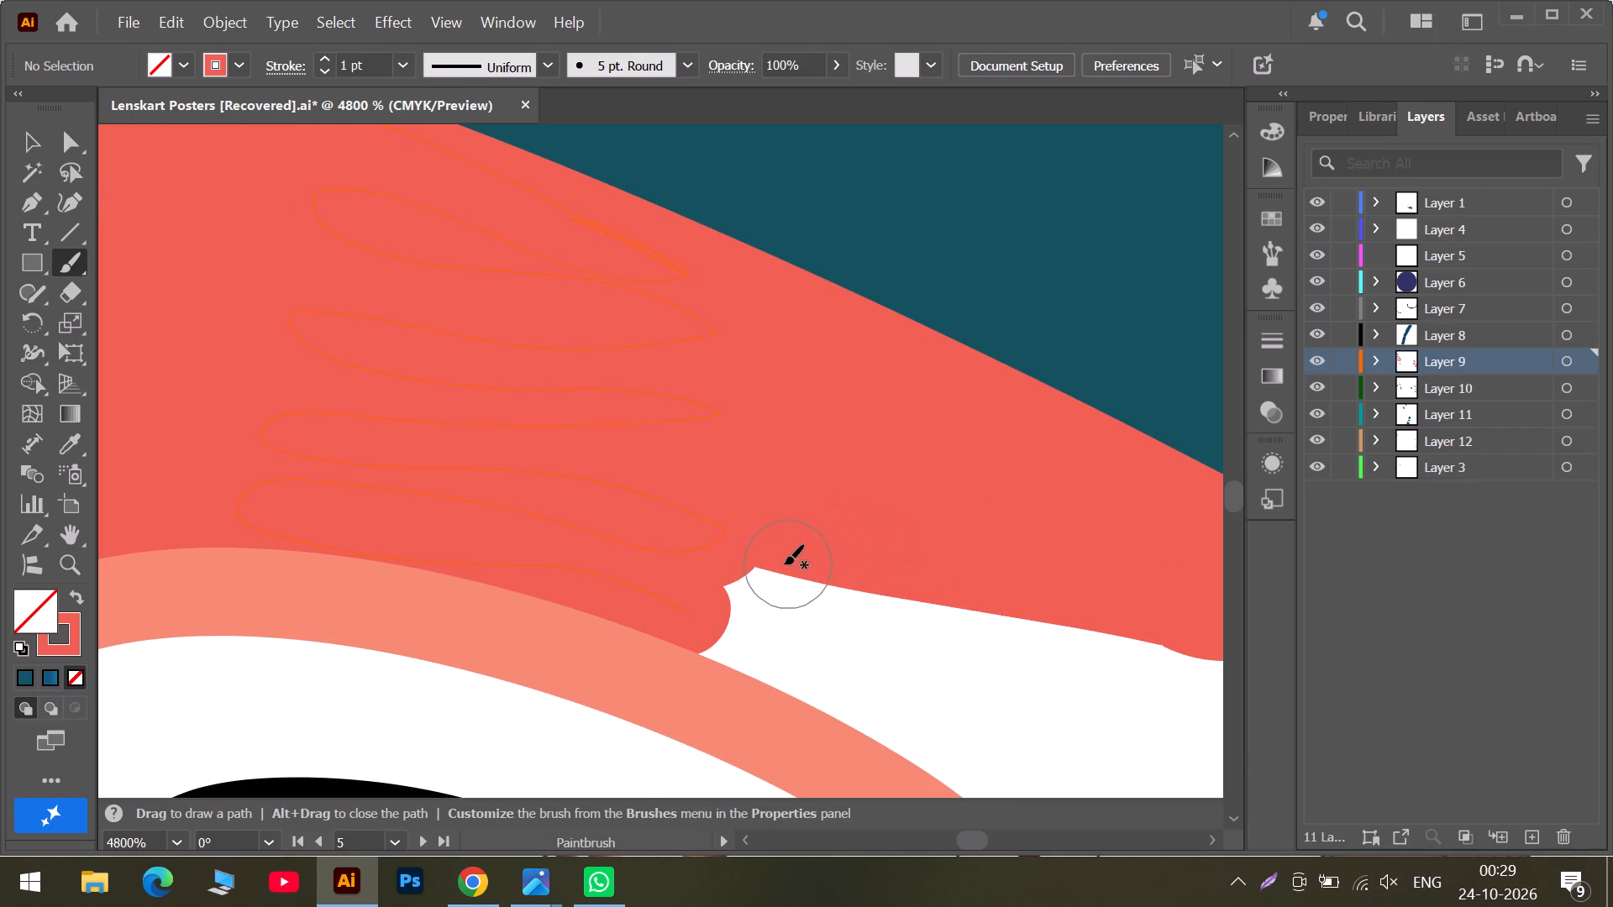
drag(763, 568, 1116, 787)
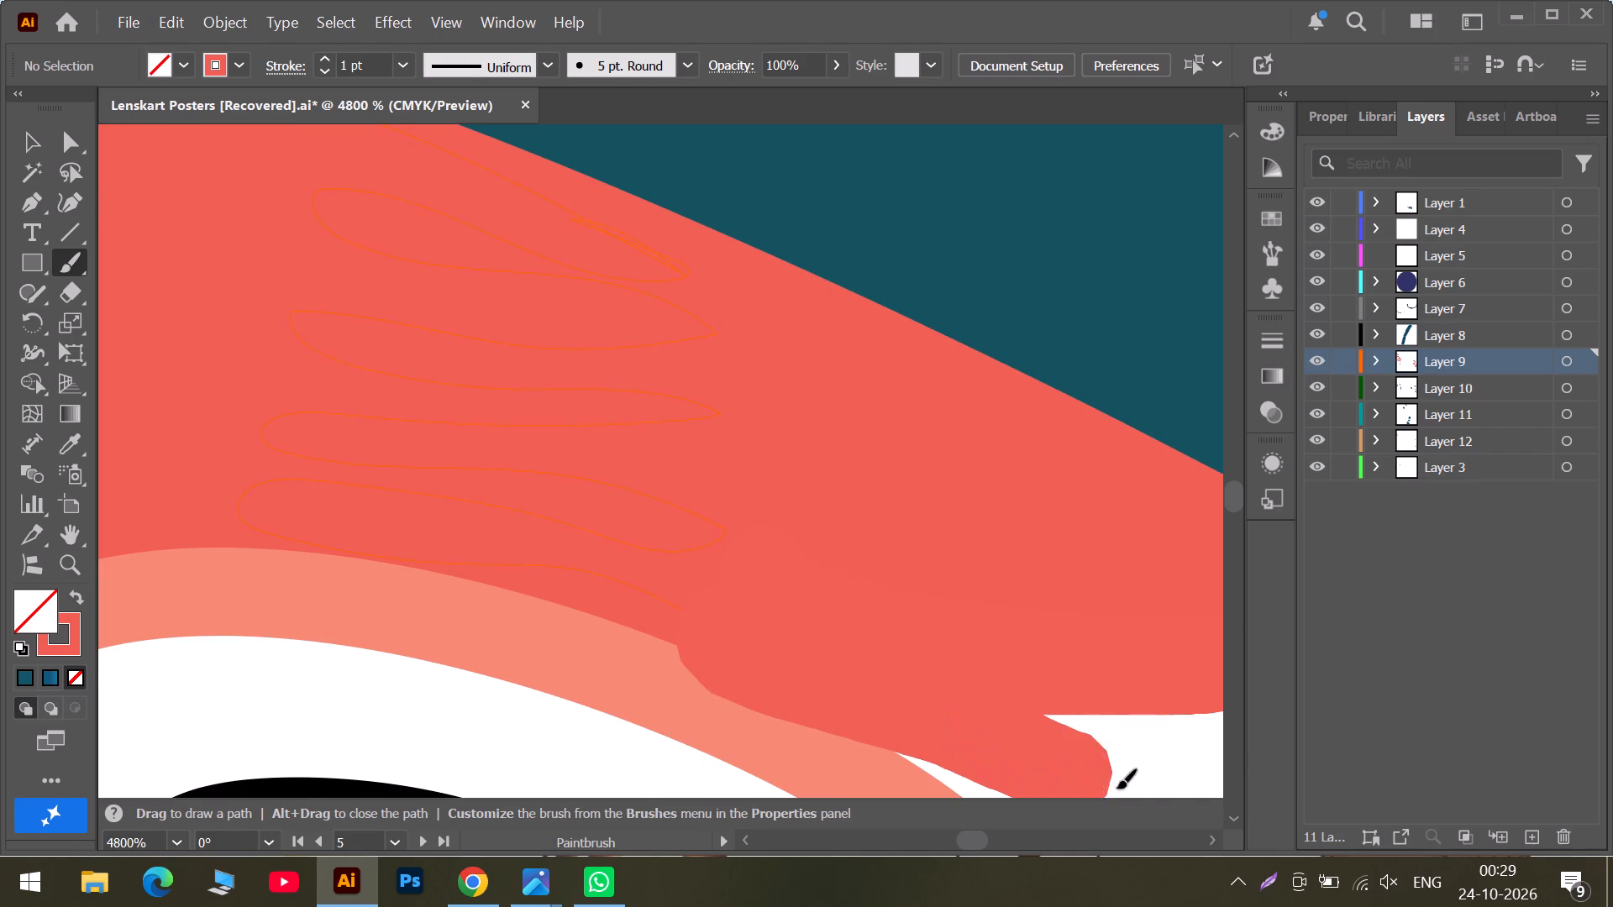
drag(1116, 787, 1012, 777)
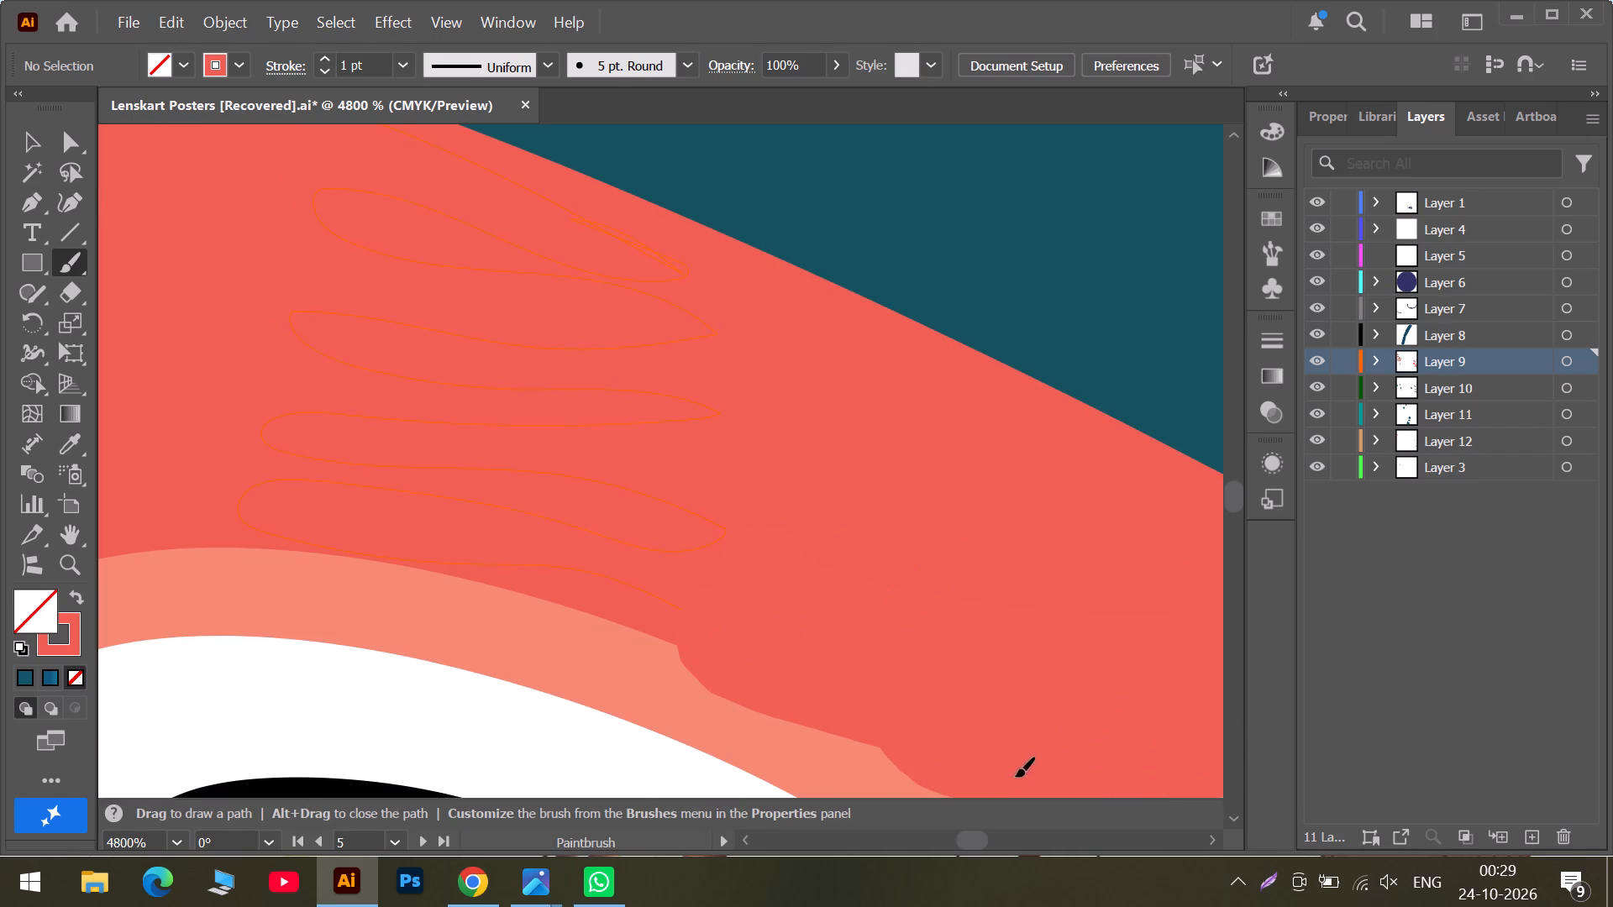
Paint coral down the outer curve of the last pair's salmon outline, covering the white beside its upper sucker.
scroll(999, 700, down, 4)
drag(1007, 452, 1192, 658)
drag(1069, 460, 1073, 485)
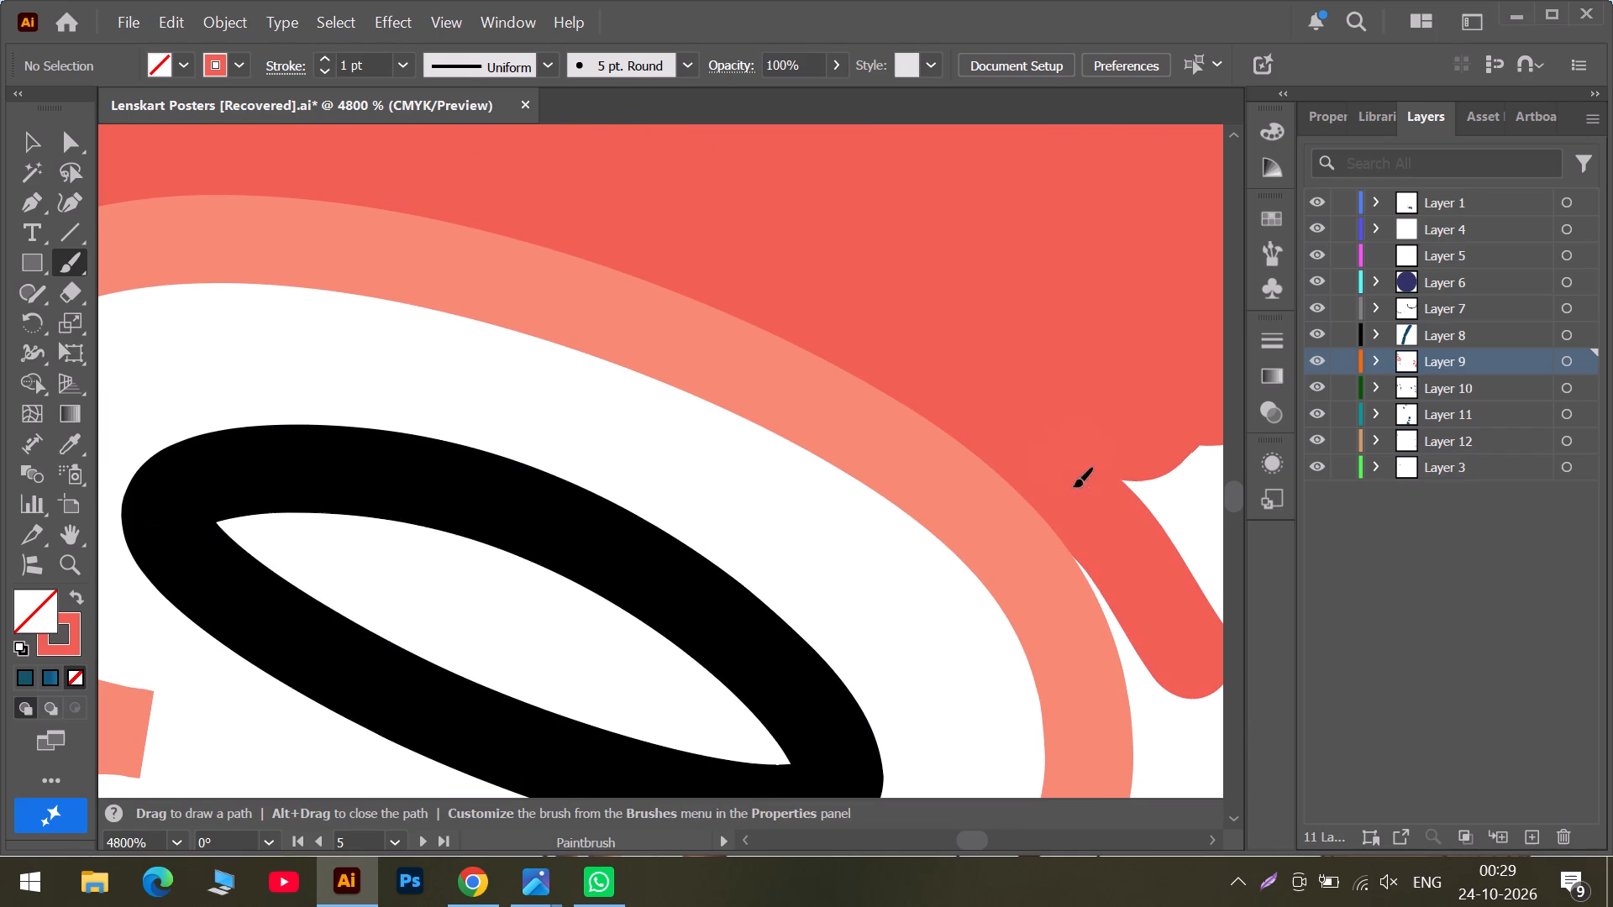
drag(1073, 485, 1190, 735)
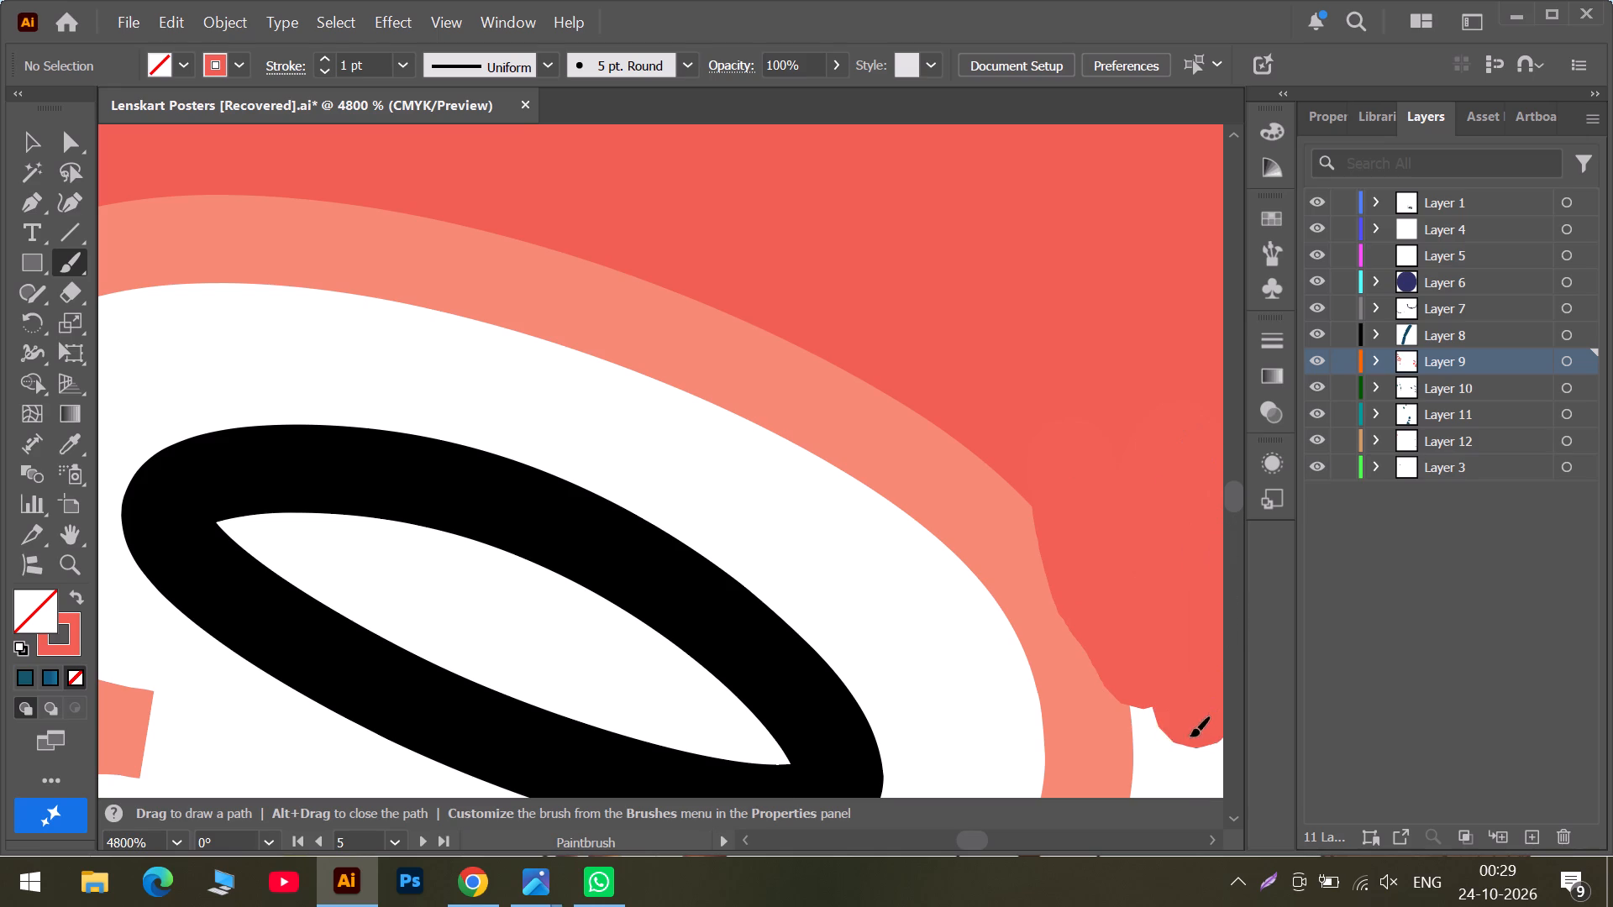
drag(1190, 735, 1220, 794)
Fill the white gap between the last pair's lower salmon outline and the light teal band with coral.
scroll(1183, 713, down, 5)
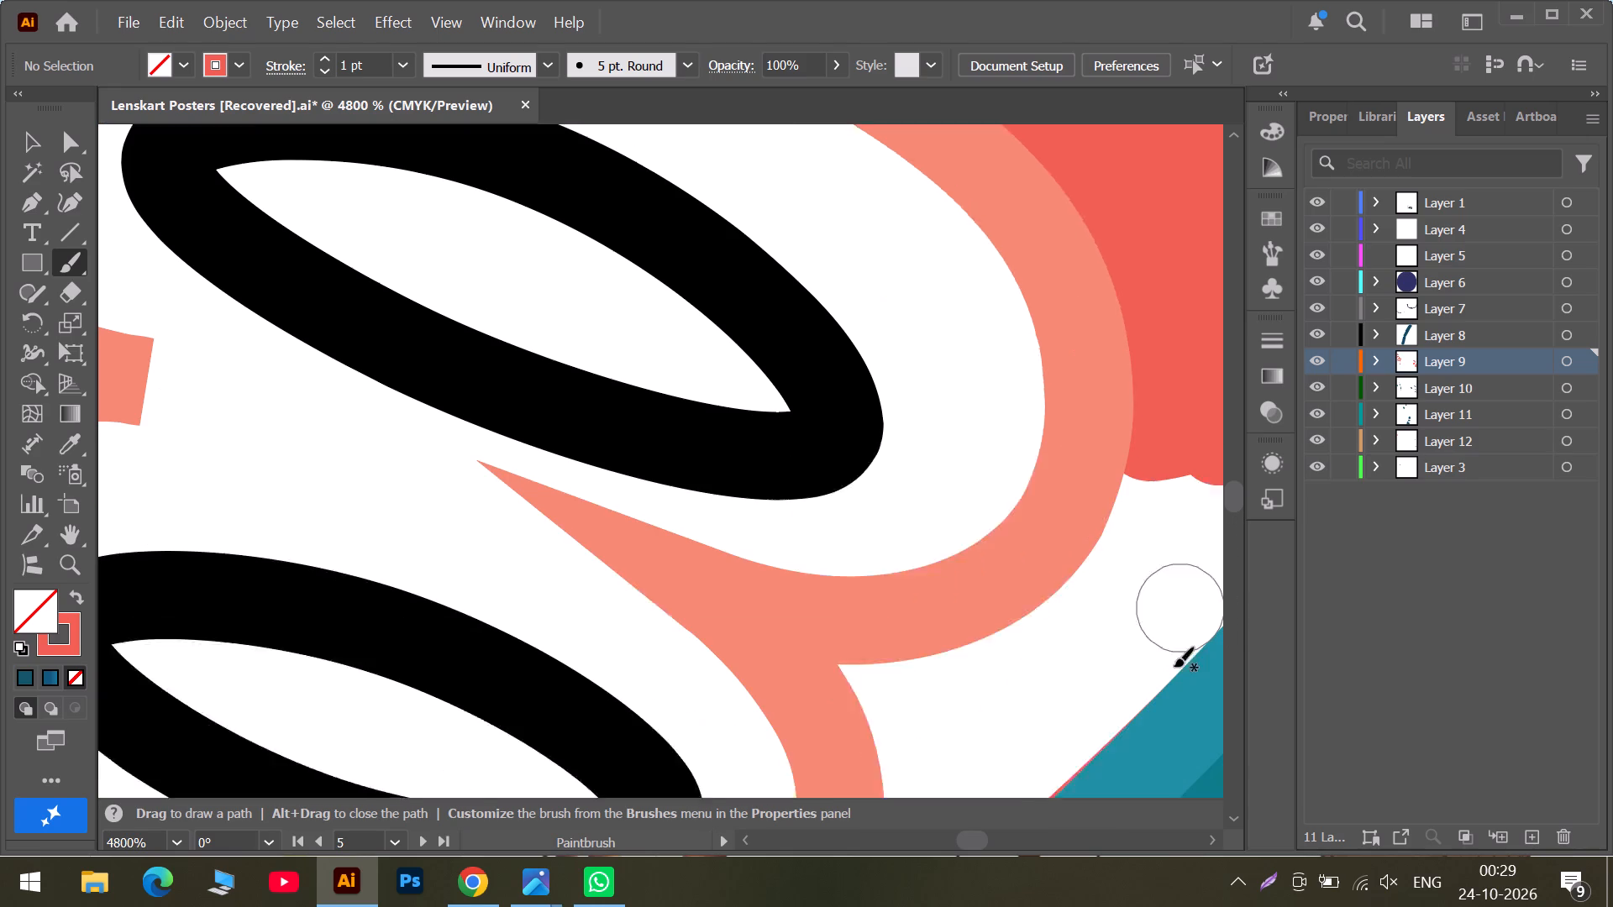
scroll(1174, 667, down, 1)
drag(1150, 319, 1081, 389)
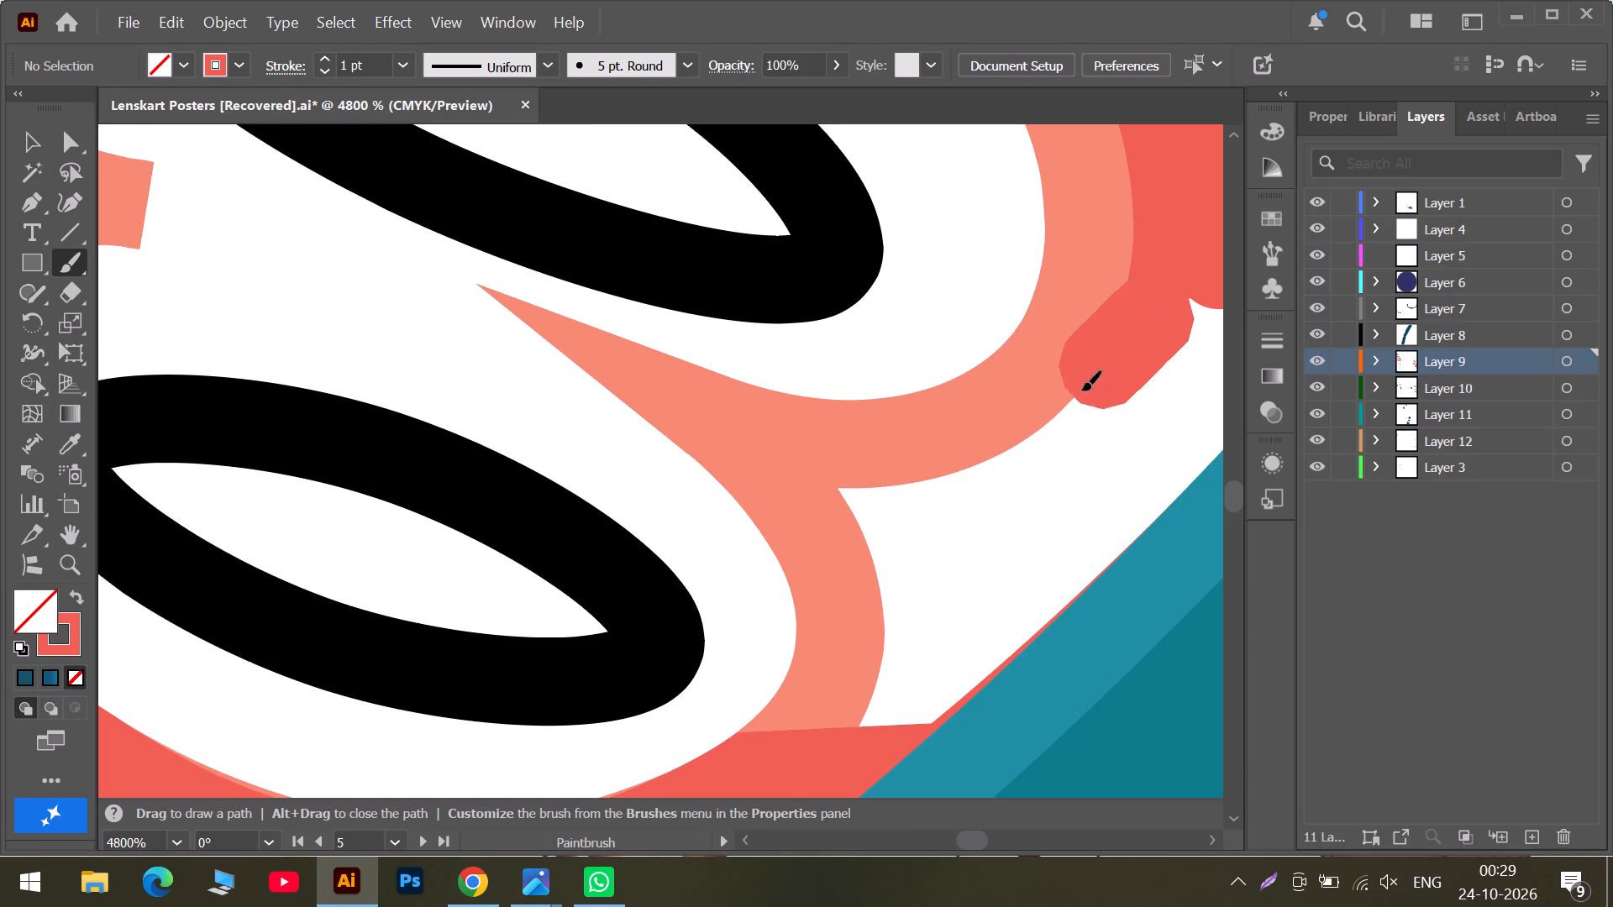
drag(1081, 389, 973, 595)
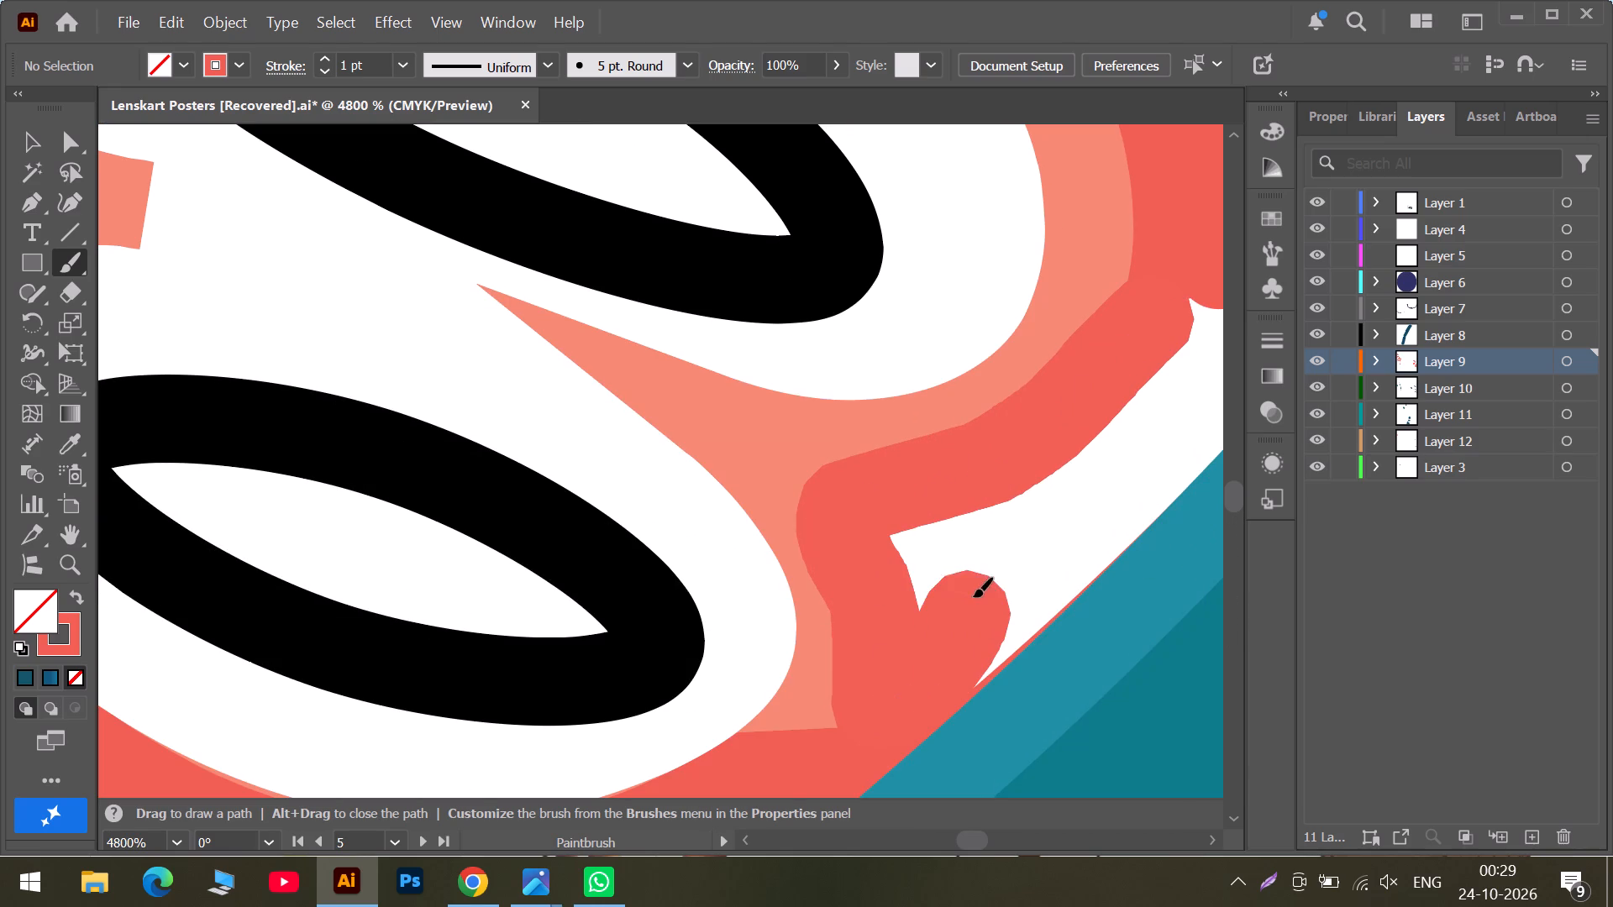
drag(973, 595, 1190, 406)
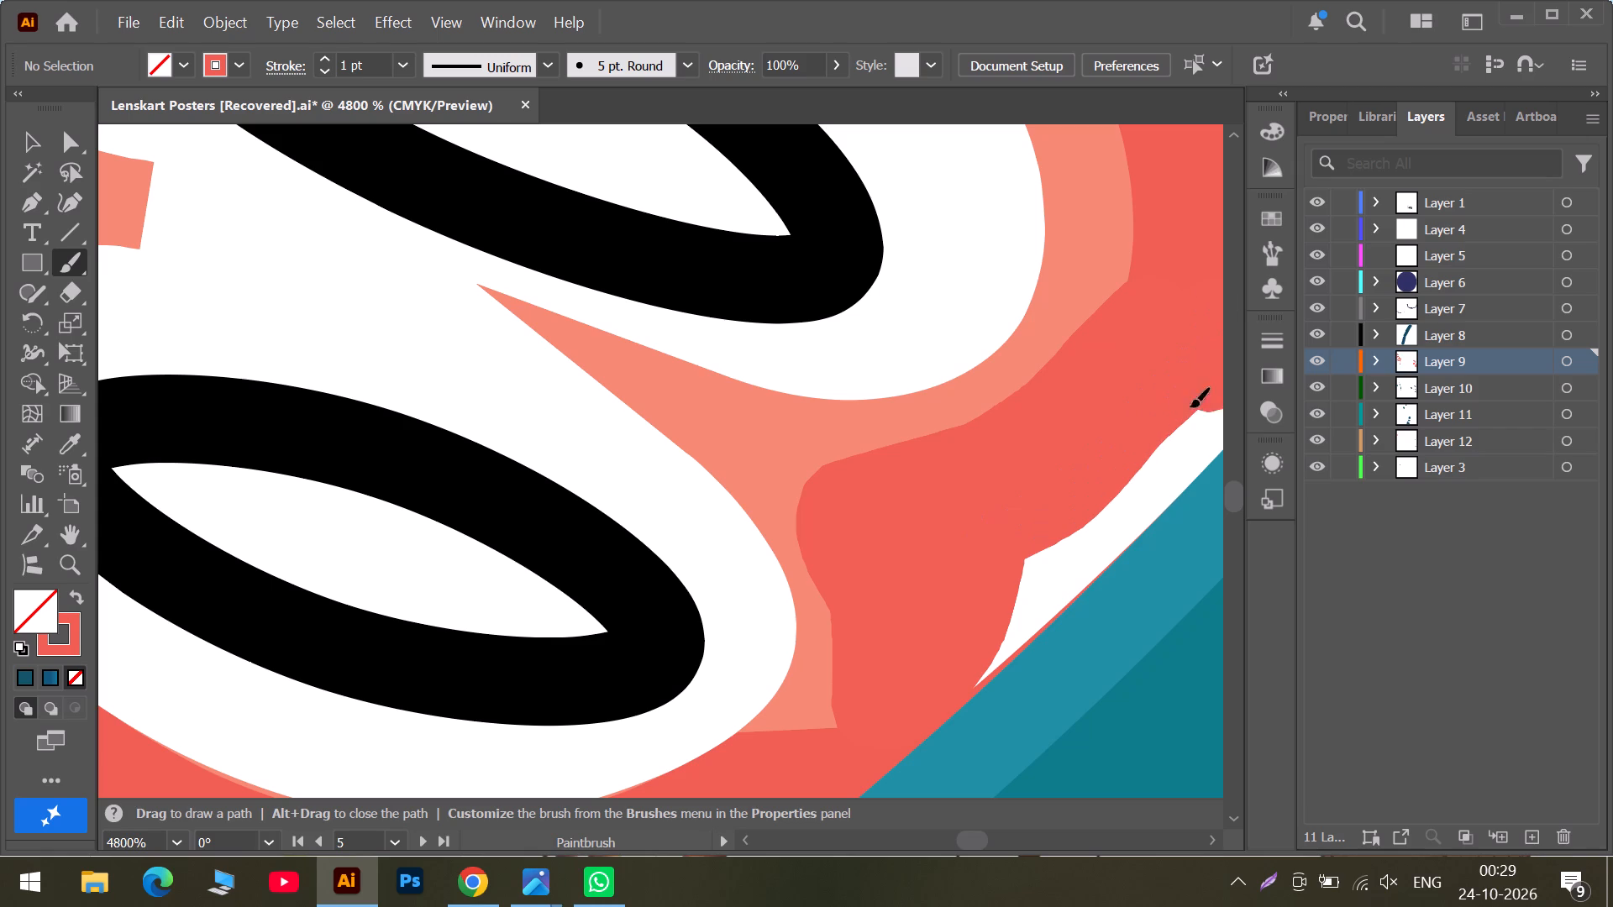
drag(1190, 406, 990, 647)
drag(977, 669, 975, 670)
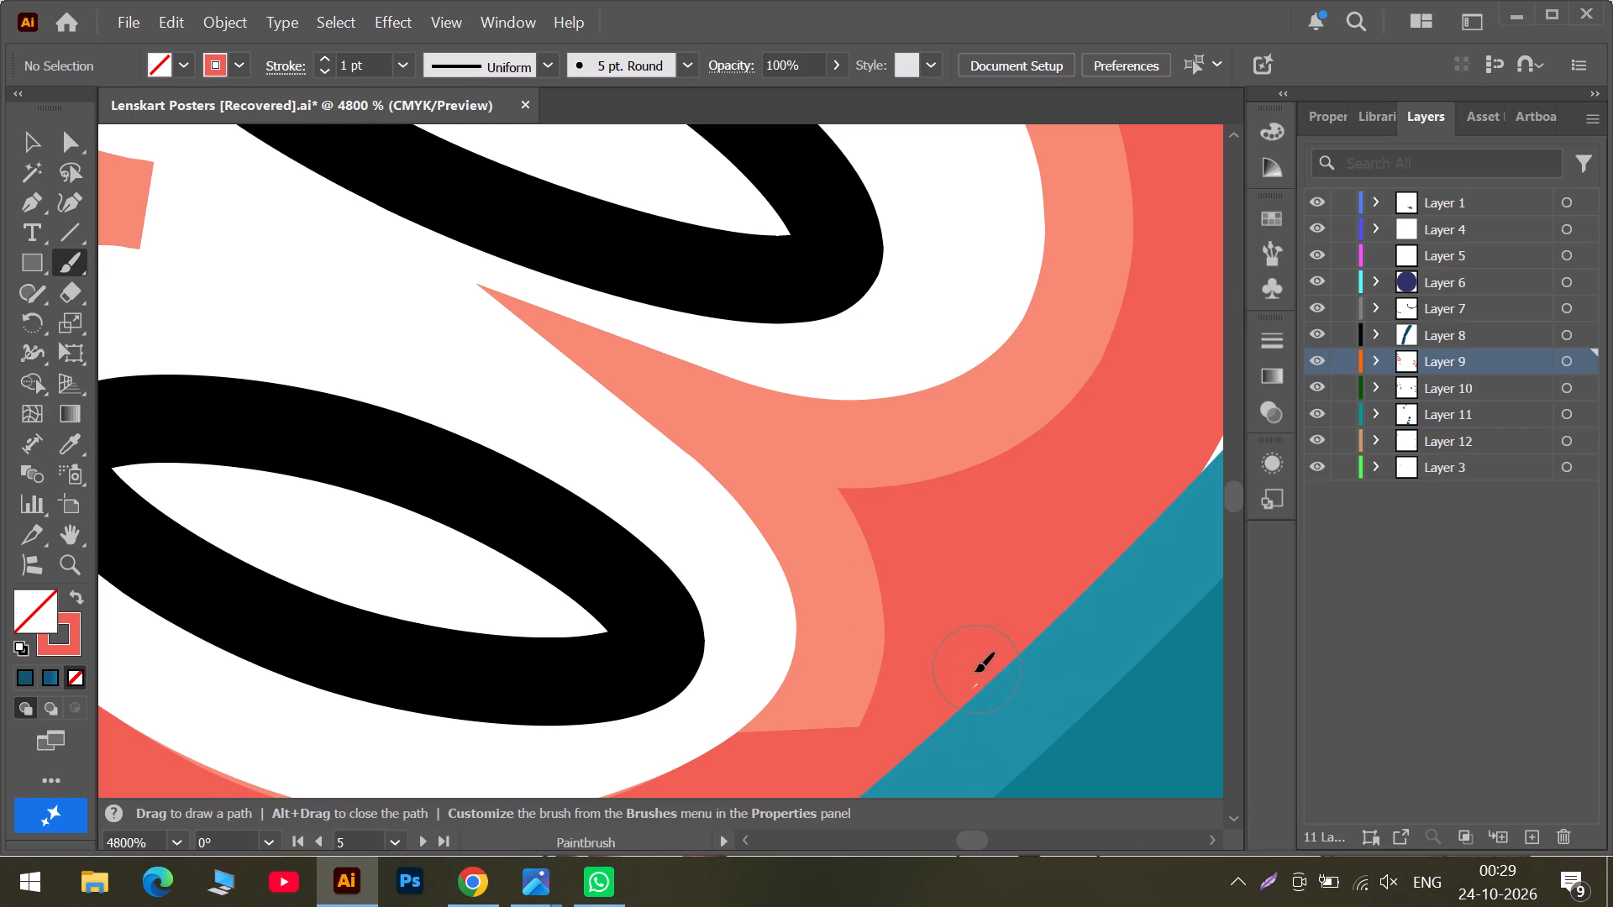
drag(975, 670, 959, 693)
click(1033, 845)
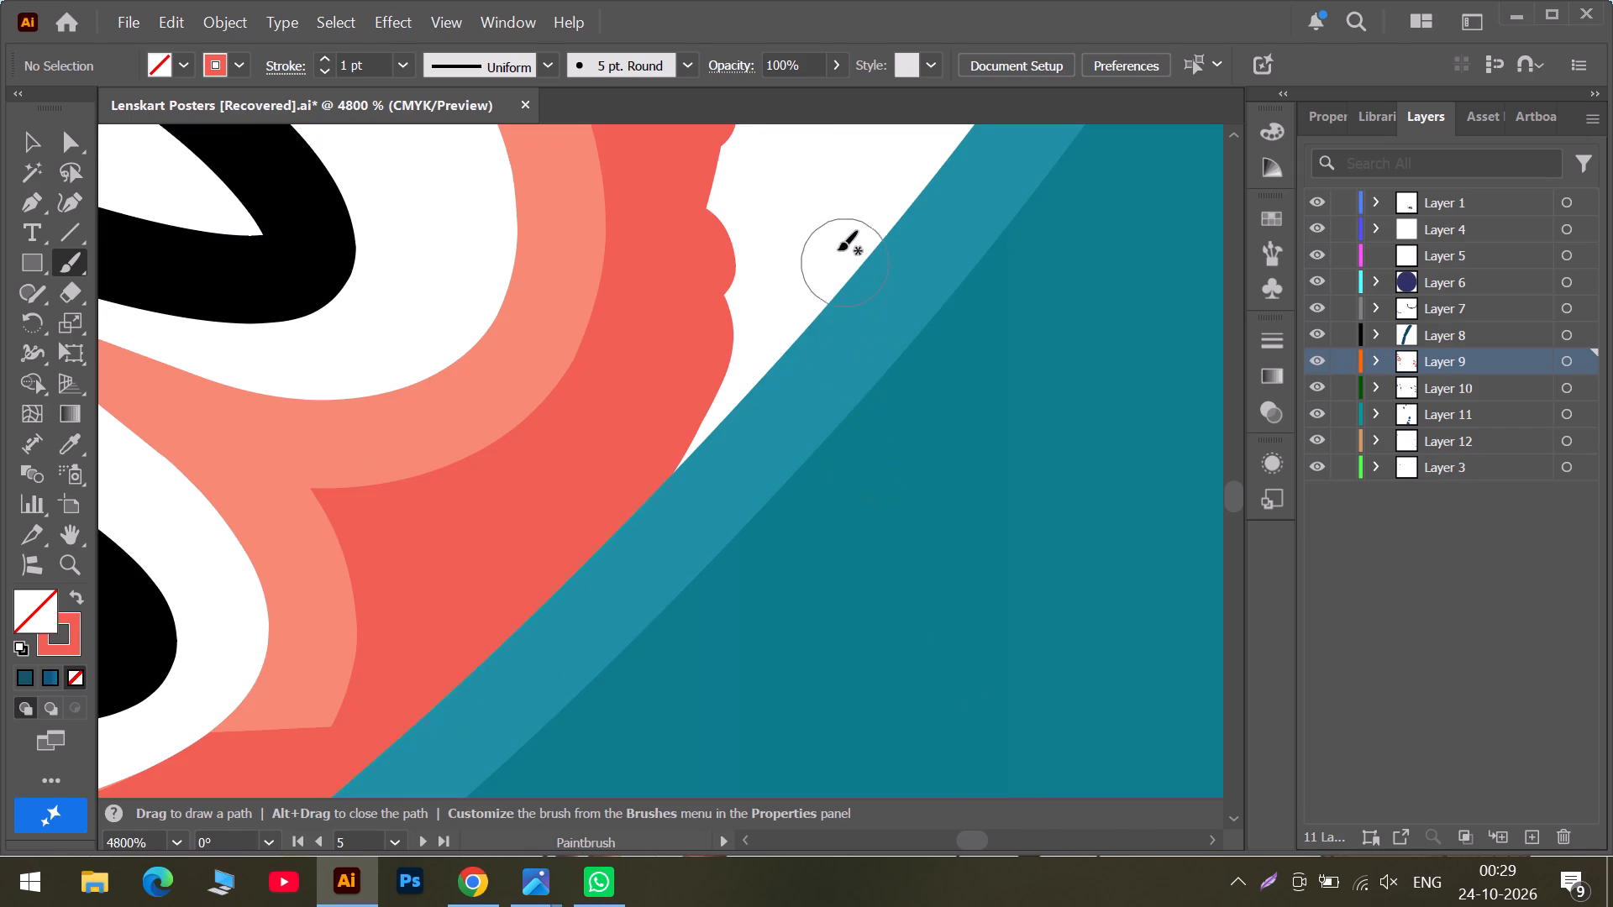
drag(808, 277, 652, 425)
drag(801, 233, 670, 390)
drag(676, 394, 650, 459)
Paint coral along the dark teal edge beyond the last pair, into the corner where it meets the light teal band.
scroll(854, 299, up, 4)
scroll(812, 244, up, 4)
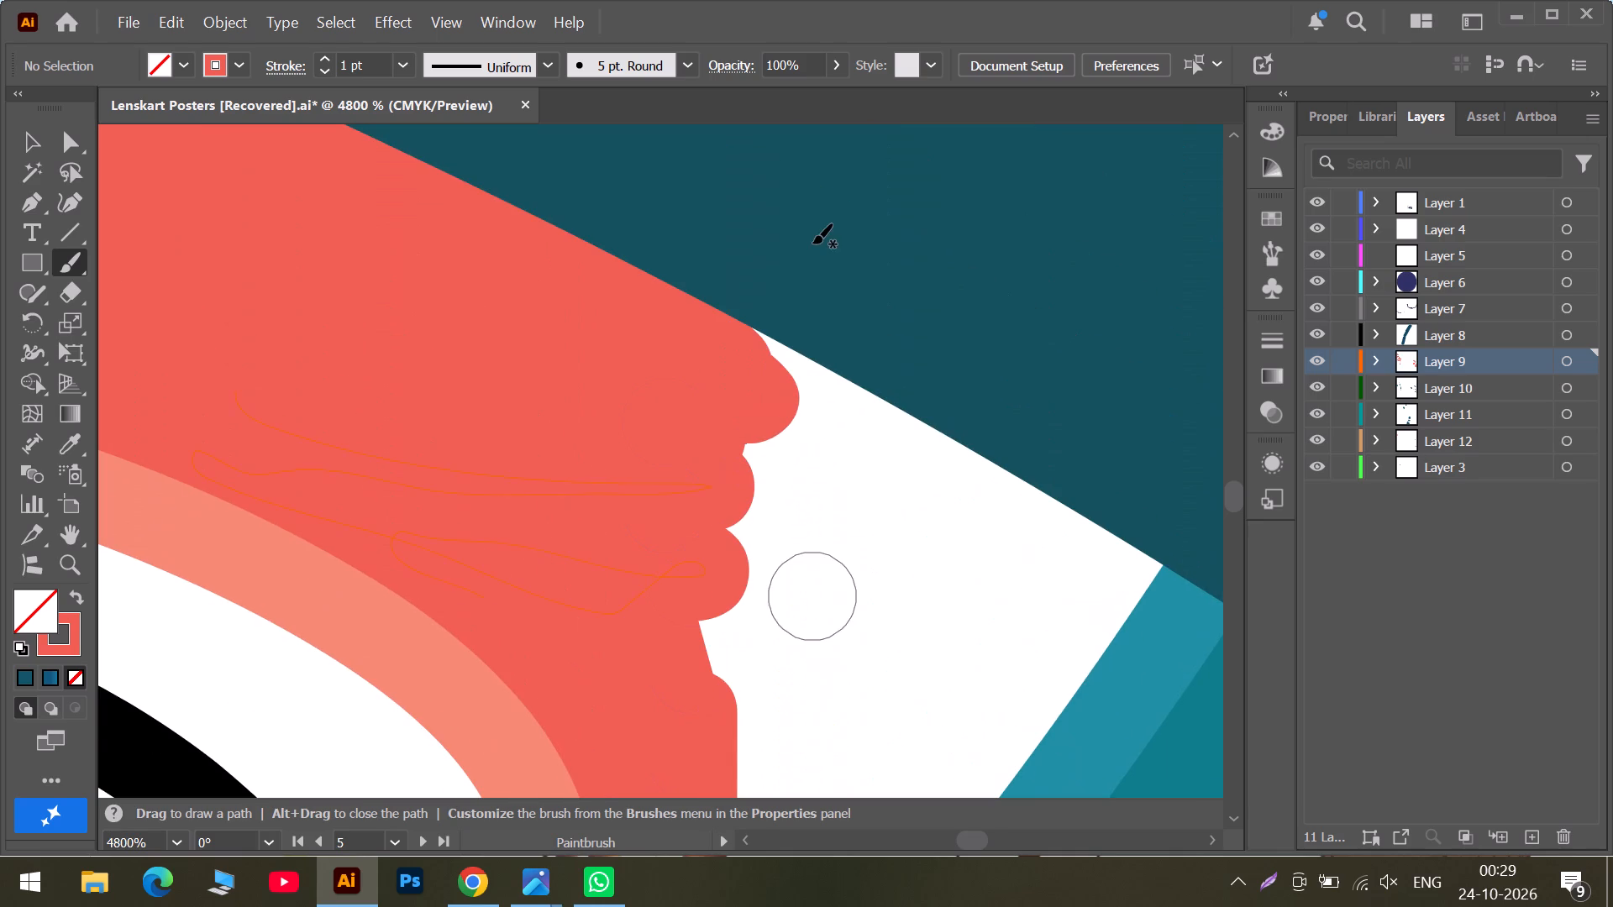
drag(775, 330, 707, 689)
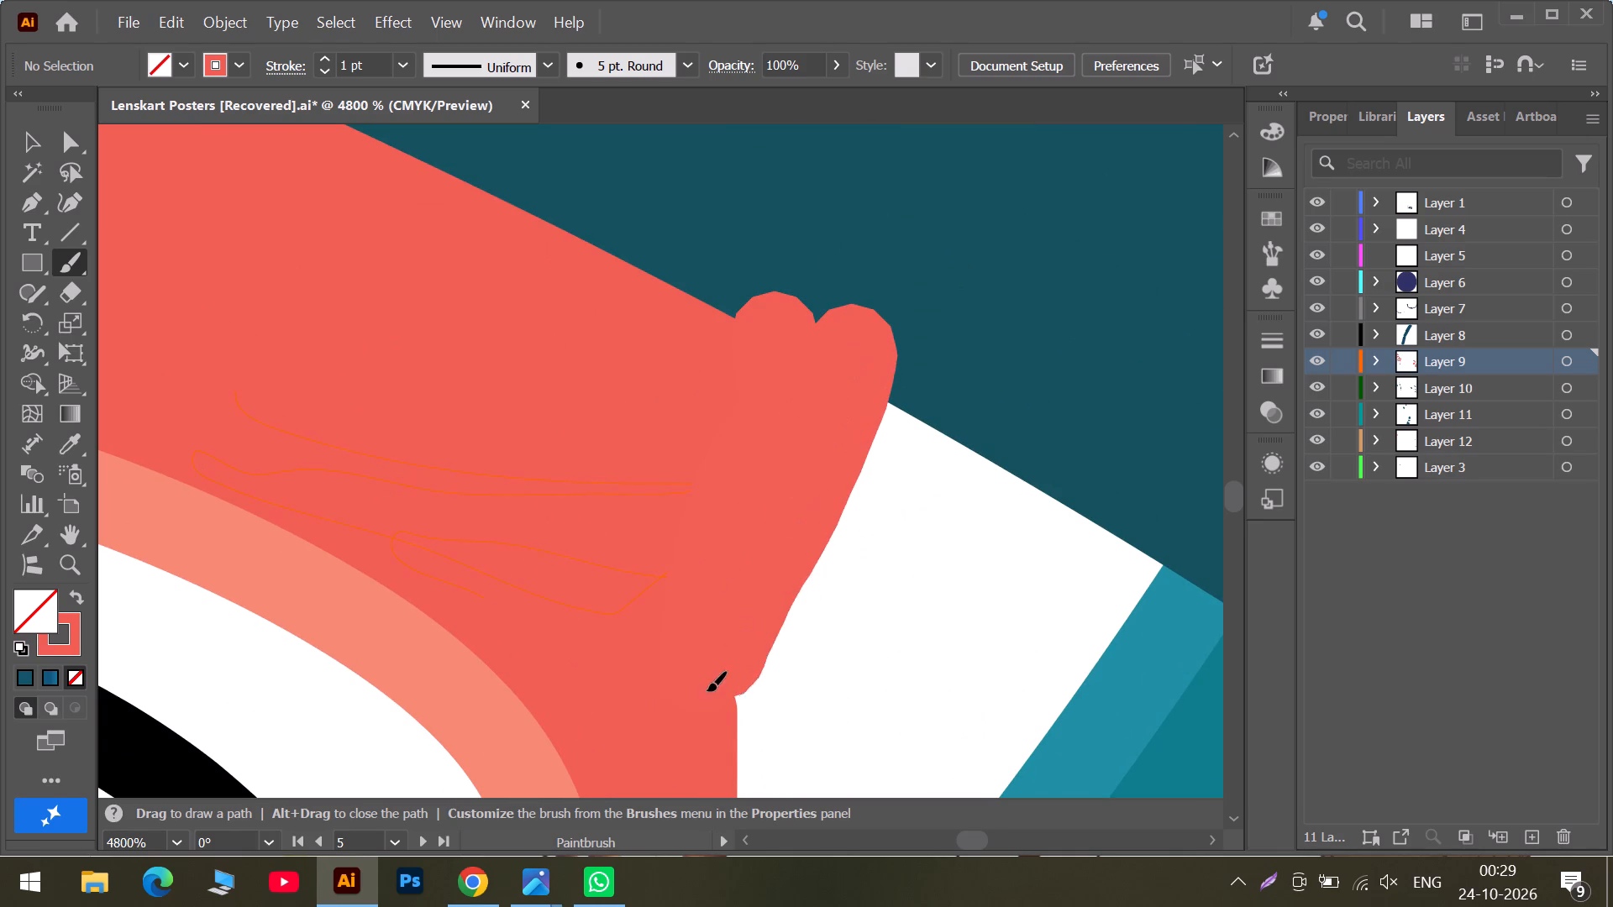
drag(707, 689, 914, 528)
scroll(927, 486, down, 1)
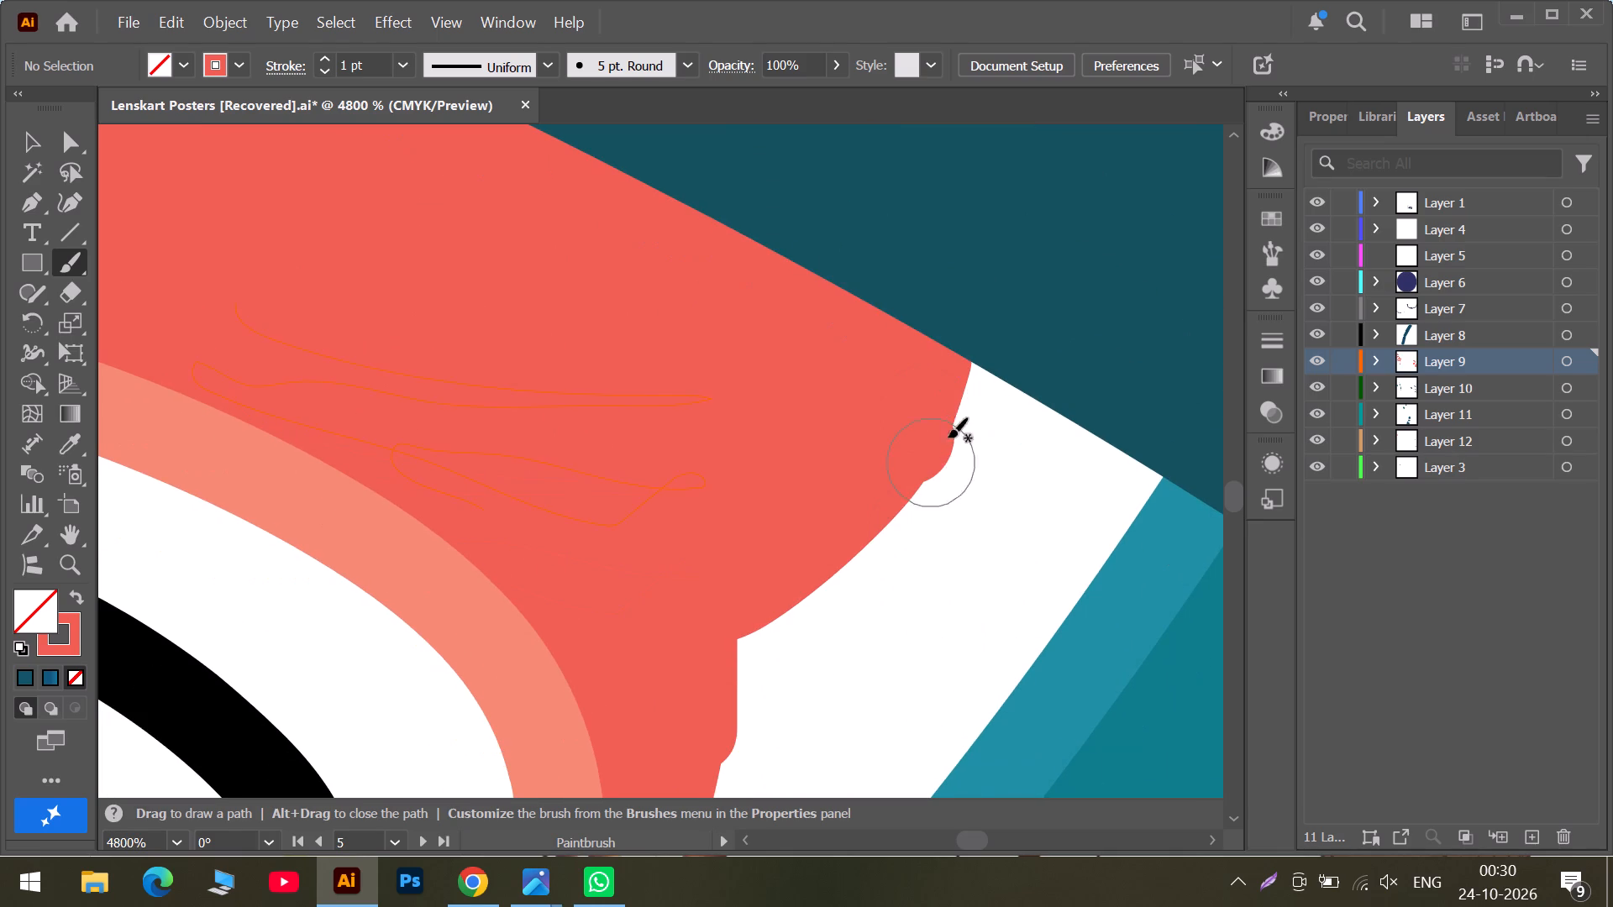
drag(975, 401, 1102, 485)
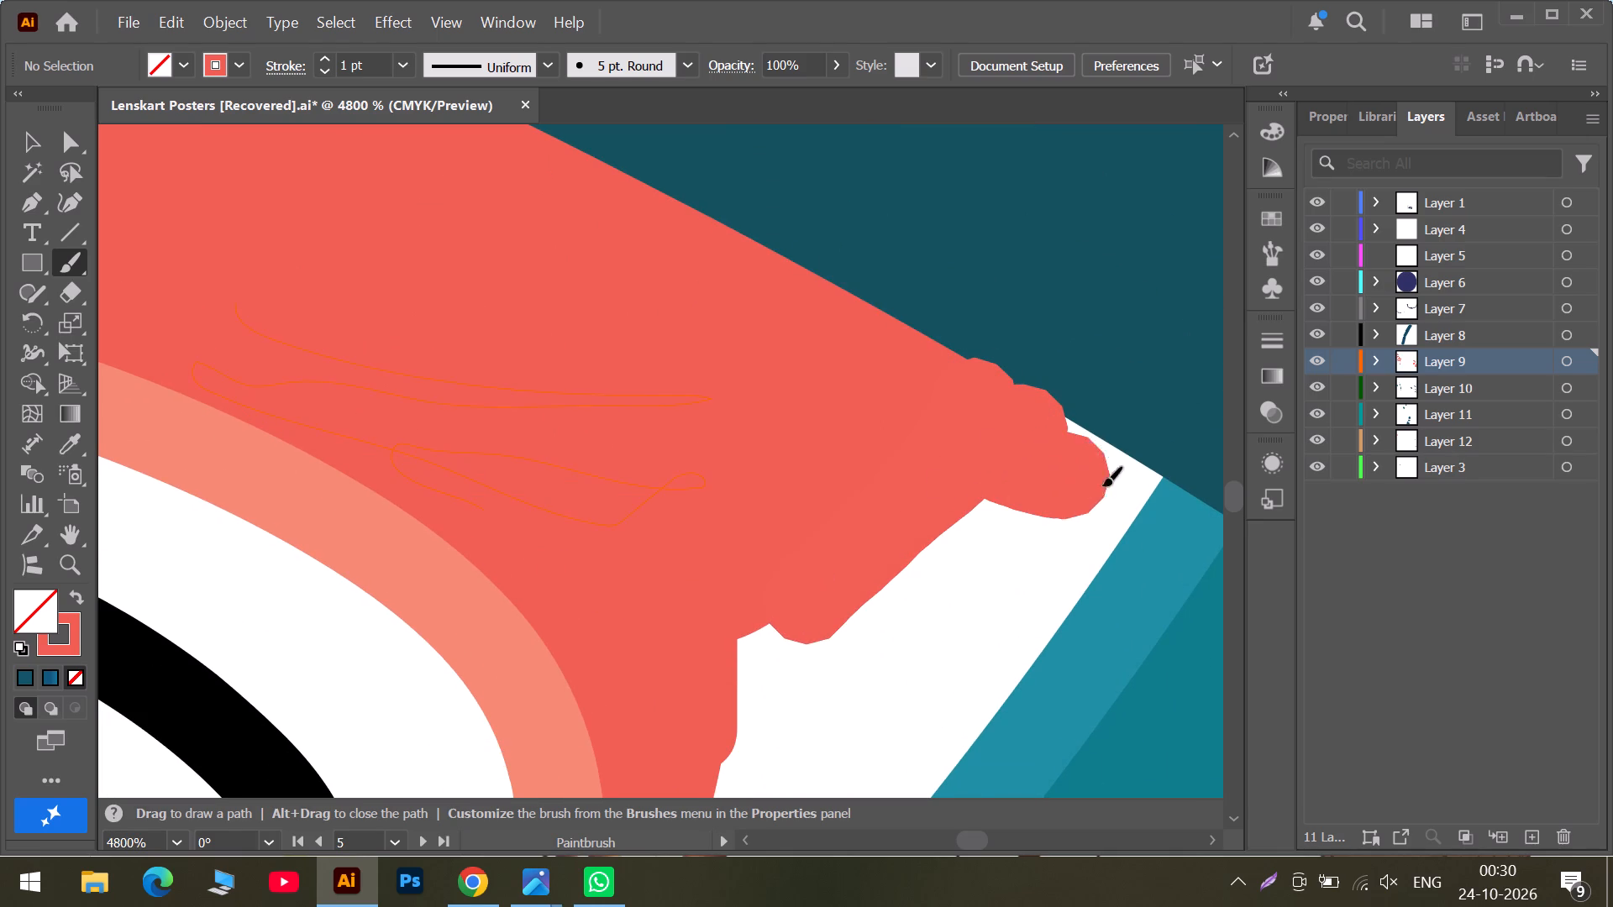
drag(1102, 485, 1103, 540)
Cover the remaining white pocket beside the light teal band, below that corner, with coral.
scroll(1090, 480, down, 2)
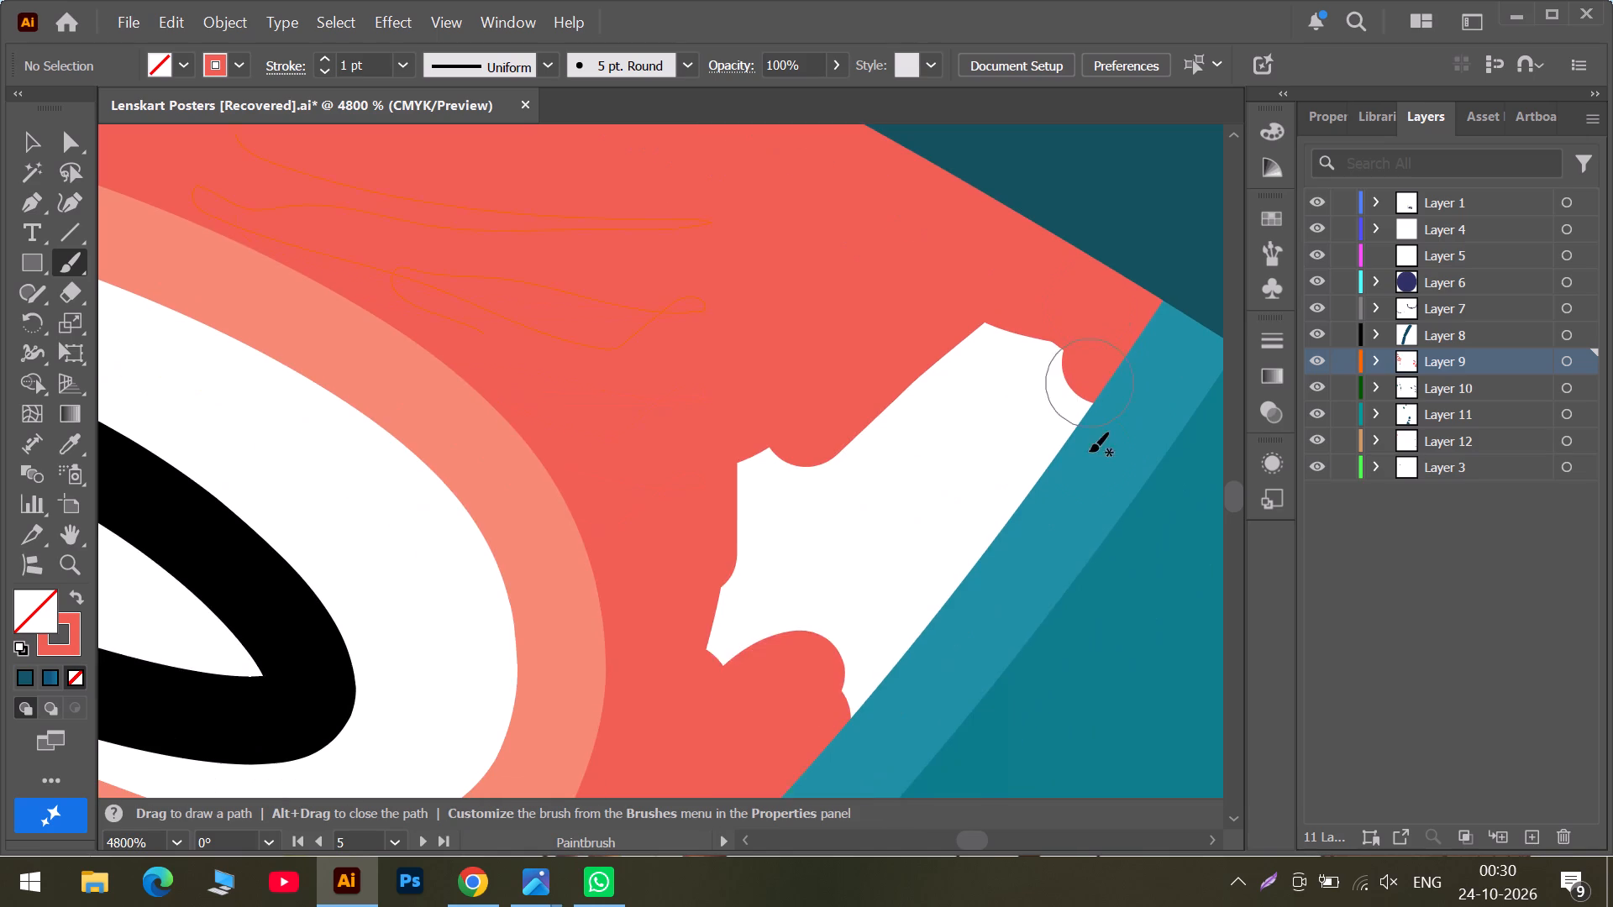
drag(1098, 372, 836, 674)
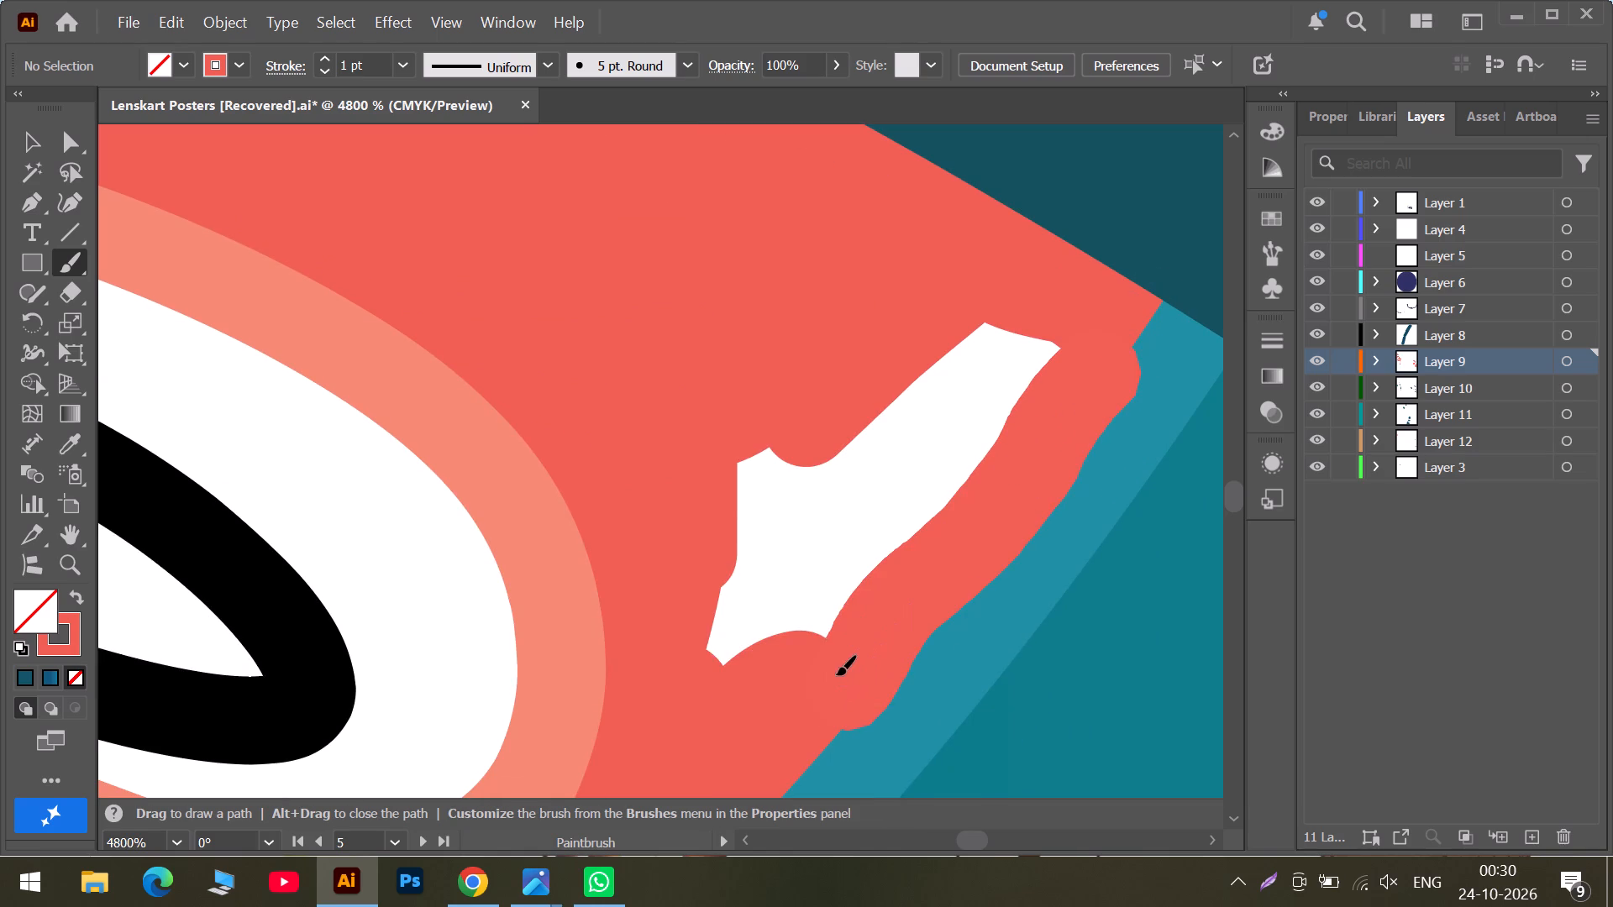
drag(836, 674, 795, 533)
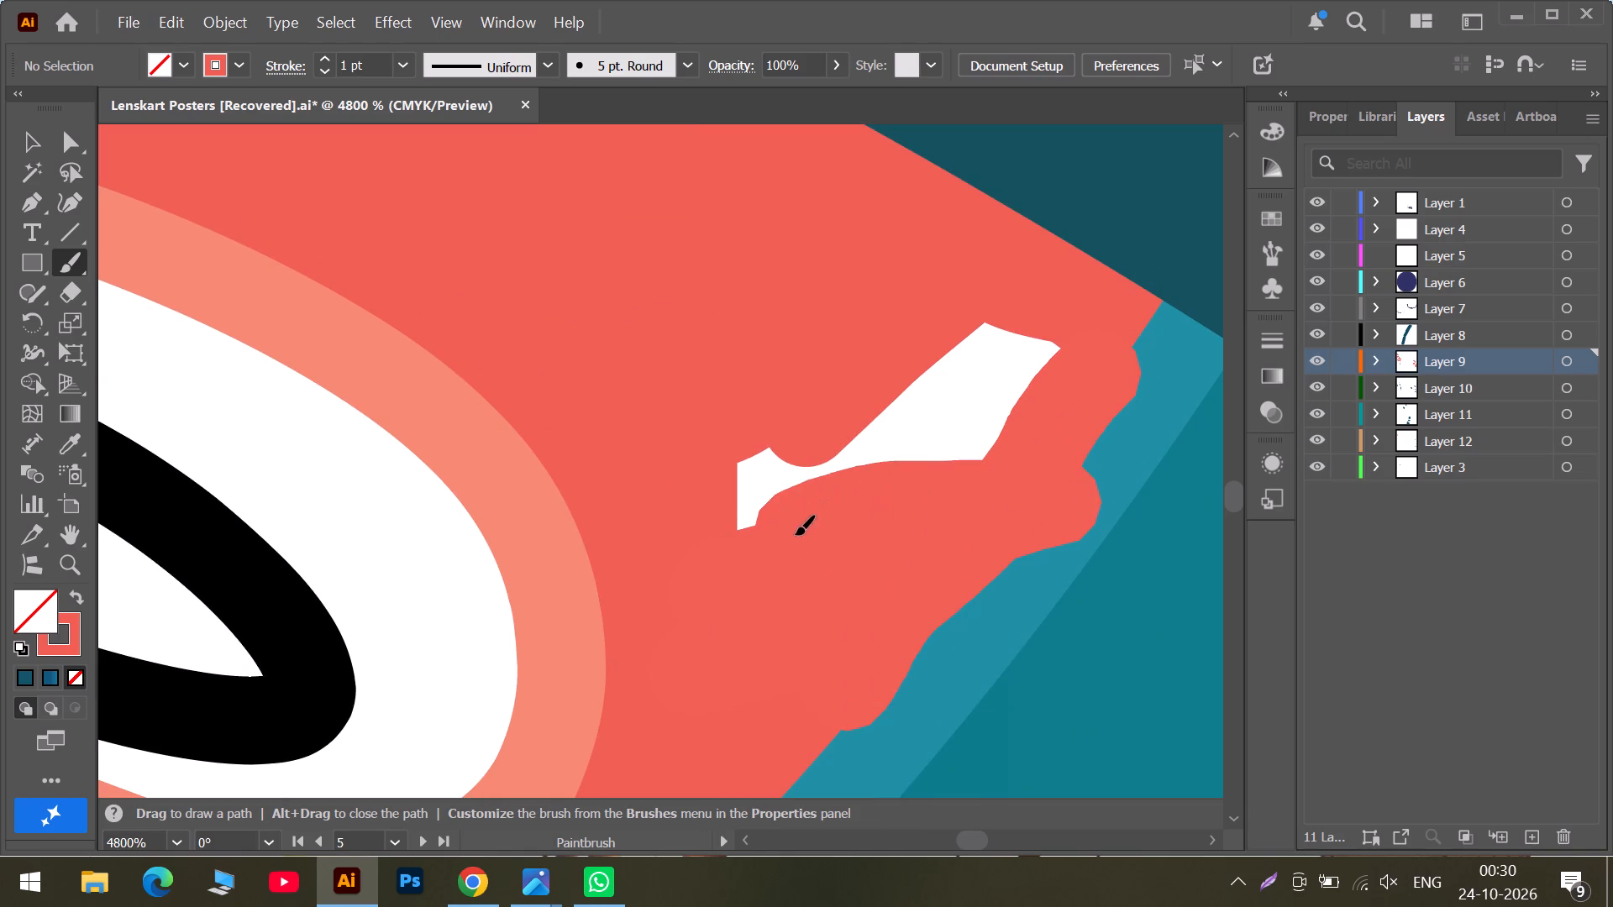
drag(795, 533, 762, 449)
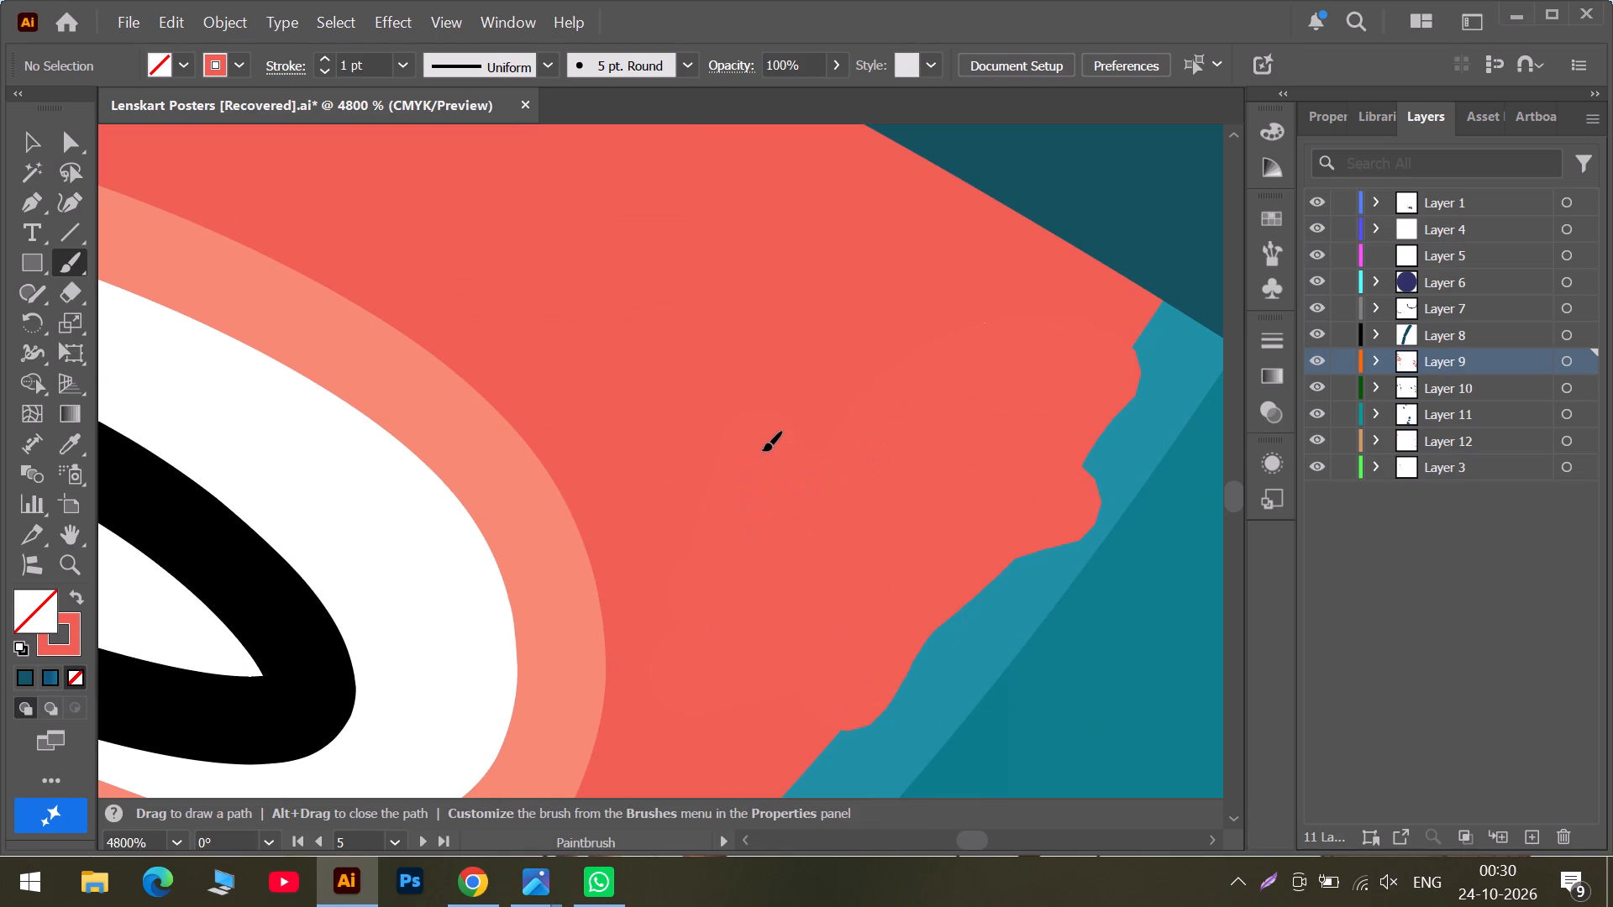
drag(762, 449, 764, 448)
Review the coral fill around the suckers along the whole coiled tentacle.
scroll(788, 440, down, 5)
alt+scroll(769, 432, down, 3)
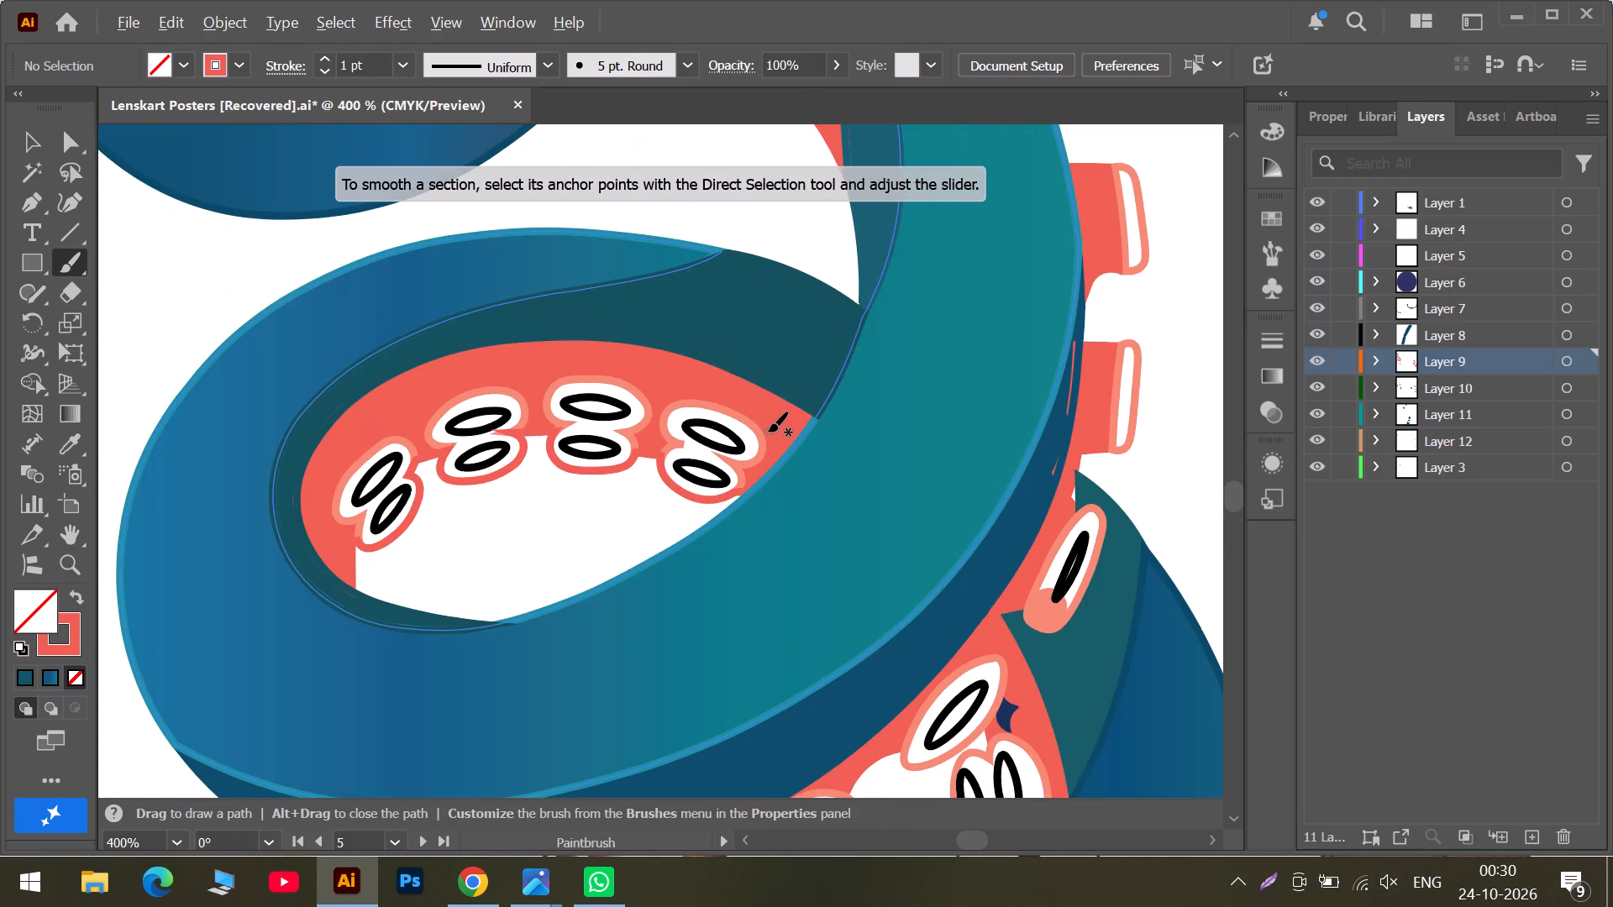
alt+scroll(768, 430, down, 4)
scroll(769, 472, down, 3)
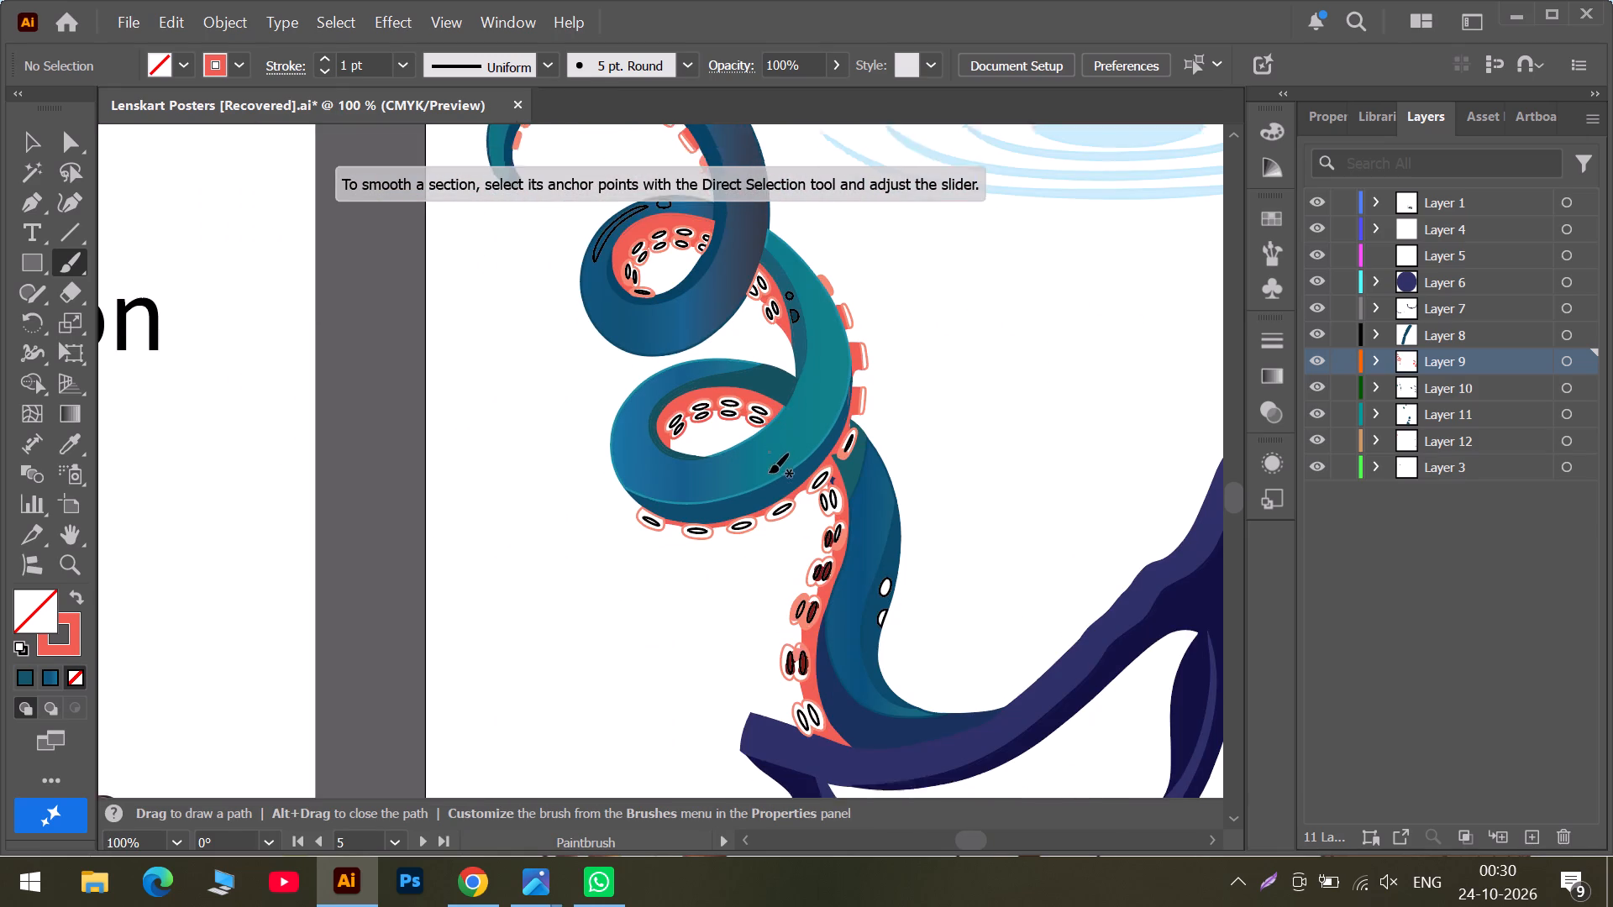
scroll(769, 473, down, 6)
scroll(713, 352, up, 4)
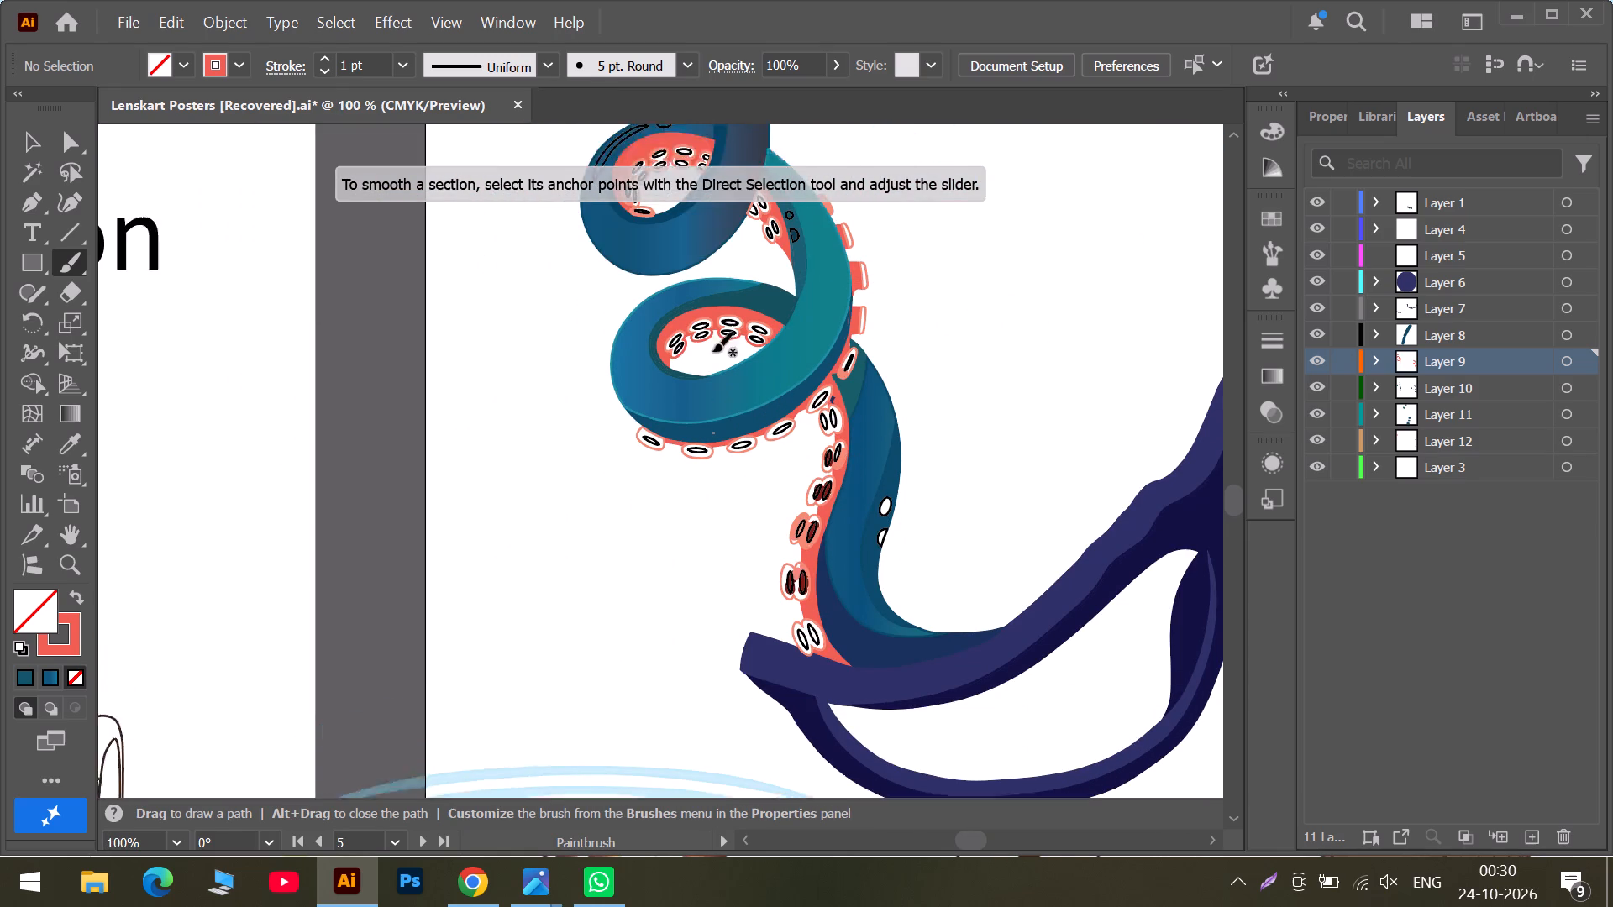
scroll(712, 352, up, 8)
scroll(795, 327, up, 6)
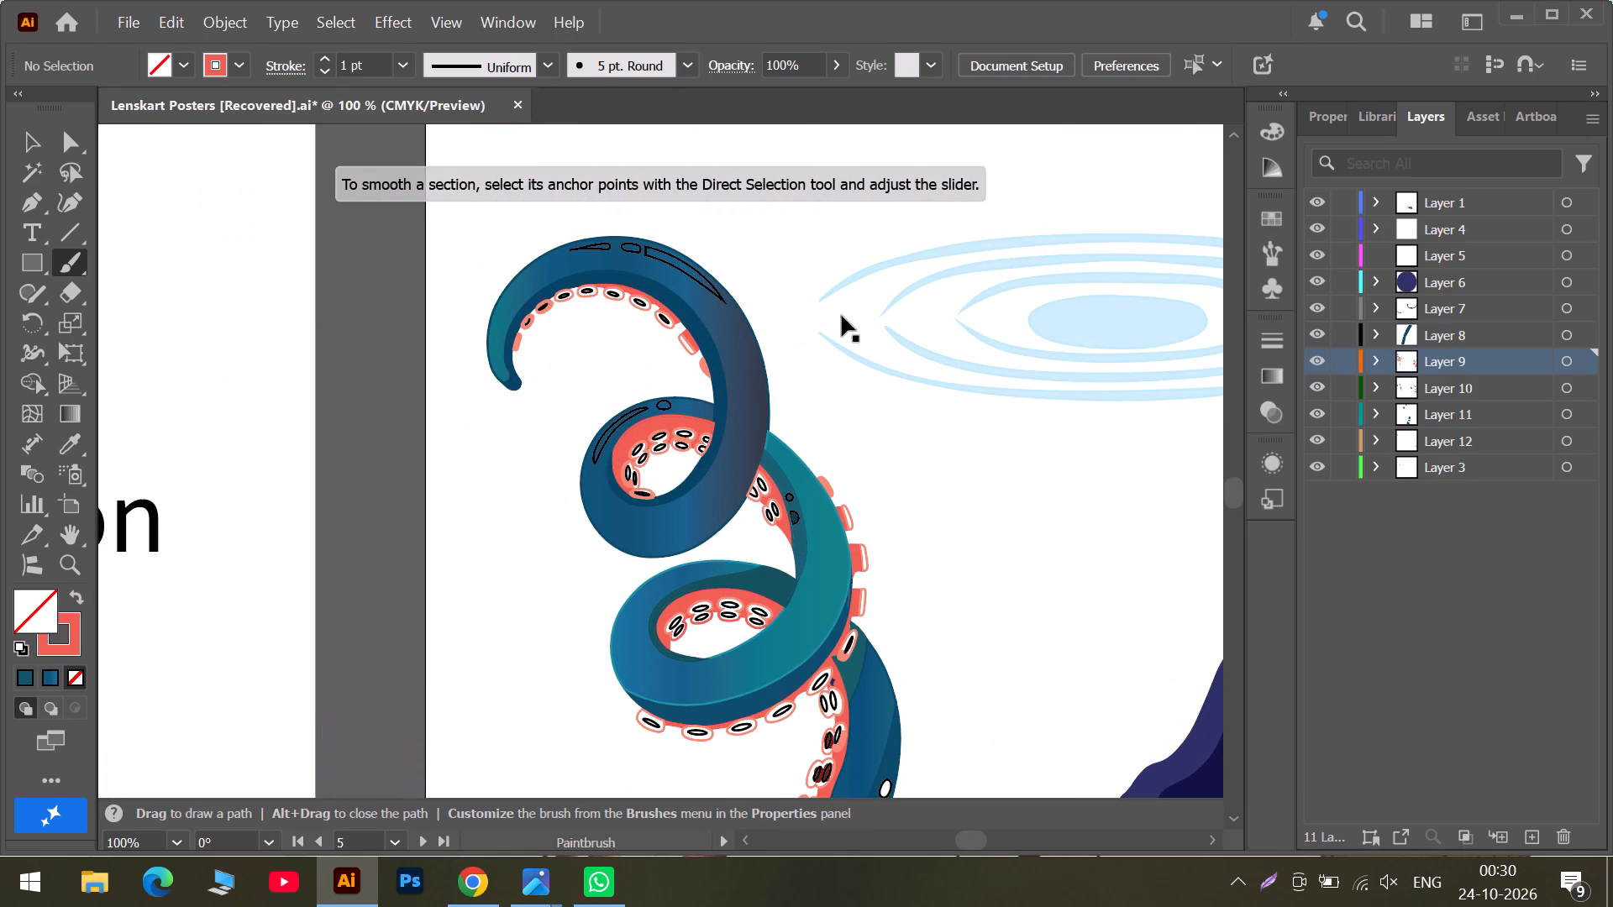
Save the Lenskart Posters document.
key(ctrl+s)
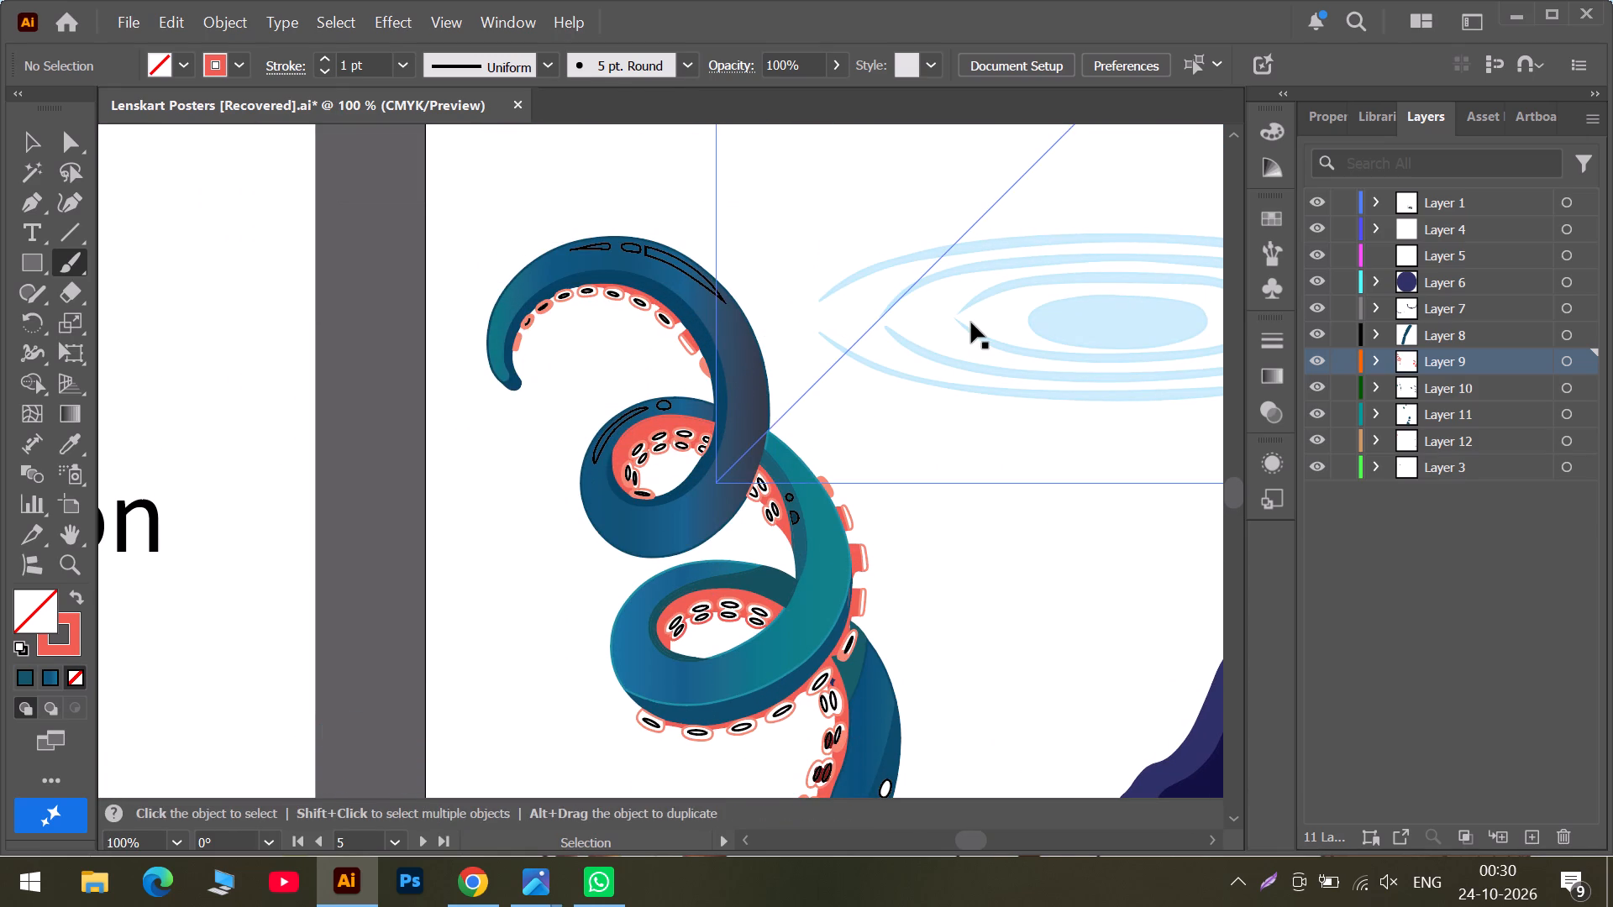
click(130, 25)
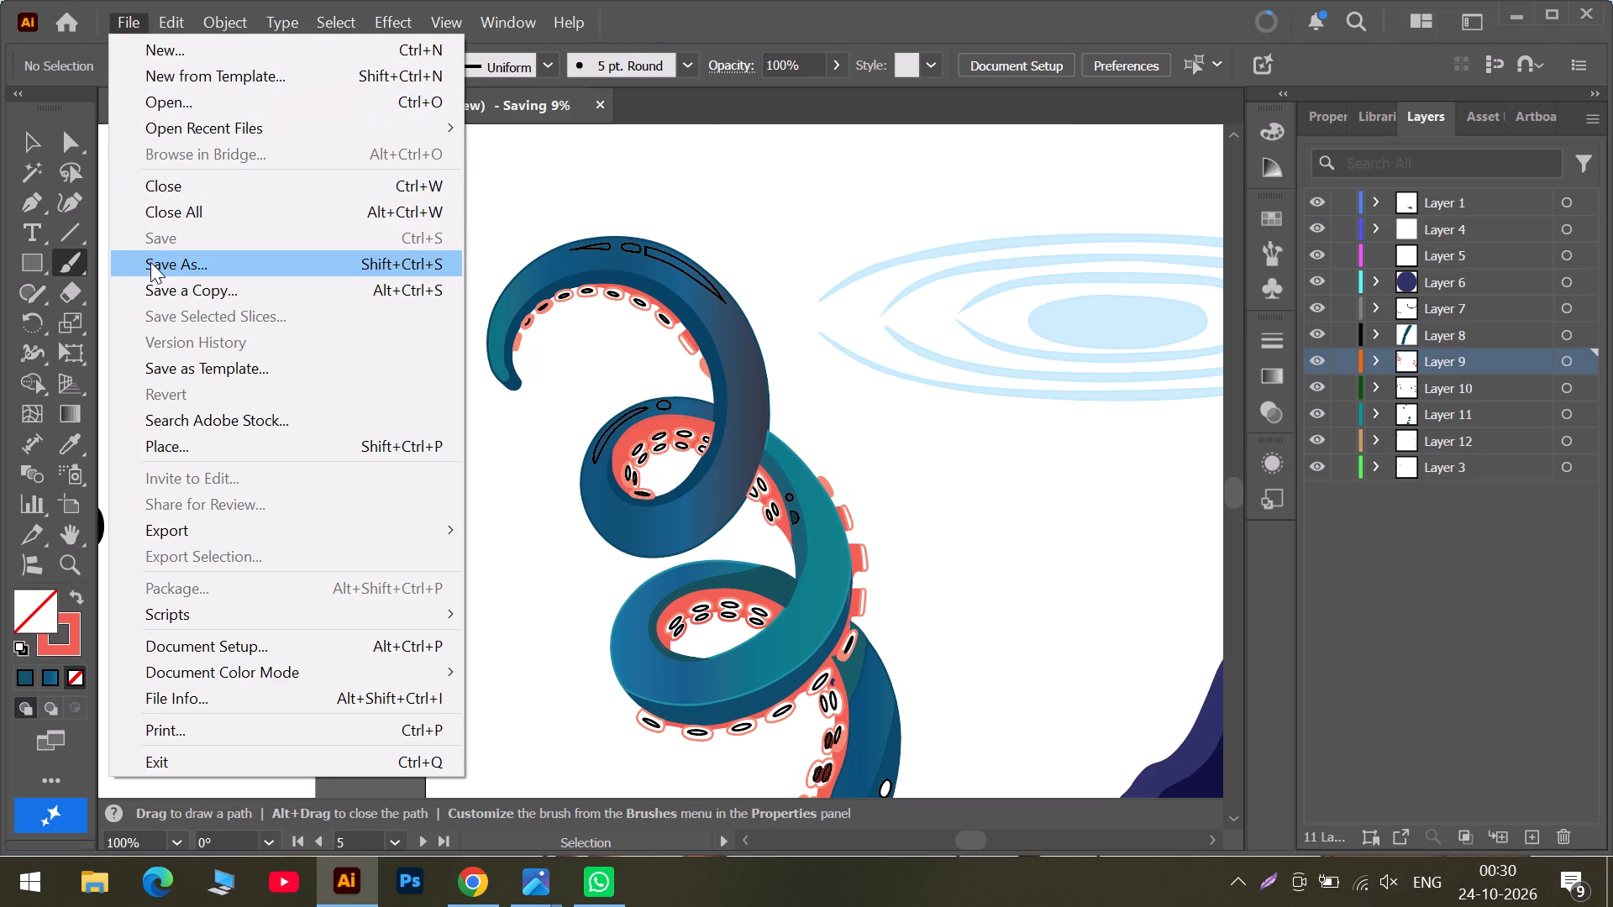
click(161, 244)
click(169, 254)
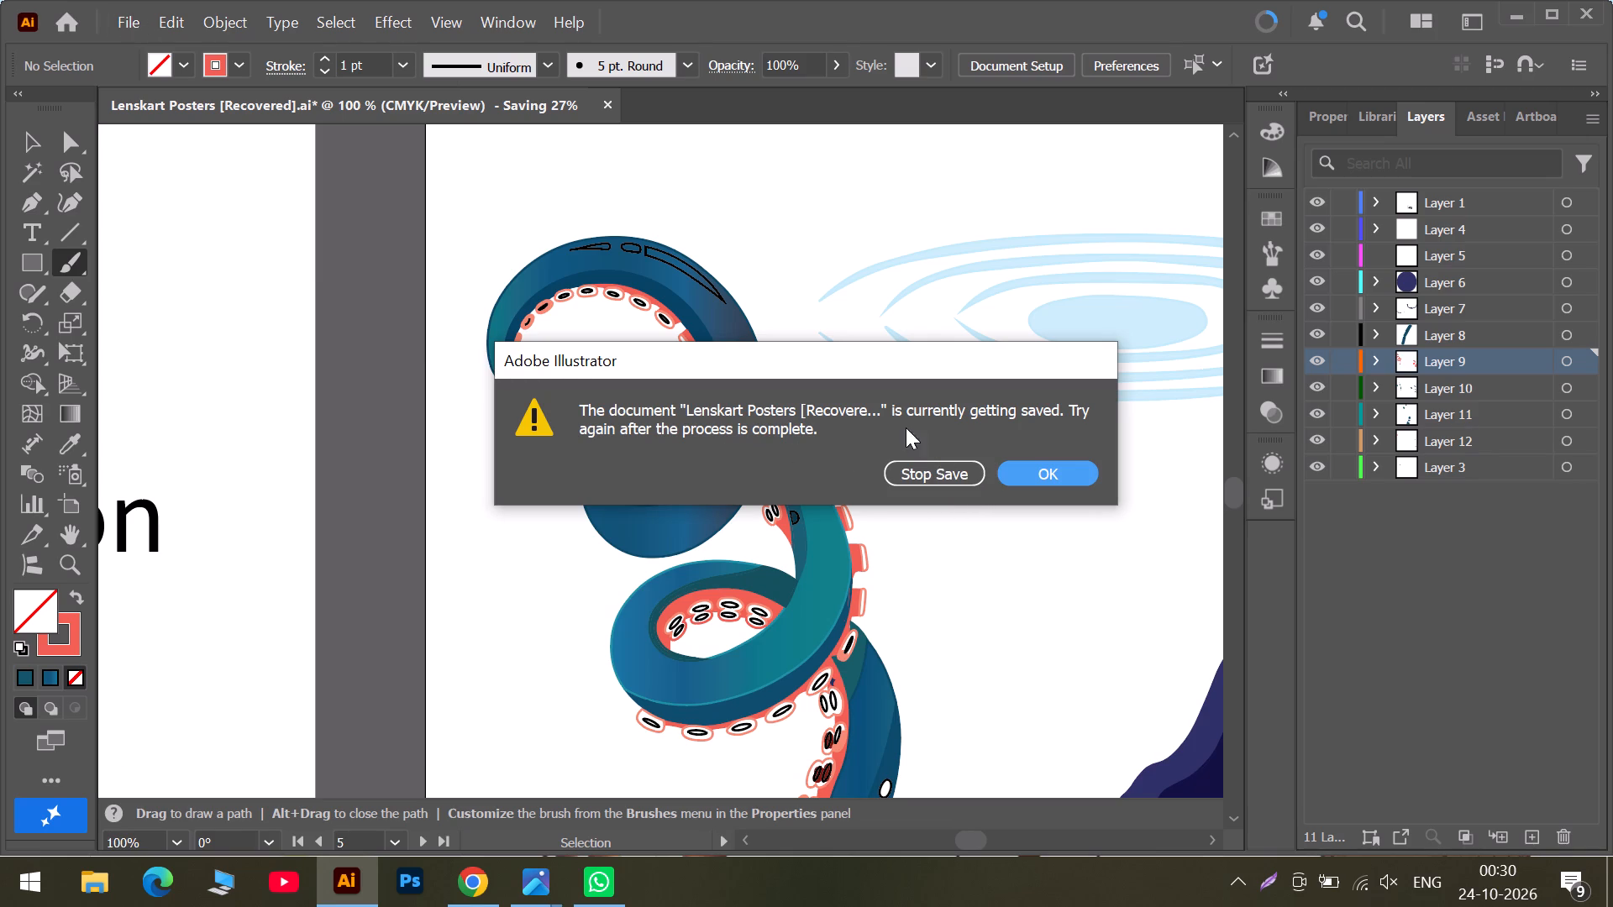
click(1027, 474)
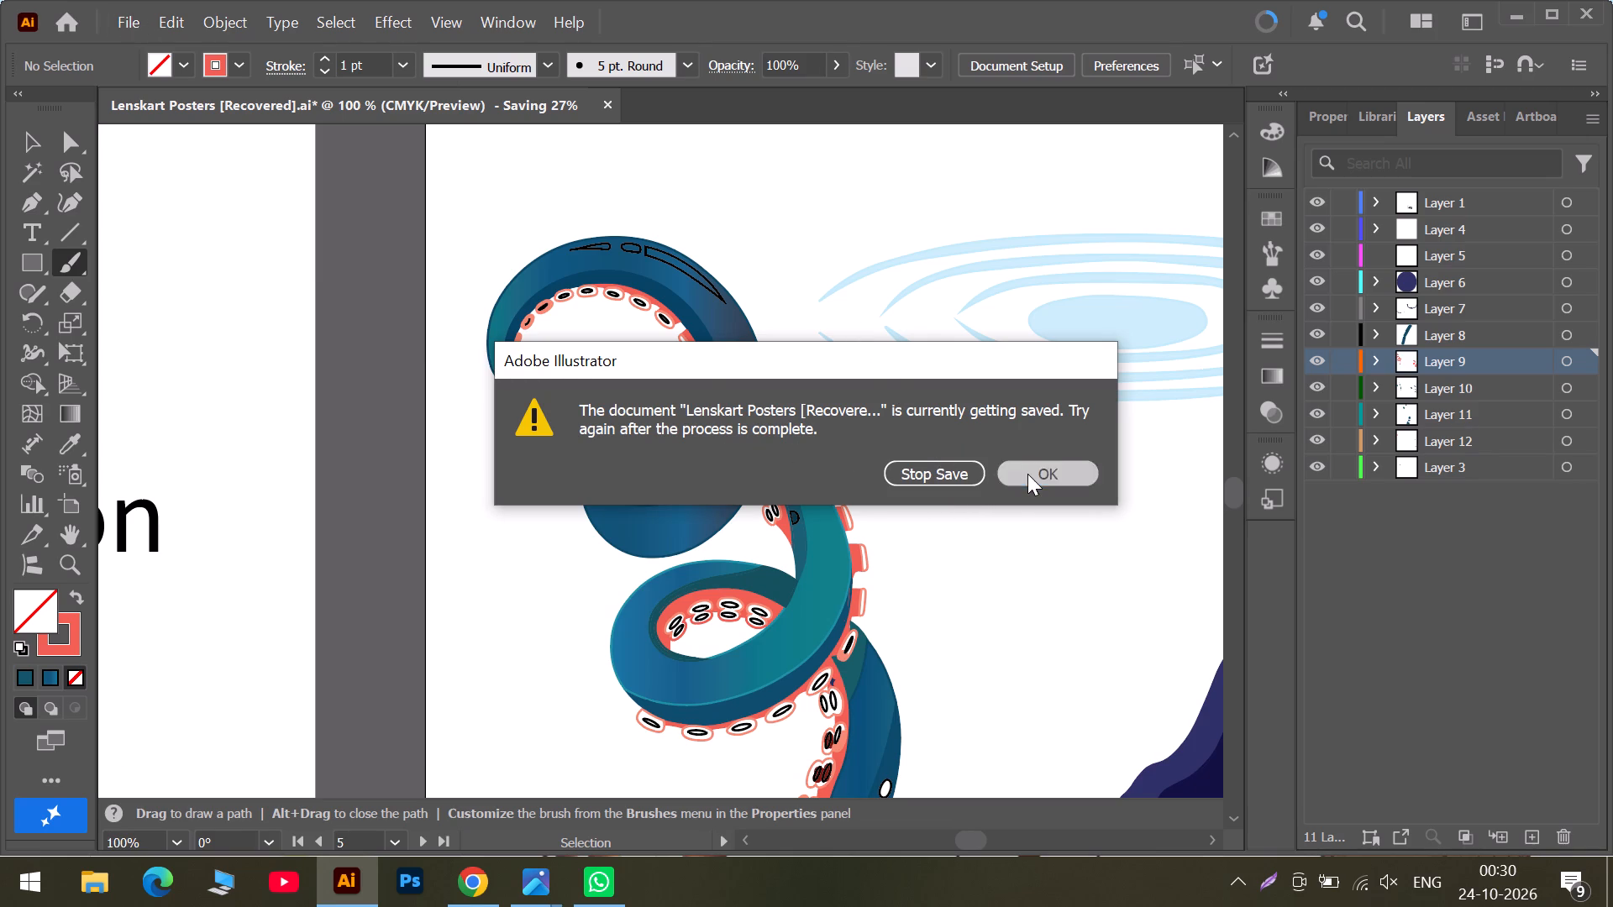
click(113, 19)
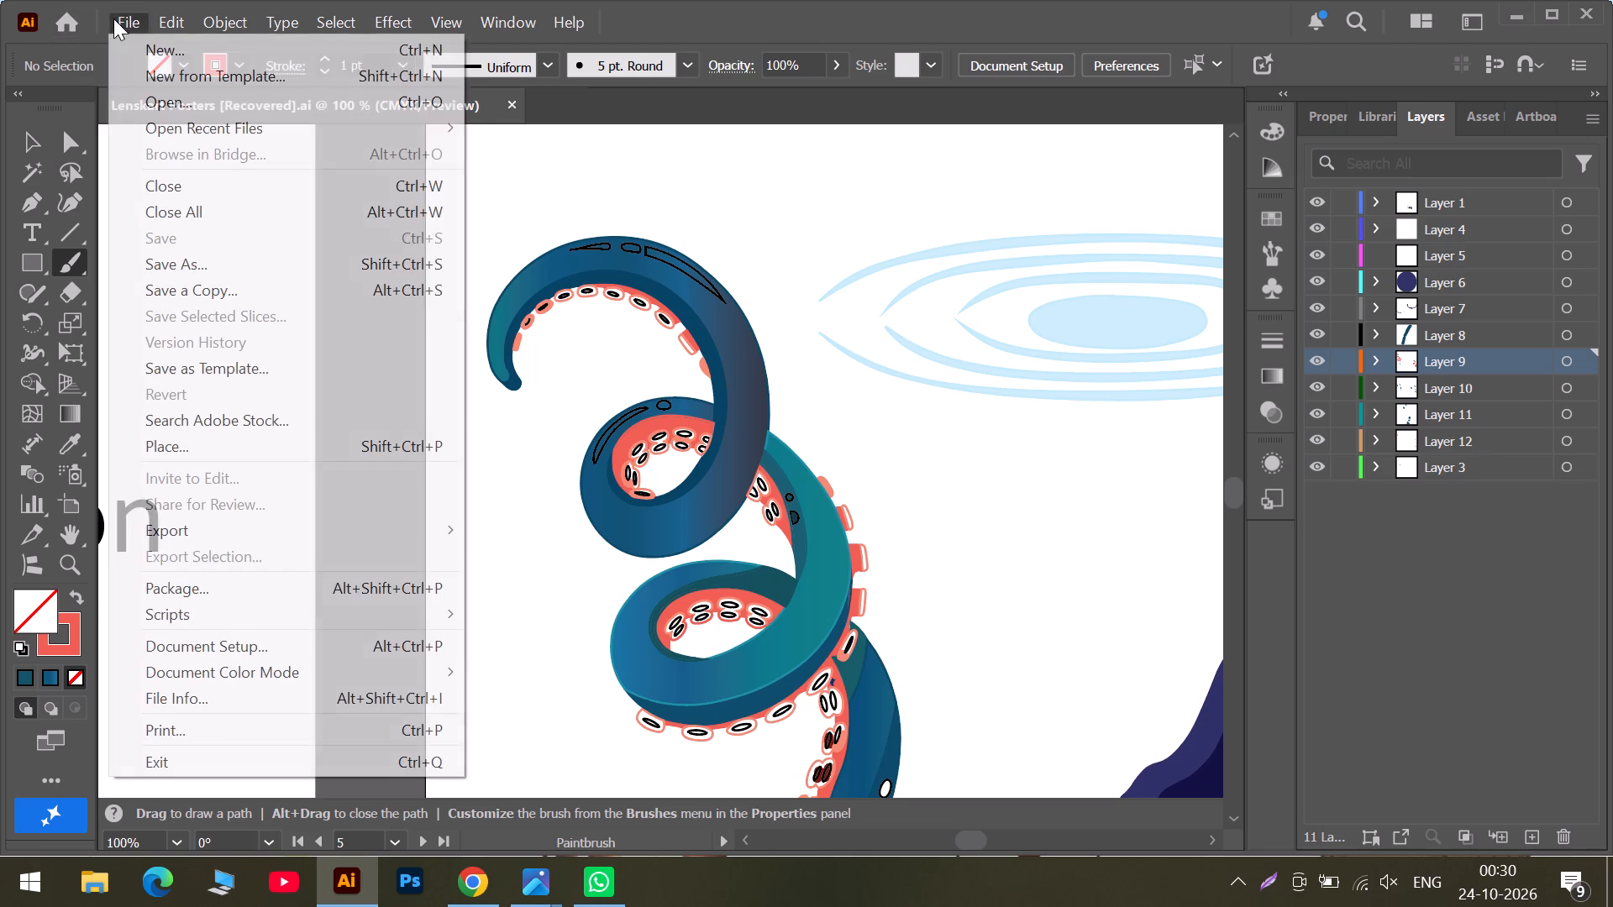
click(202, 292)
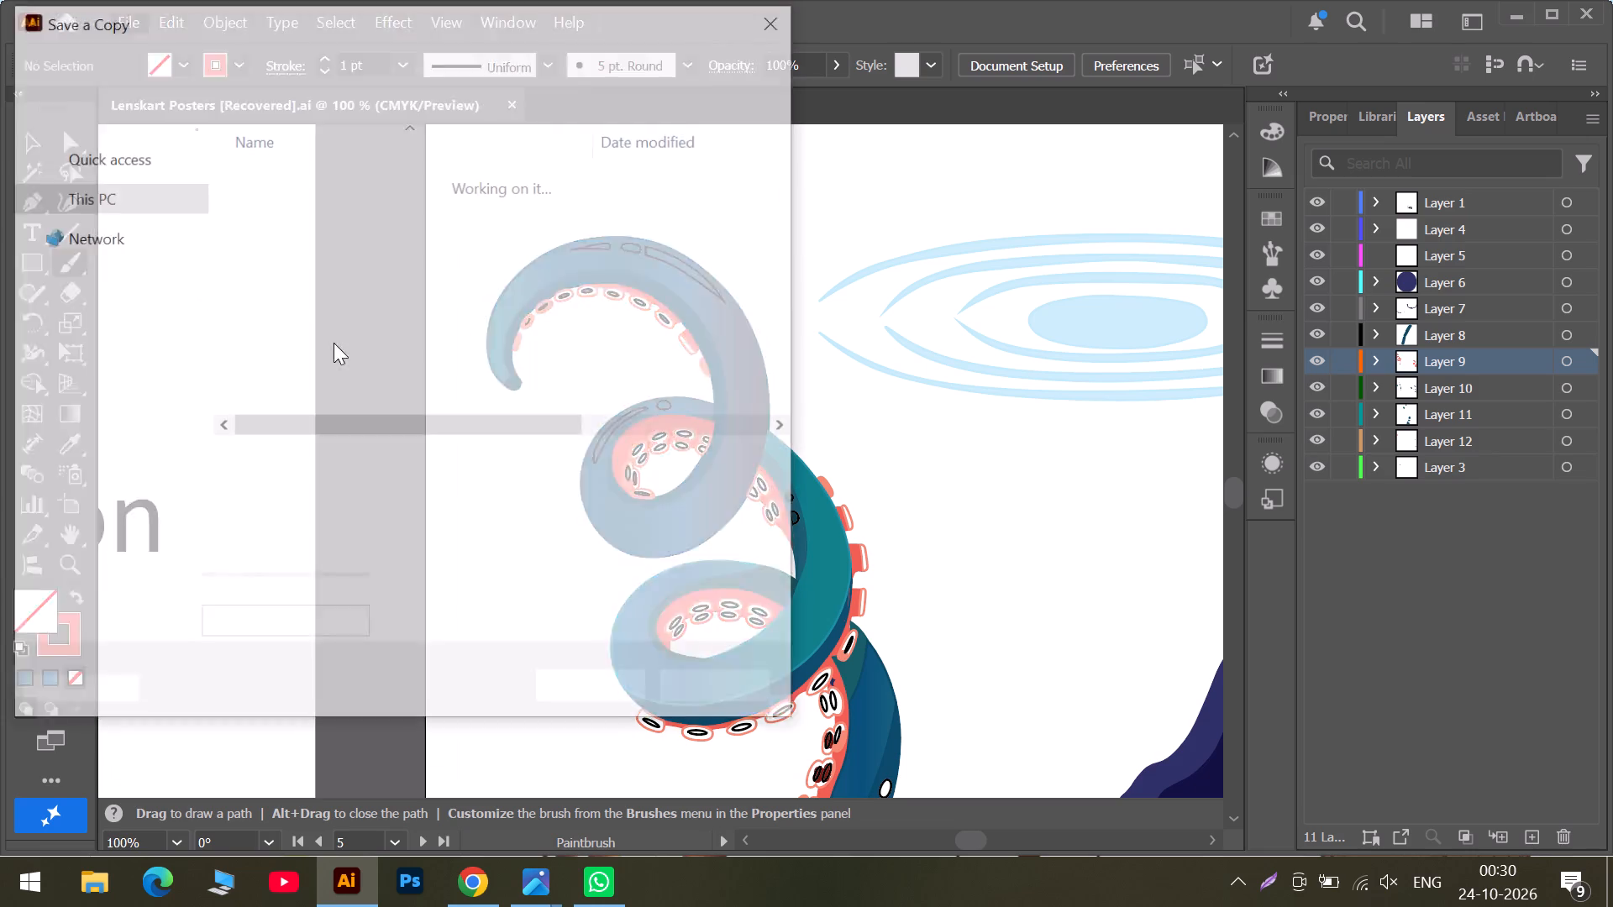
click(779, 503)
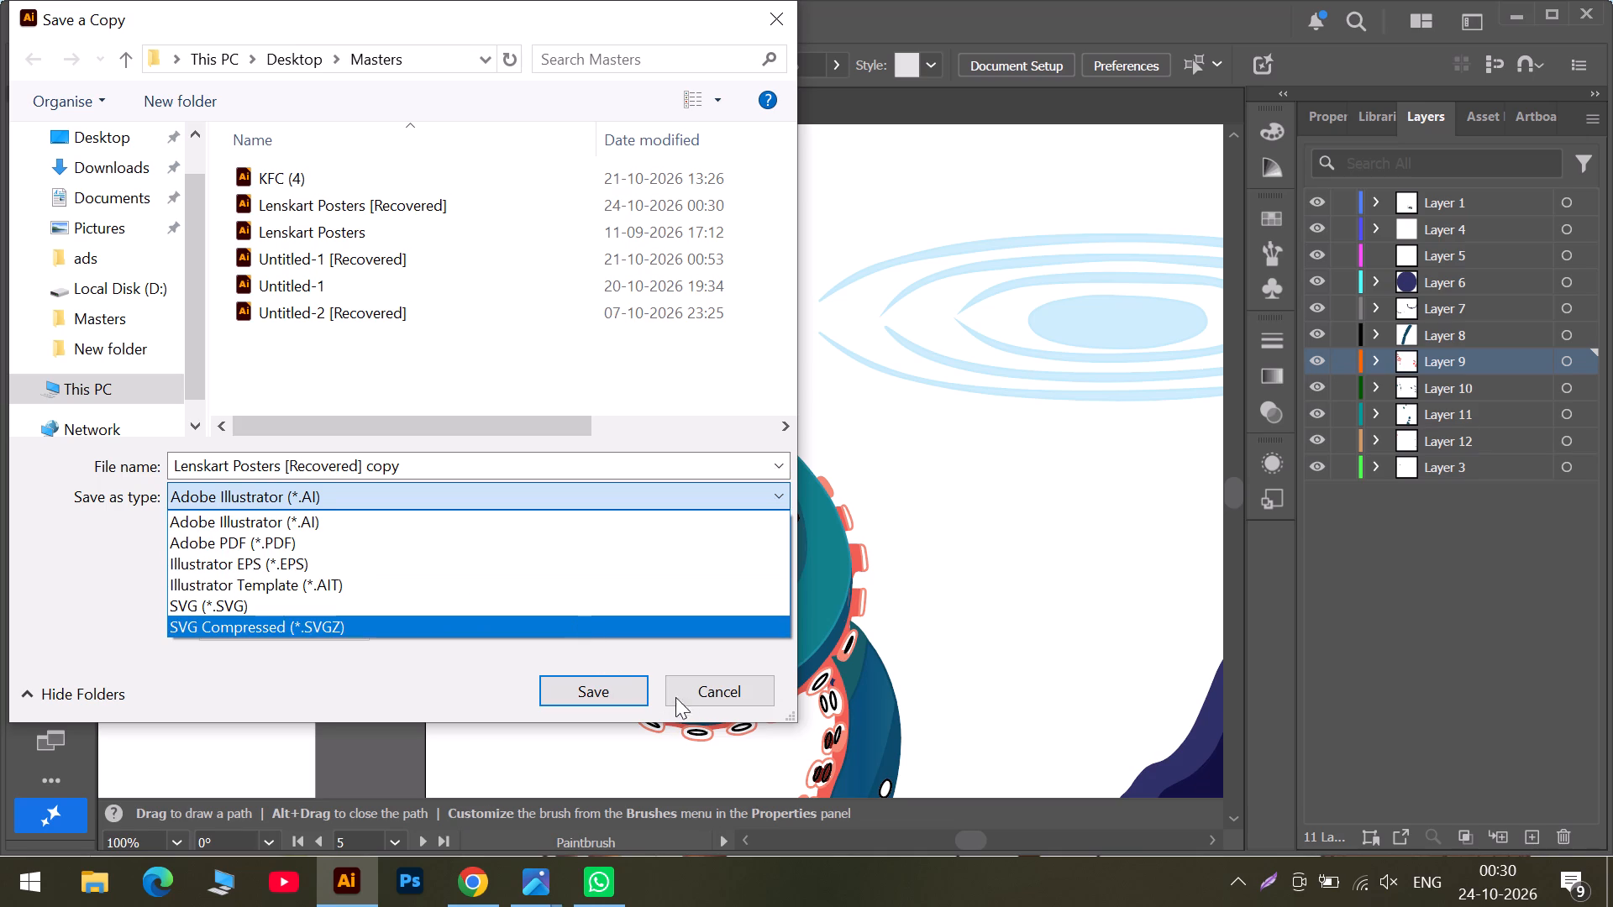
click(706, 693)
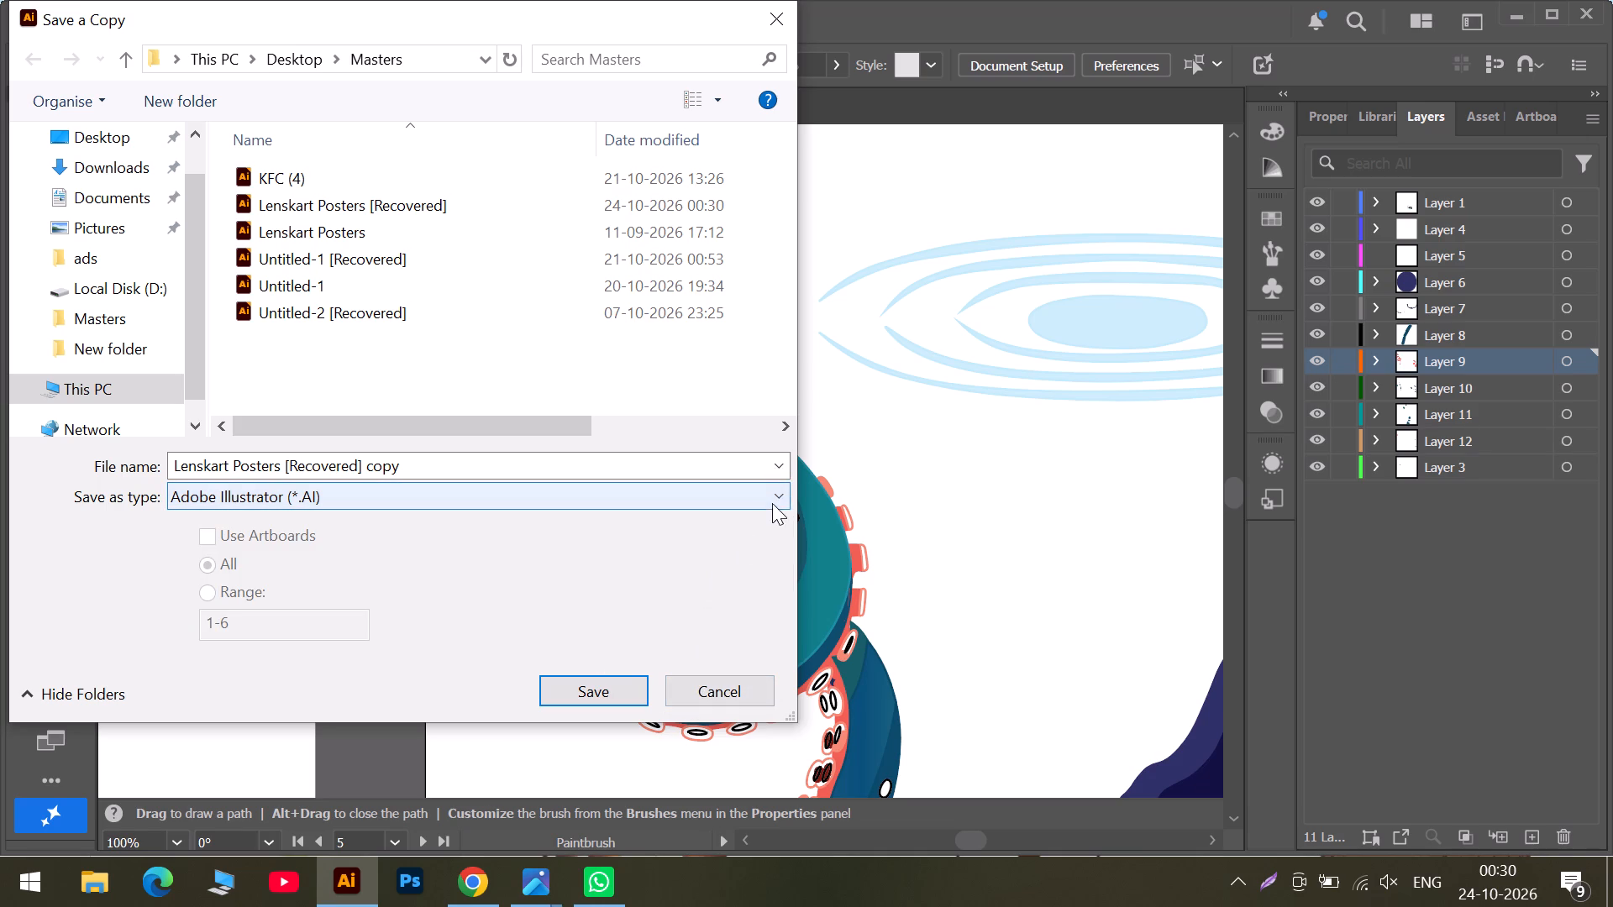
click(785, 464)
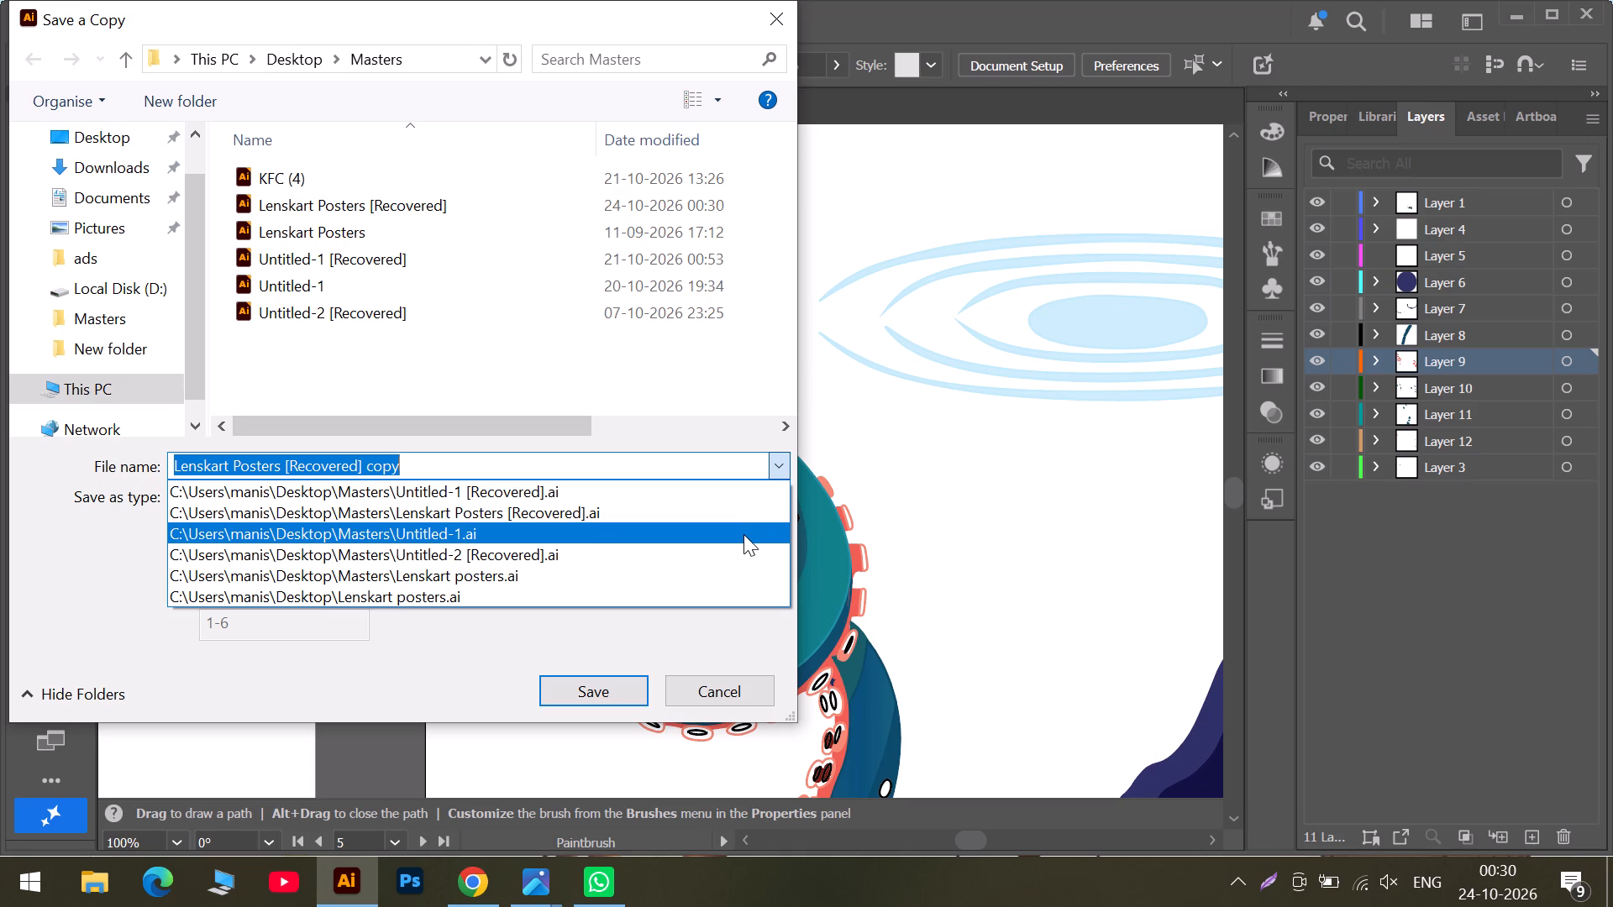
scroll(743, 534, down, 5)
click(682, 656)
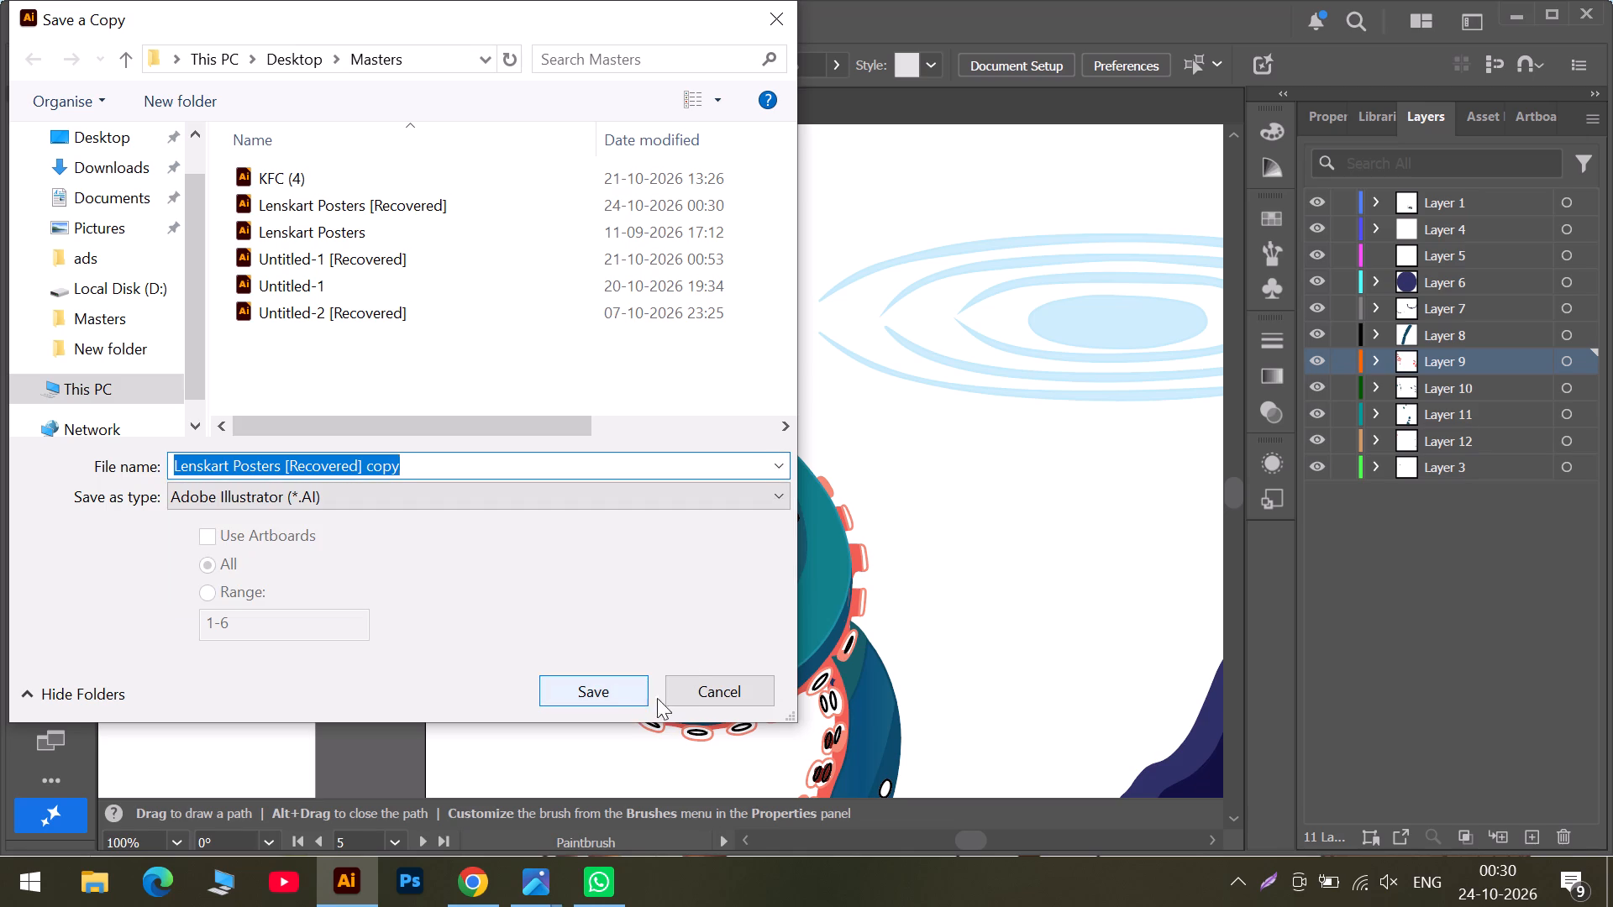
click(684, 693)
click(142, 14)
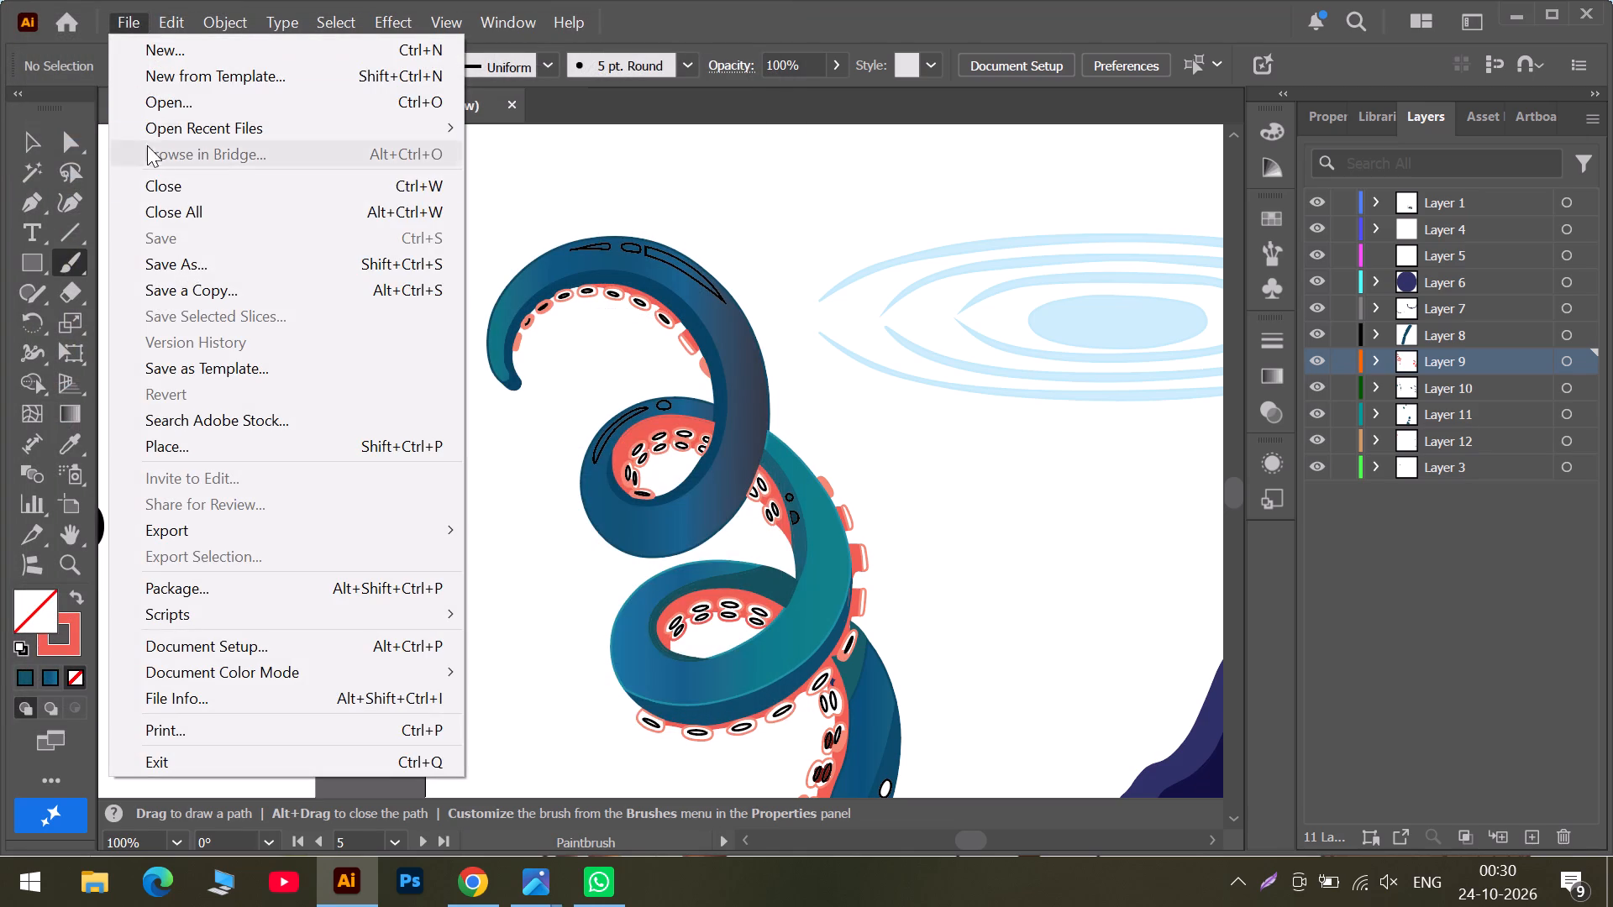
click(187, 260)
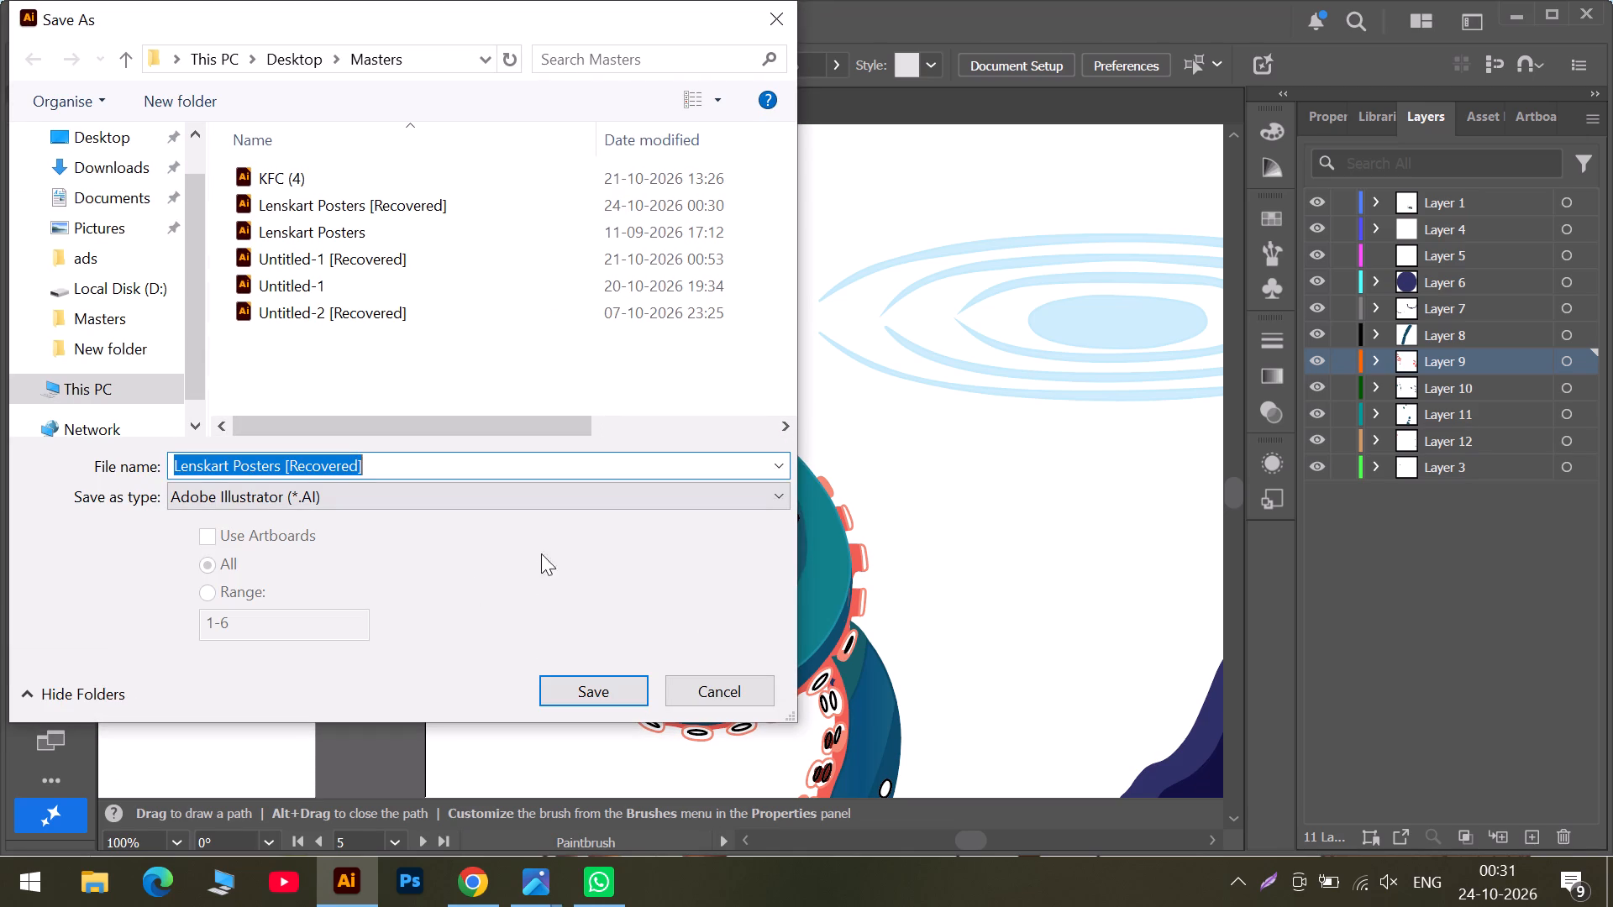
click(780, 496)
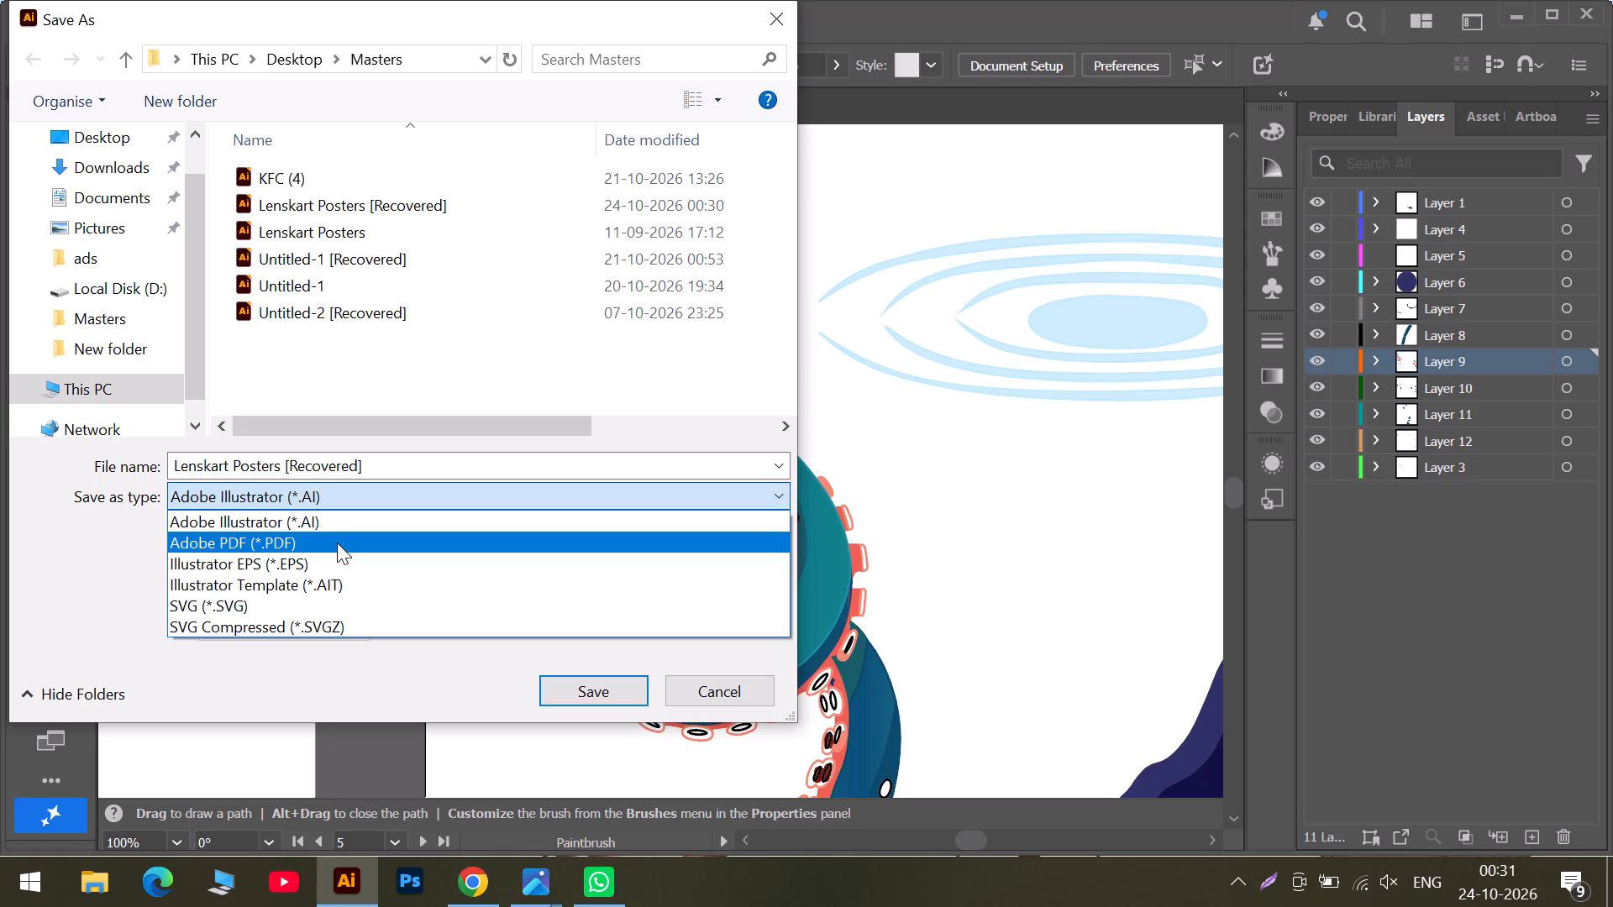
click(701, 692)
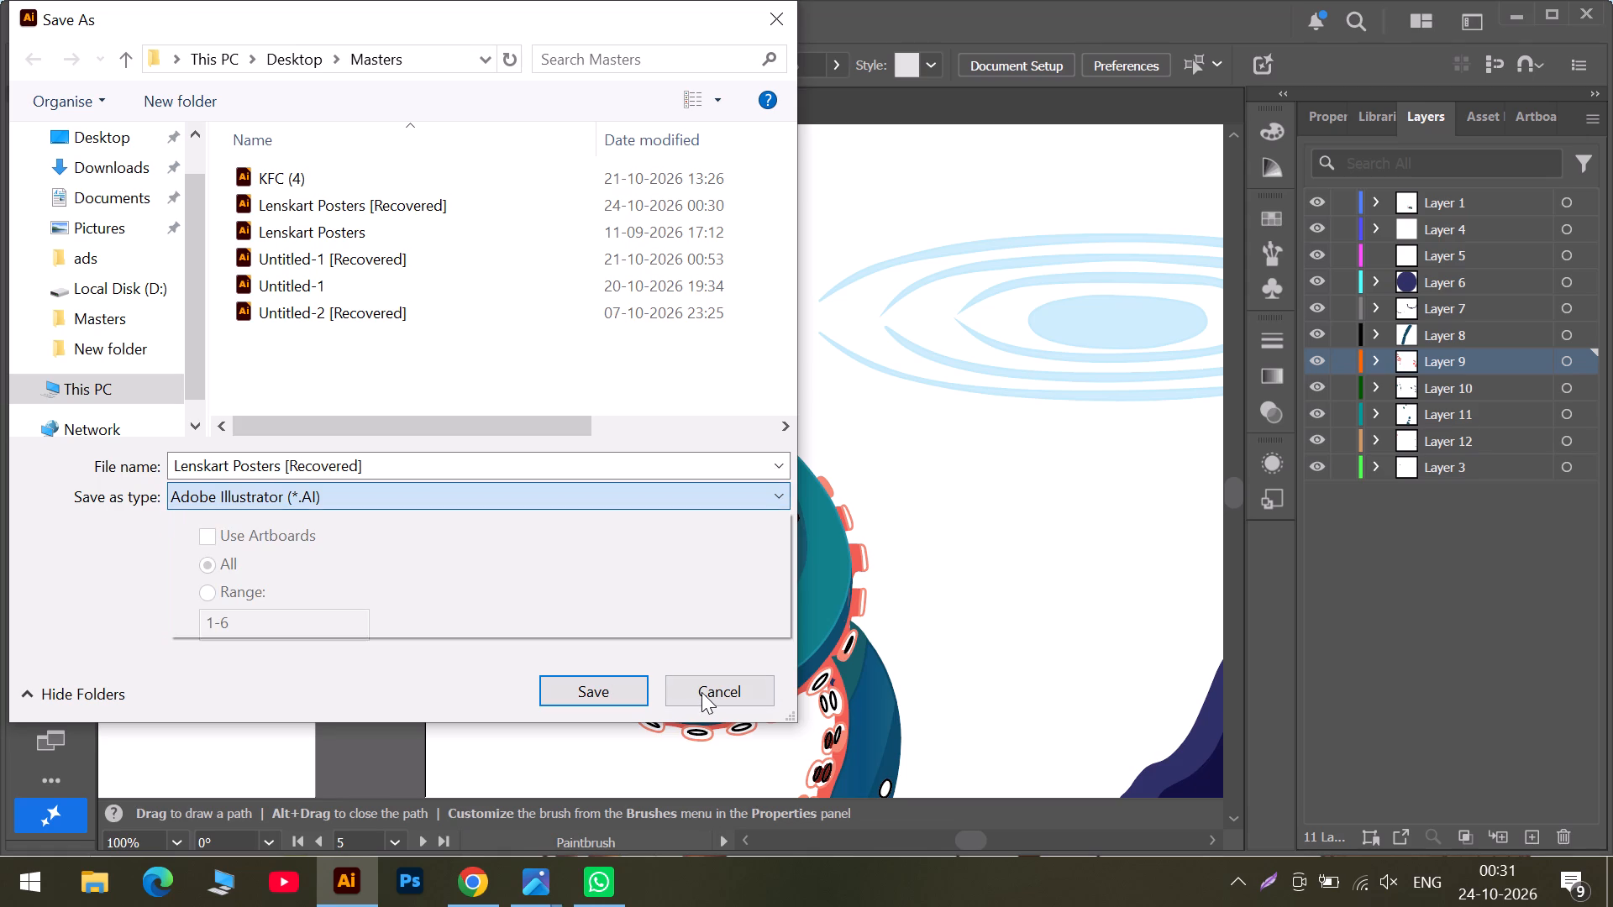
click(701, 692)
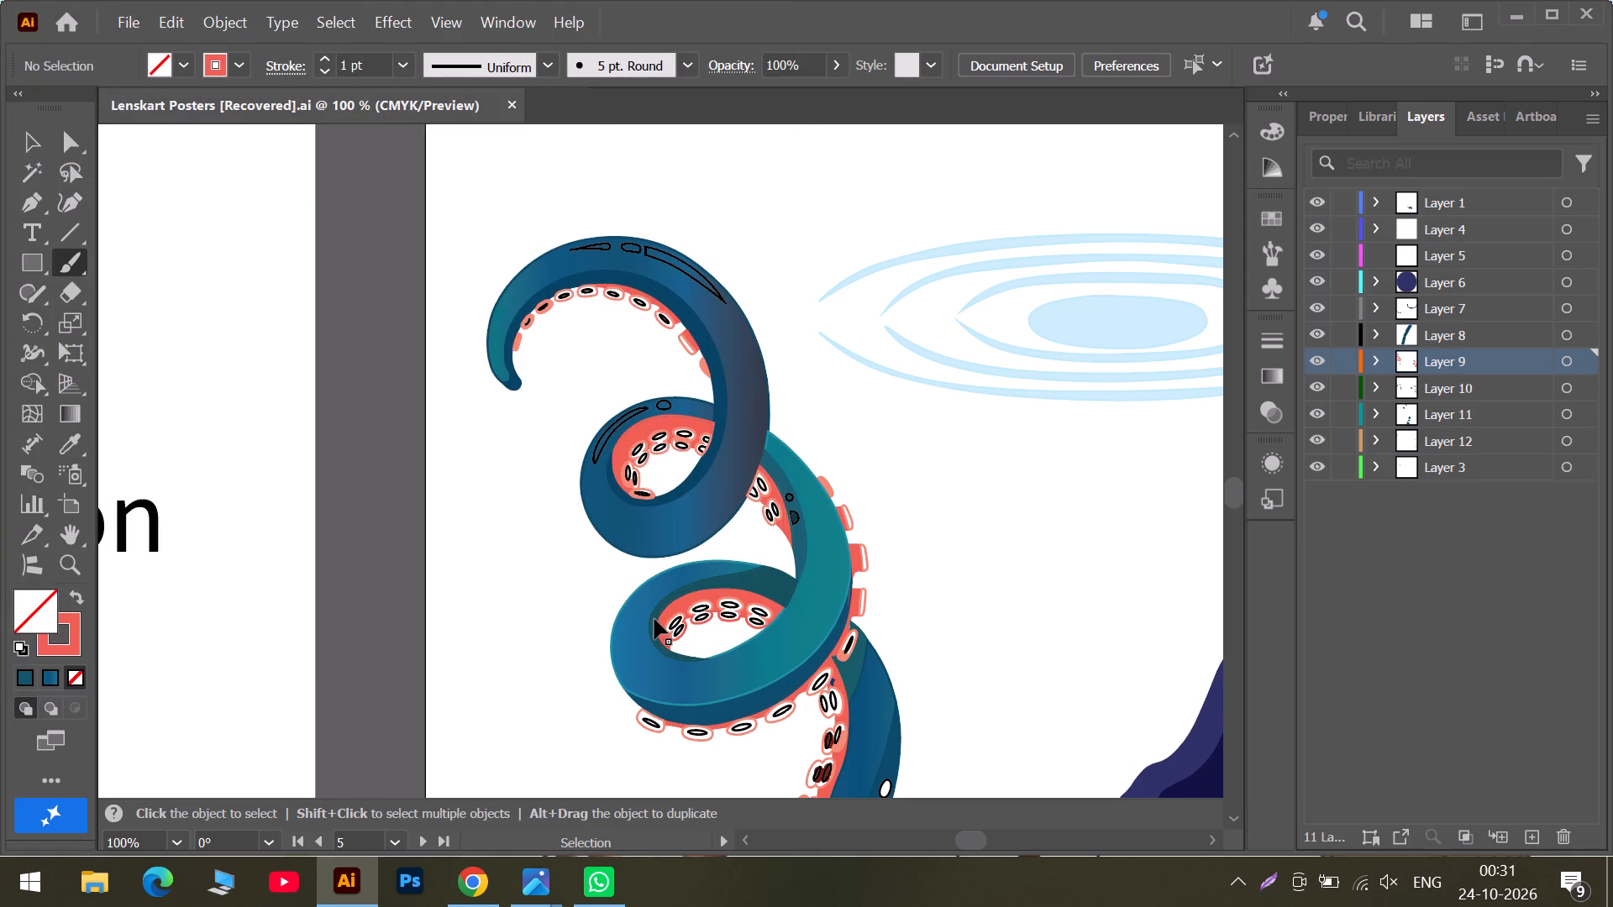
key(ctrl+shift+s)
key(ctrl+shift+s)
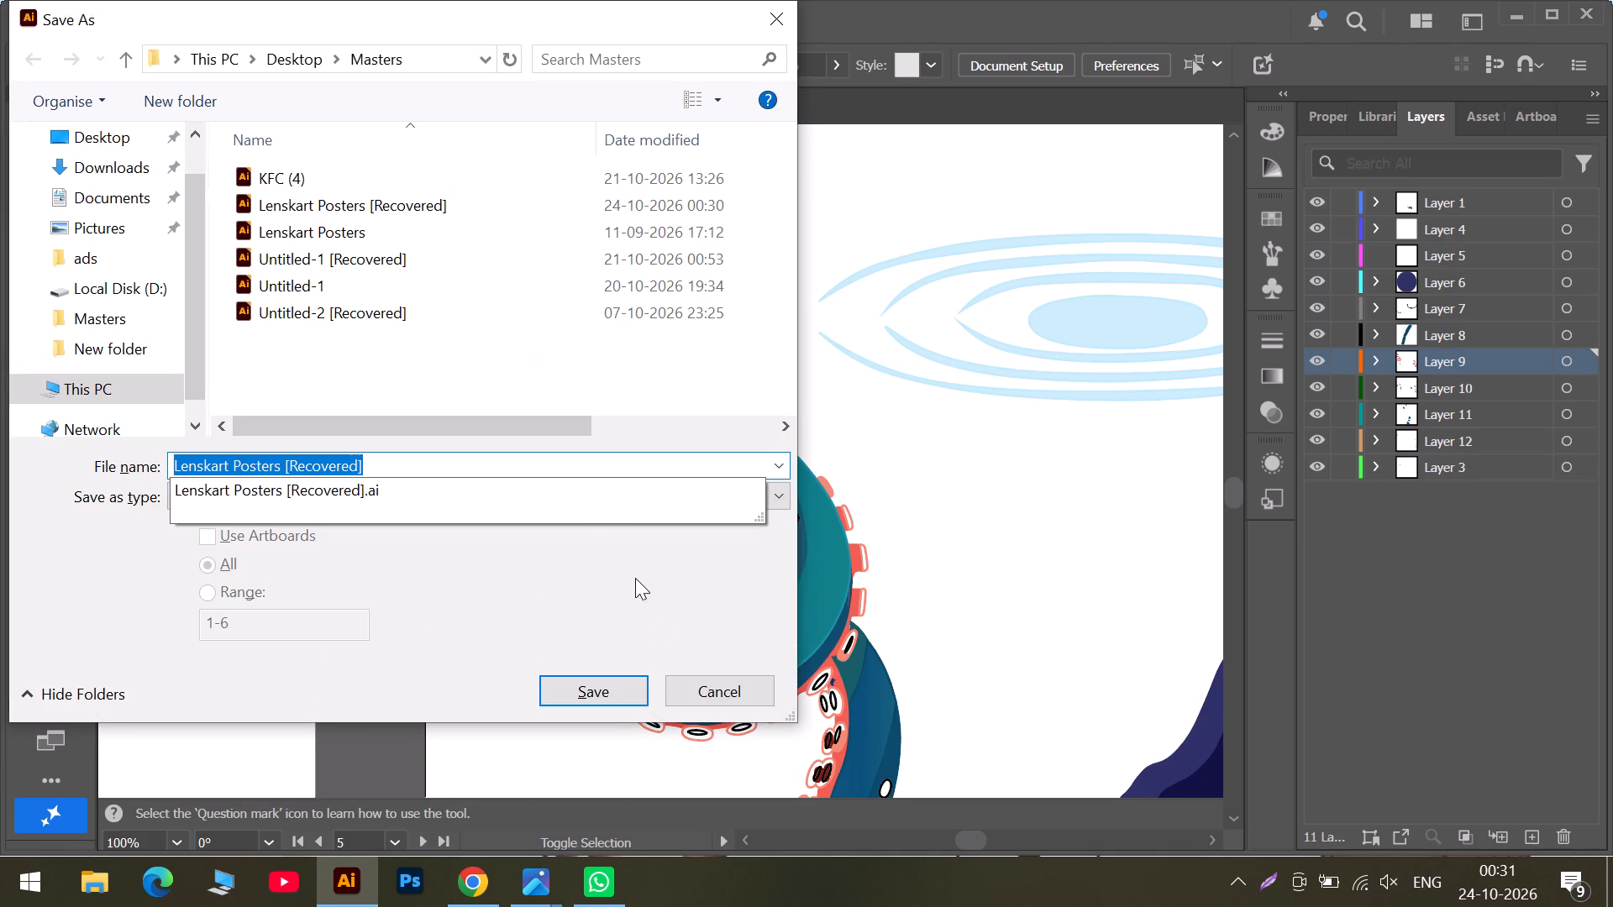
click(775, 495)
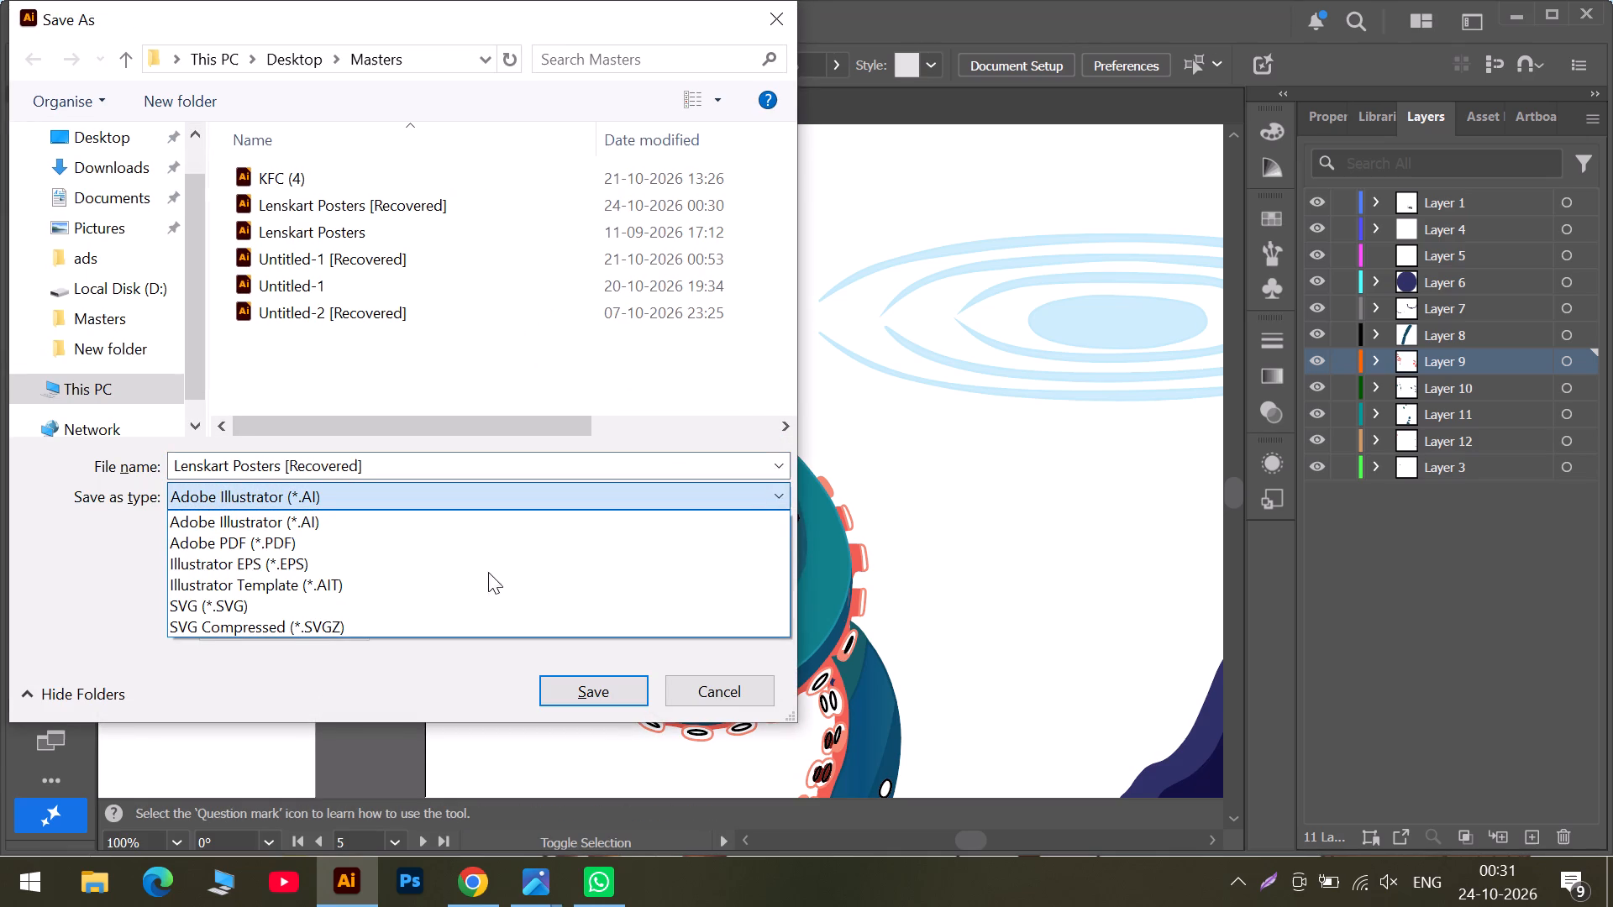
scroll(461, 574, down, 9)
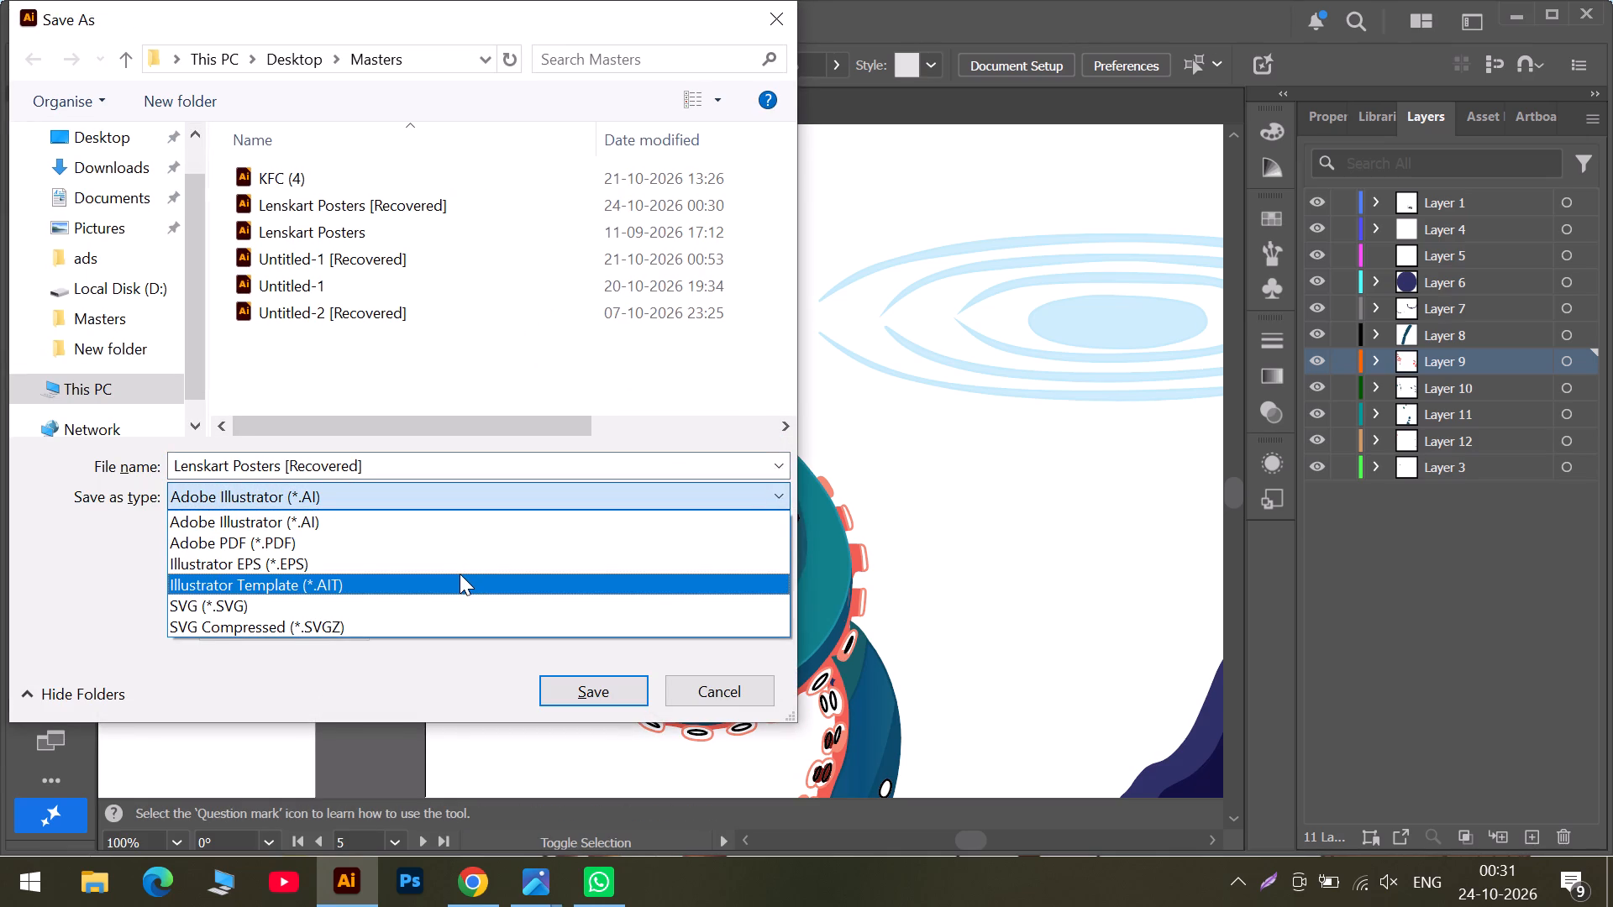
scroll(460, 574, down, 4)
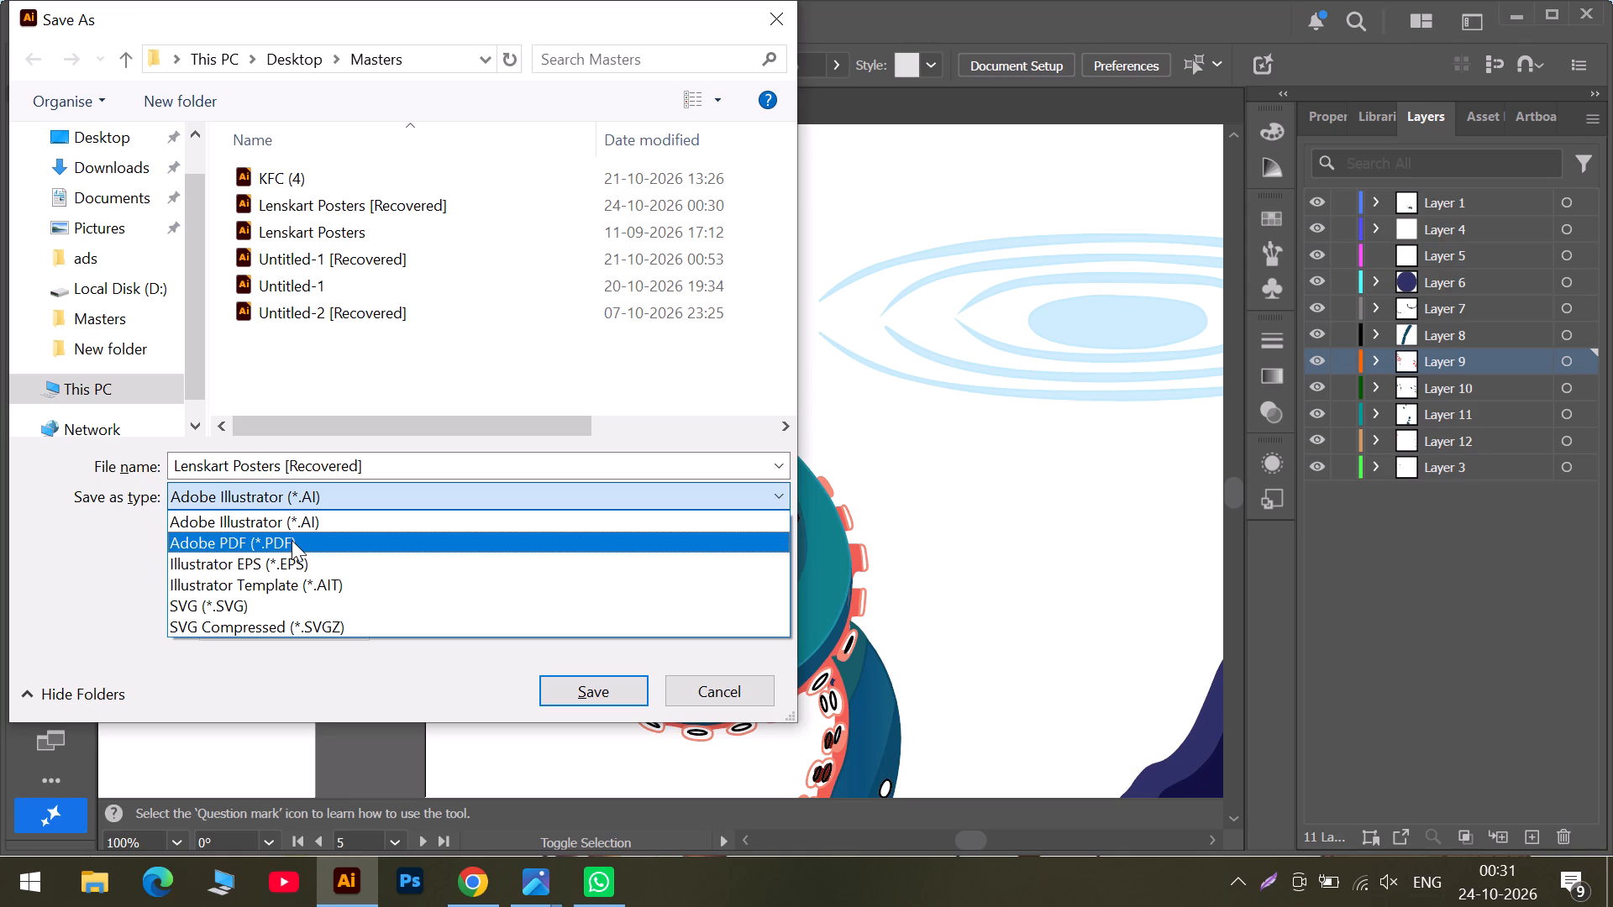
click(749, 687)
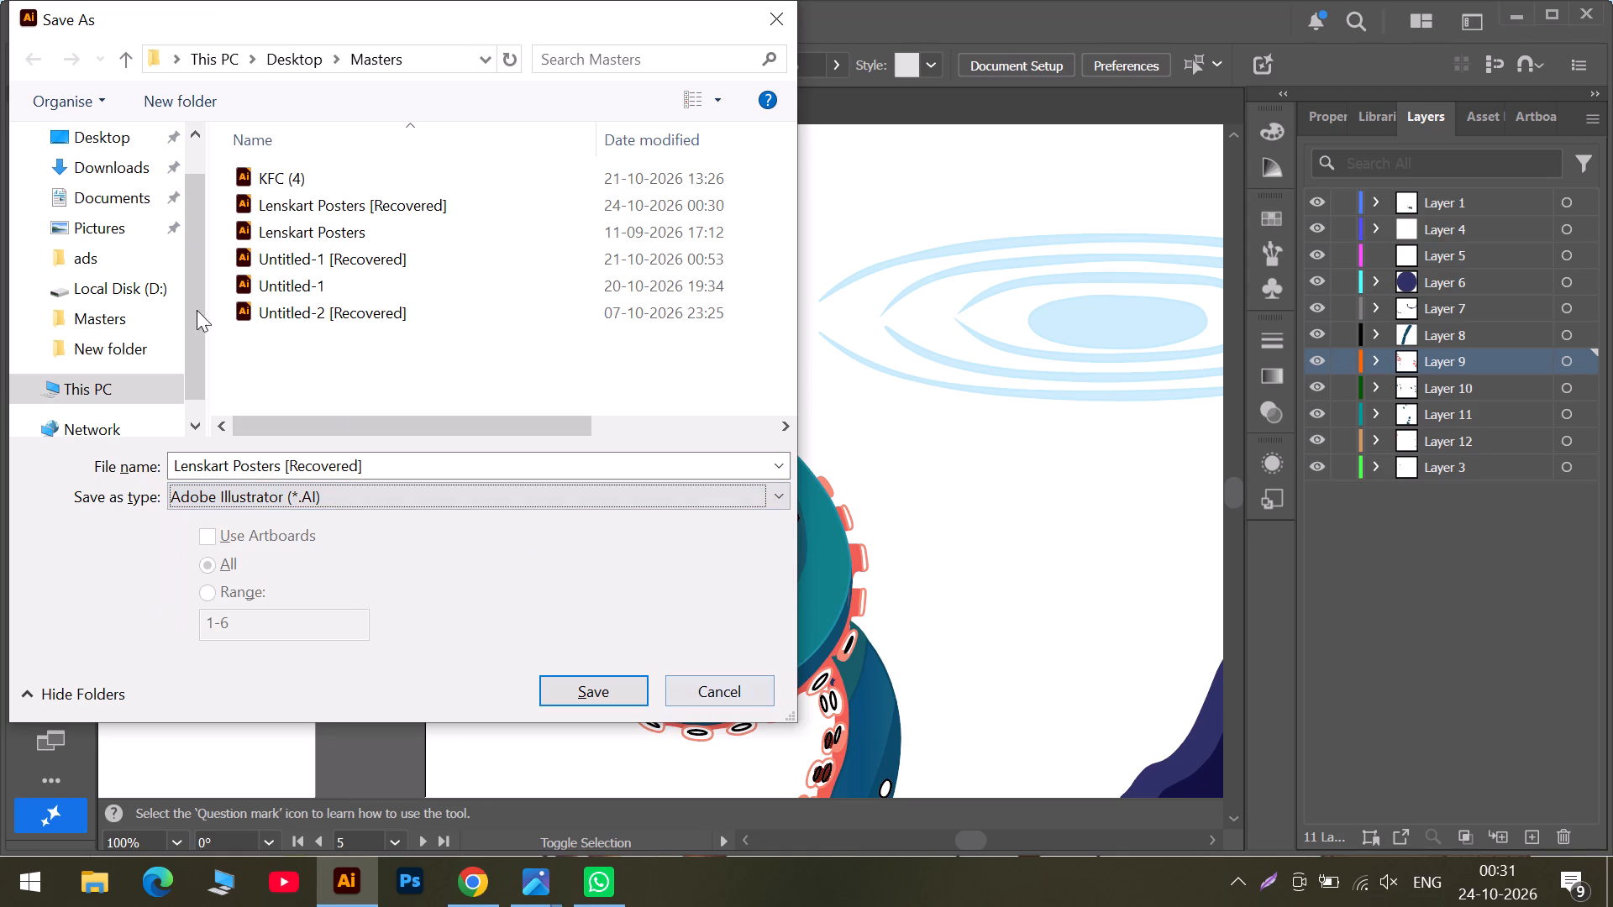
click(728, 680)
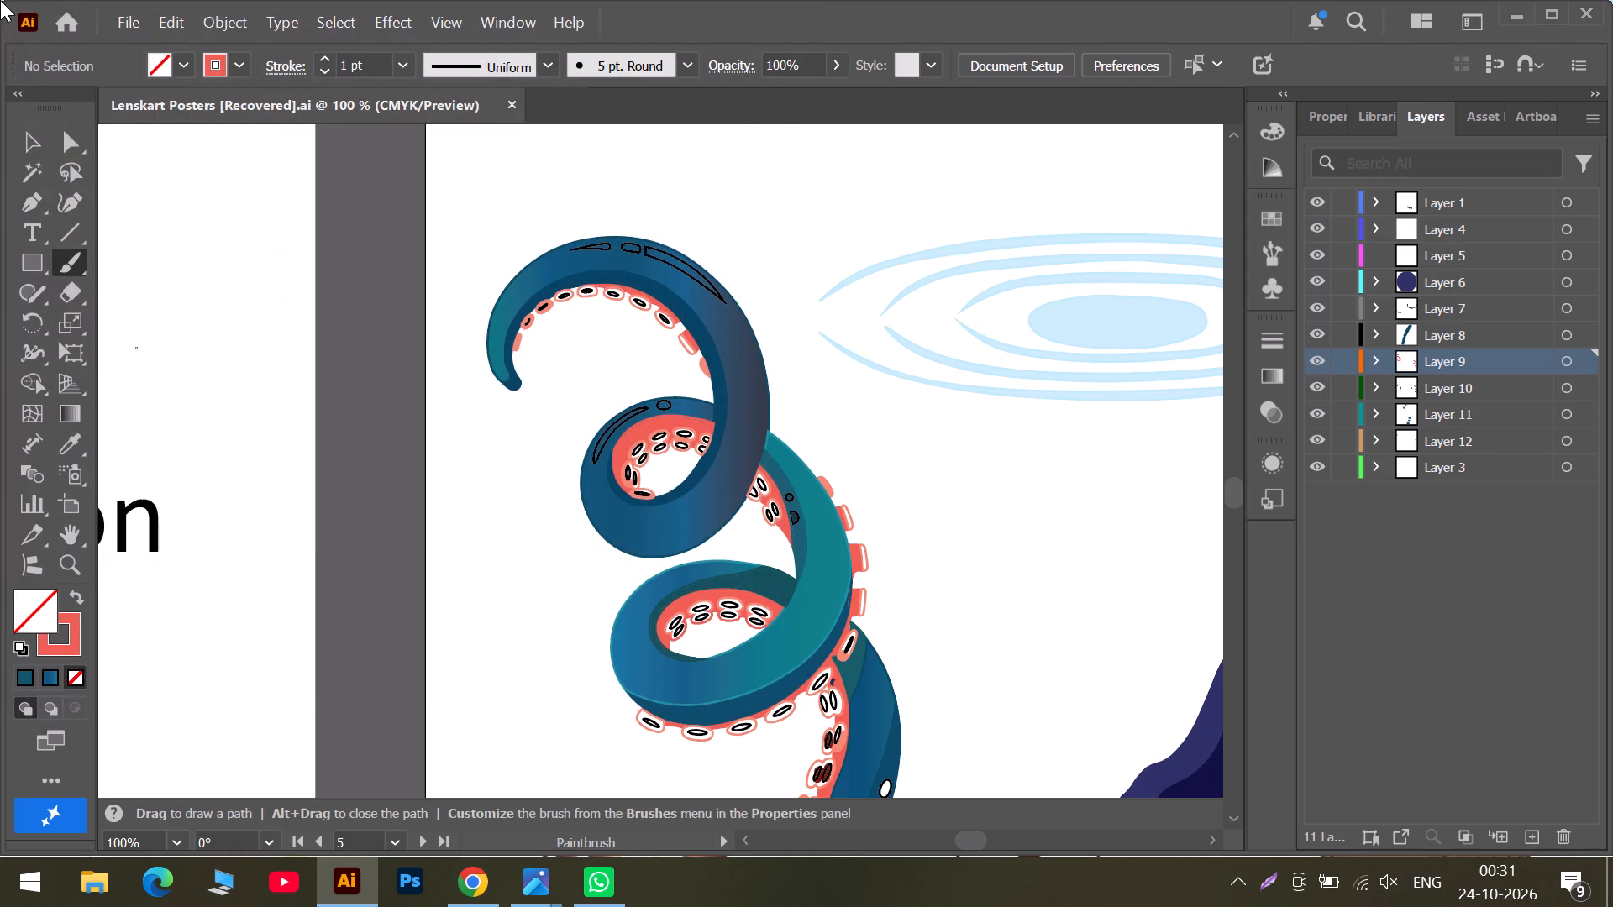
Export the Lenskart Posters document as a JPEG in the Masters folder, with CMYK colour, medium quality 5 and 72 ppi resolution.
click(121, 20)
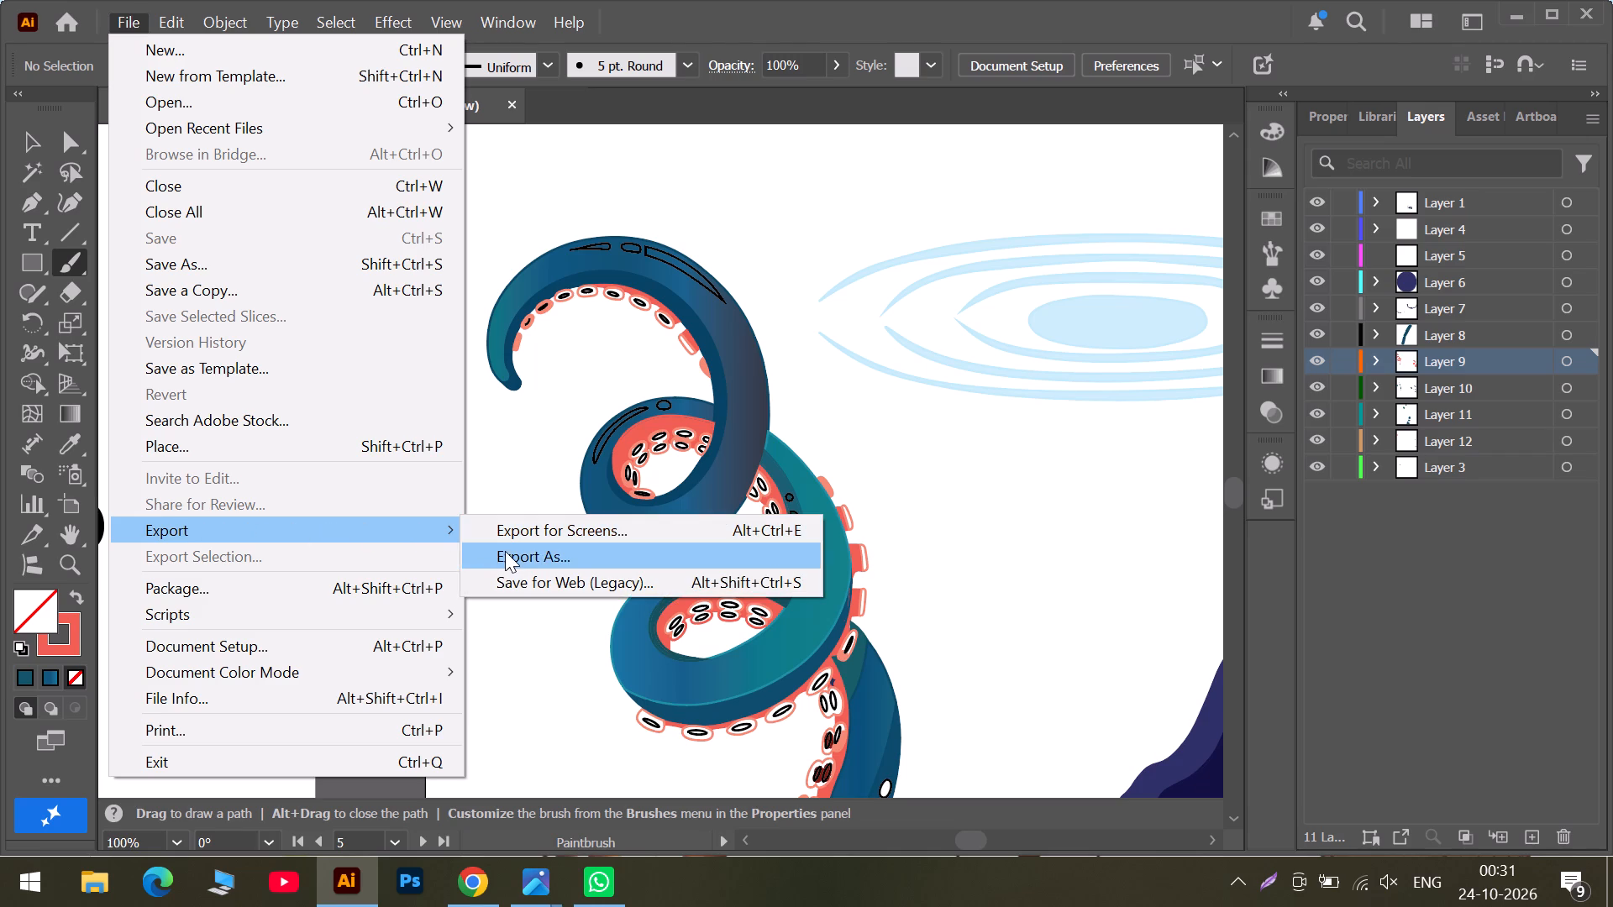
click(509, 554)
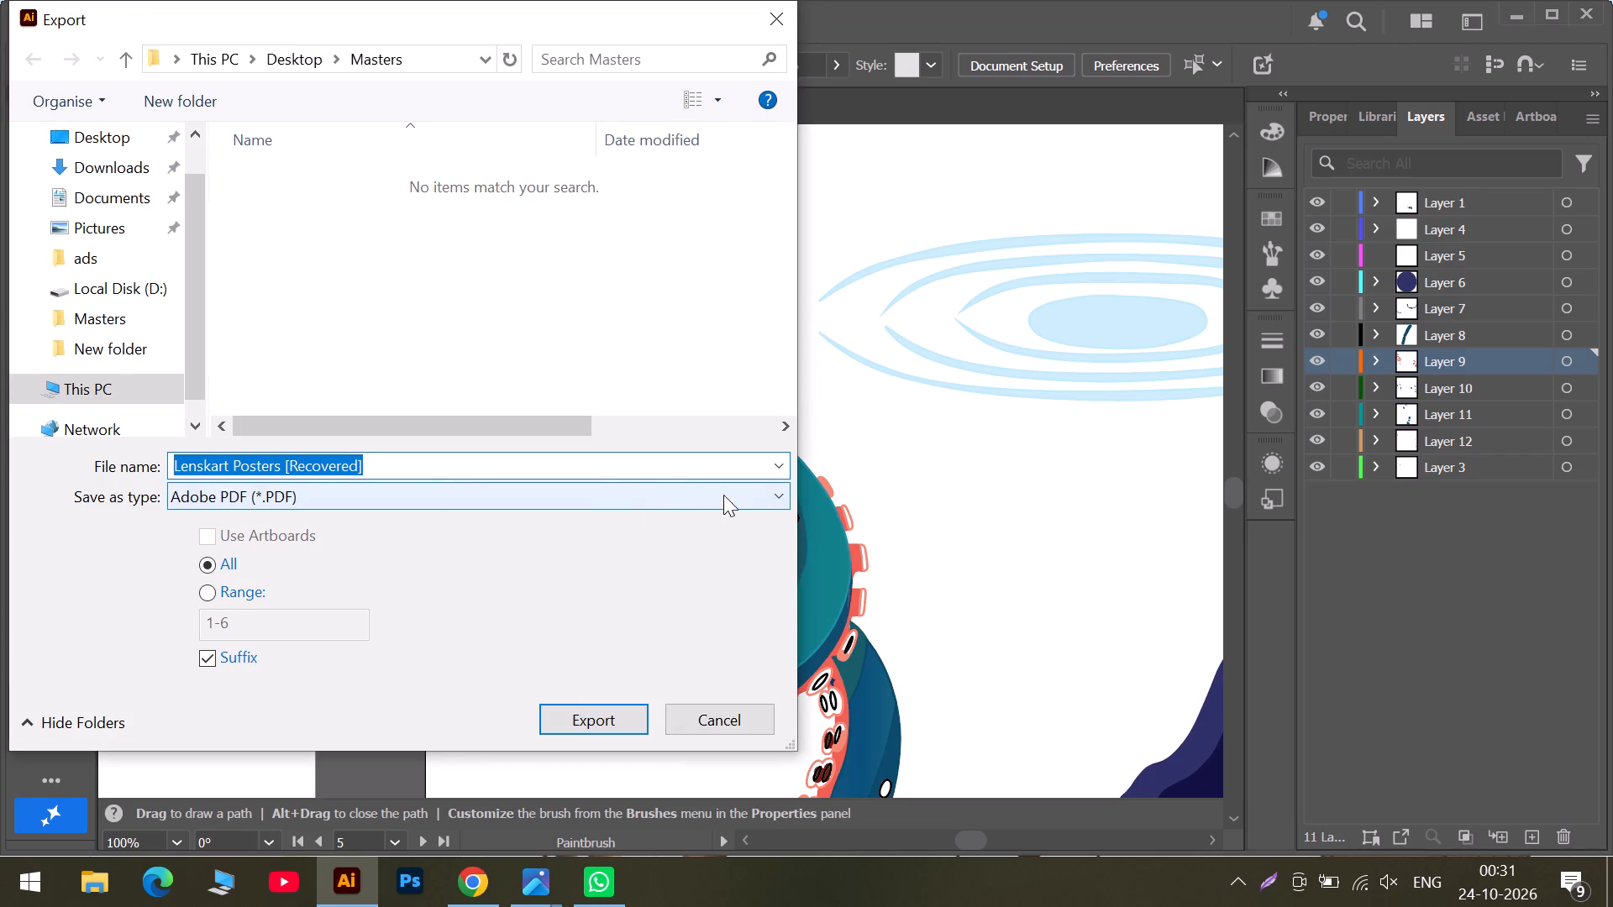
click(776, 496)
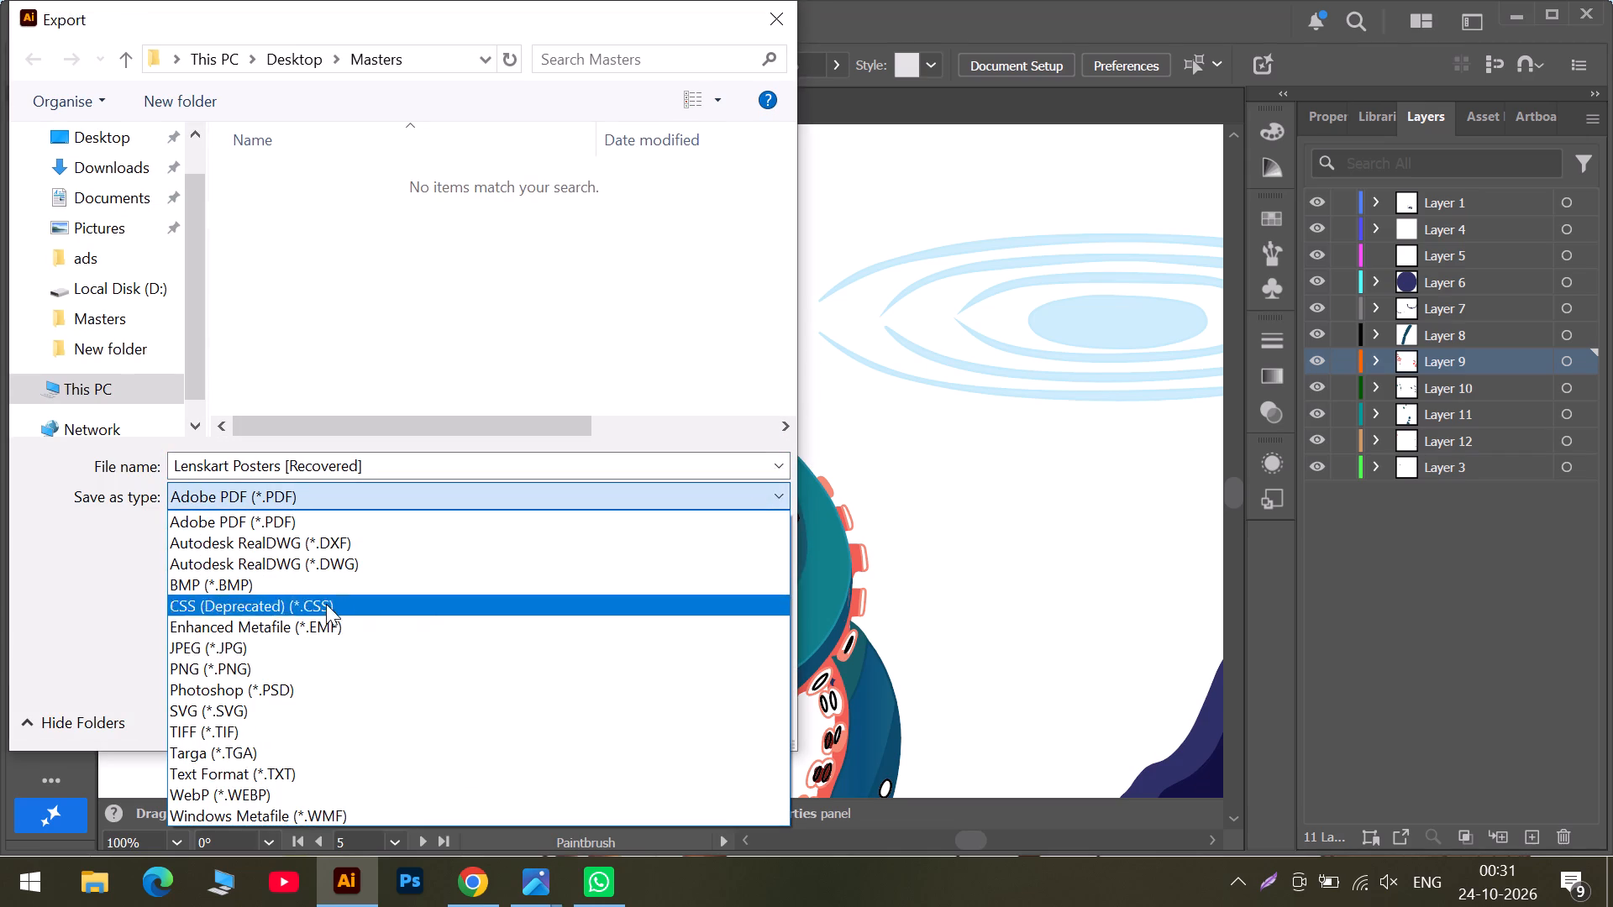
click(288, 644)
click(588, 713)
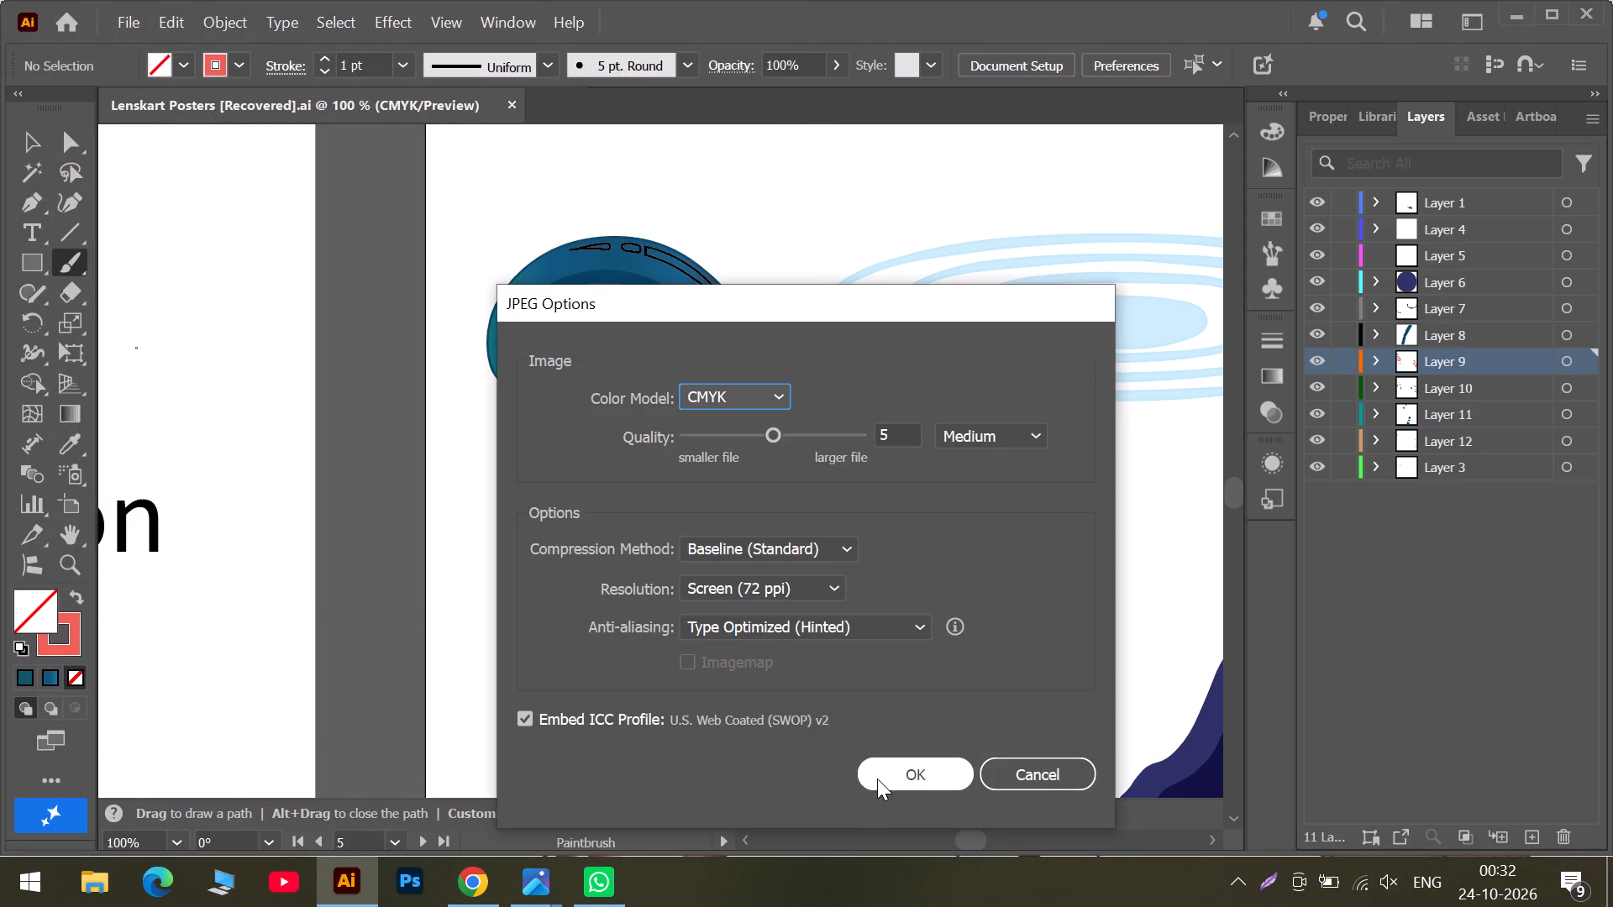
click(778, 399)
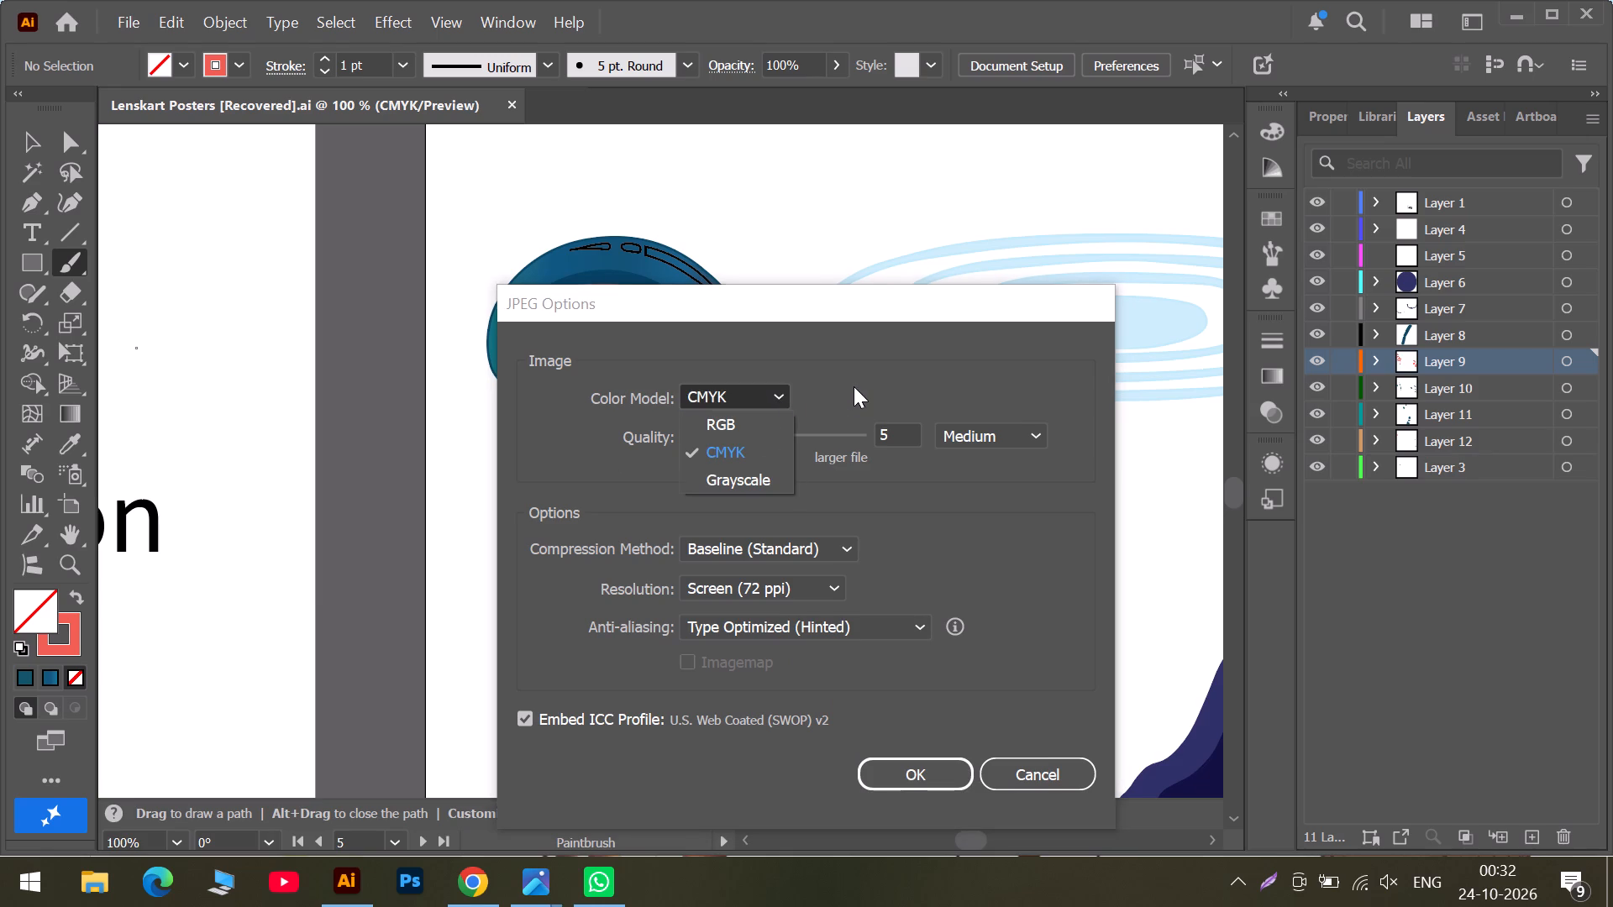
click(854, 386)
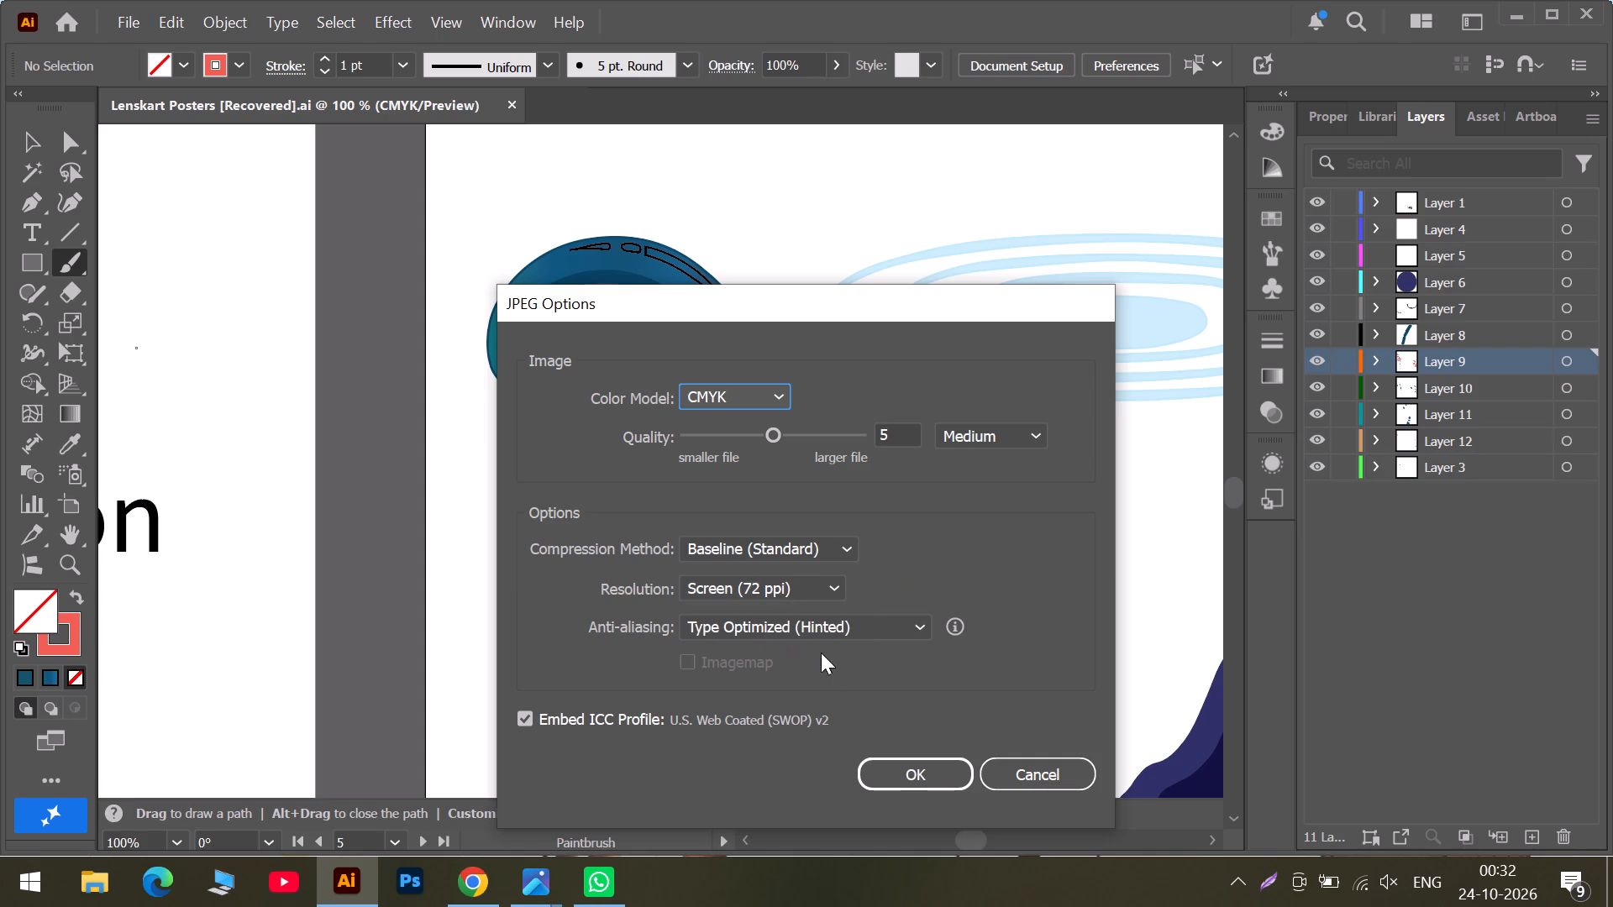
click(892, 773)
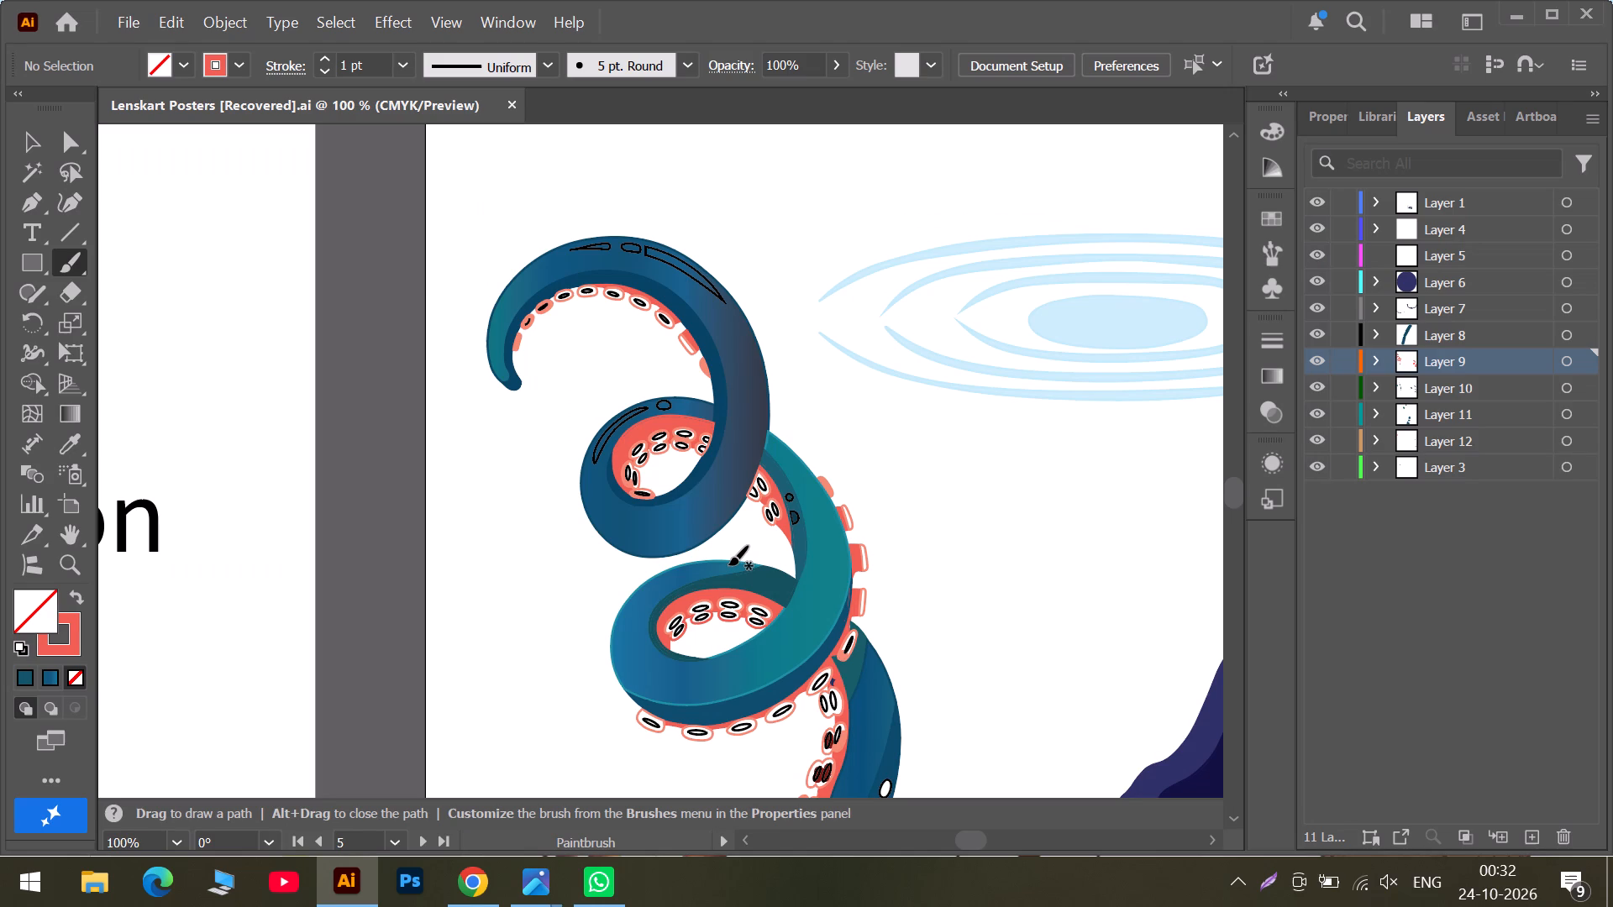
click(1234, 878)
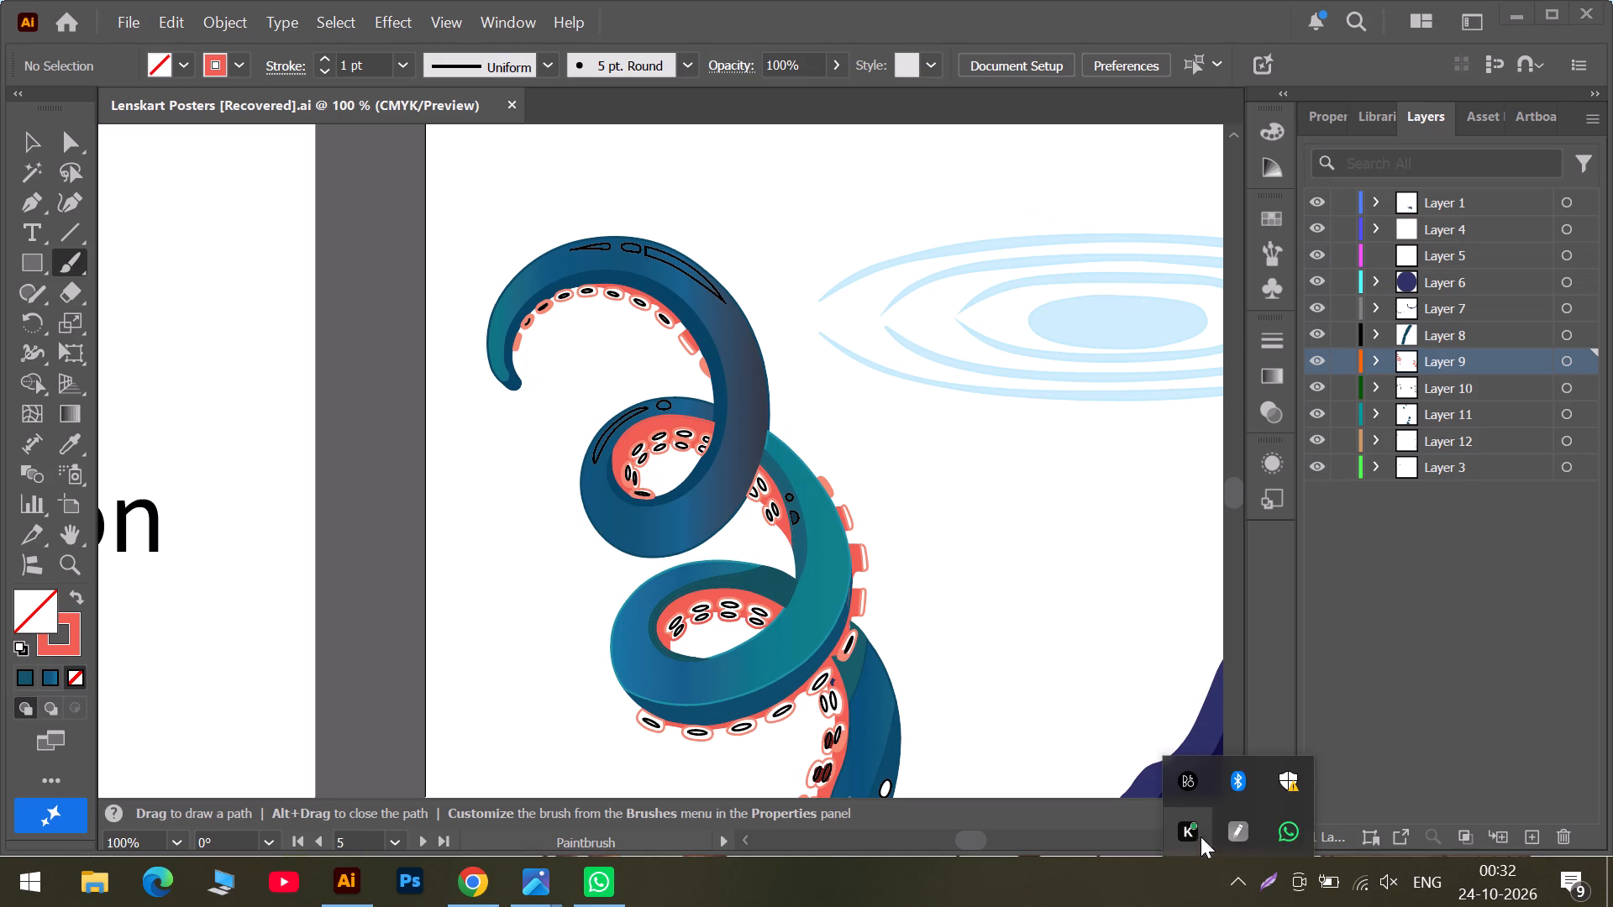